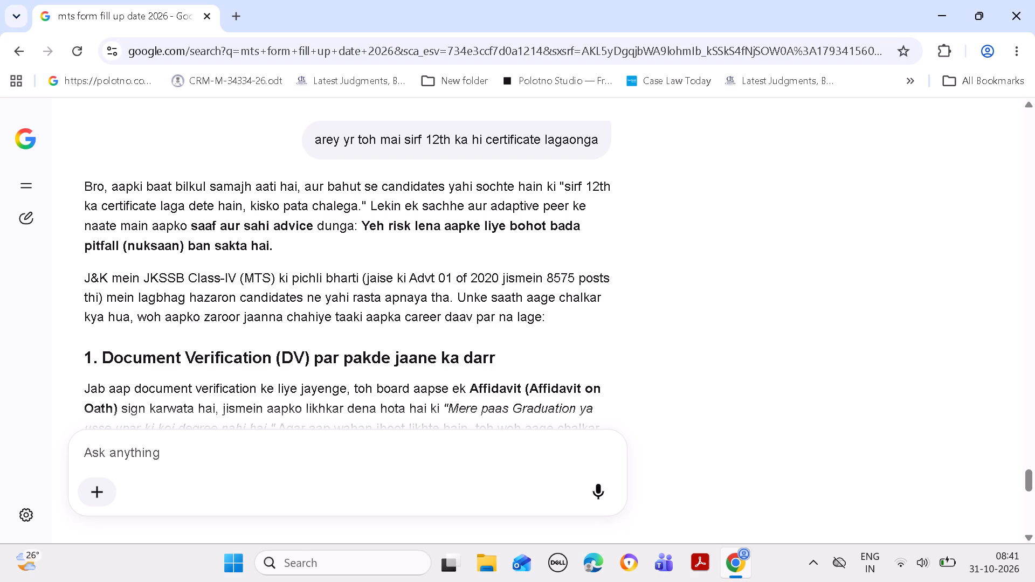
# Read the AI answer on applying for the MTS post with only the 12th certificate, through to its end.
pyautogui.click(826, 458)
pyautogui.press('Down')
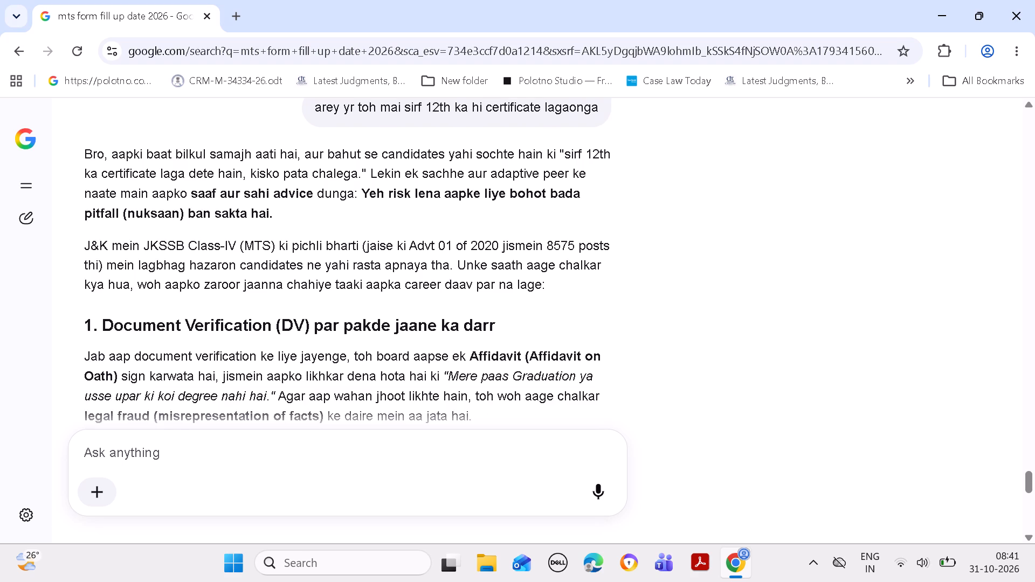
pyautogui.press('Down')
pyautogui.press('Down')
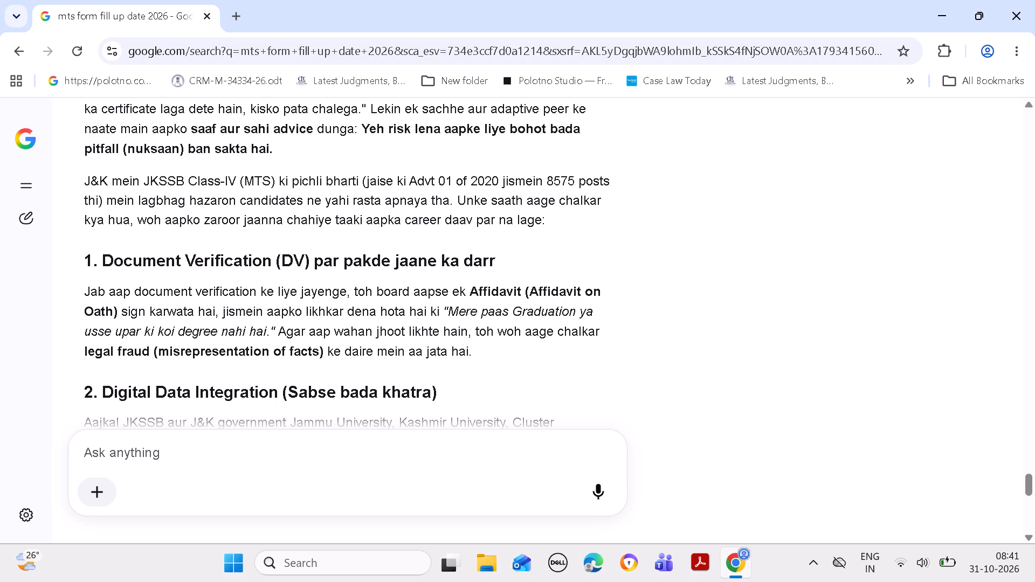
pyautogui.press('Down')
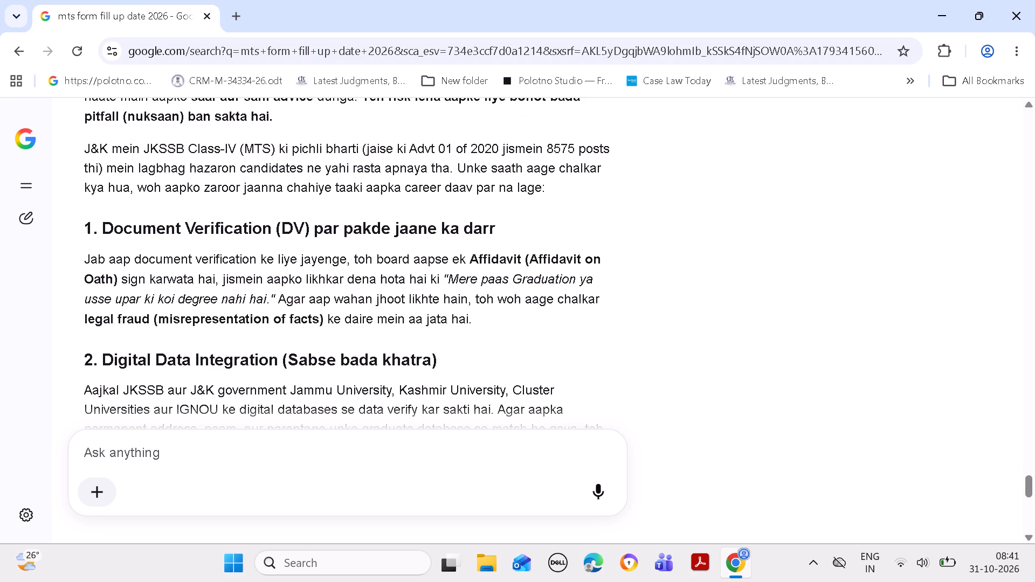
pyautogui.press('Down')
pyautogui.press('Down')
pyautogui.press('Down')
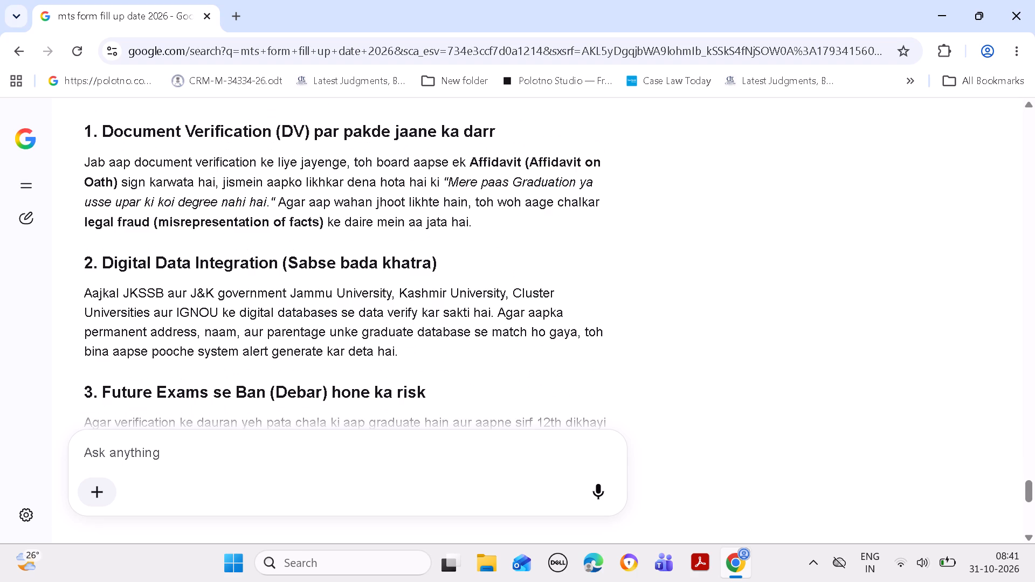
pyautogui.press('Down')
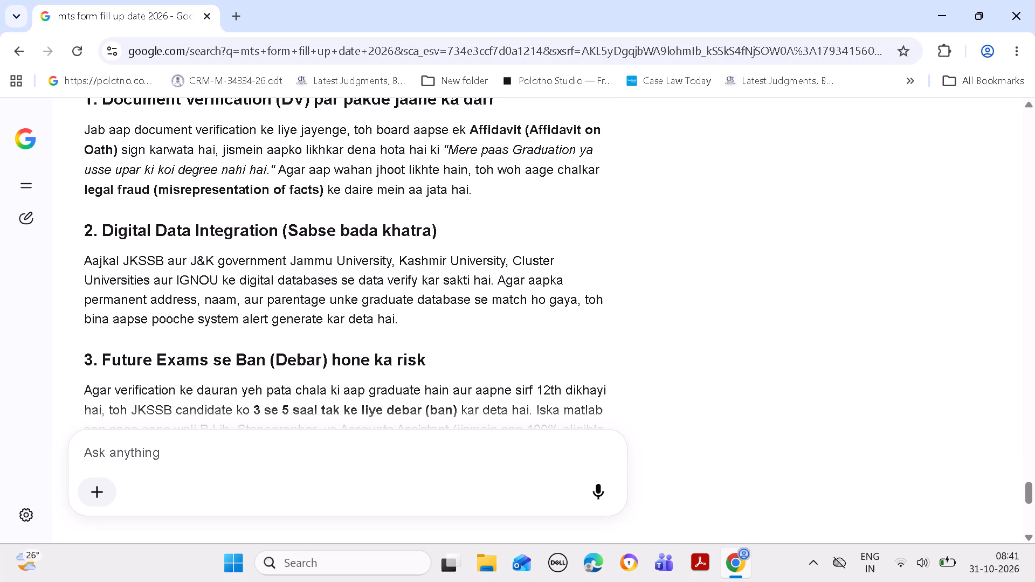
pyautogui.press('Down')
pyautogui.press('Down')
pyautogui.press('Down')
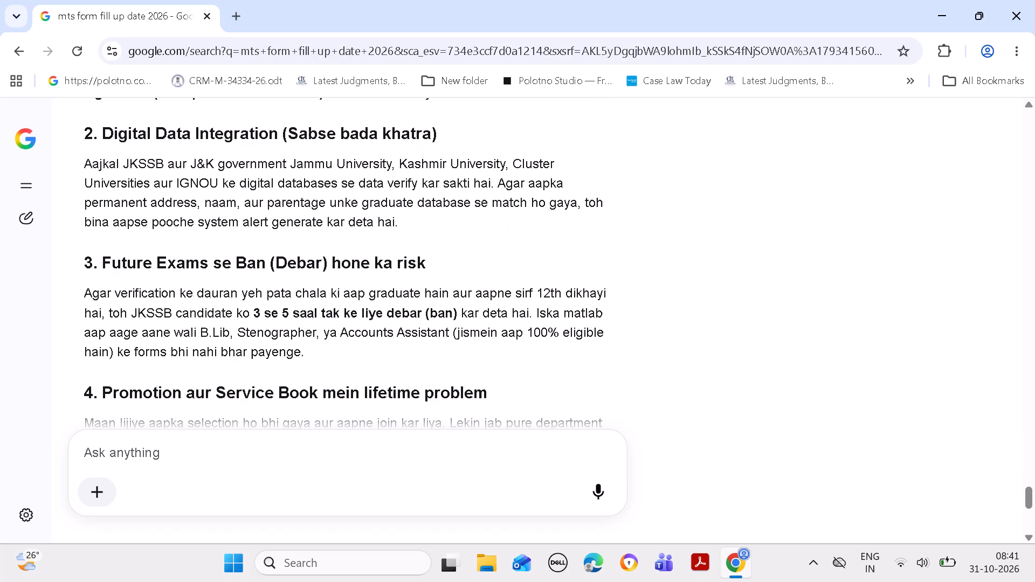
pyautogui.press('Down')
pyautogui.press('Down')
pyautogui.press('Down')
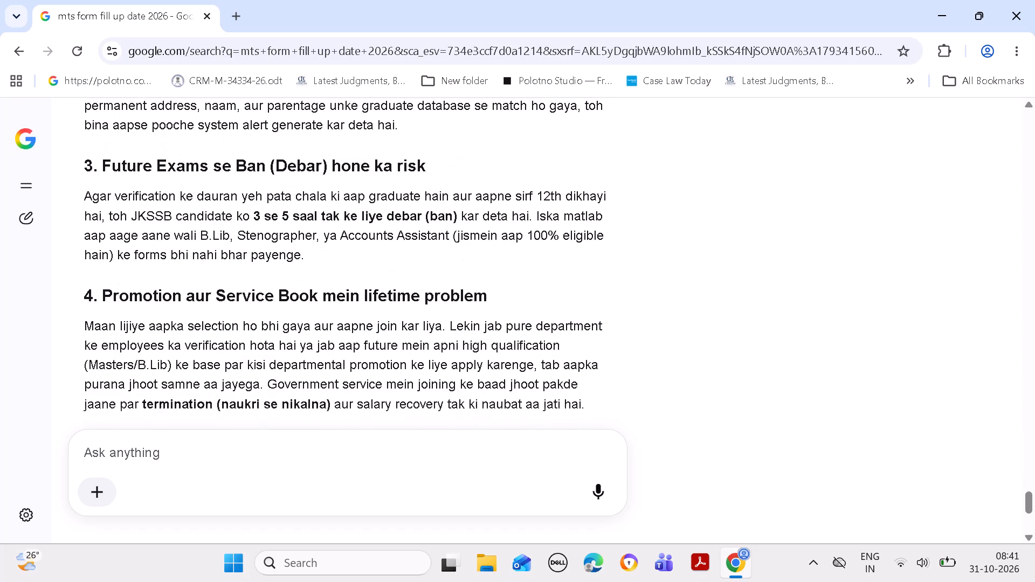
pyautogui.press('Down')
pyautogui.press('Down')
pyautogui.press('Down')
pyautogui.press('Down')
pyautogui.press('Down')
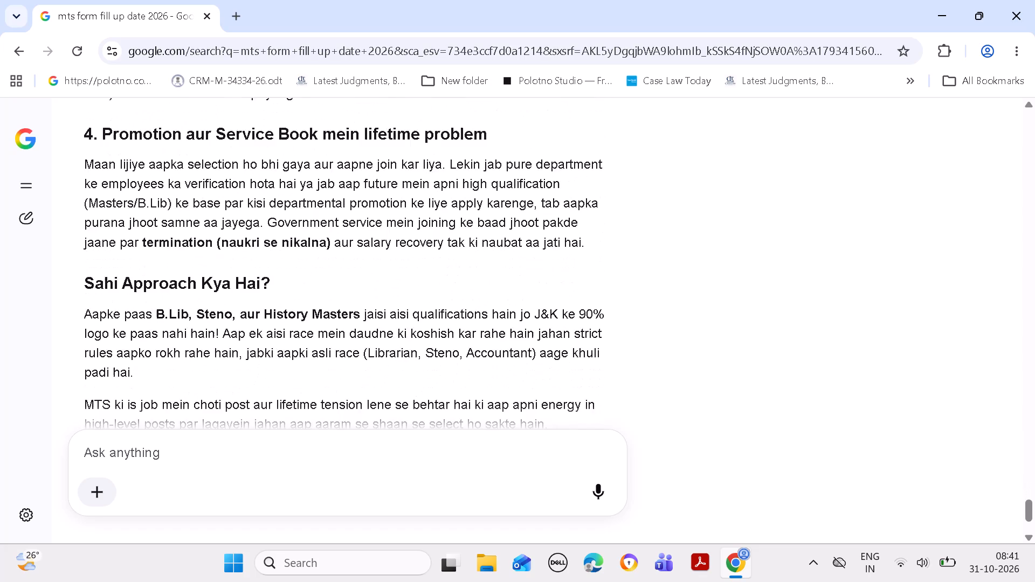
pyautogui.press('Down')
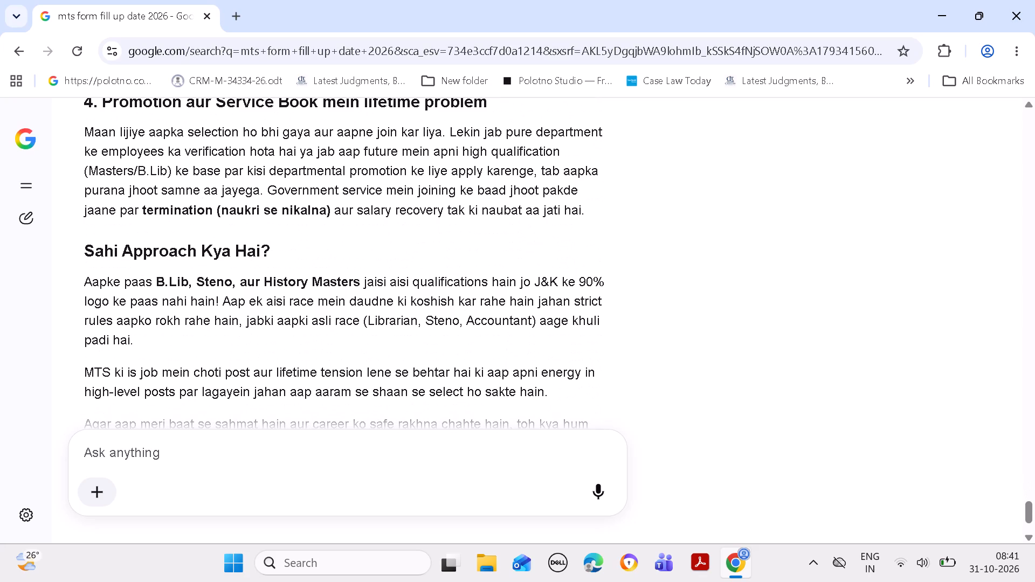
pyautogui.press('Down')
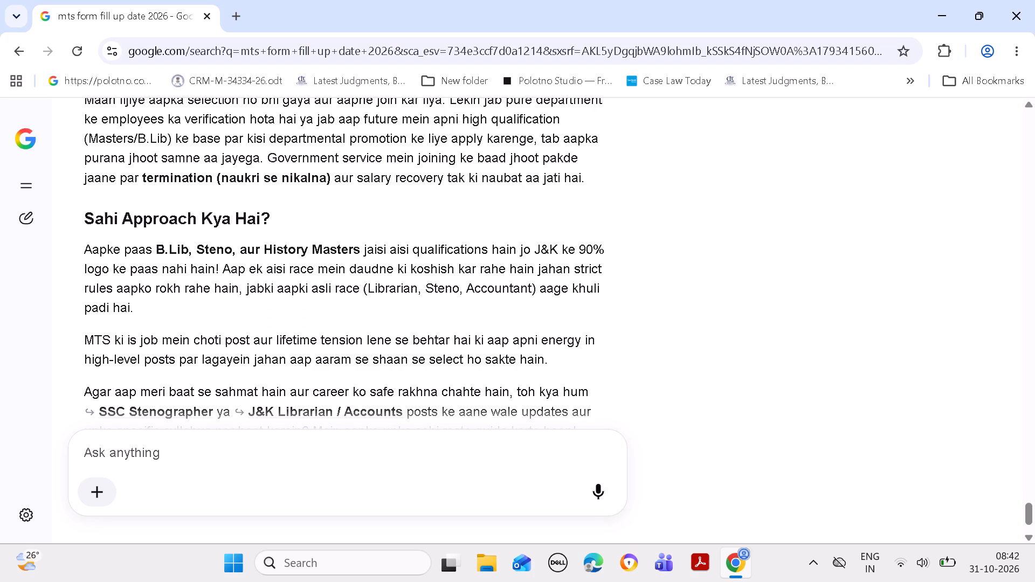
pyautogui.press('Down')
pyautogui.press('Down')
pyautogui.press('Down')
pyautogui.press('Down')
pyautogui.press('Down')
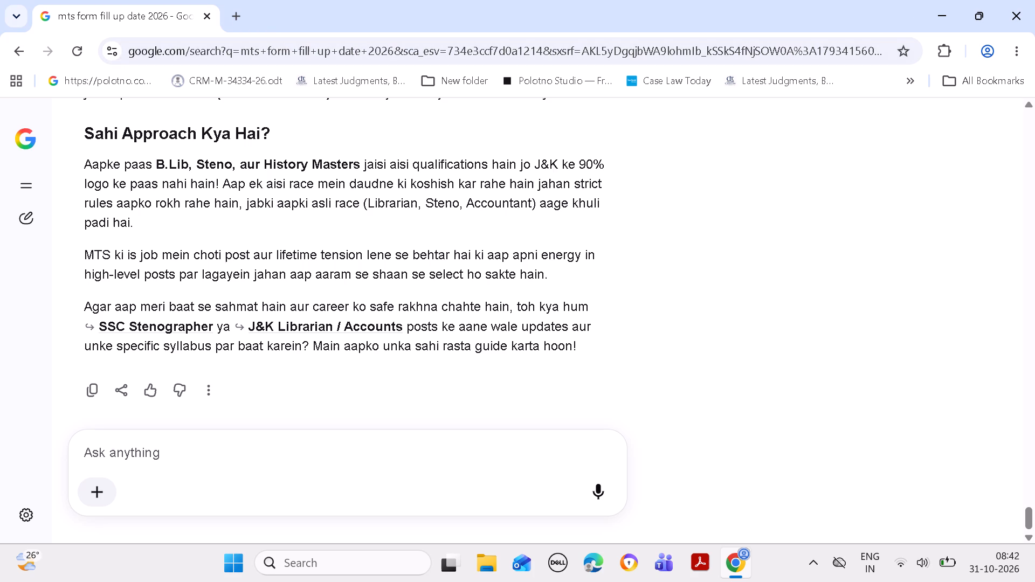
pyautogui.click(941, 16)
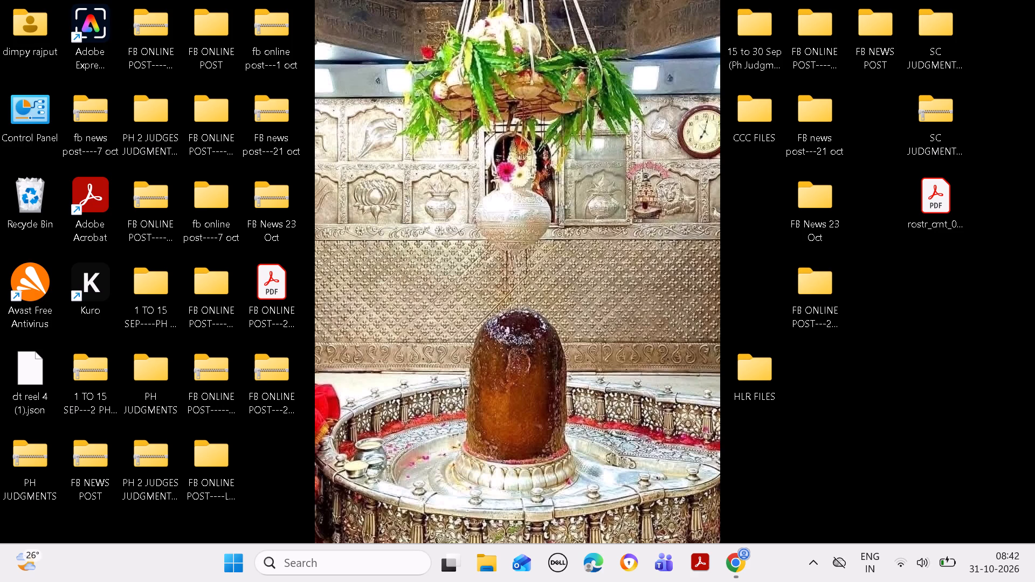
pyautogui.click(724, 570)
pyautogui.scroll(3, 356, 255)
# Open the Case Law Today admin site in a new browser tab and log in with the saved credentials.
pyautogui.click(239, 9)
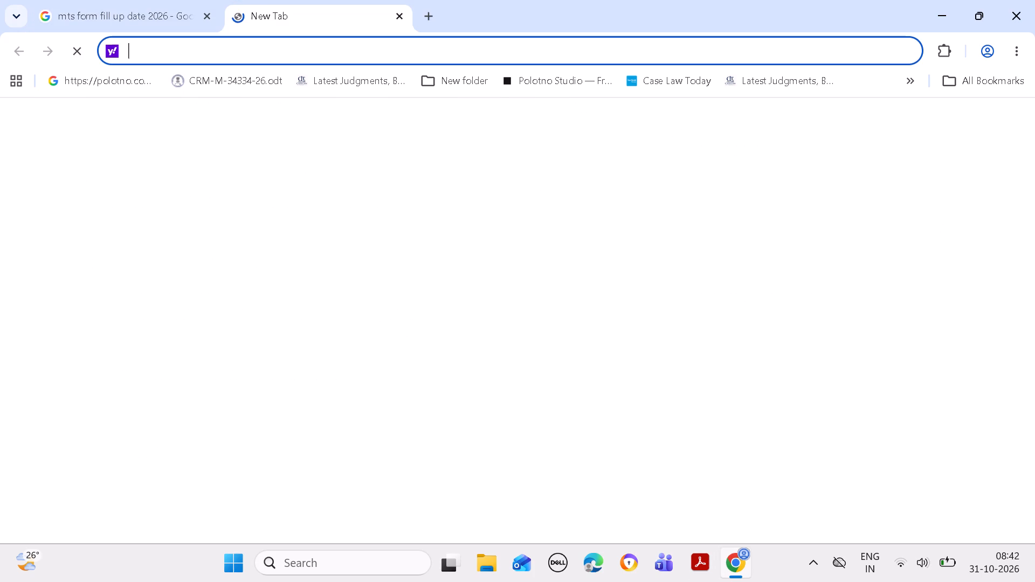
pyautogui.click(364, 272)
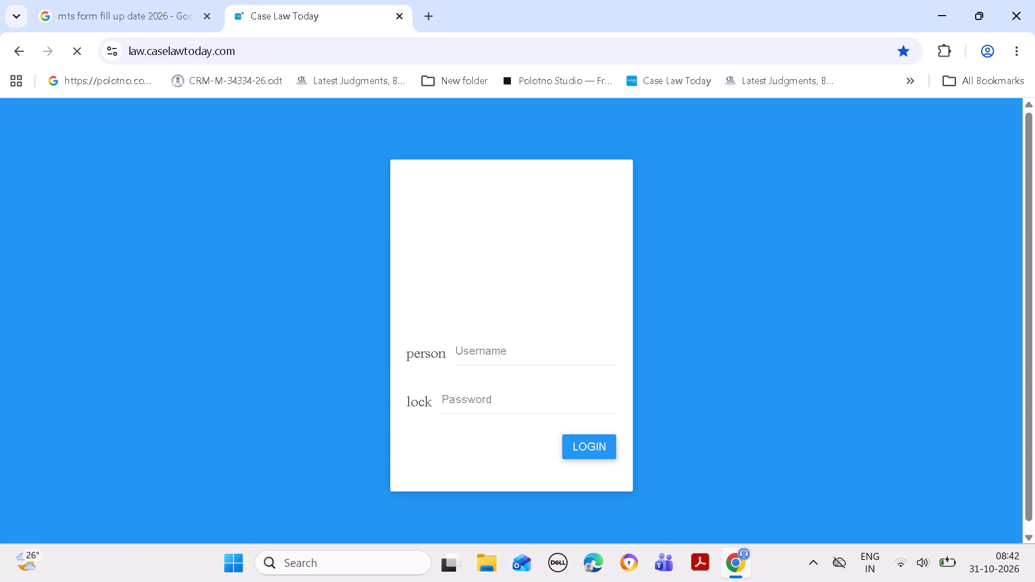
pyautogui.click(584, 454)
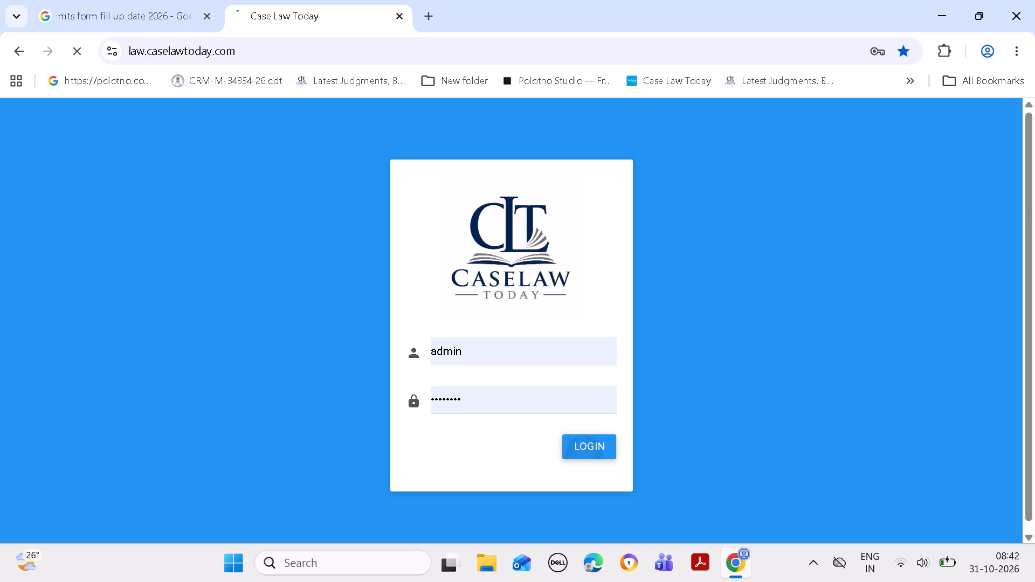
# Open the caselawtoday.com public site and Polotno Studio, each in its own new browser tab.
pyautogui.click(430, 18)
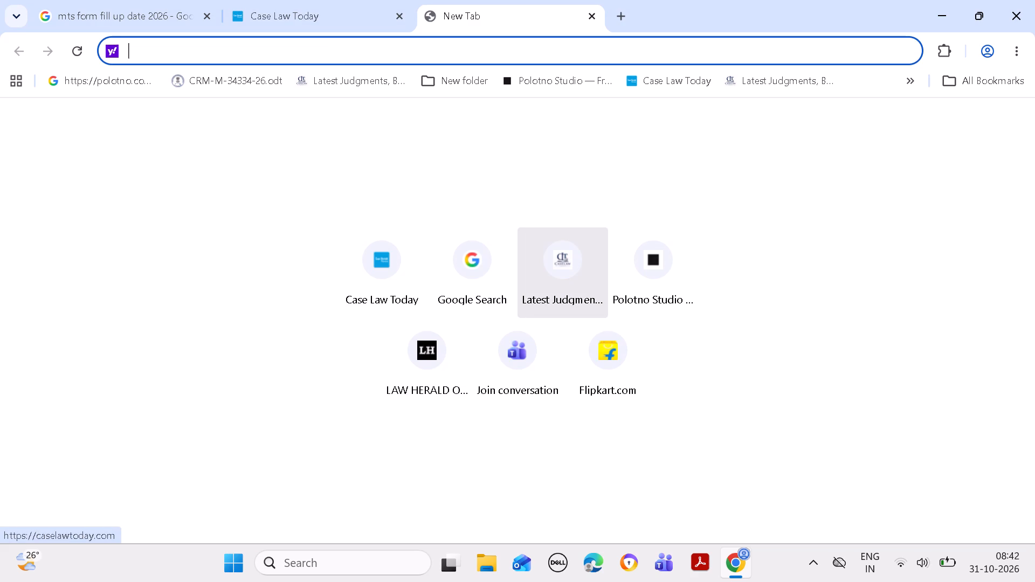
pyautogui.click(557, 277)
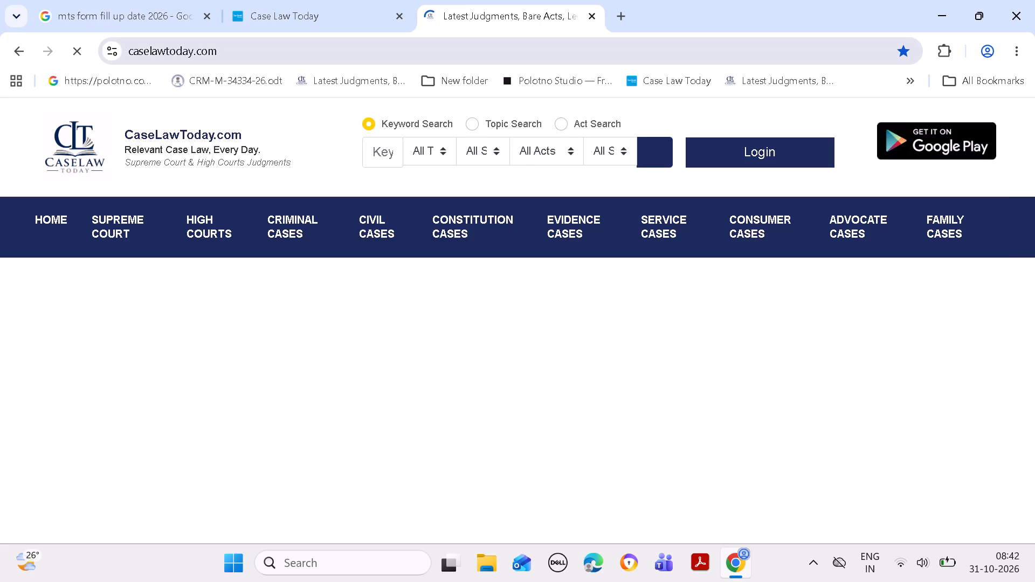
pyautogui.click(627, 22)
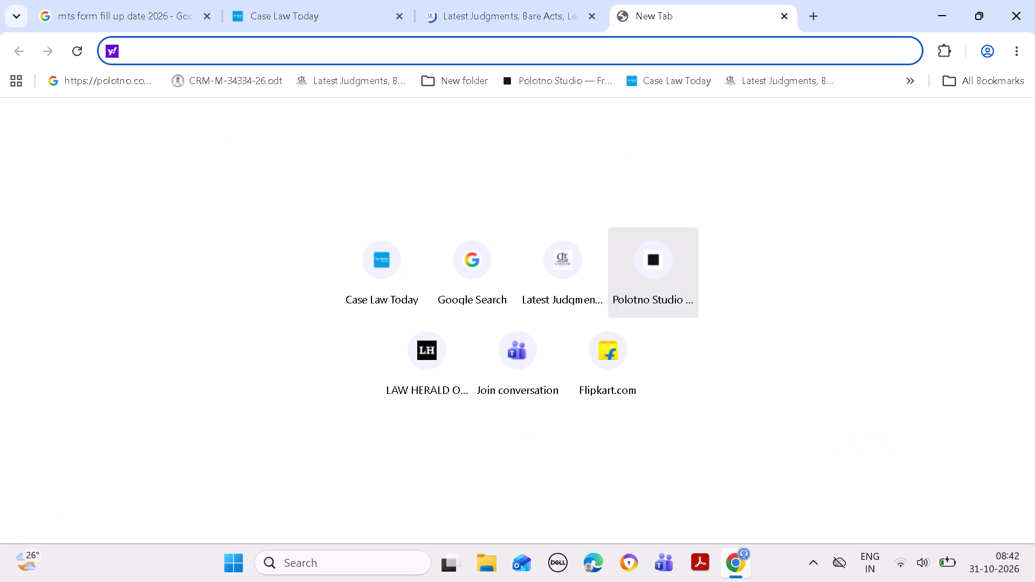
pyautogui.click(644, 269)
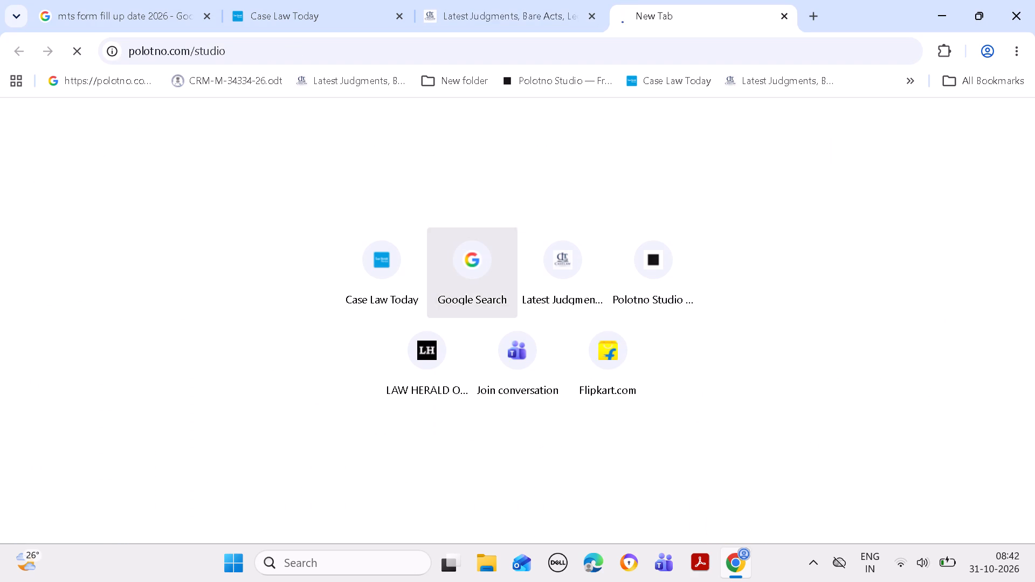
# Return to the Case Law Today admin dashboard and open the Manage News list.
pyautogui.click(310, 23)
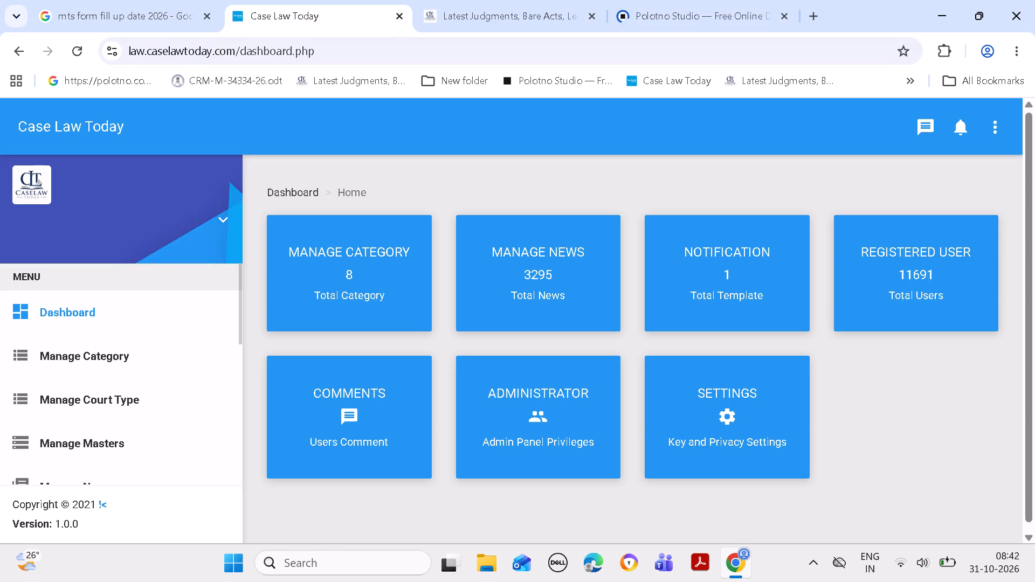
pyautogui.moveTo(239, 311); pyautogui.dragTo(239, 315)
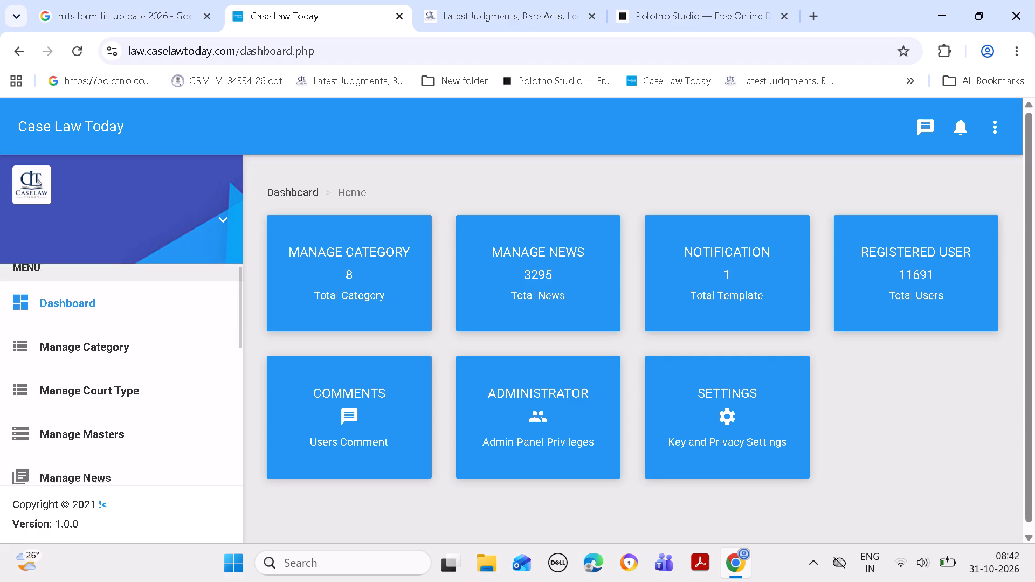
pyautogui.moveTo(239, 315); pyautogui.dragTo(239, 331)
pyautogui.click(106, 433)
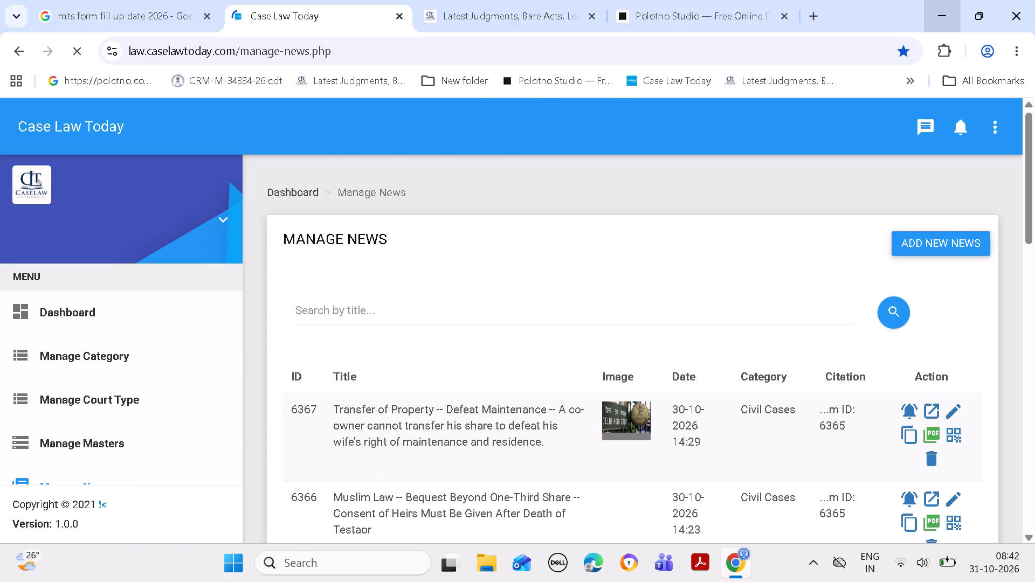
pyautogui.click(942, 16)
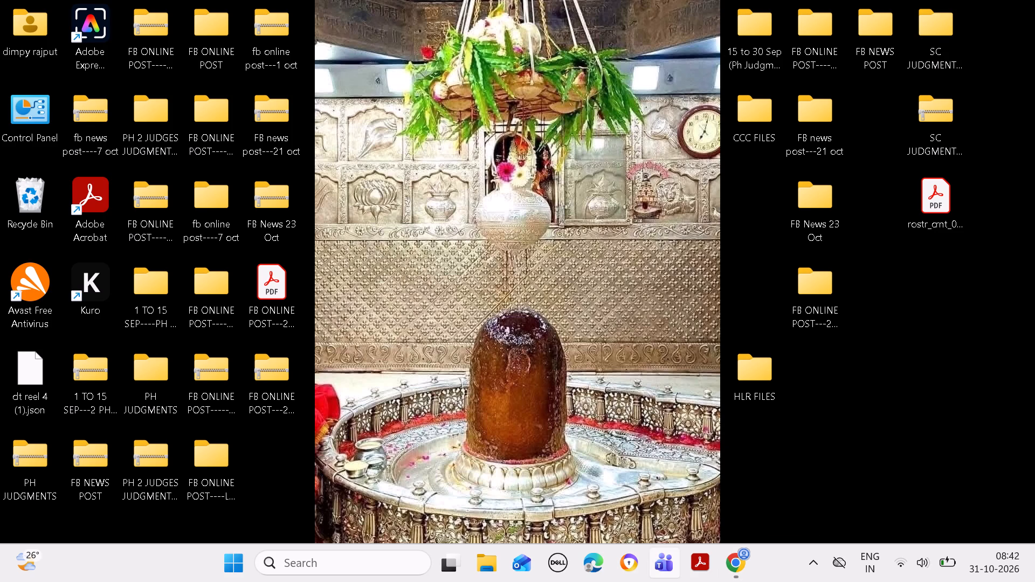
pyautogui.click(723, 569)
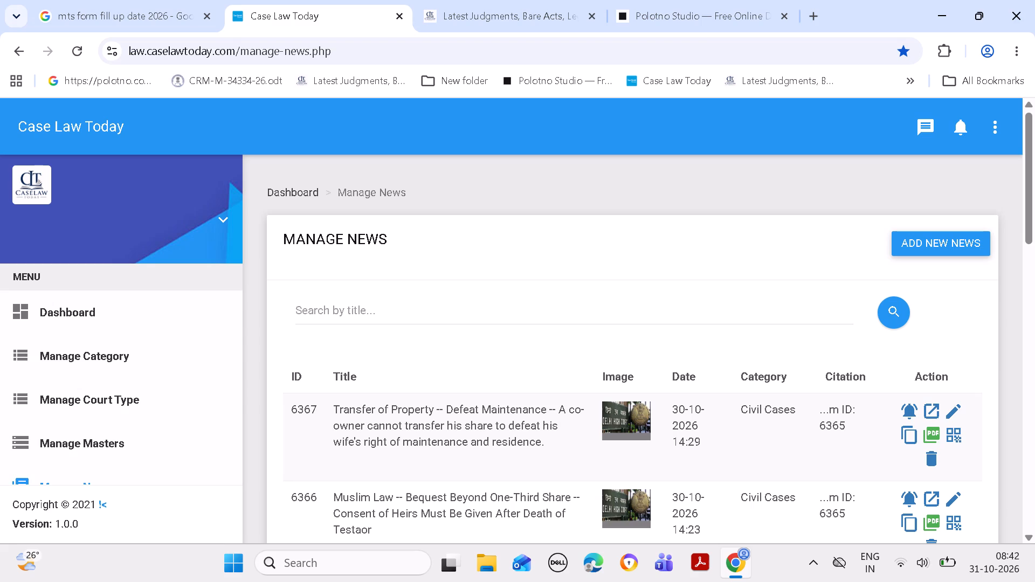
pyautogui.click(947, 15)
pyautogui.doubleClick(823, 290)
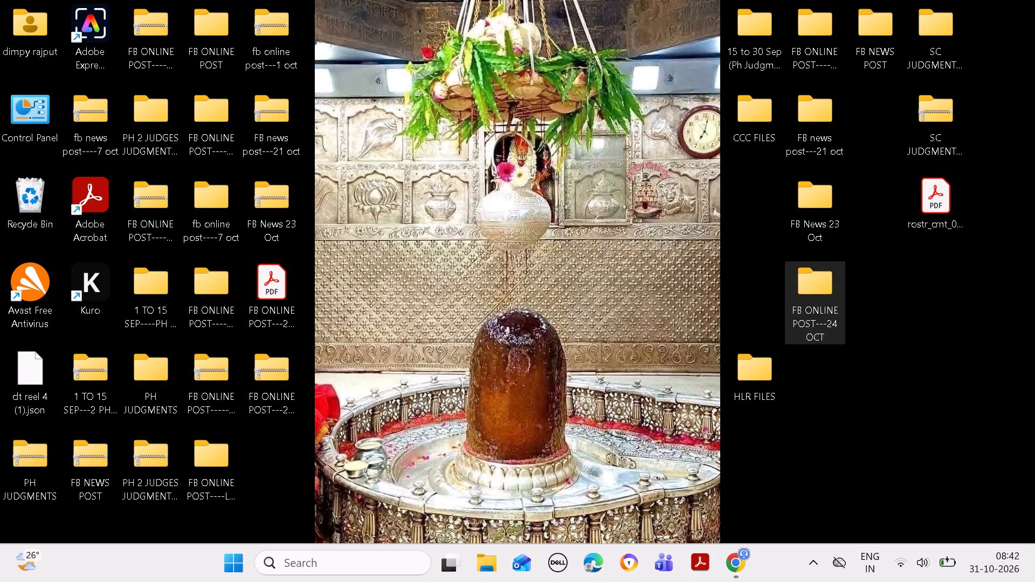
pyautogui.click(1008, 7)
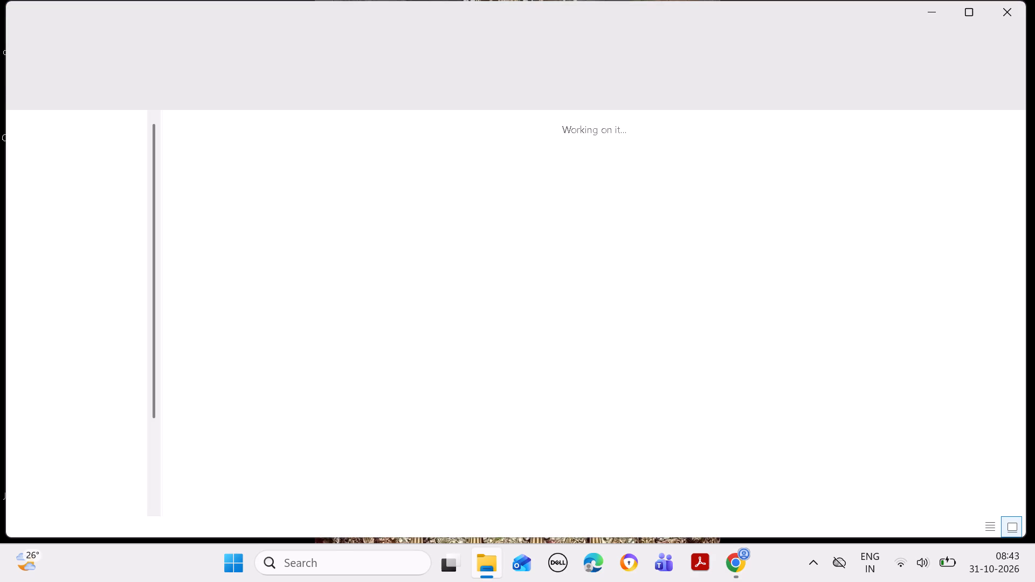
# From the desktop folder FB News 23 Oct, open the nested 28 OCT, 29 OCT and FB NEWS POST----30 OCT folders.
pyautogui.doubleClick(819, 202)
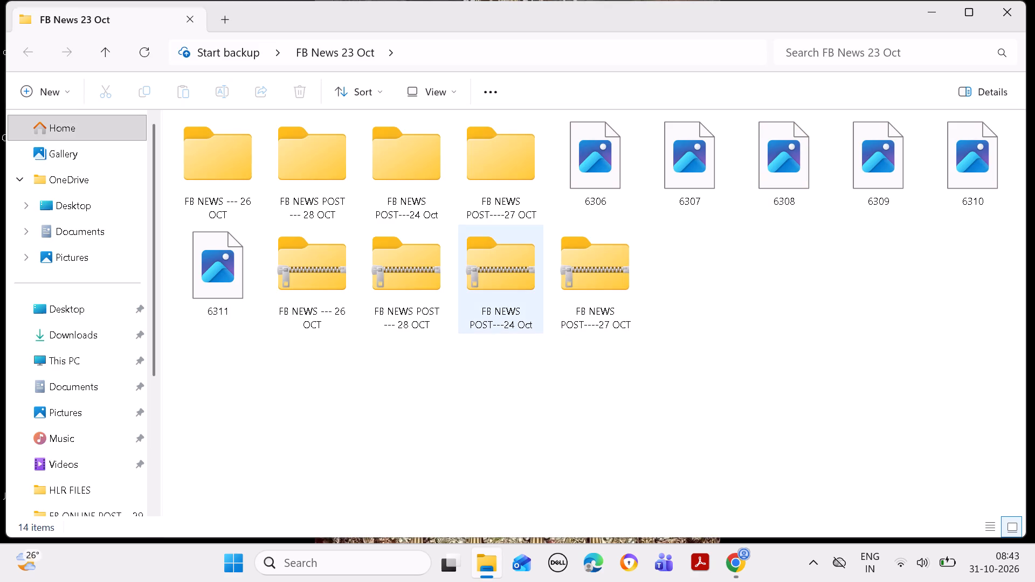
pyautogui.doubleClick(298, 187)
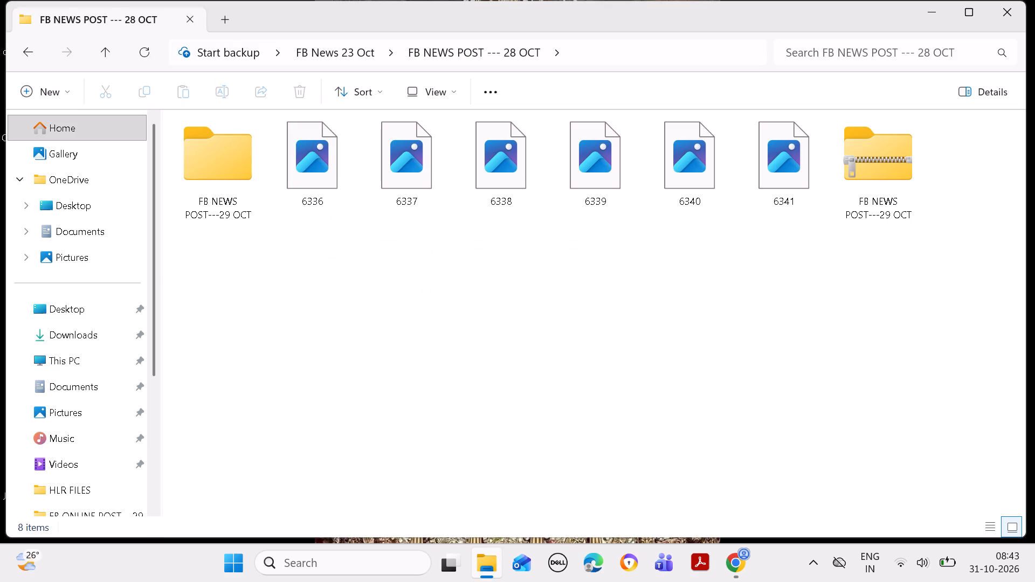
pyautogui.click(239, 185)
pyautogui.click(239, 185)
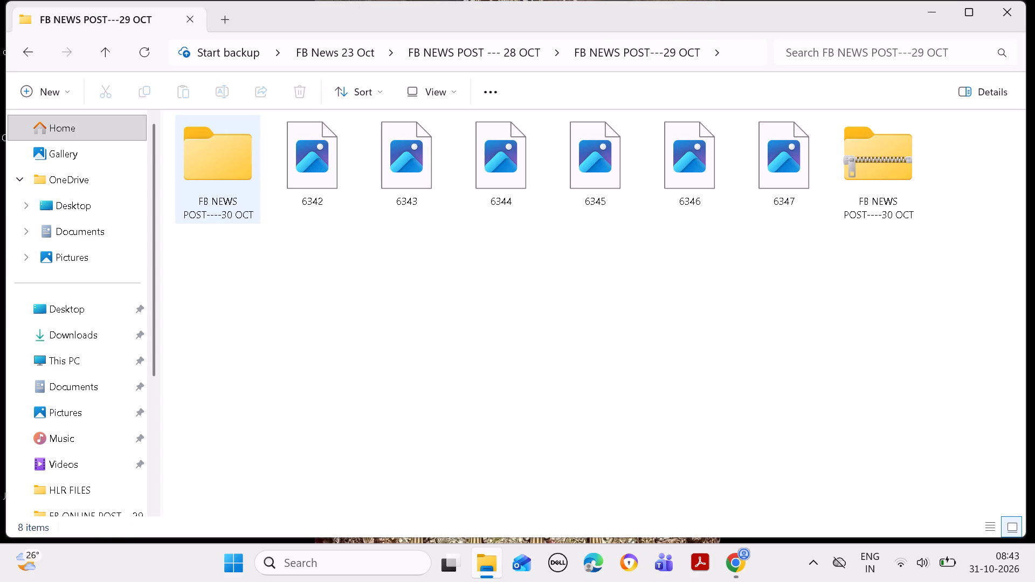
pyautogui.doubleClick(227, 185)
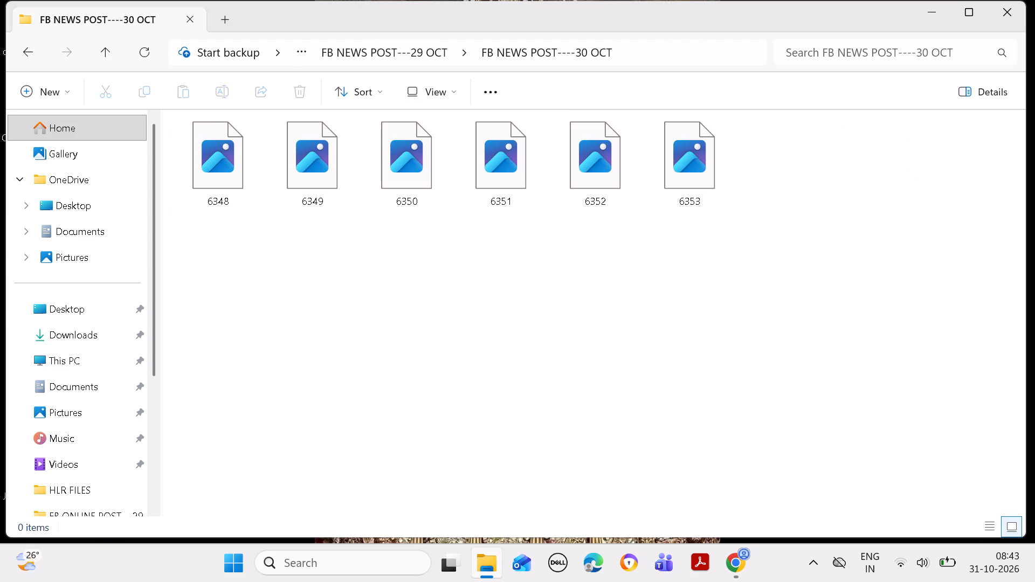
# Create a folder named FB NEWS-----31 OCT inside the FB NEWS POST----30 OCT folder and open it.
pyautogui.rightClick(763, 202)
pyautogui.rightClick(774, 150)
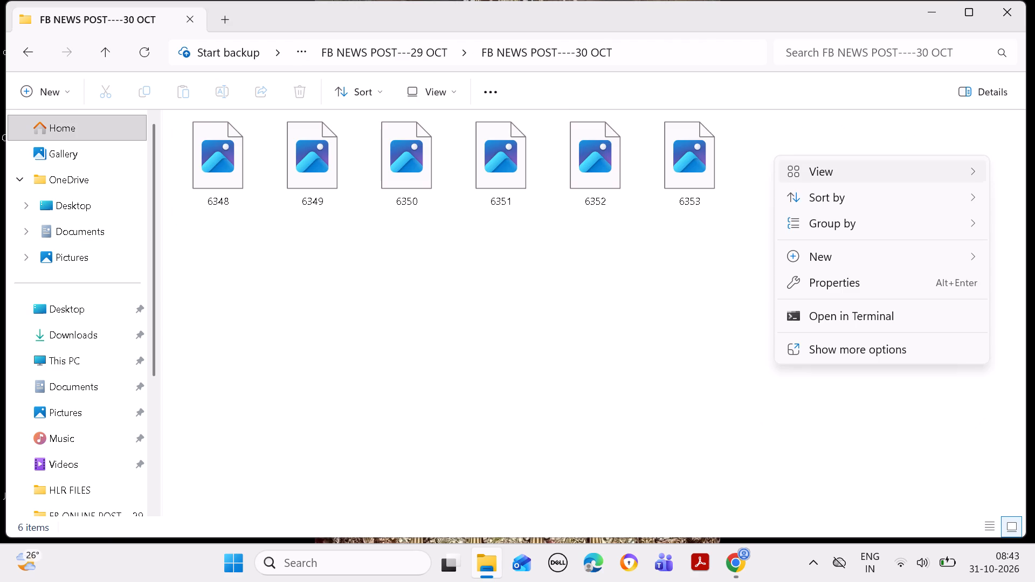
pyautogui.click(833, 260)
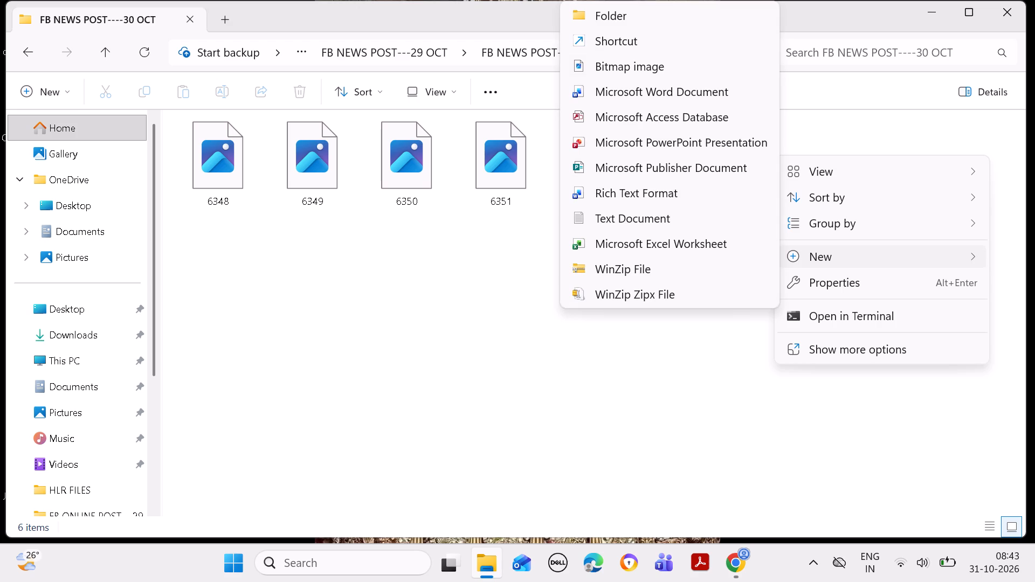
pyautogui.click(671, 5)
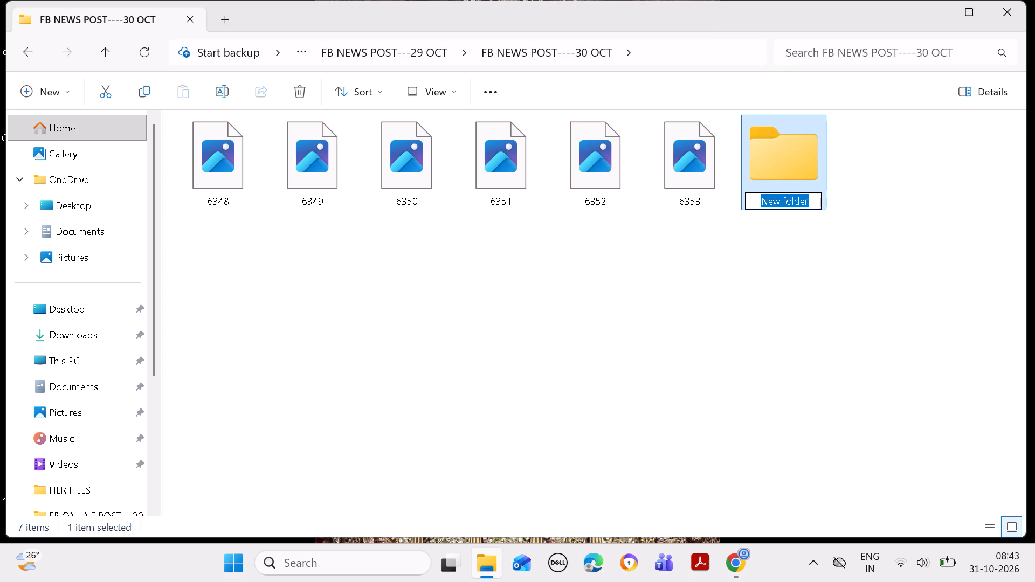
pyautogui.press('BackSpace')
pyautogui.write('FB NEWS')
pyautogui.press('space')
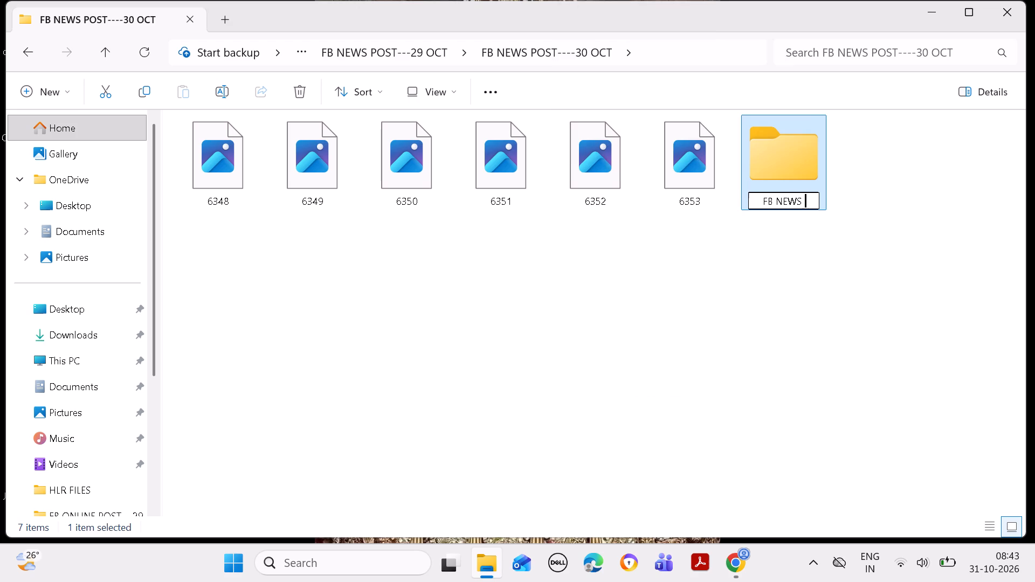
pyautogui.press('BackSpace')
pyautogui.write('----')
pyautogui.press('-')
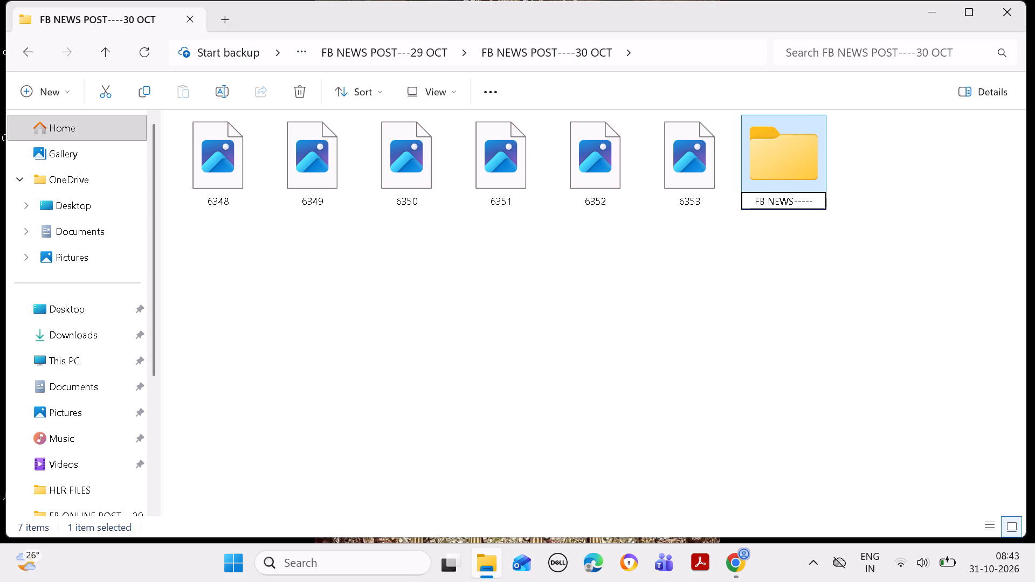
pyautogui.write('31 OCT')
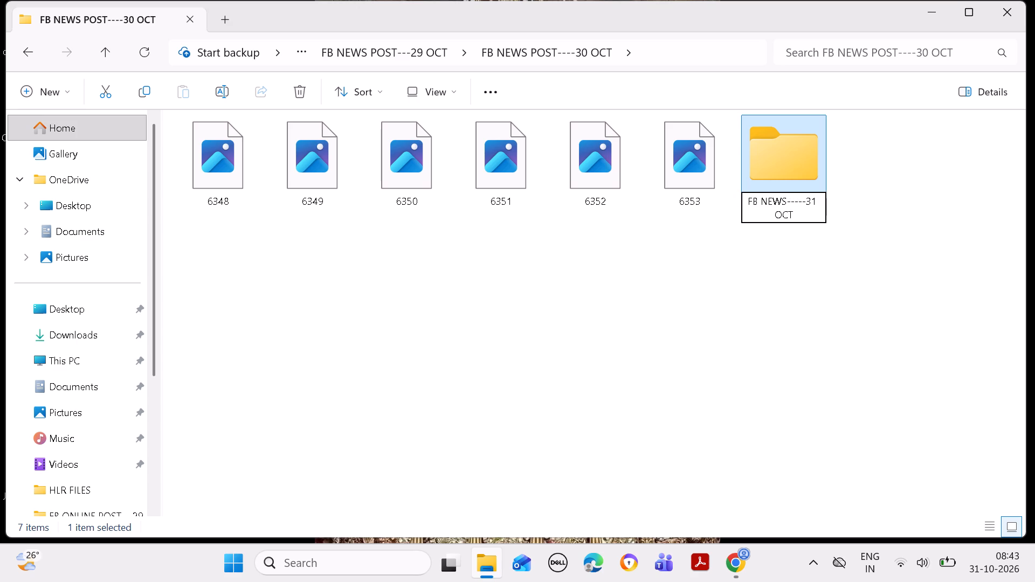
pyautogui.press('Return')
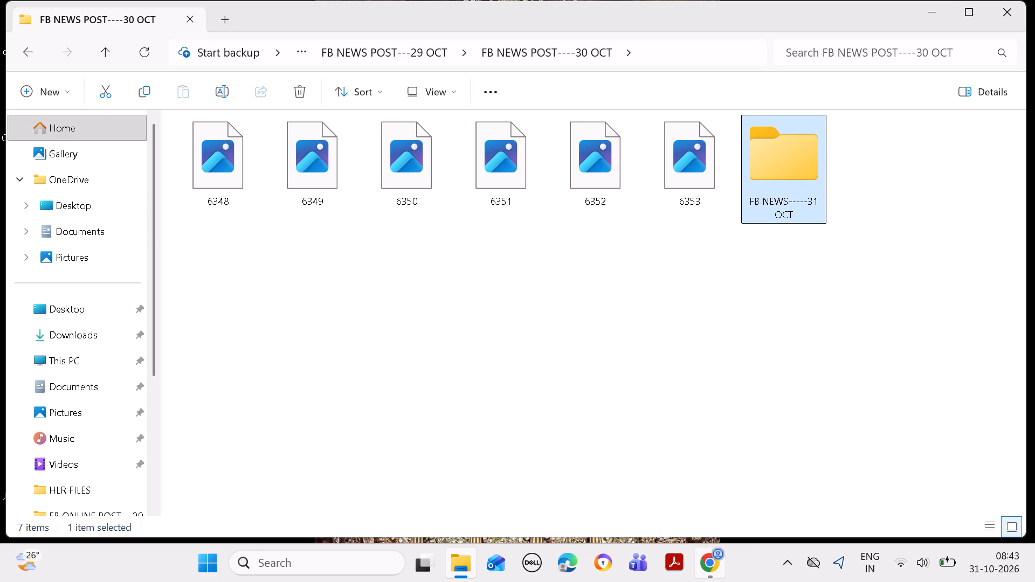
pyautogui.click(791, 171)
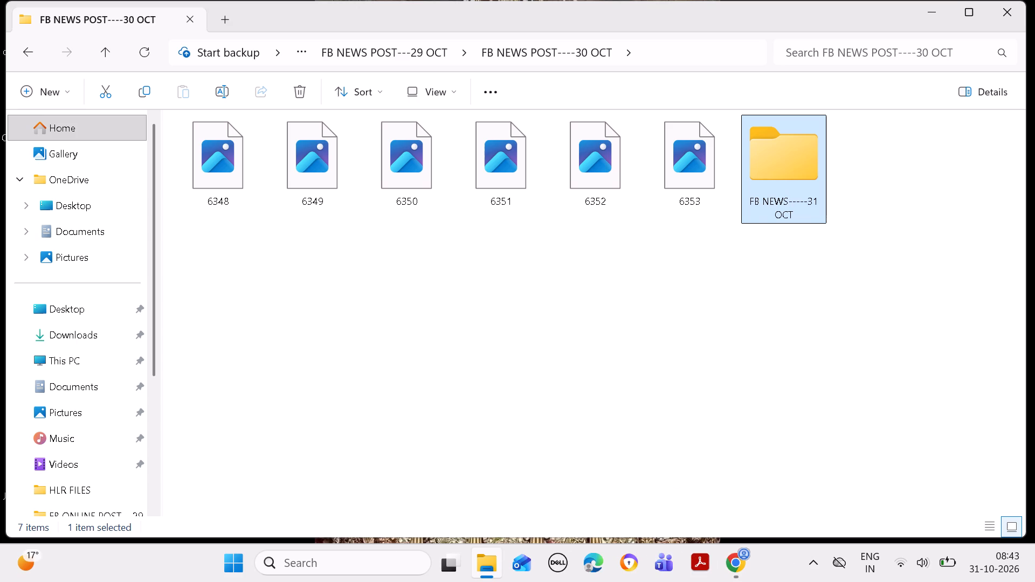
pyautogui.click(791, 175)
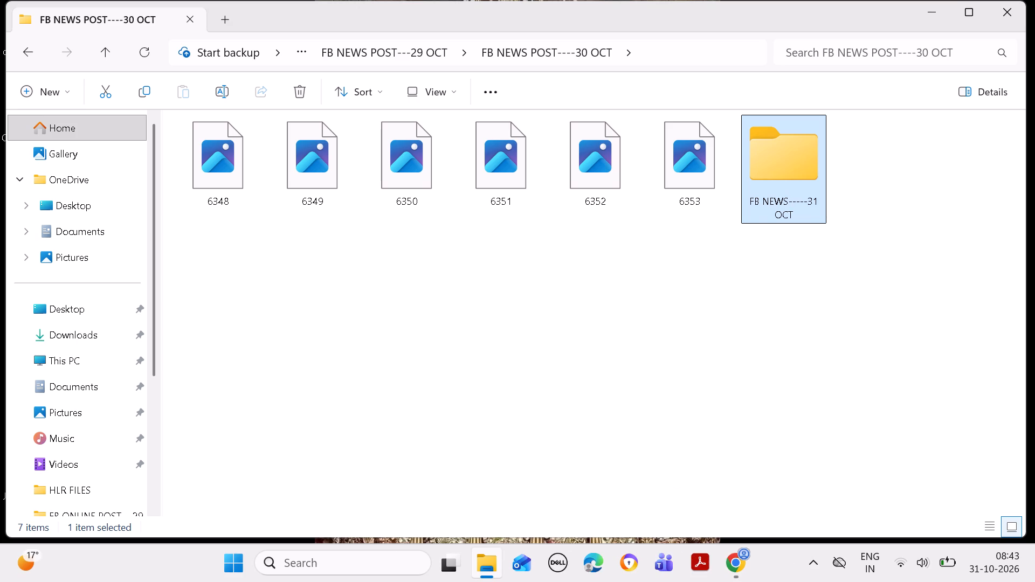
pyautogui.doubleClick(791, 175)
# Switch to Chrome, go to the second page of the Manage News list and open news item 6354 for editing.
pyautogui.click(732, 562)
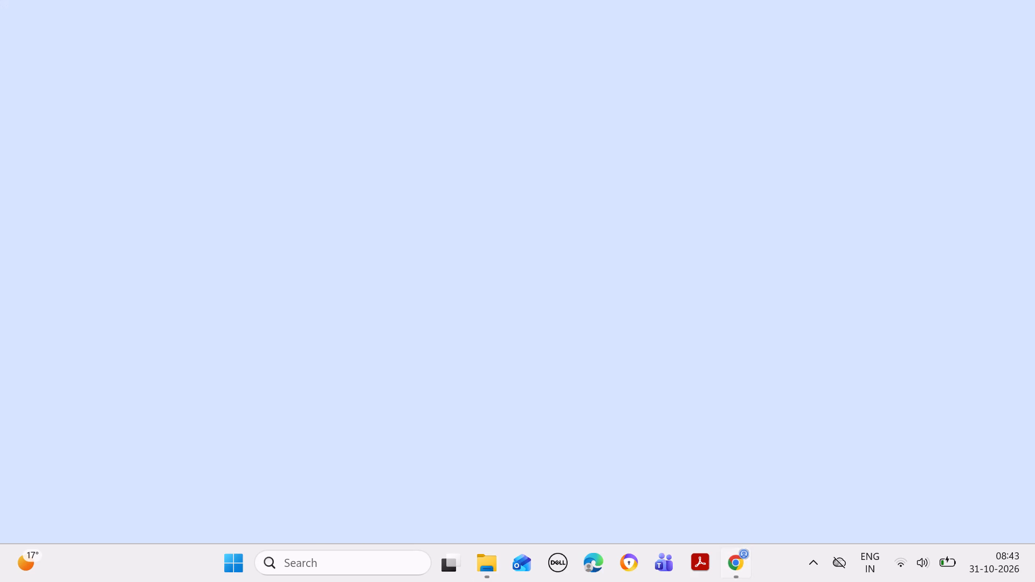
pyautogui.moveTo(1027, 197); pyautogui.dragTo(1034, 274)
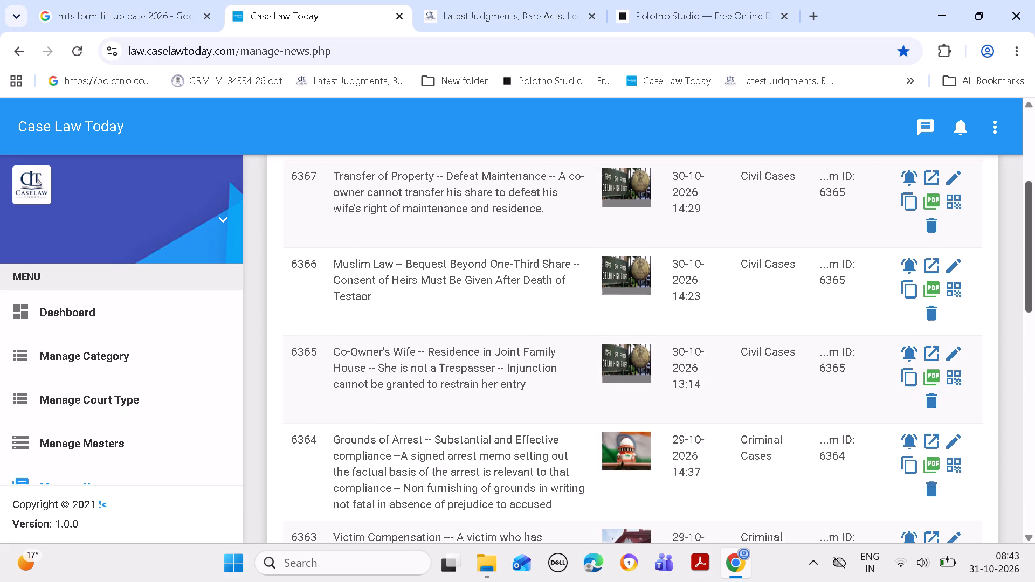
pyautogui.moveTo(1034, 274); pyautogui.dragTo(1028, 429)
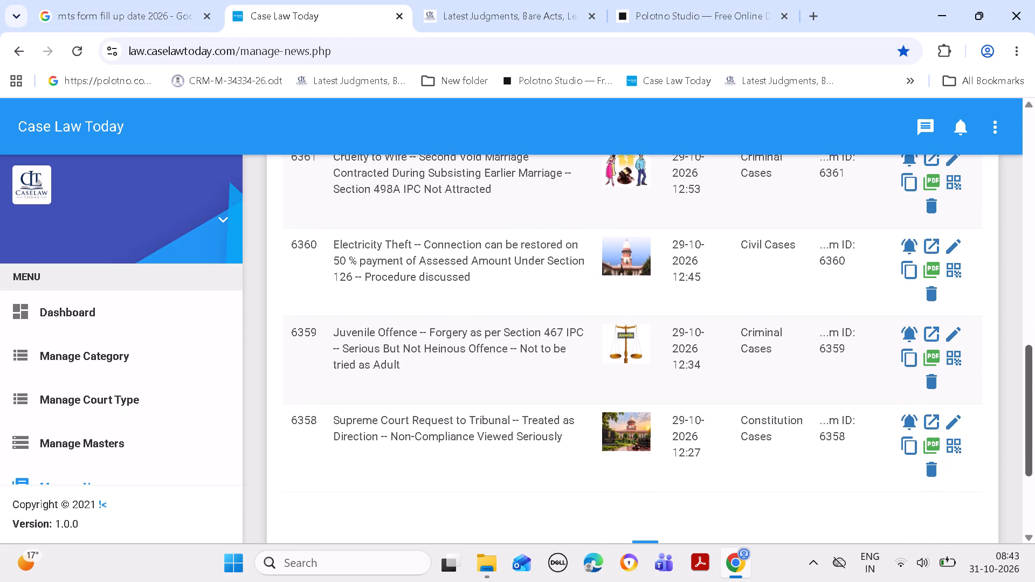
pyautogui.moveTo(1028, 429); pyautogui.dragTo(1026, 431)
pyautogui.moveTo(1024, 442); pyautogui.dragTo(1029, 480)
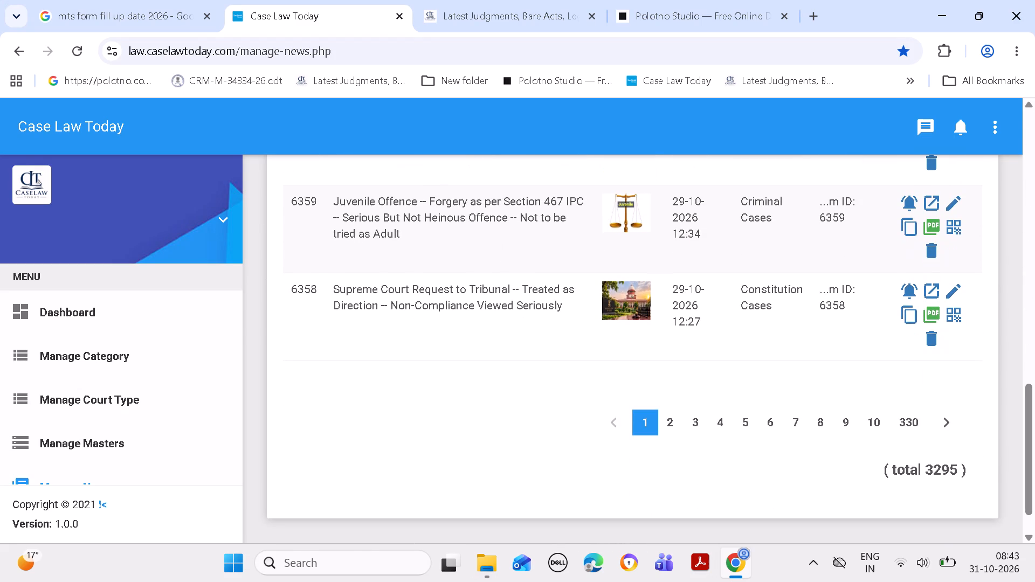
pyautogui.click(951, 422)
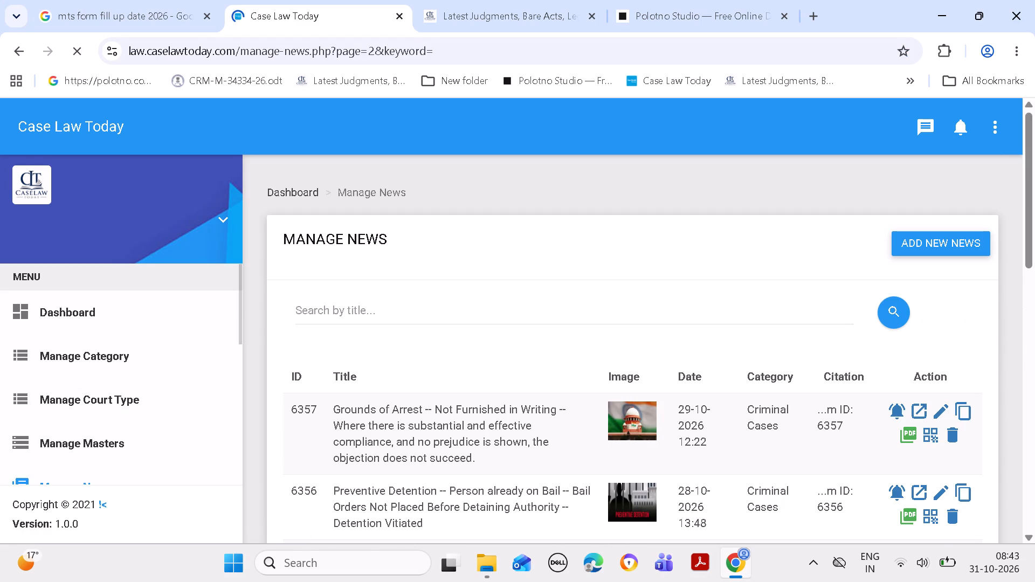
pyautogui.moveTo(1031, 219); pyautogui.dragTo(1034, 323)
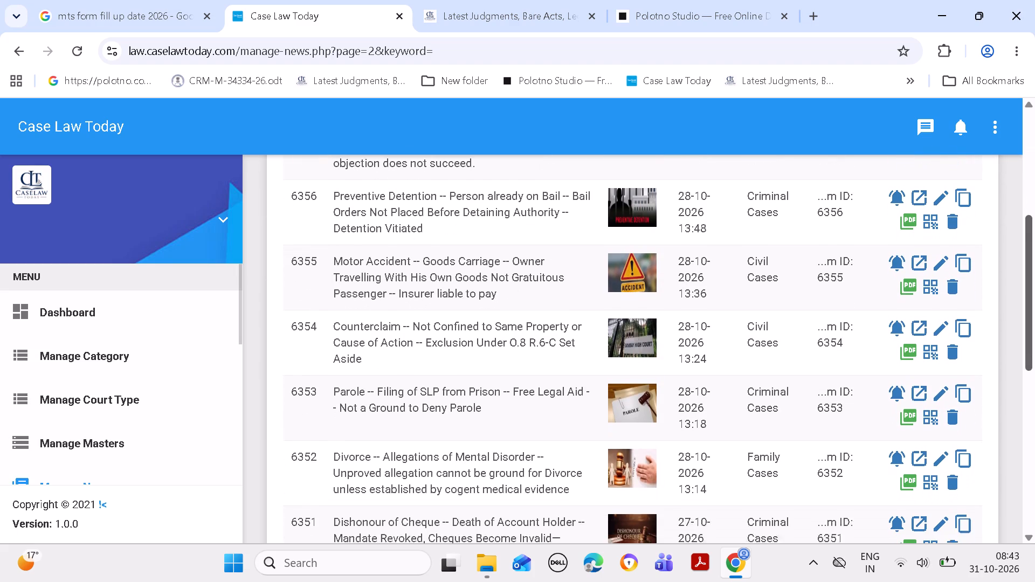
pyautogui.moveTo(1034, 323); pyautogui.dragTo(1034, 325)
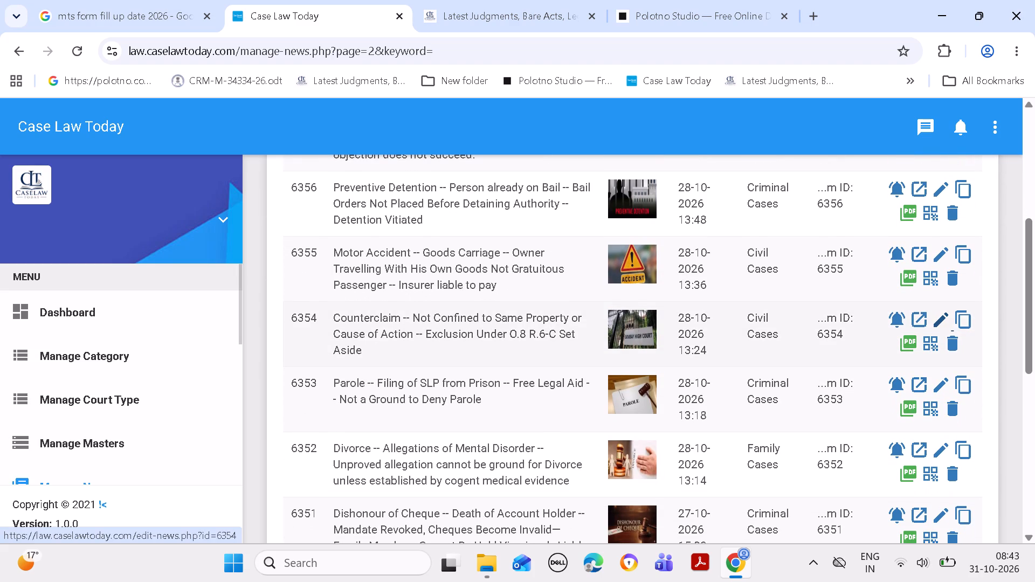
pyautogui.click(939, 318)
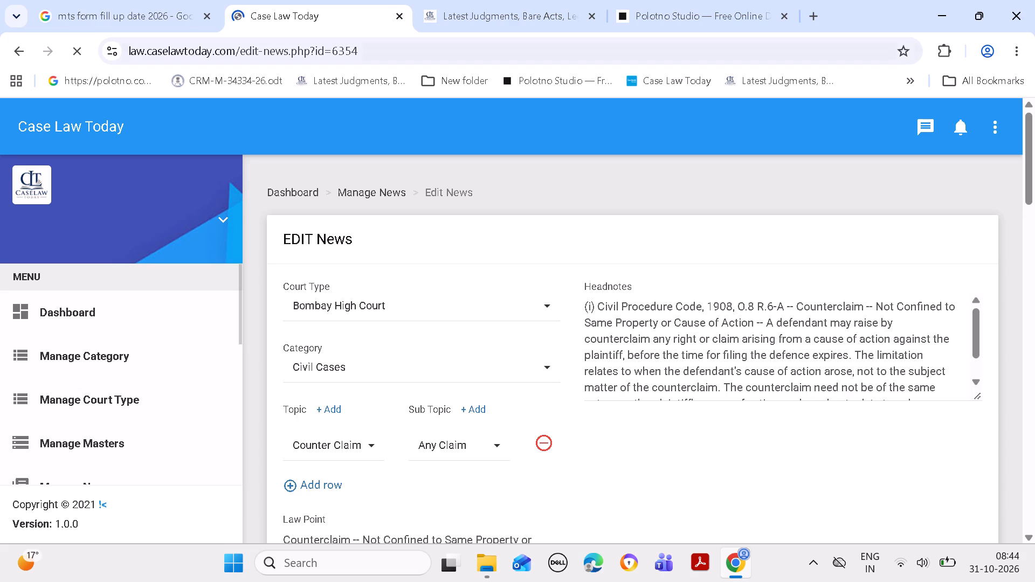
# Copy ID 6354 from the edit page's address, search for it on the caselawtoday.com public site and open the matching Counterclaim article.
pyautogui.moveTo(331, 46); pyautogui.dragTo(363, 45)
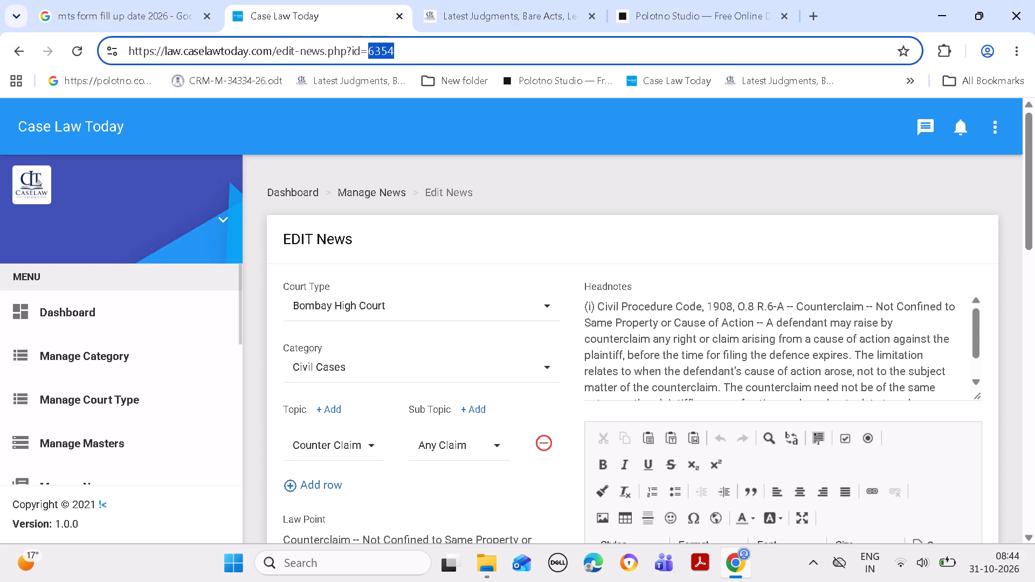
pyautogui.hotkey('ctrl', 'c')
pyautogui.click(497, 5)
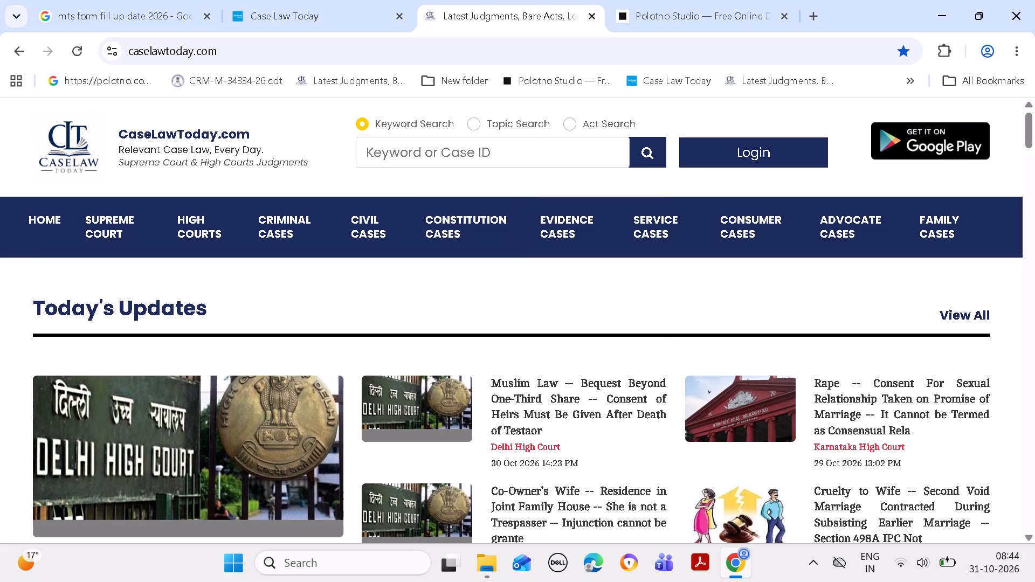
pyautogui.click(518, 160)
pyautogui.hotkey('ctrl', 'v')
pyautogui.click(642, 161)
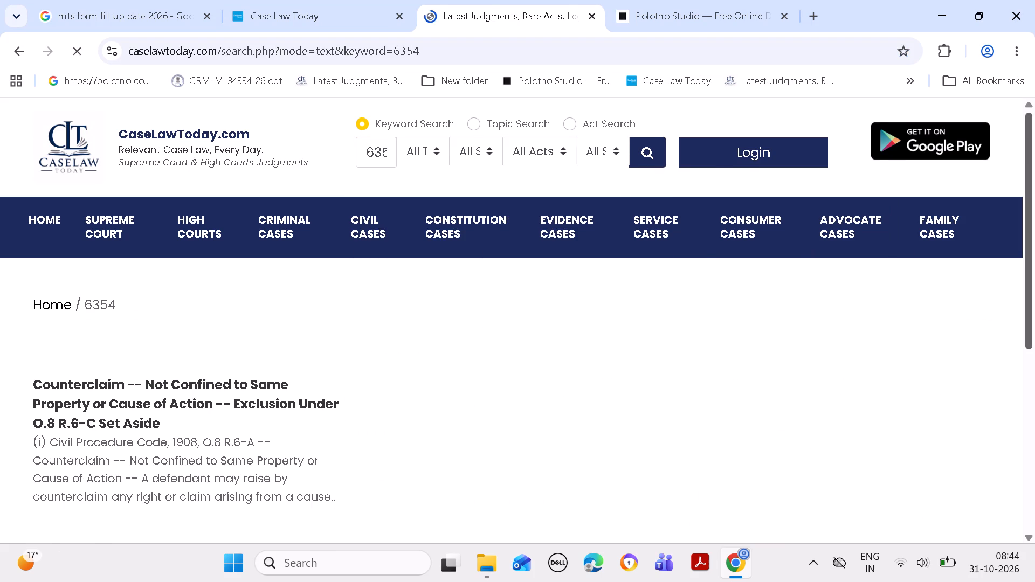
pyautogui.moveTo(1034, 265); pyautogui.dragTo(1034, 314)
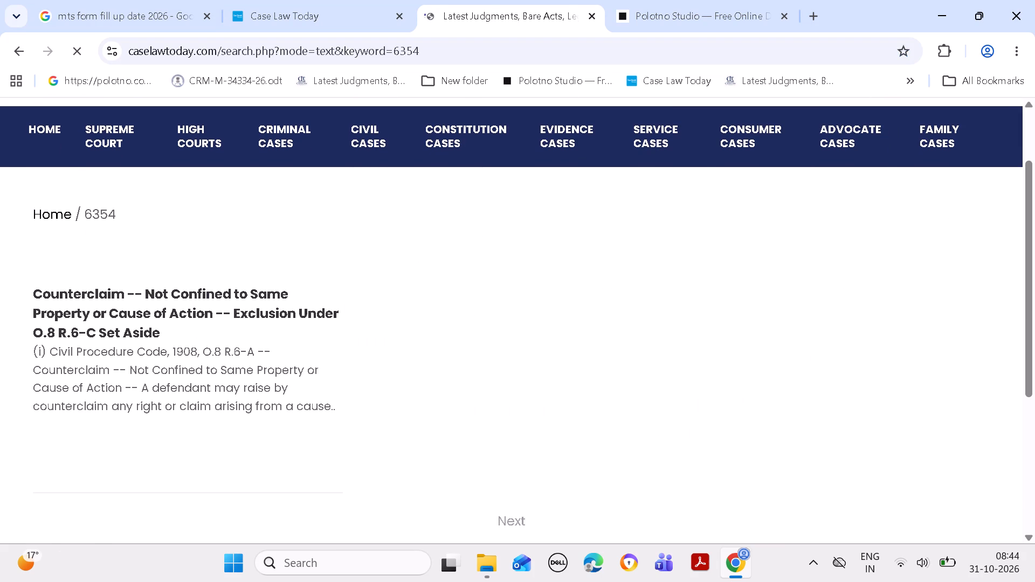
pyautogui.click(192, 313)
pyautogui.click(205, 474)
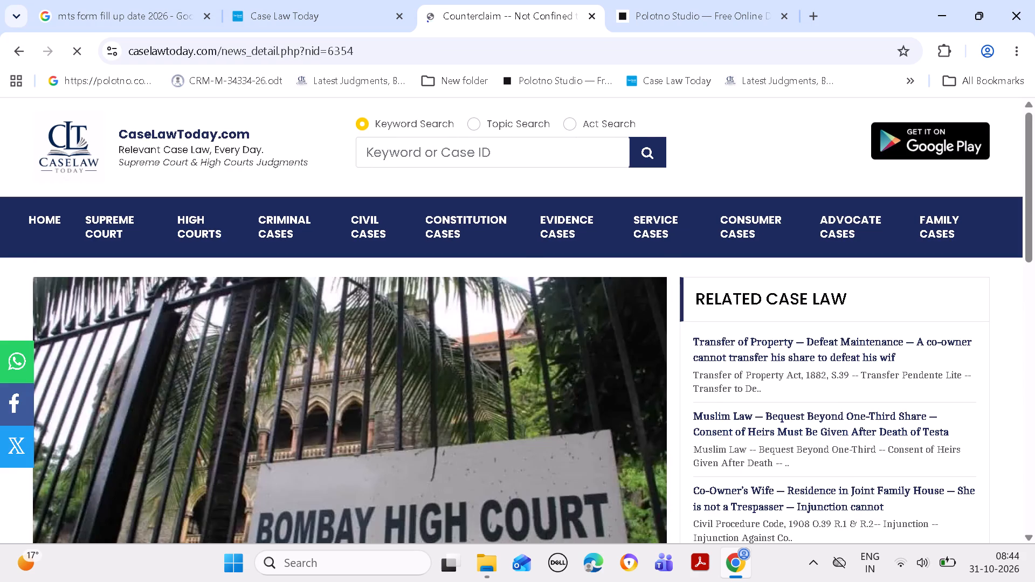
# Copy the Bombay High Court photo from the Counterclaim article.
pyautogui.rightClick(503, 393)
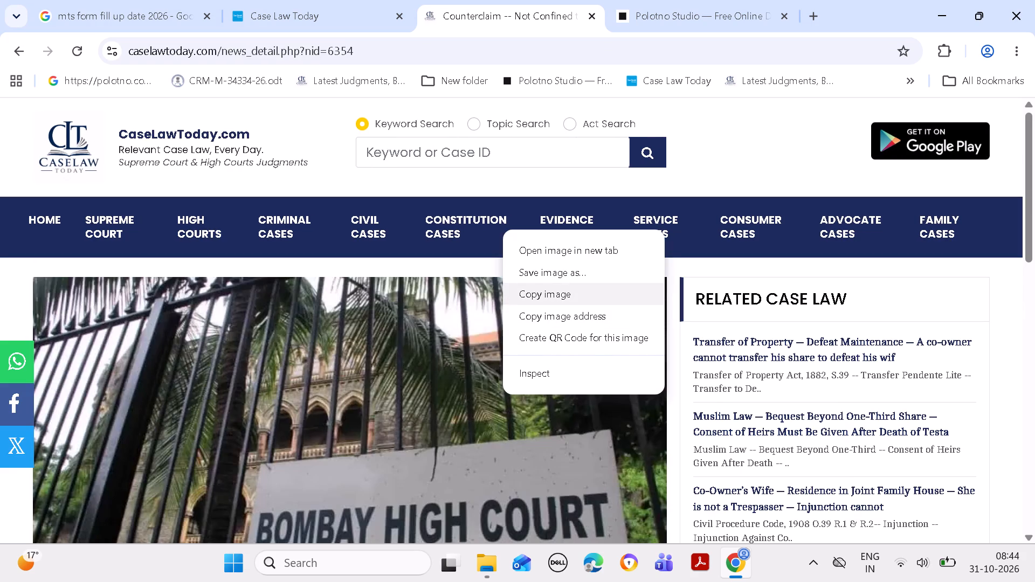
pyautogui.click(558, 294)
# In Polotno Studio, import the project file dt reel 1.json from Downloads and collapse the import pane.
pyautogui.click(668, 15)
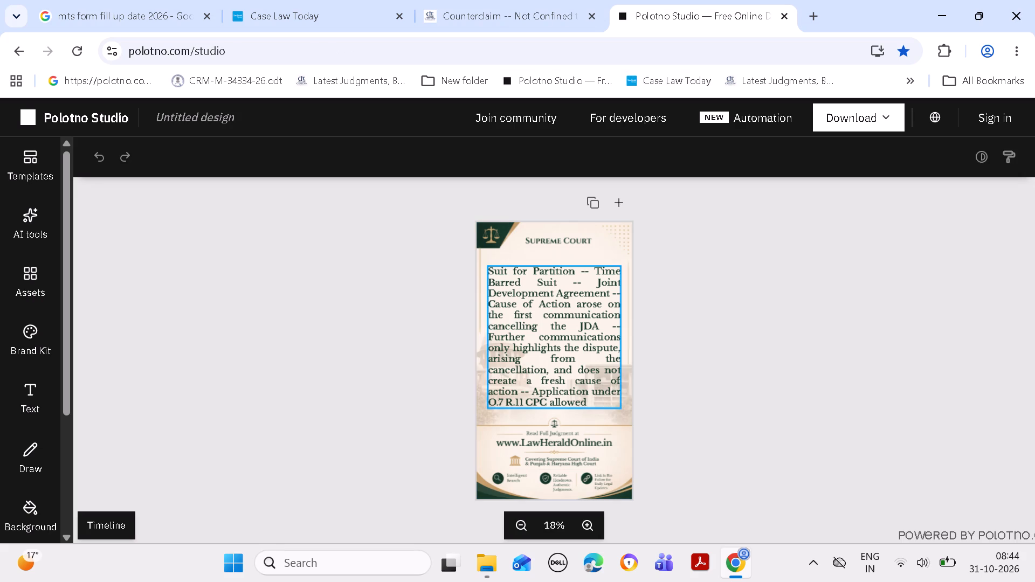
pyautogui.scroll(-5, 63, 508)
pyautogui.click(31, 508)
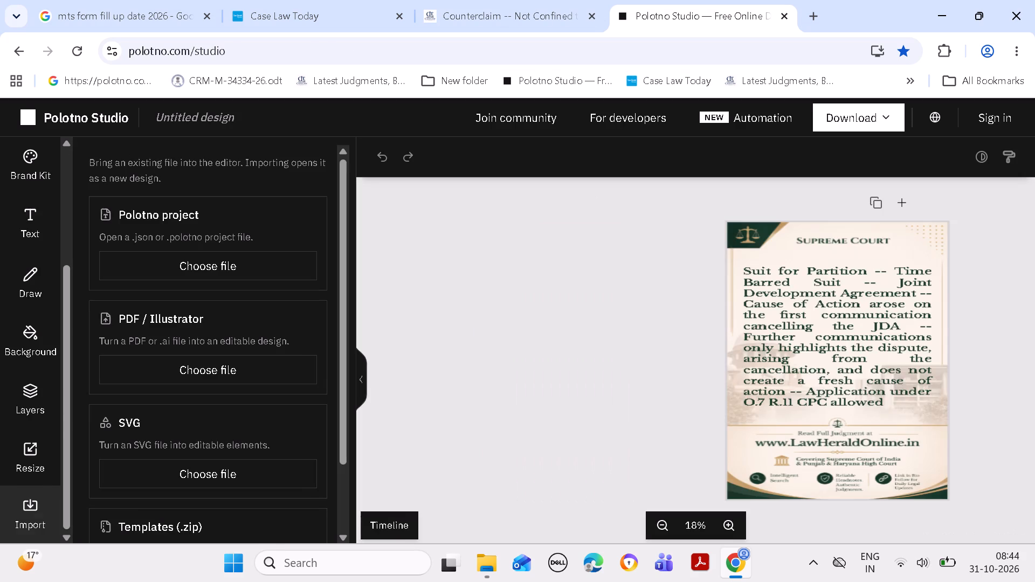
pyautogui.click(220, 268)
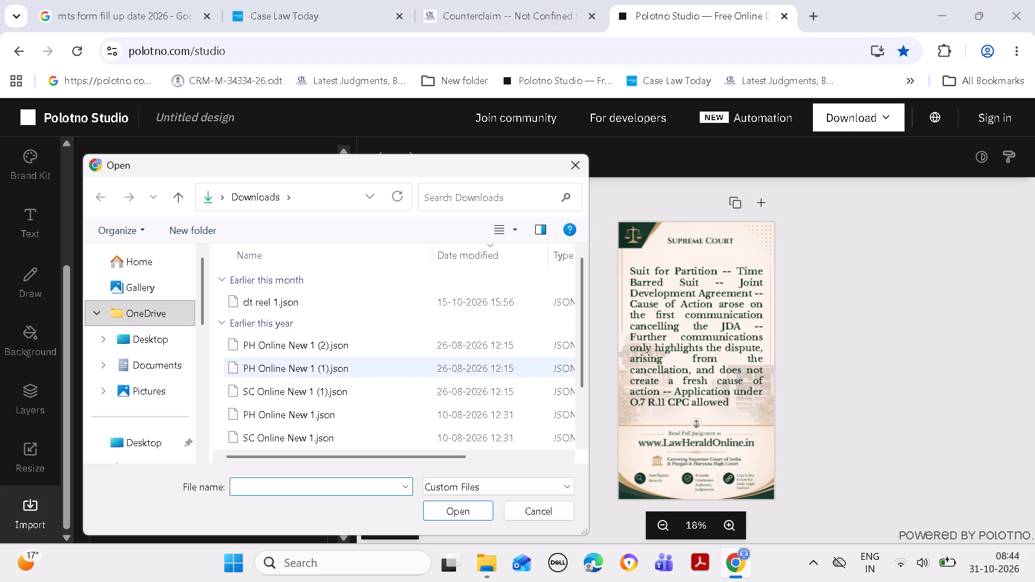
pyautogui.click(332, 293)
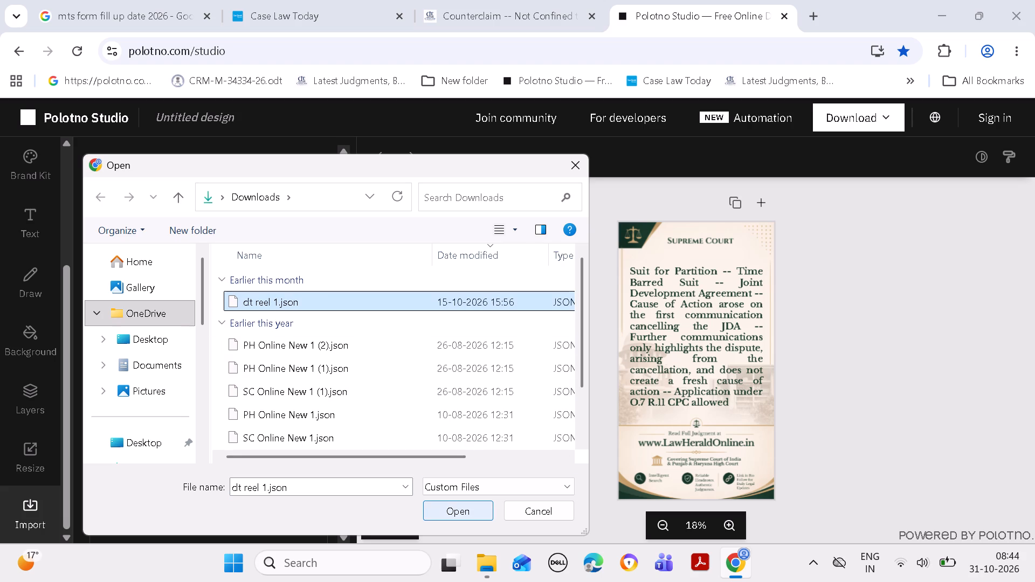
pyautogui.click(448, 515)
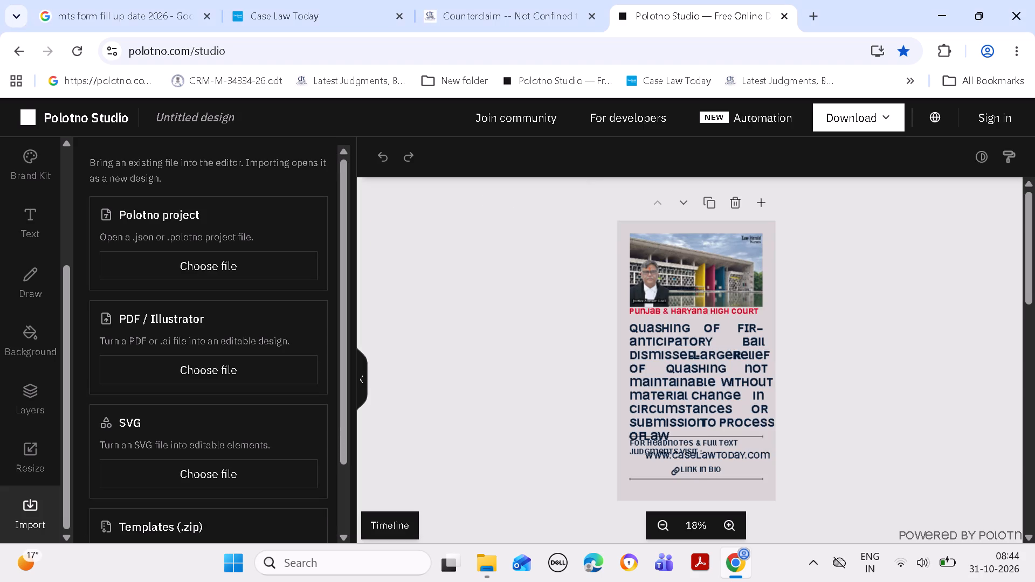
pyautogui.click(363, 380)
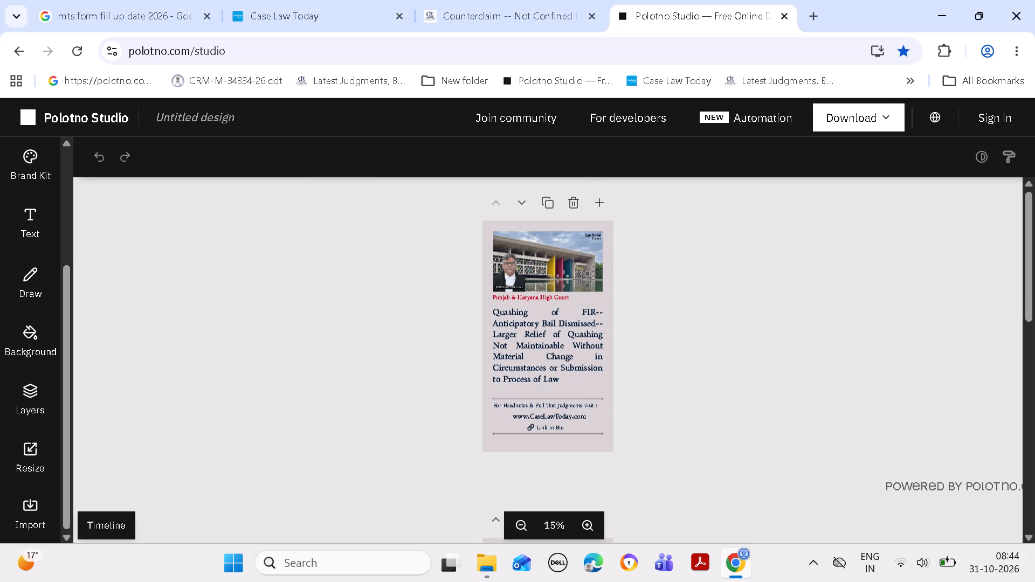
# Replace the court building photo on the first page with the copied Bombay High Court photo, placed at the top edge of the page.
pyautogui.doubleClick(587, 526)
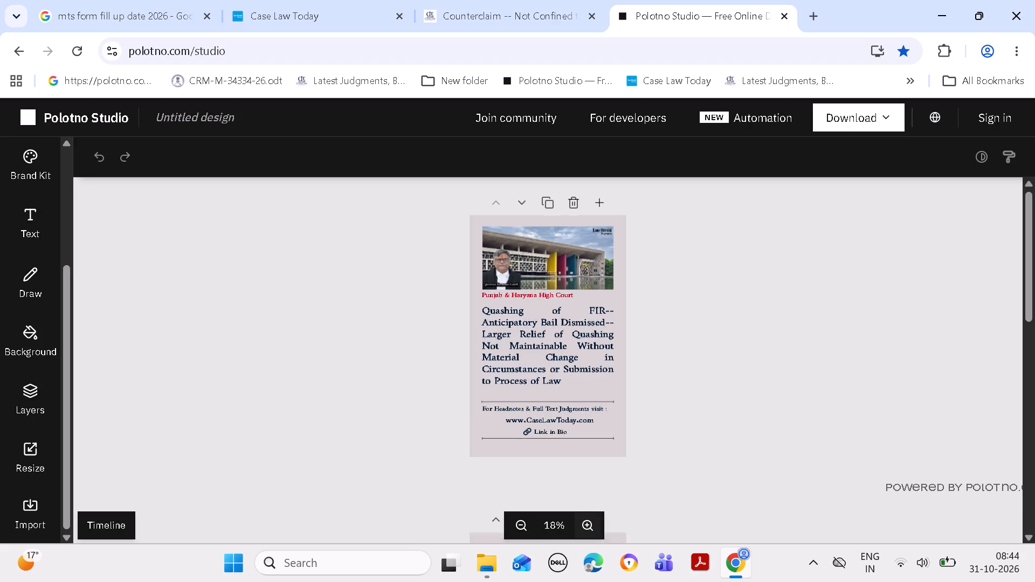
pyautogui.scroll(3, 610, 415)
pyautogui.click(585, 281)
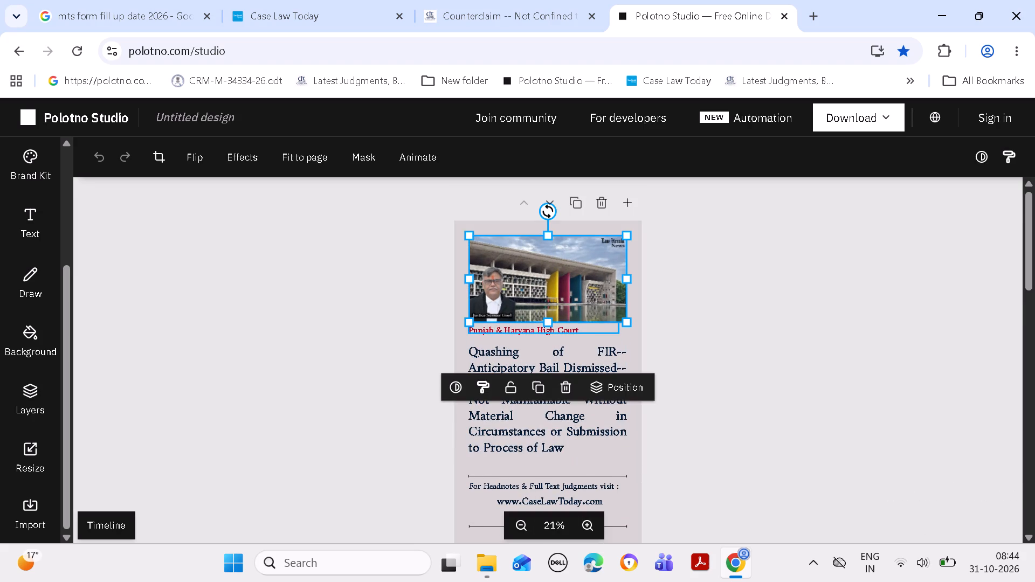
pyautogui.click(563, 382)
pyautogui.click(555, 268)
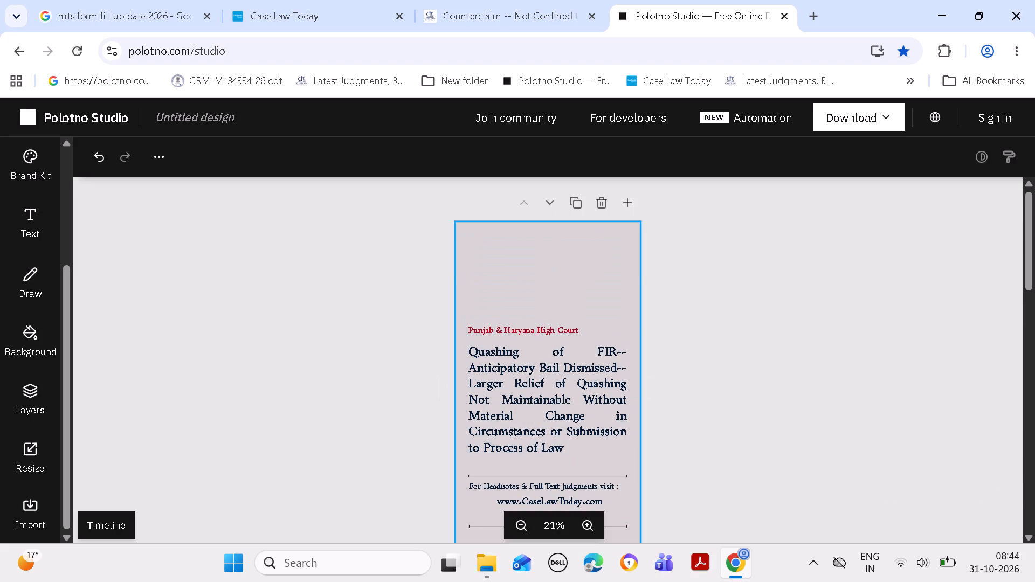
pyautogui.hotkey('ctrl', 'v')
pyautogui.moveTo(563, 370); pyautogui.dragTo(562, 304)
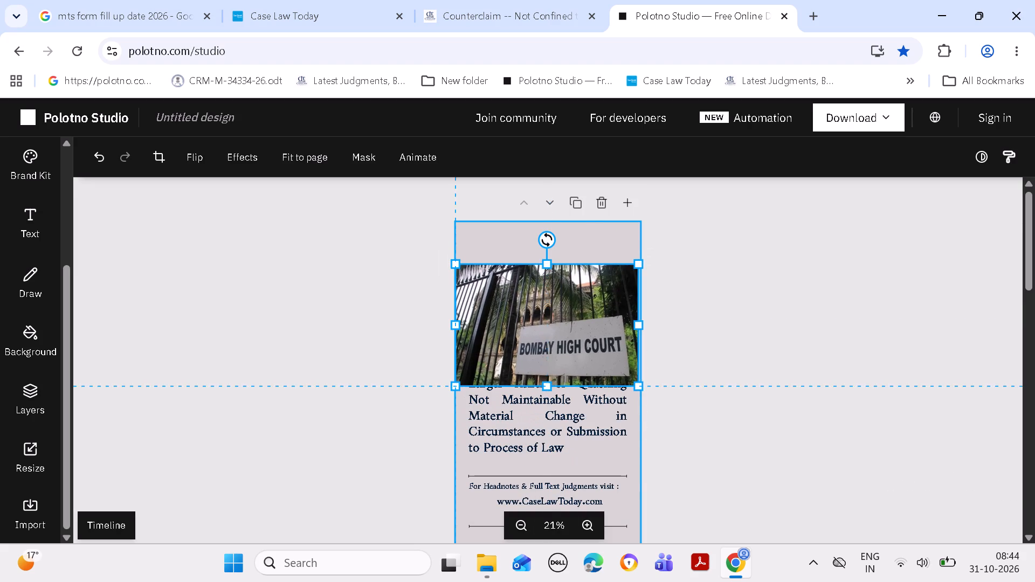
pyautogui.moveTo(562, 304); pyautogui.dragTo(564, 265)
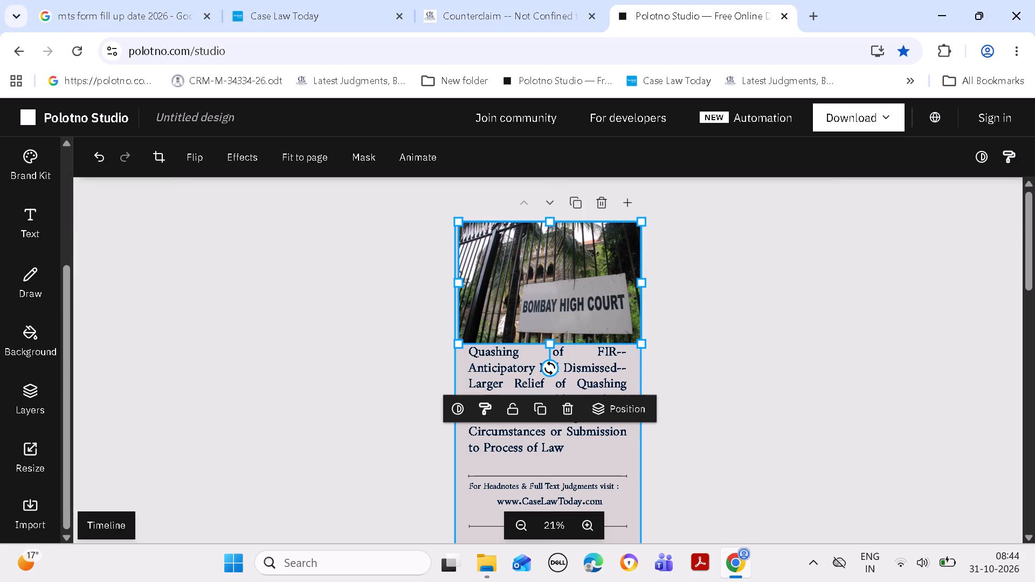
# Move the Bombay High Court photo off the first page into the empty area beside it, uncovering the court name.
pyautogui.moveTo(559, 288); pyautogui.dragTo(643, 274)
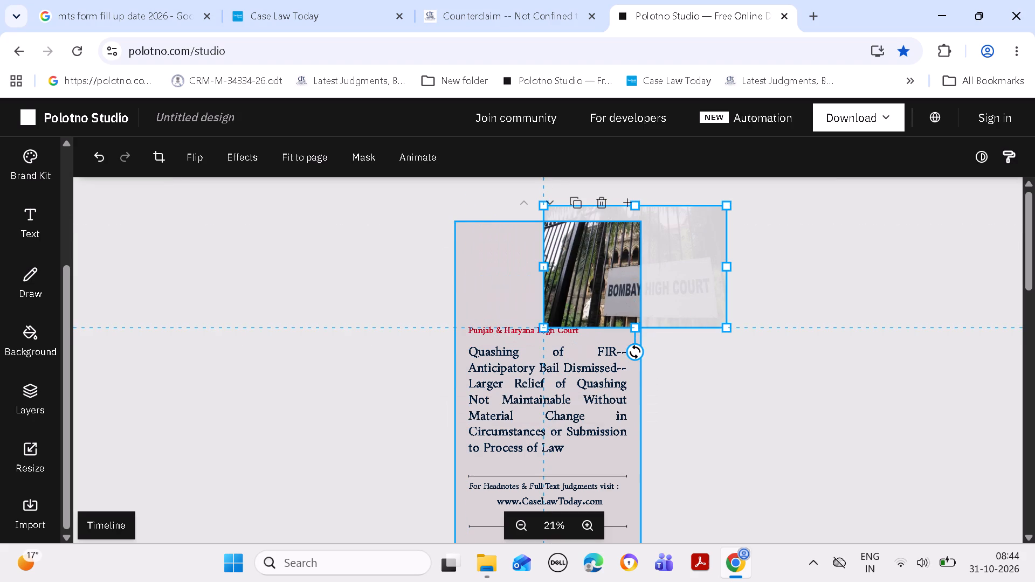
pyautogui.moveTo(643, 274); pyautogui.dragTo(550, 268)
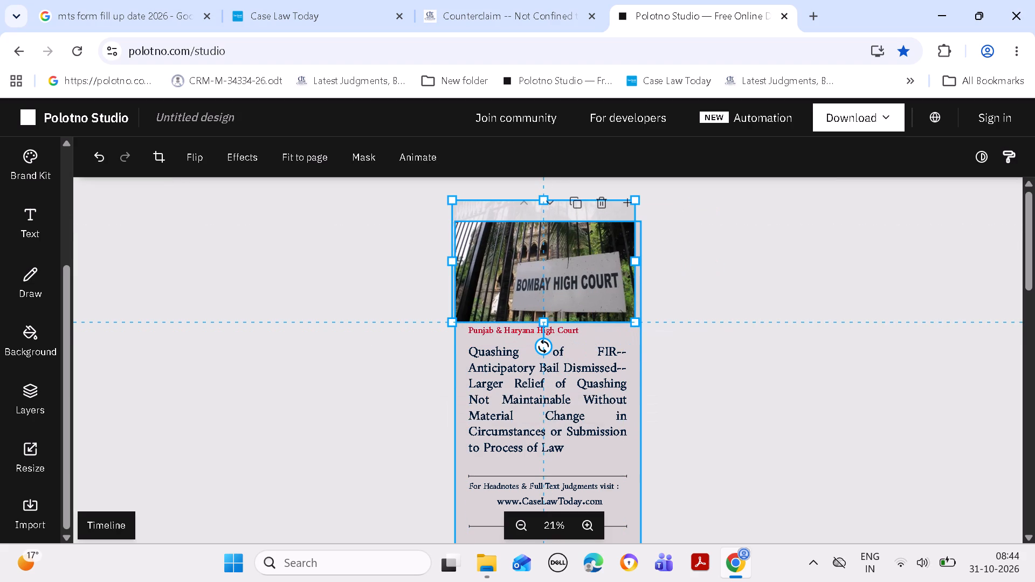
pyautogui.moveTo(550, 268); pyautogui.dragTo(360, 278)
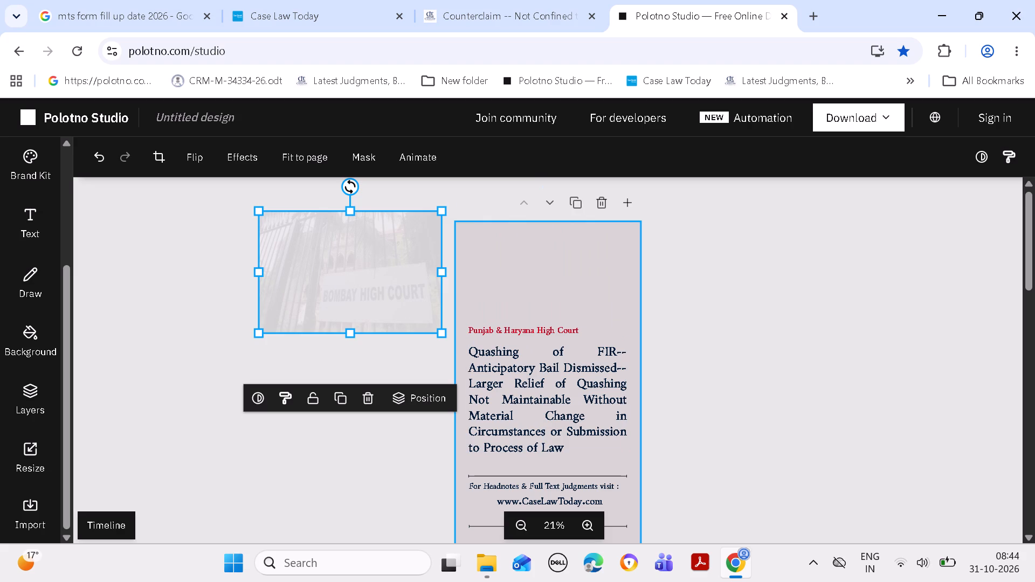
# On the Case Law Today edit page for case 6354, copy the court name Bombay High Court from the Citation.
pyautogui.click(267, 27)
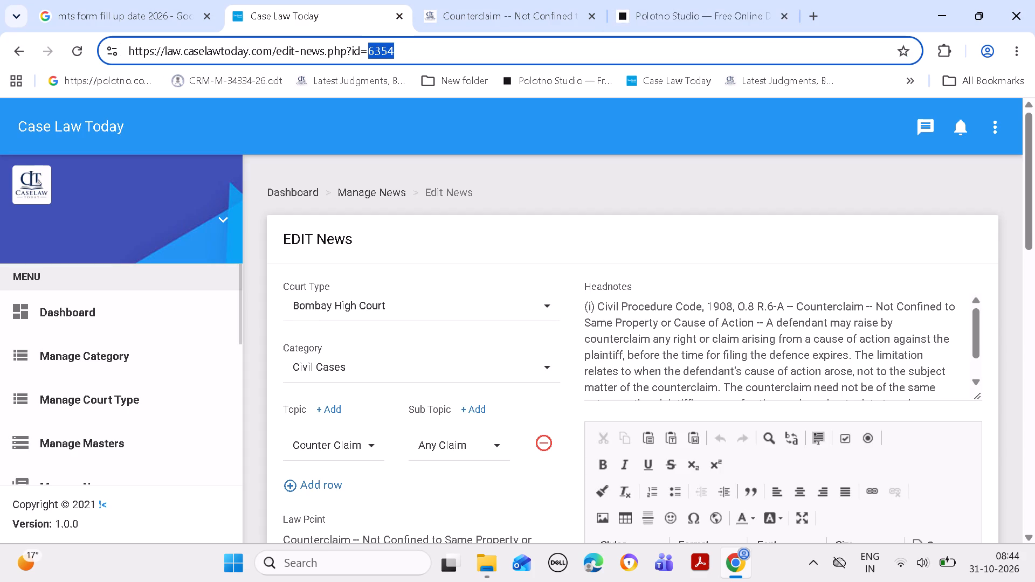
pyautogui.moveTo(1034, 226); pyautogui.dragTo(1033, 380)
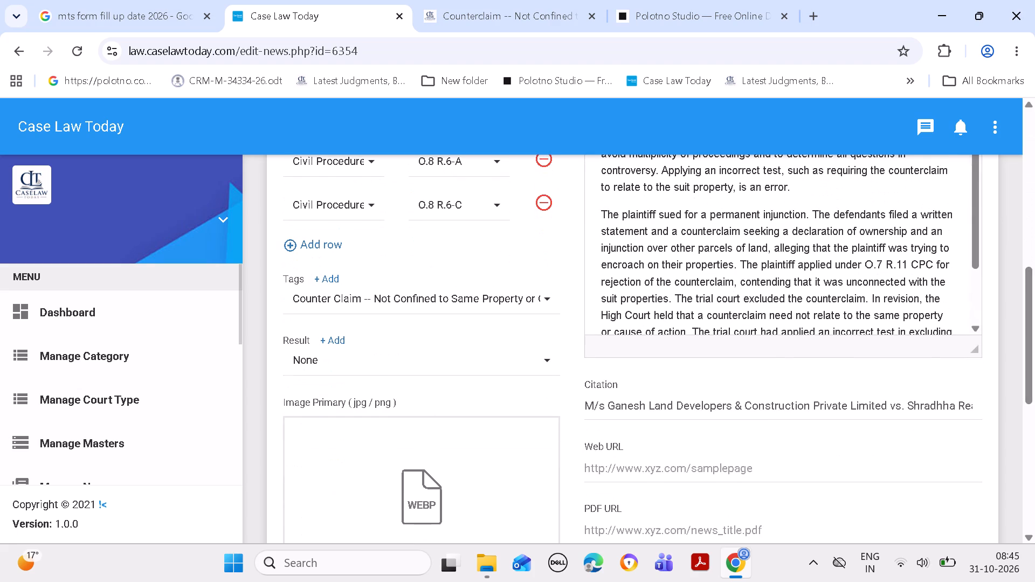
pyautogui.click(901, 416)
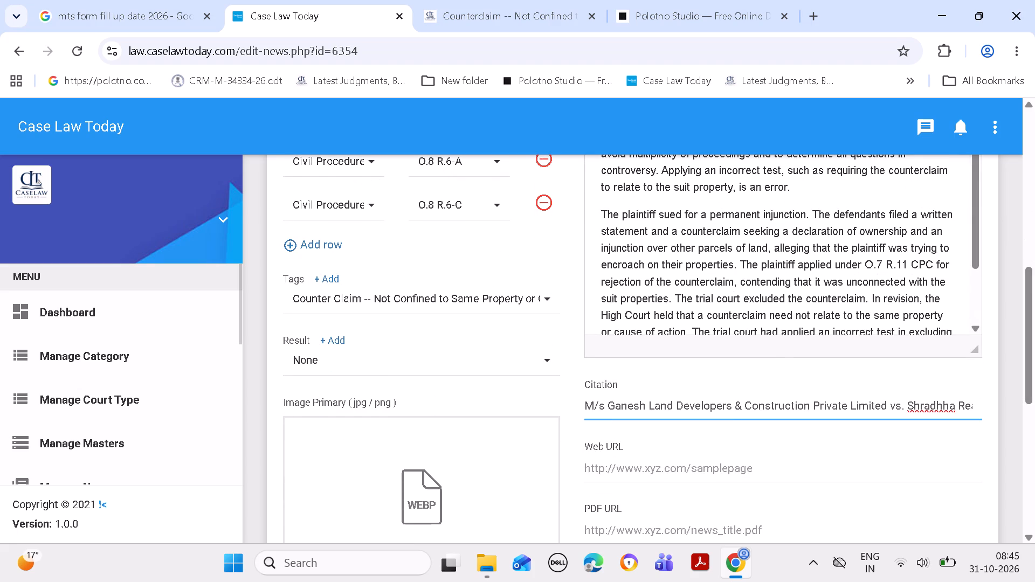
pyautogui.press('Right')
pyautogui.press('Right')
pyautogui.press('Right')
pyautogui.press('Right')
pyautogui.press('Right')
pyautogui.press('Right')
pyautogui.press('Right')
pyautogui.press('Right')
pyautogui.press('Right')
pyautogui.press('Right')
pyautogui.press('Right')
pyautogui.press('Right')
pyautogui.press('Right')
pyautogui.press('Right')
pyautogui.press('Right')
pyautogui.press('Right')
pyautogui.press('Right')
pyautogui.press('Right')
pyautogui.press('Right')
pyautogui.press('Right')
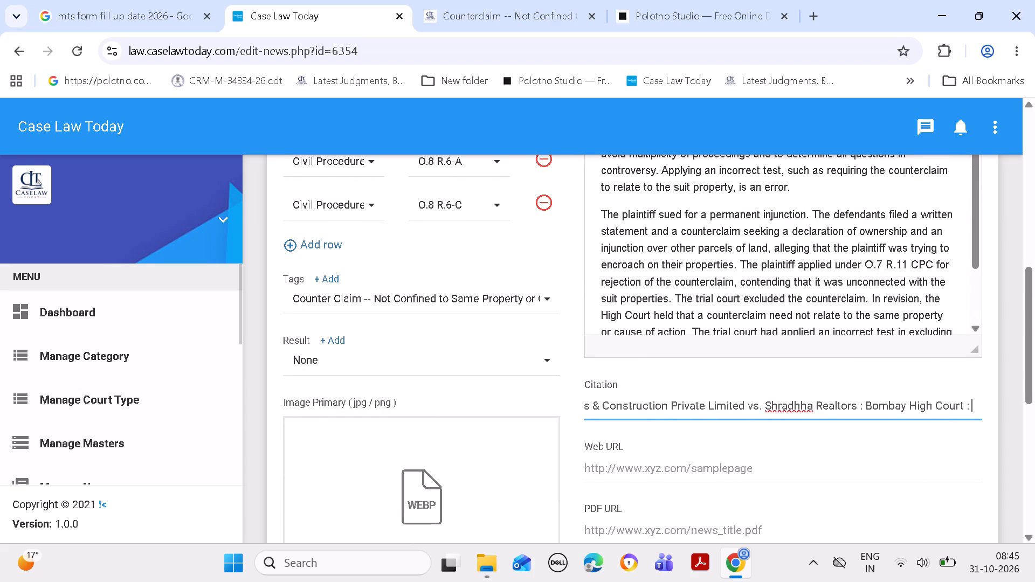
pyautogui.moveTo(855, 404); pyautogui.dragTo(898, 401)
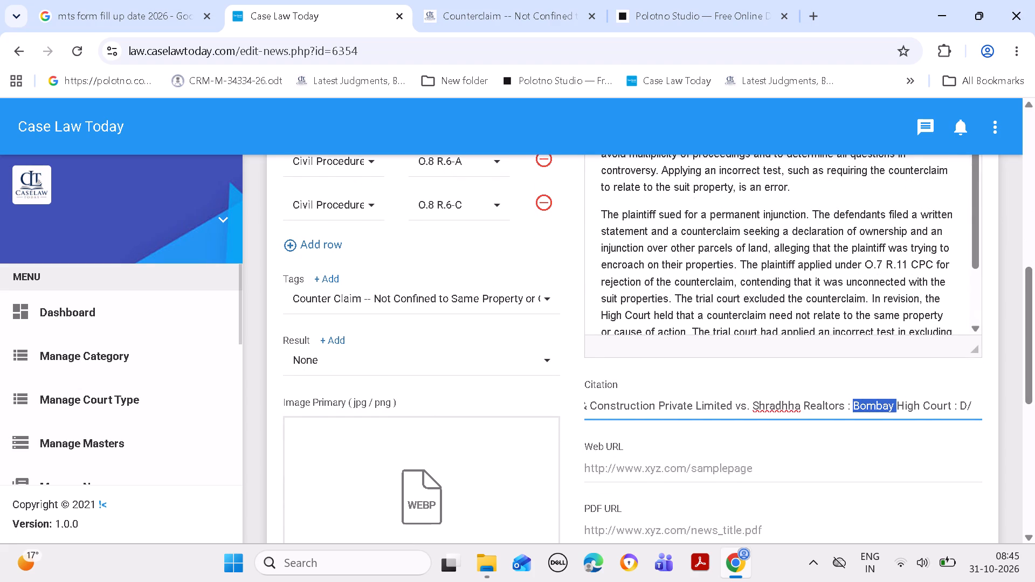
pyautogui.moveTo(898, 401); pyautogui.dragTo(951, 399)
pyautogui.hotkey('ctrl', 'c')
# In Polotno Studio, replace the red court name on the first page with the copied Bombay High Court.
pyautogui.click(646, 26)
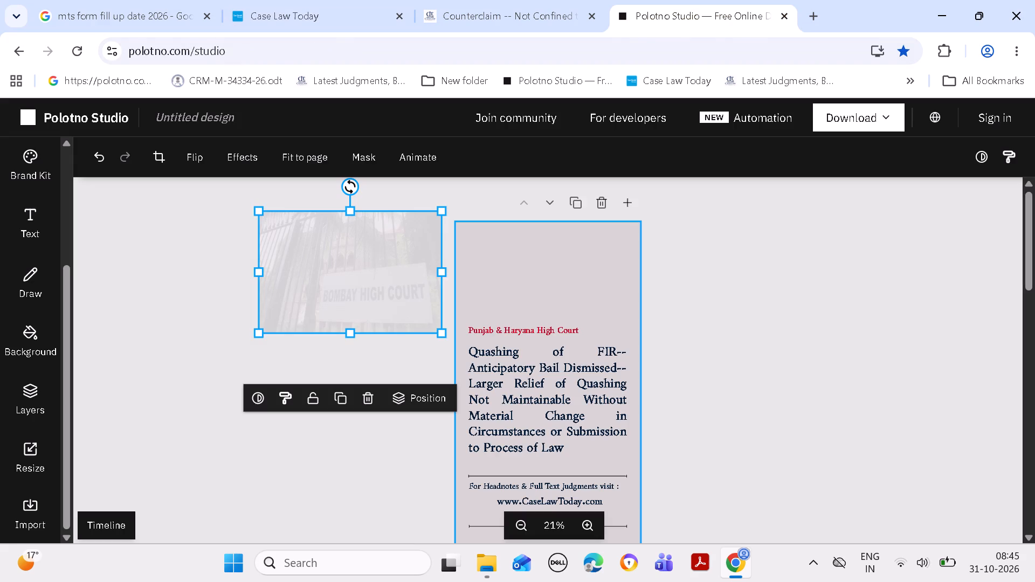
pyautogui.doubleClick(573, 328)
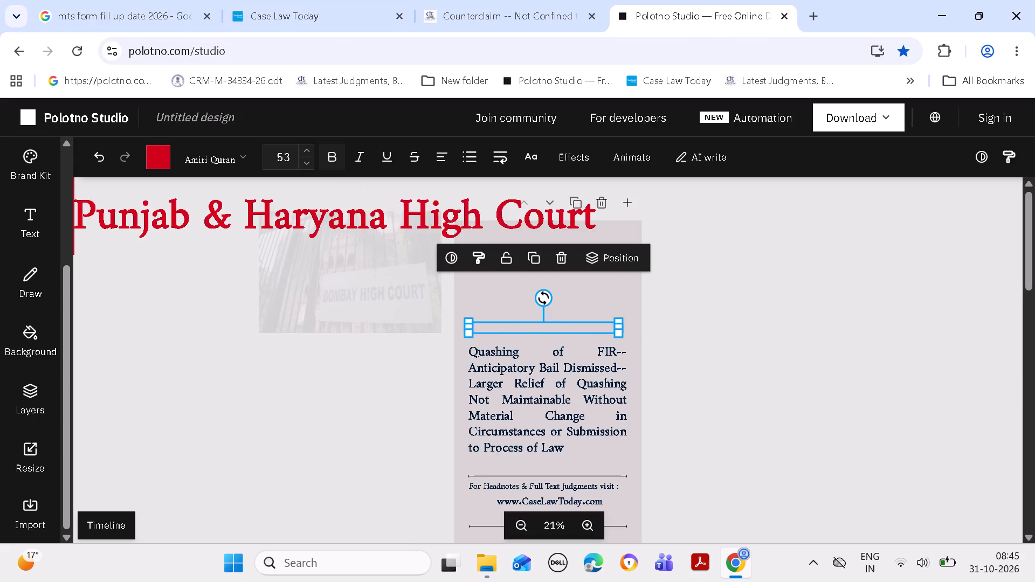
pyautogui.click(578, 331)
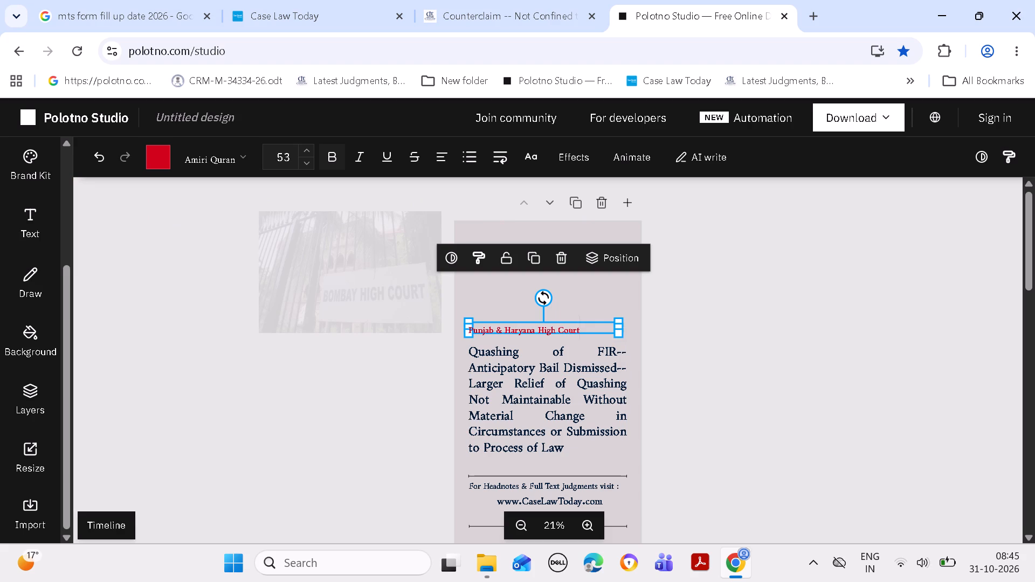
pyautogui.press('BackSpace')
pyautogui.press('BackSpace')
pyautogui.press('BackSpace')
pyautogui.press('BackSpace')
pyautogui.press('BackSpace')
pyautogui.press('BackSpace')
pyautogui.press('BackSpace')
pyautogui.press('BackSpace')
pyautogui.press('BackSpace')
pyautogui.press('BackSpace')
pyautogui.press('BackSpace')
pyautogui.press('BackSpace')
pyautogui.press('BackSpace')
pyautogui.press('BackSpace')
pyautogui.press('BackSpace')
pyautogui.press('BackSpace')
pyautogui.press('BackSpace')
pyautogui.press('BackSpace')
pyautogui.press('BackSpace')
pyautogui.press('BackSpace')
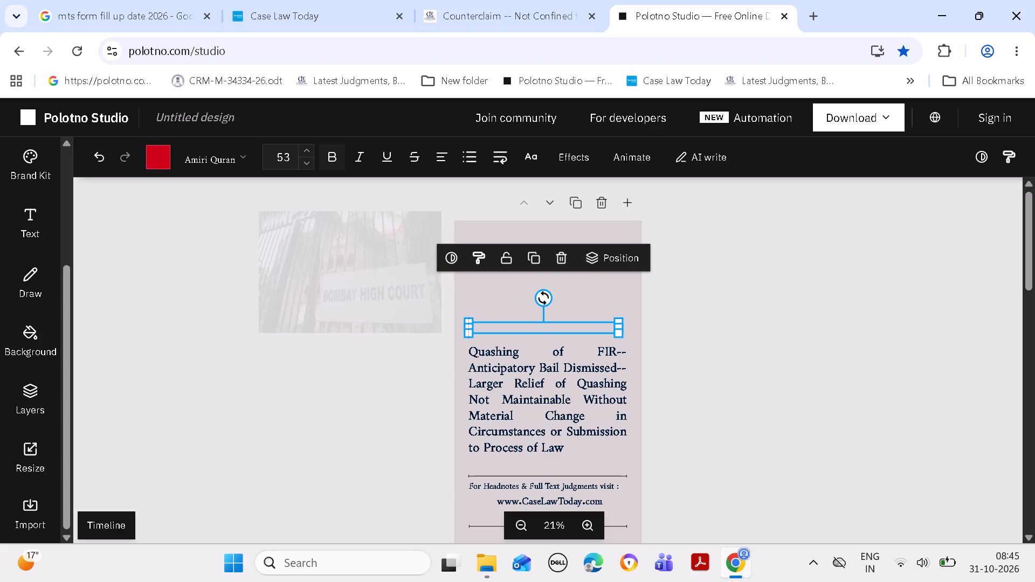
pyautogui.hotkey('ctrl', 'v')
pyautogui.click(711, 317)
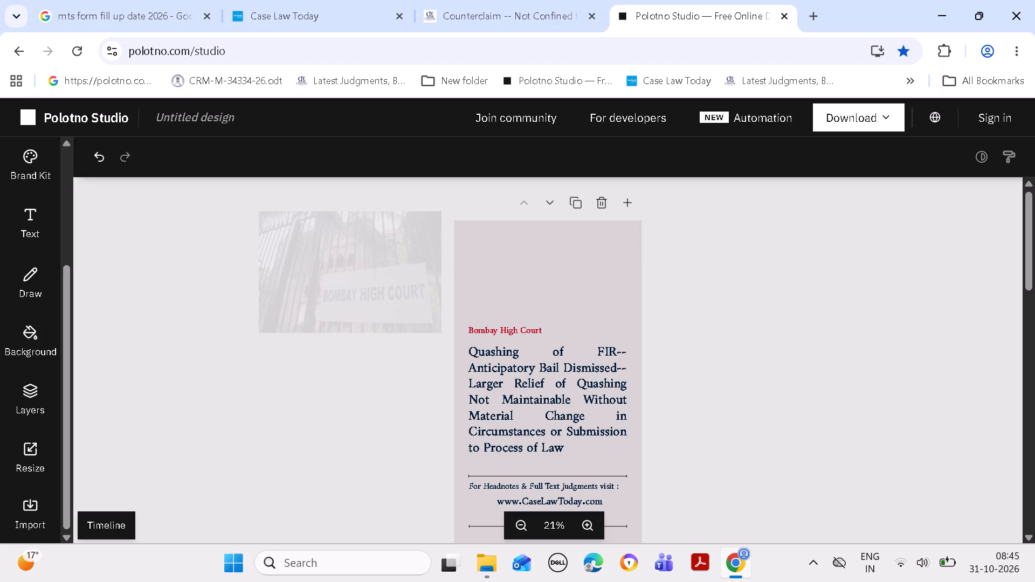
# Copy the whole Law Point text about the Counterclaim from the Case Law Today edit page.
pyautogui.click(285, 16)
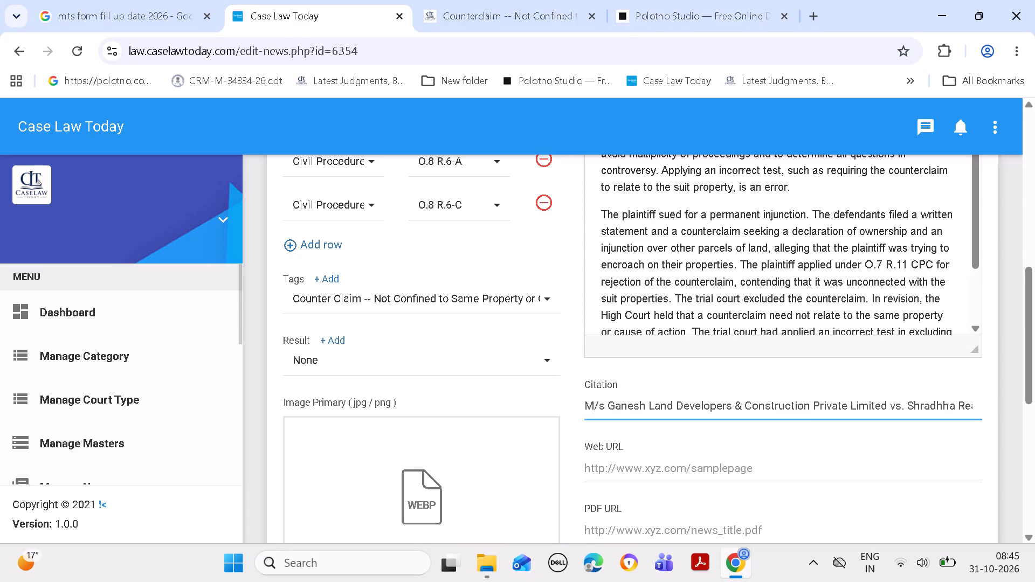
pyautogui.moveTo(1033, 376); pyautogui.dragTo(1031, 341)
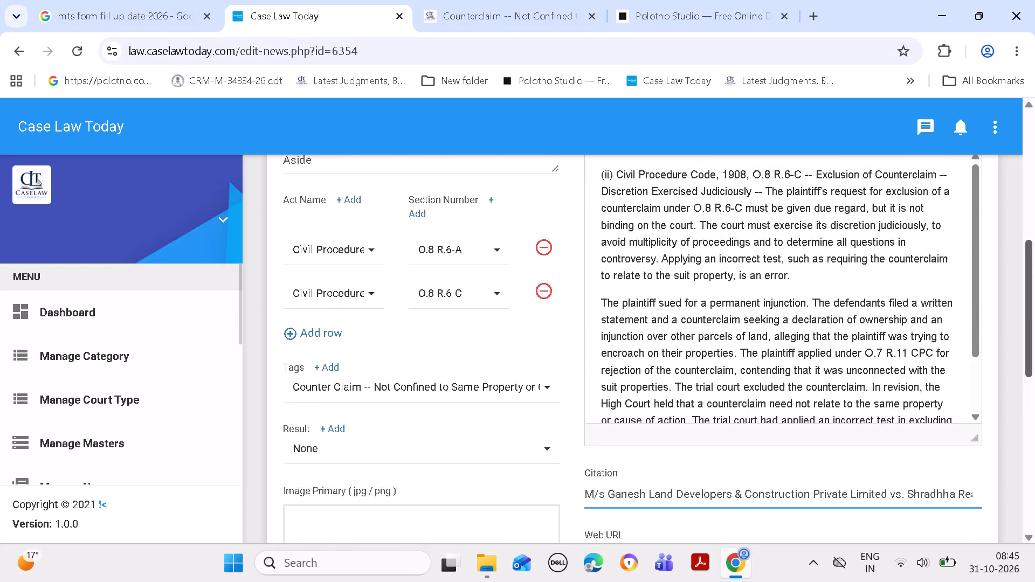
pyautogui.moveTo(1031, 341); pyautogui.dragTo(1029, 285)
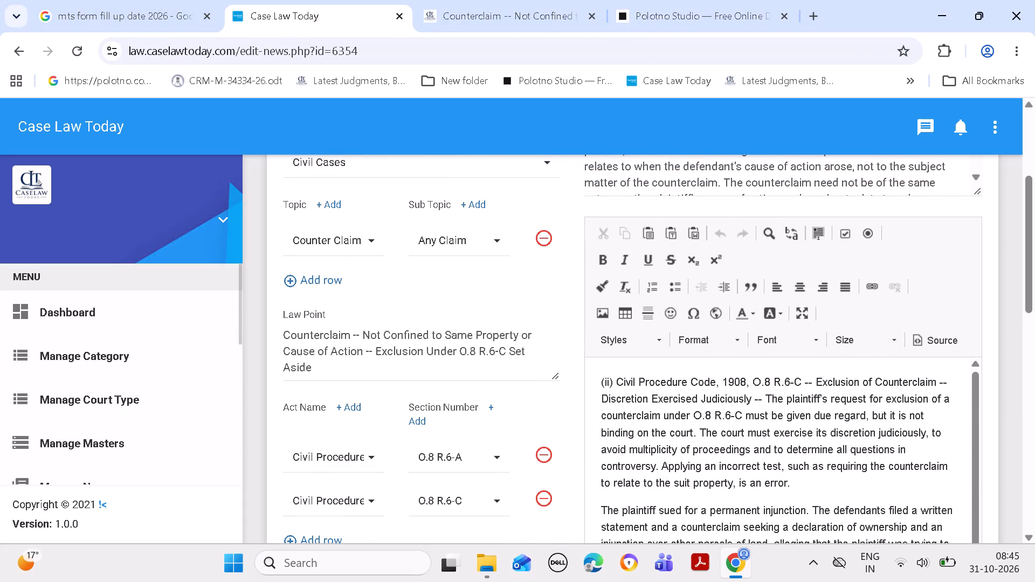
pyautogui.click(282, 335)
pyautogui.click(286, 331)
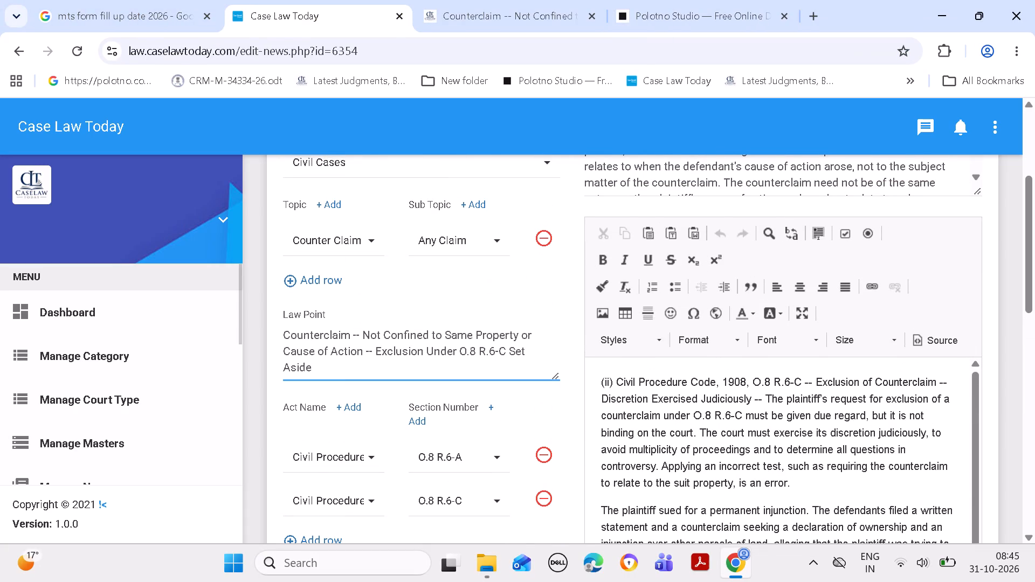
pyautogui.hotkey('ctrl', 'a')
pyautogui.hotkey('ctrl', 'c')
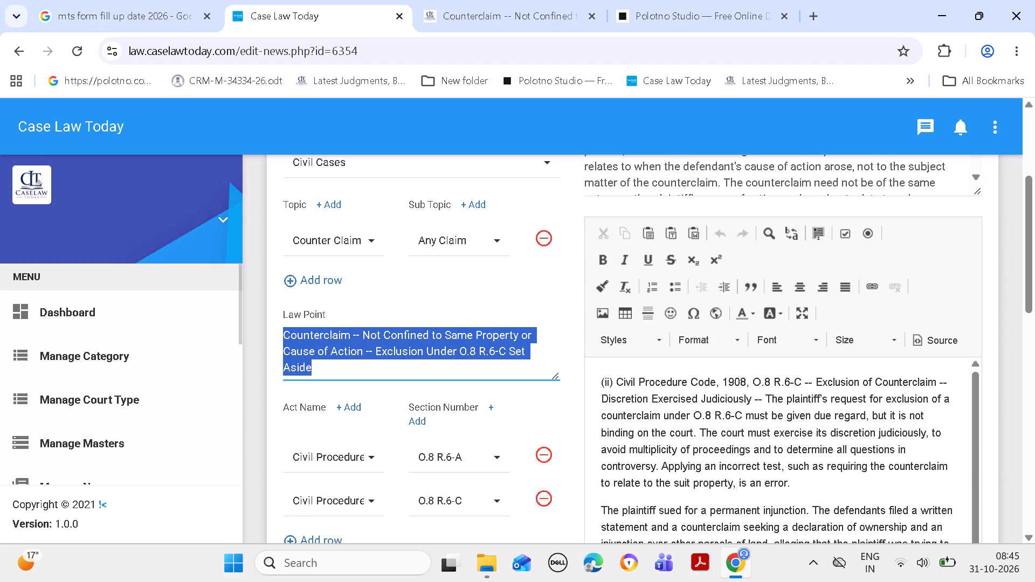
# In Polotno Studio, replace the first page's headline about quashing of FIR with the copied Counterclaim law point.
pyautogui.click(650, 20)
pyautogui.doubleClick(590, 377)
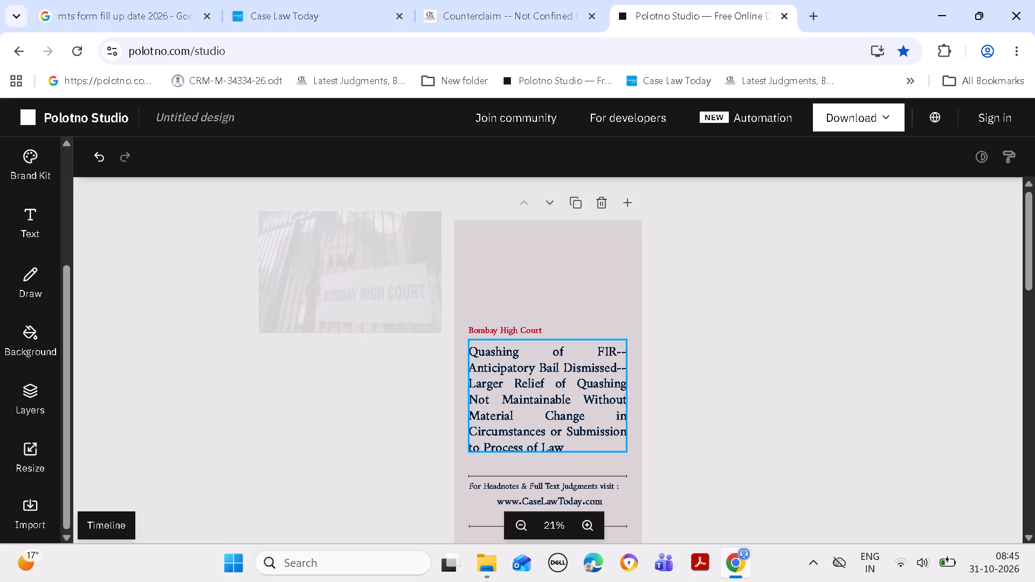
pyautogui.hotkey('ctrl', 'a')
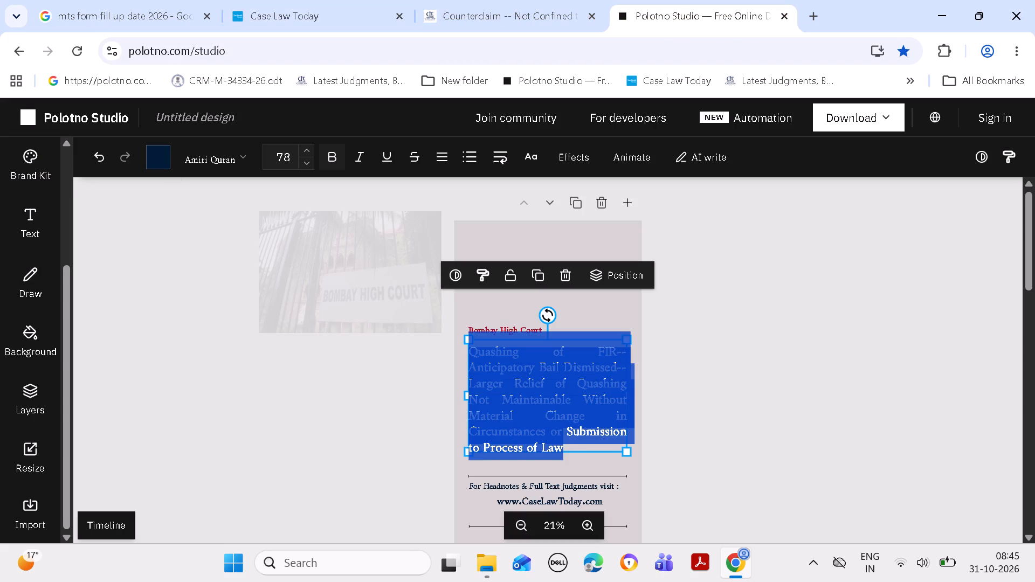
pyautogui.hotkey('ctrl', 'v')
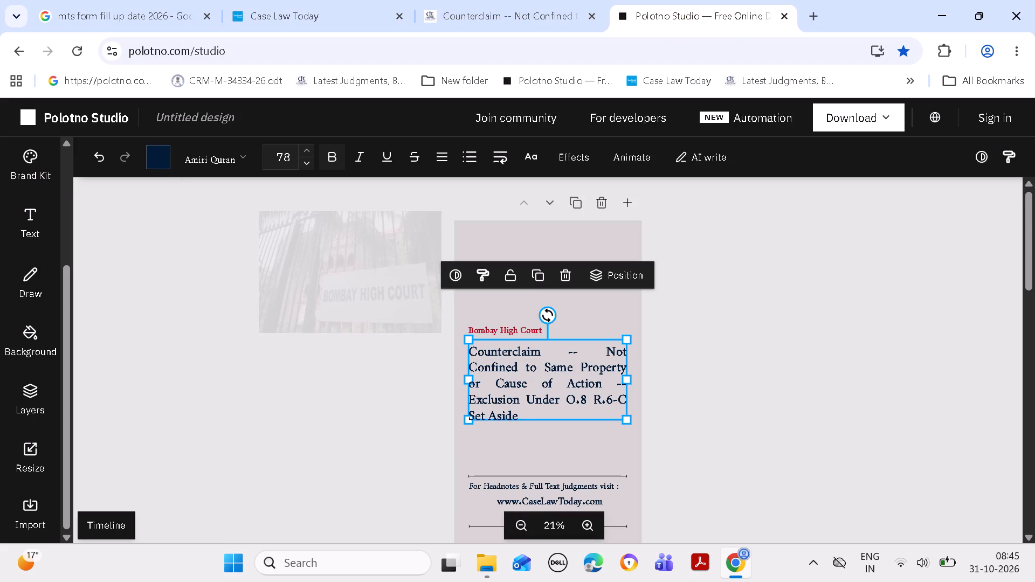
# Increase the Counterclaim headline's font size to 97 and deselect the text.
pyautogui.tripleClick(306, 151)
pyautogui.tripleClick(305, 151)
pyautogui.tripleClick(304, 151)
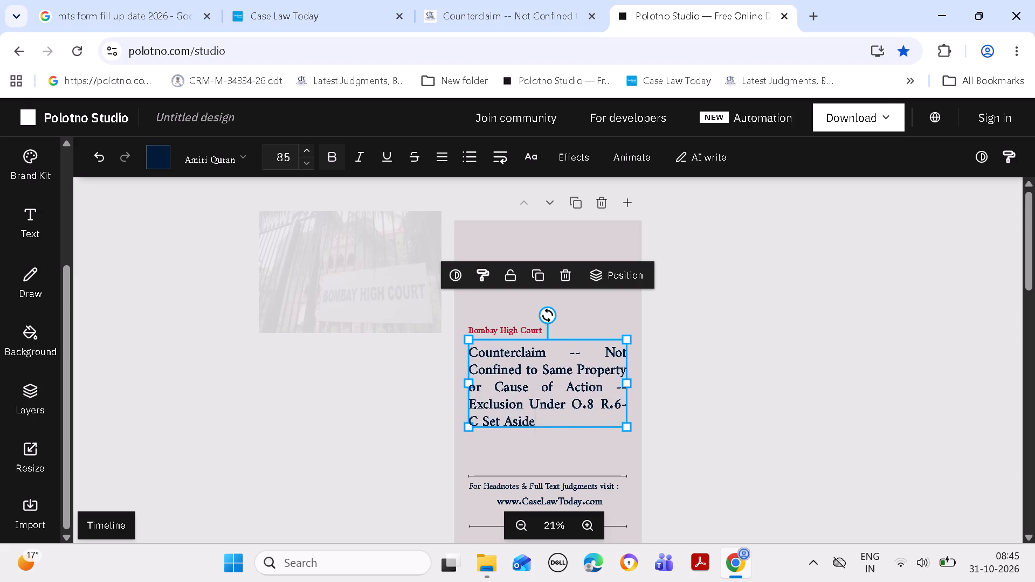
pyautogui.tripleClick(304, 151)
pyautogui.tripleClick(304, 151)
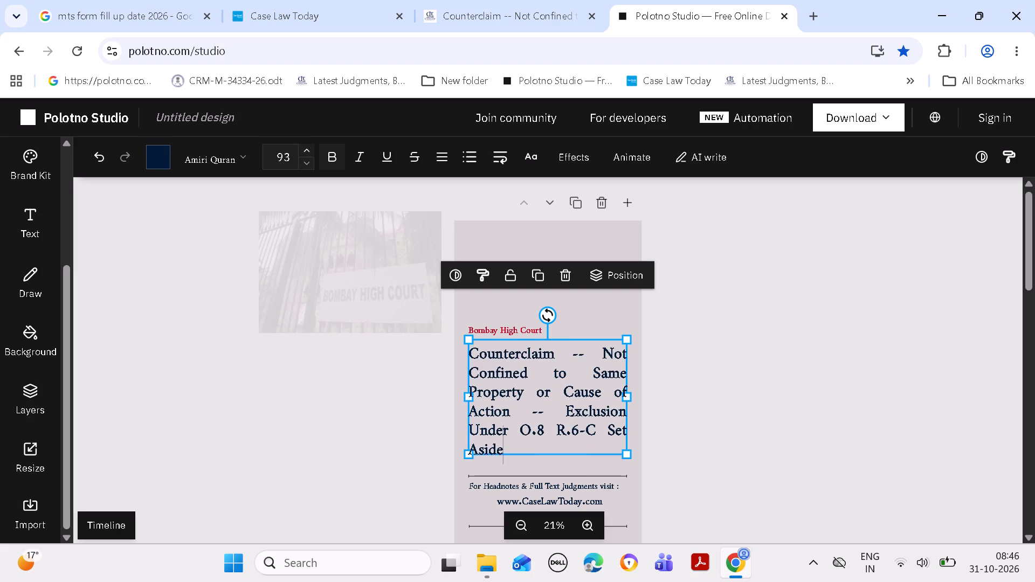
pyautogui.tripleClick(304, 151)
pyautogui.click(304, 151)
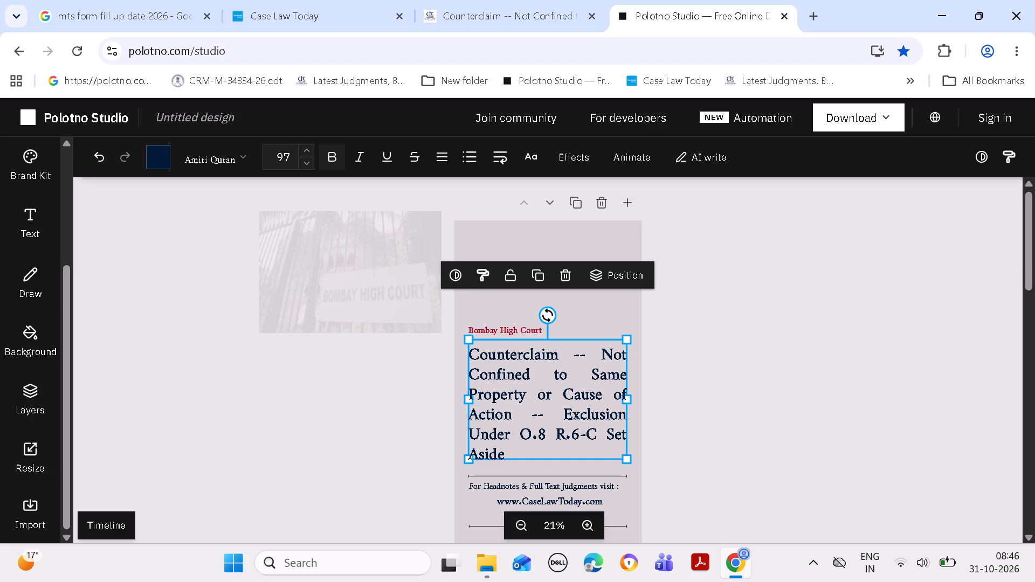
pyautogui.click(875, 337)
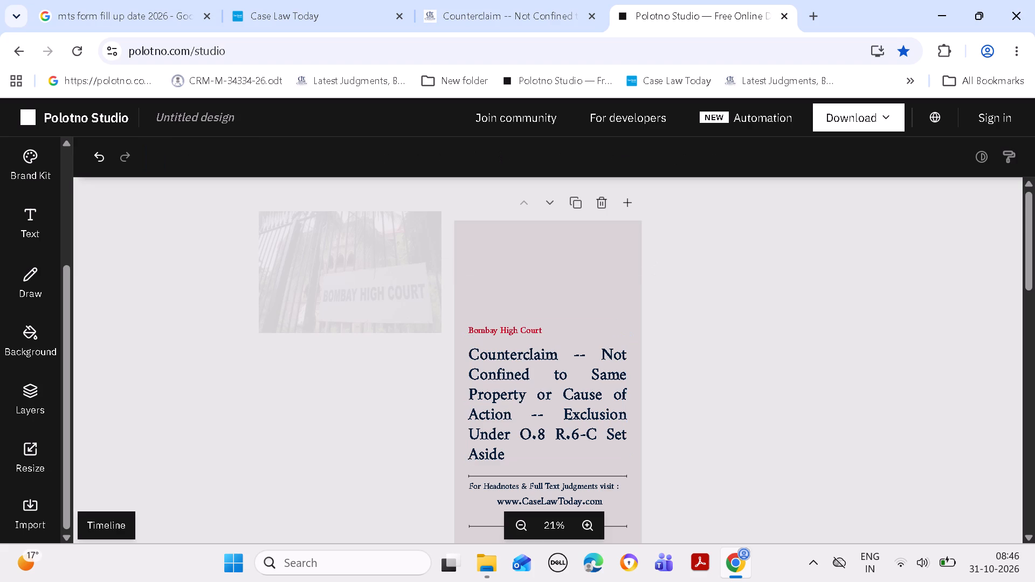
# Move the Bombay High Court photo back onto the first page, with its upper edge aligned to the page's top edge.
pyautogui.moveTo(433, 270); pyautogui.dragTo(496, 278)
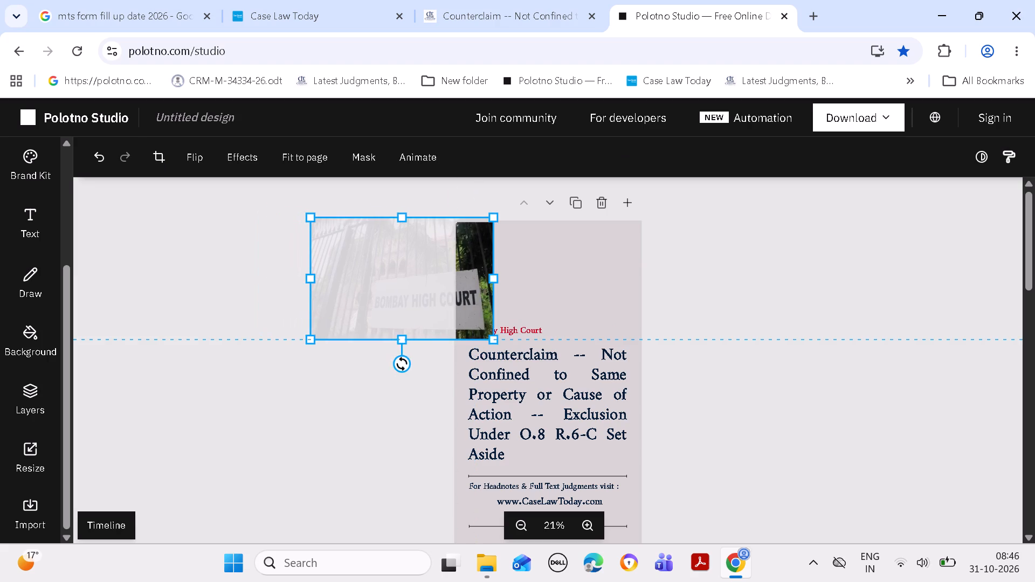
pyautogui.moveTo(496, 278); pyautogui.dragTo(632, 266)
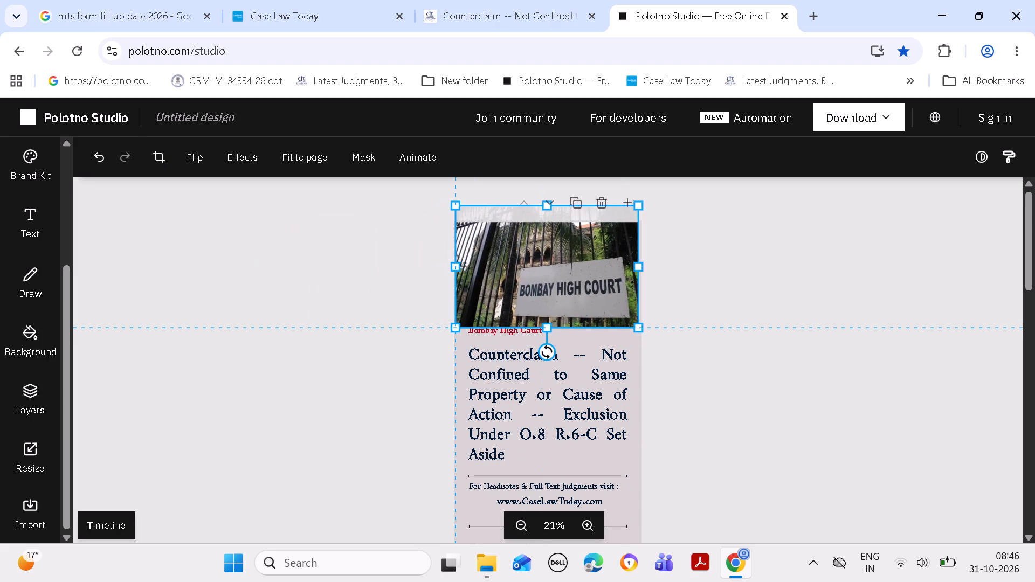
pyautogui.moveTo(632, 266); pyautogui.dragTo(631, 266)
pyautogui.moveTo(598, 265); pyautogui.dragTo(623, 267)
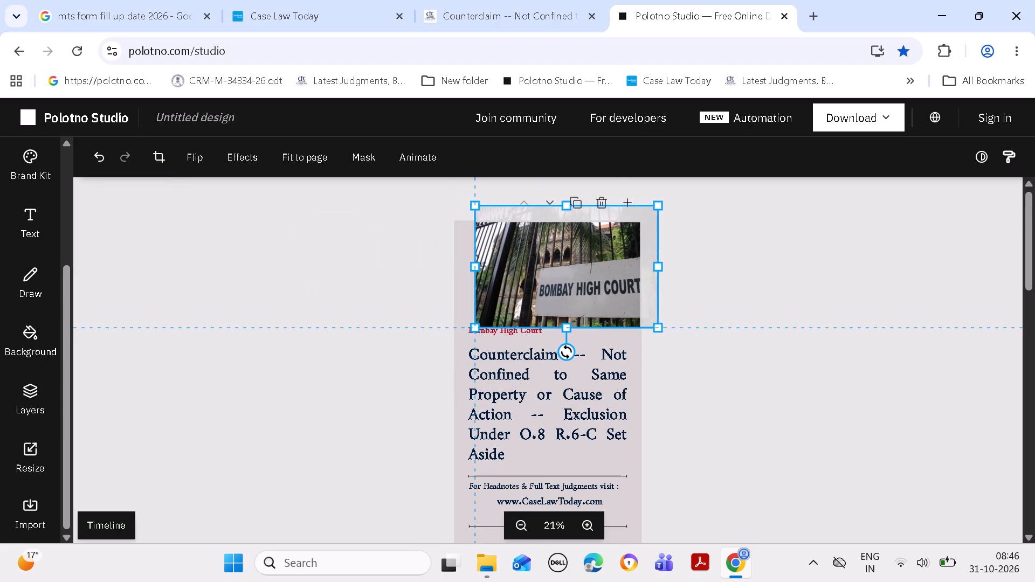
pyautogui.moveTo(623, 267); pyautogui.dragTo(611, 262)
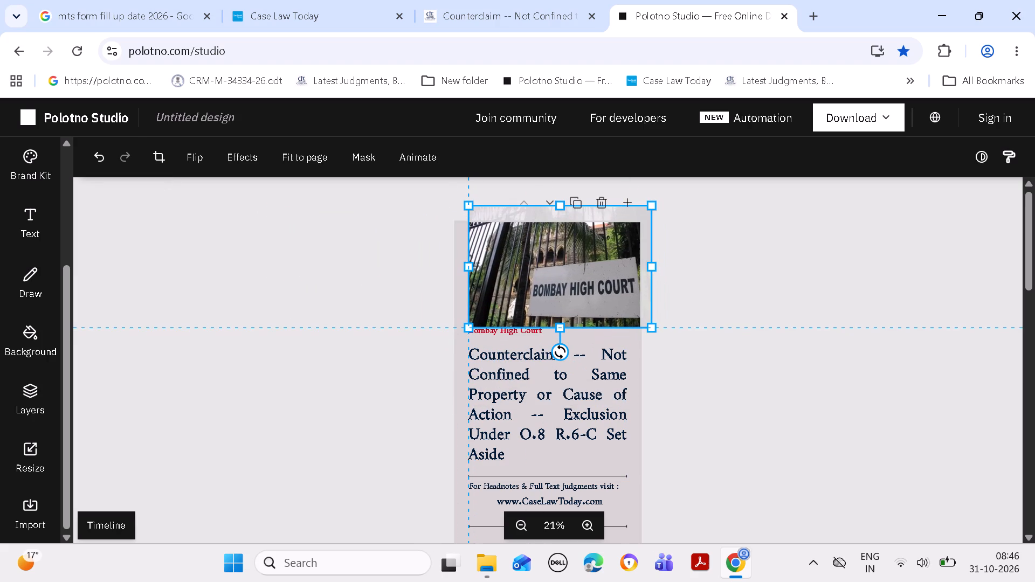
pyautogui.moveTo(611, 262); pyautogui.dragTo(609, 262)
pyautogui.moveTo(587, 253); pyautogui.dragTo(586, 269)
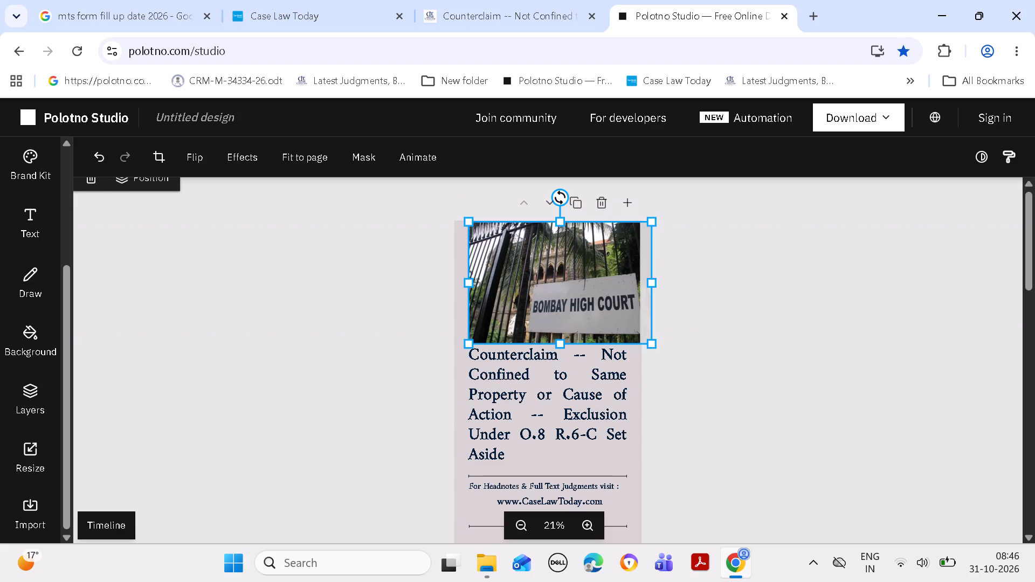
pyautogui.click(581, 267)
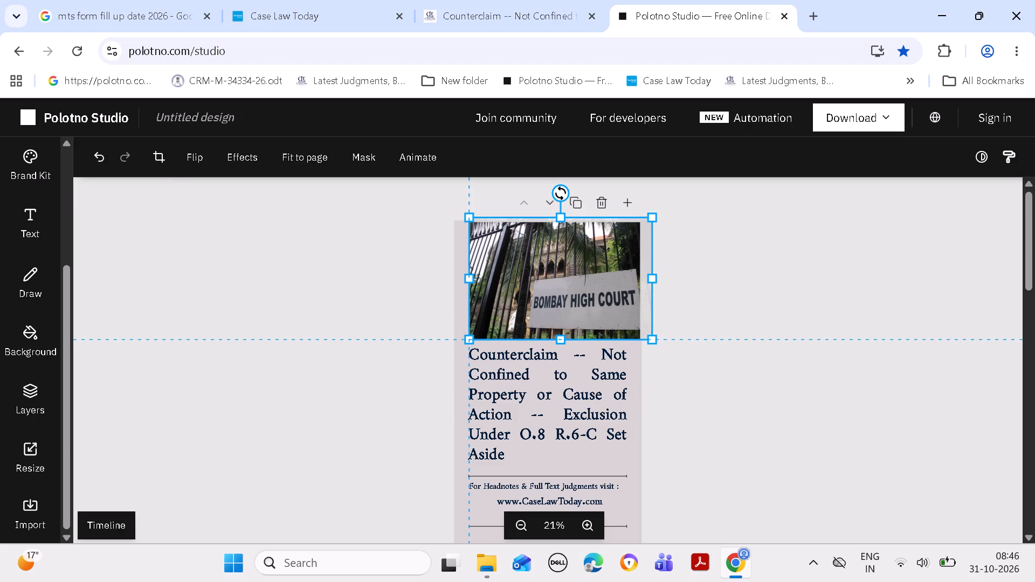
# Crop the bottom of the Bombay High Court photo so that it ends just above the red court name.
pyautogui.doubleClick(557, 285)
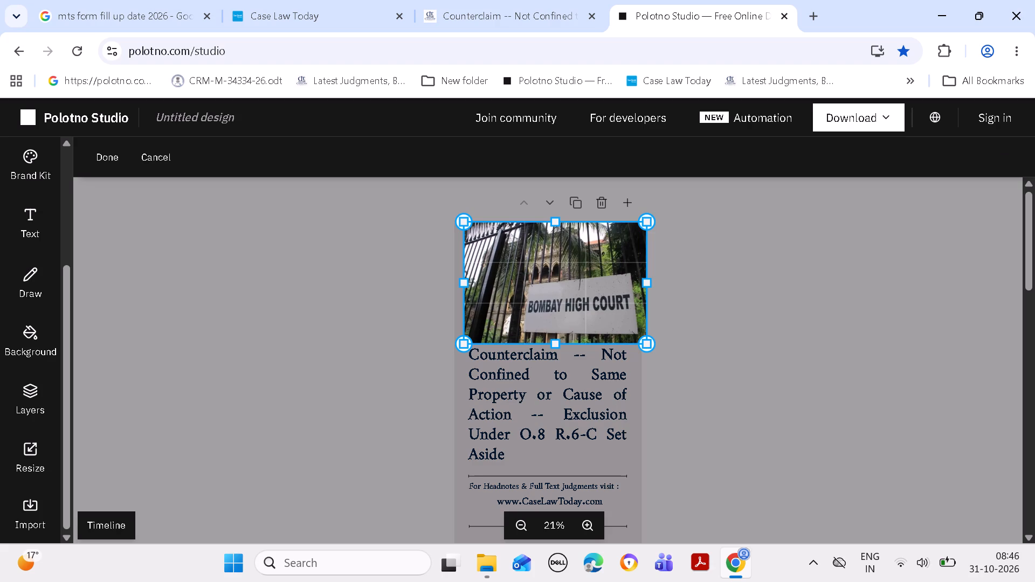
pyautogui.moveTo(558, 341); pyautogui.dragTo(567, 320)
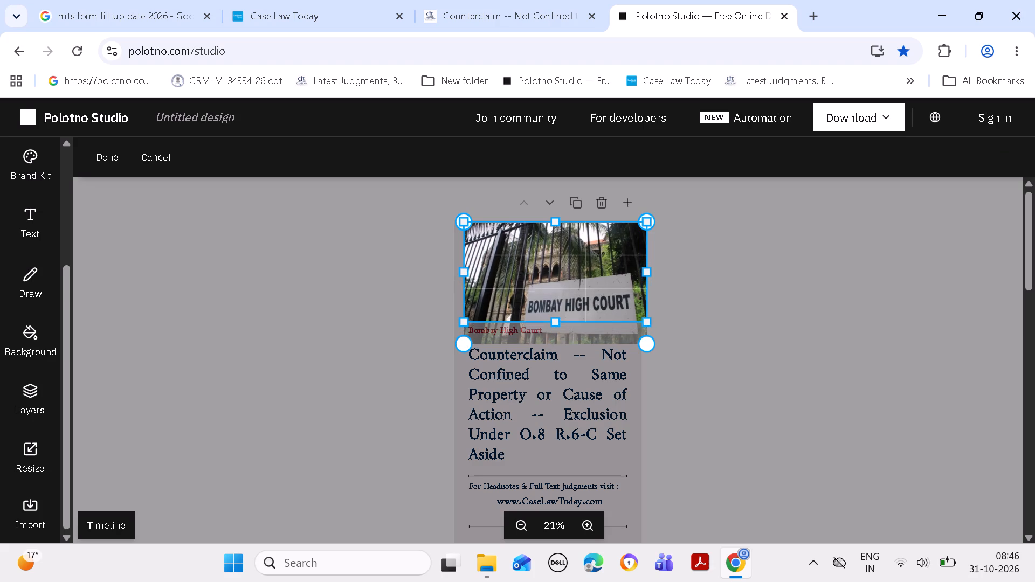
pyautogui.moveTo(567, 320); pyautogui.dragTo(567, 318)
pyautogui.doubleClick(687, 288)
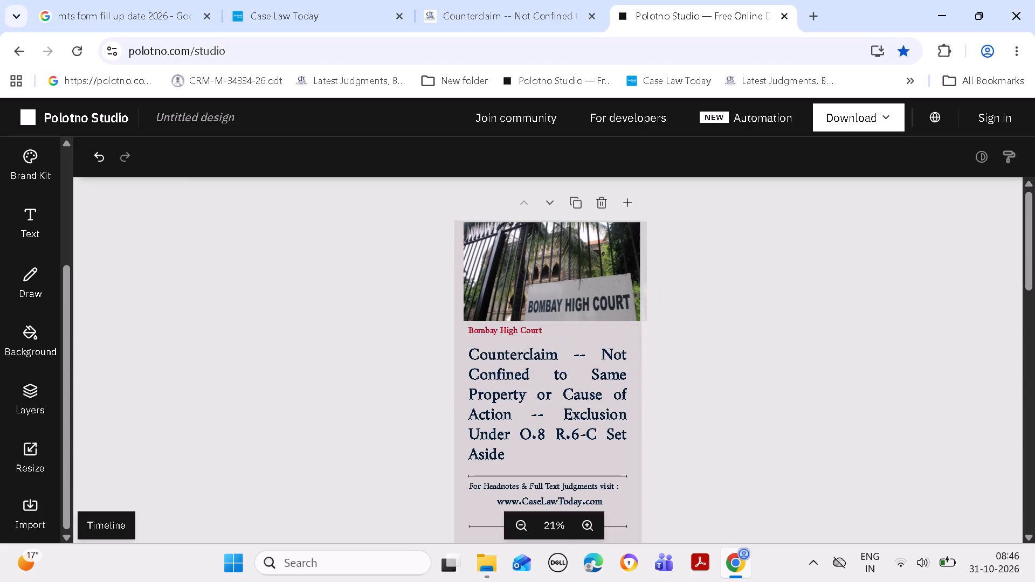
# Move the Bombay High Court photo and the red court name slightly lower on the first page.
pyautogui.moveTo(565, 297); pyautogui.dragTo(568, 302)
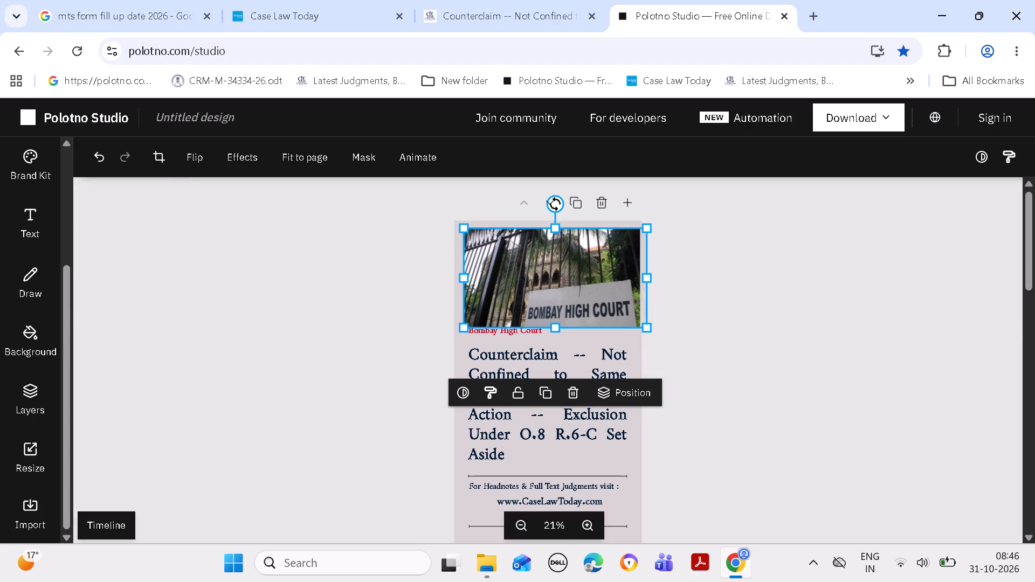
pyautogui.click(670, 355)
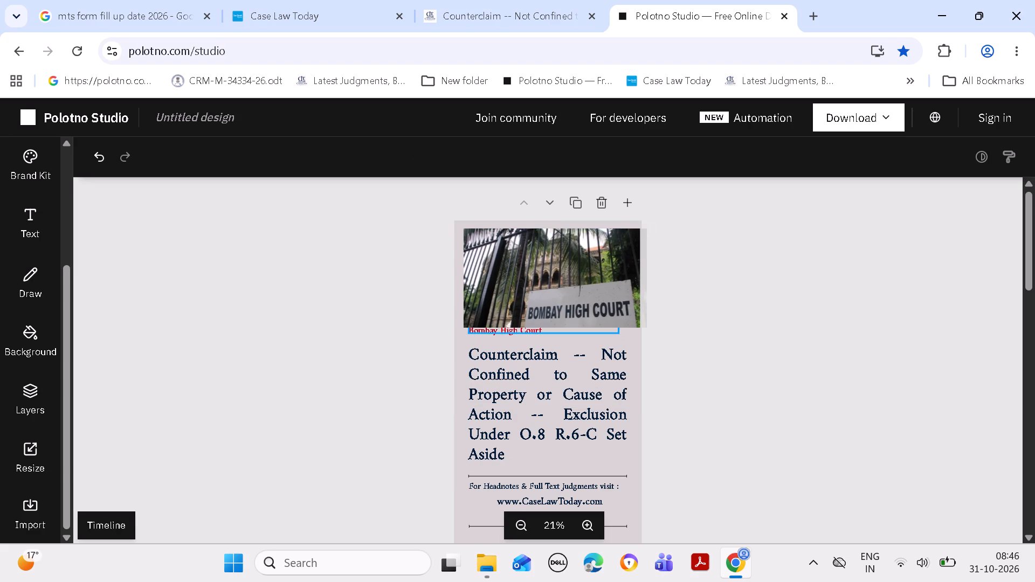
pyautogui.moveTo(521, 332); pyautogui.dragTo(518, 344)
pyautogui.moveTo(562, 301); pyautogui.dragTo(562, 306)
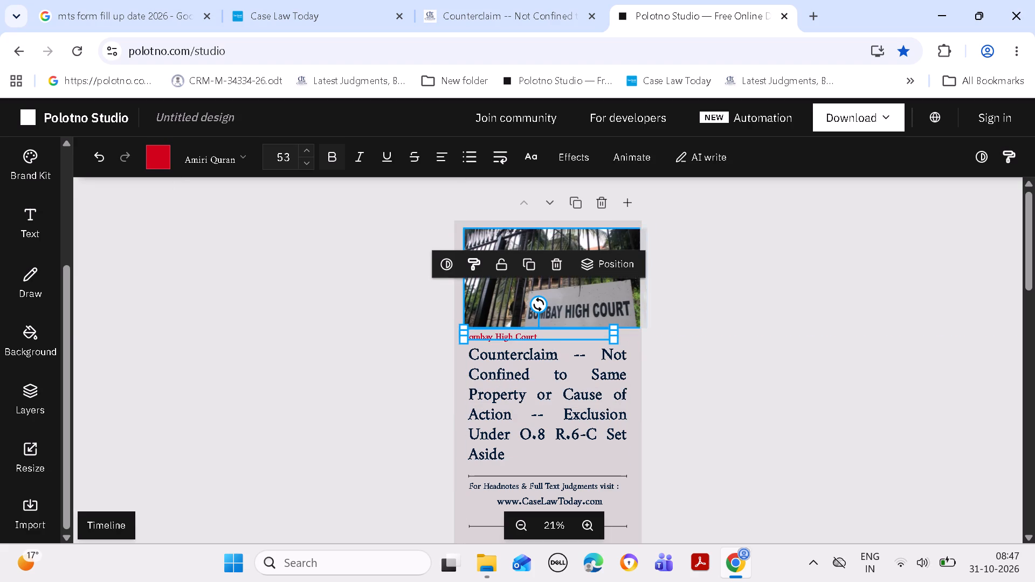
pyautogui.moveTo(562, 306); pyautogui.dragTo(561, 313)
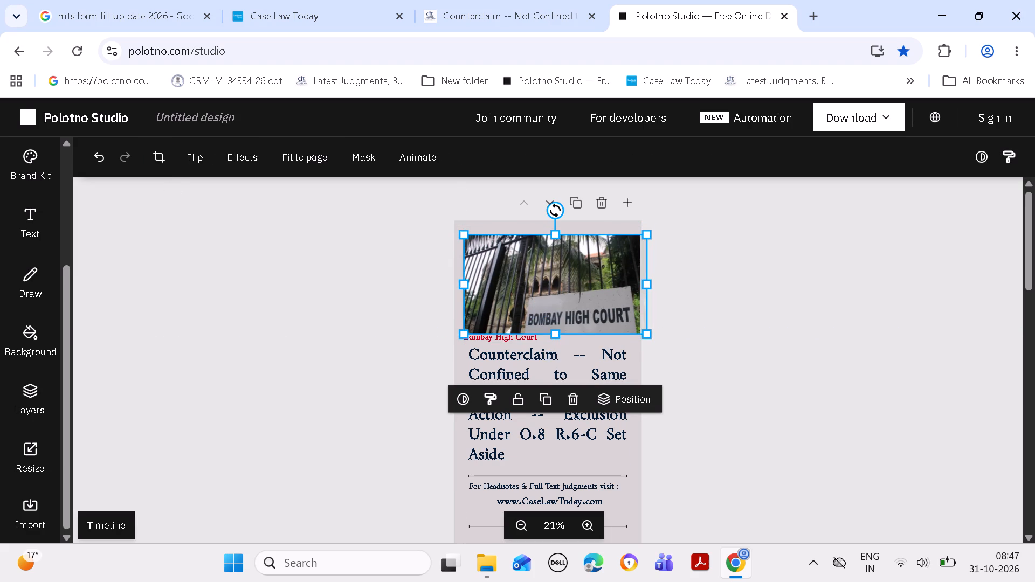
# Crop the bottom of the Bombay High Court photo so that it ends above the lowered red court name.
pyautogui.doubleClick(570, 286)
pyautogui.moveTo(553, 331); pyautogui.dragTo(556, 330)
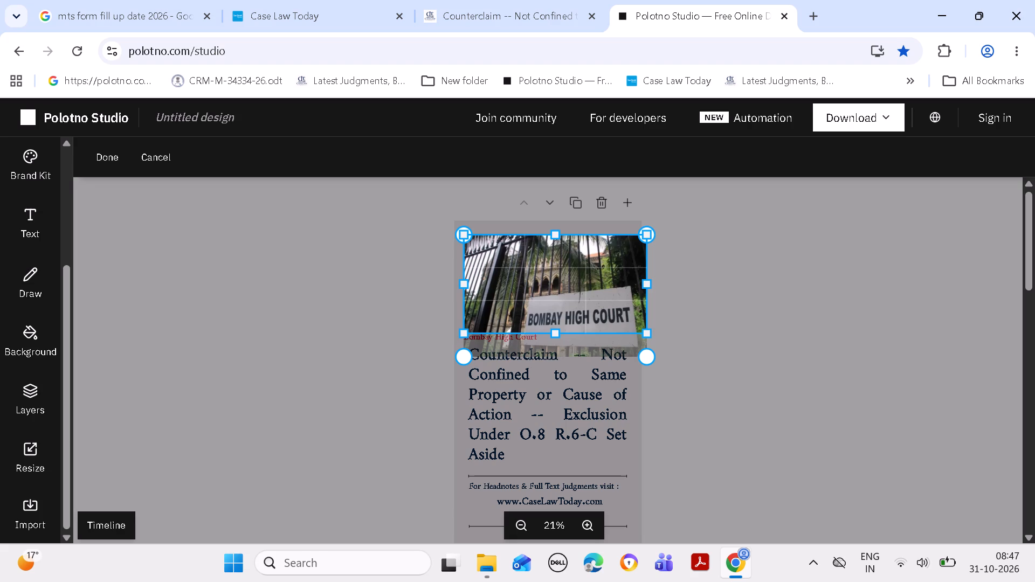
pyautogui.moveTo(556, 330); pyautogui.dragTo(556, 324)
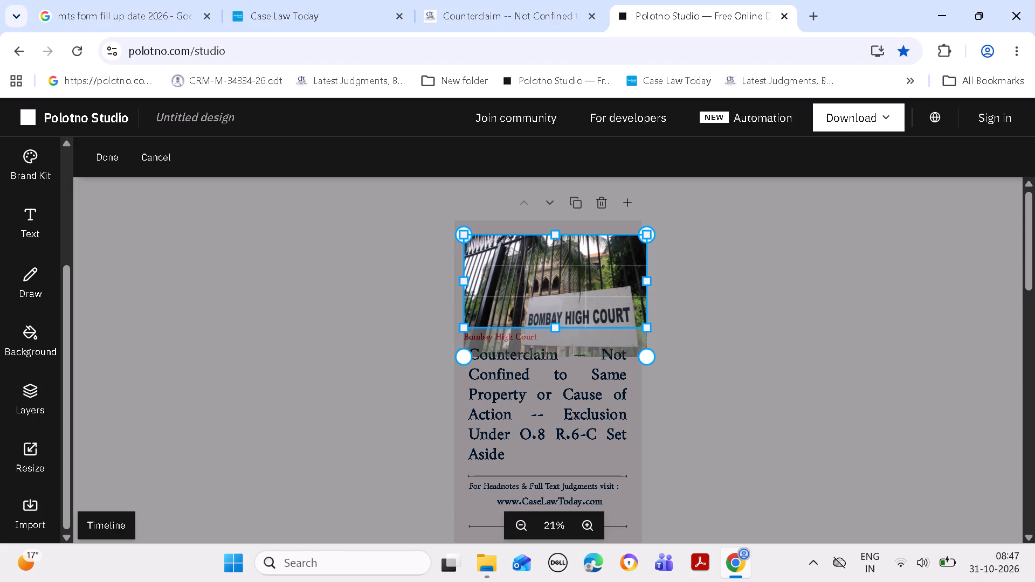
pyautogui.doubleClick(726, 285)
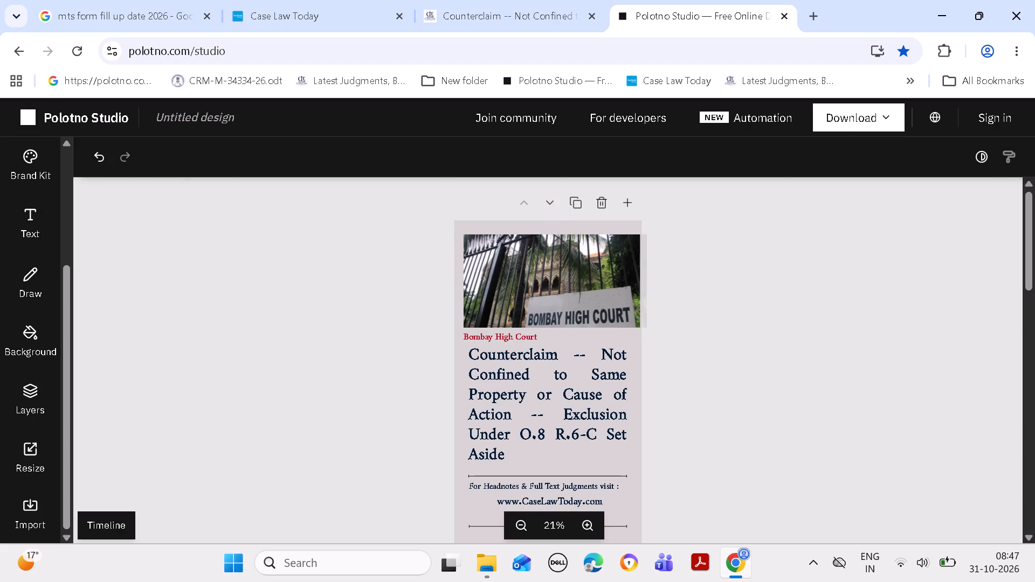
# Shift the cropped photo so that it lies within the page's width and directly above the red court name.
pyautogui.moveTo(583, 289); pyautogui.dragTo(579, 294)
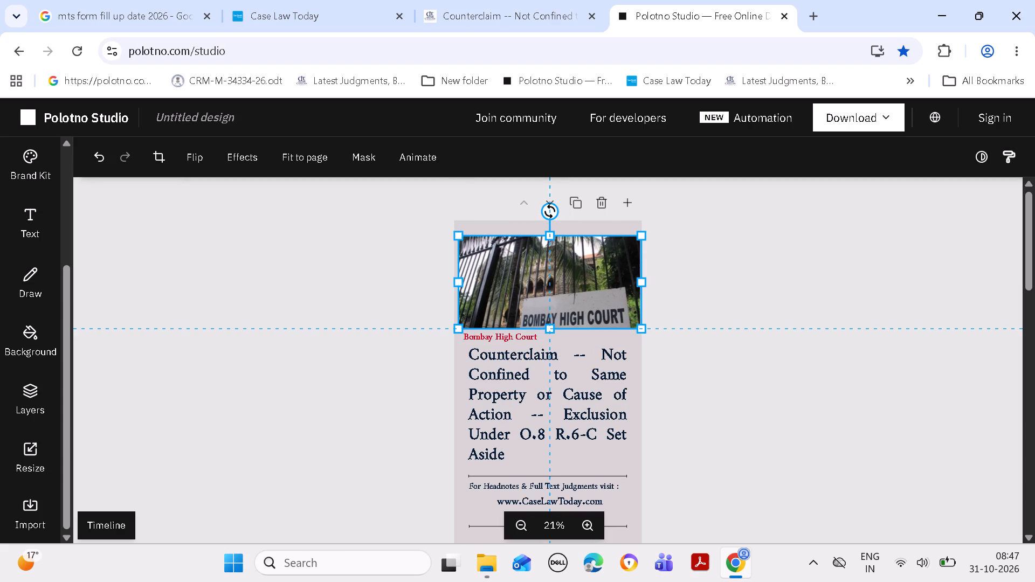
pyautogui.moveTo(579, 294); pyautogui.dragTo(579, 296)
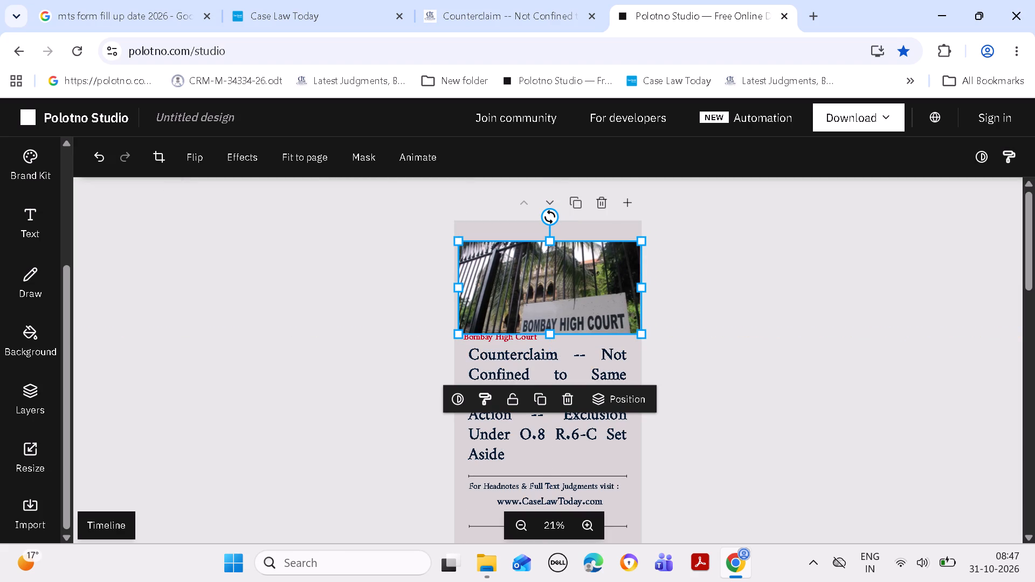
# Crop both sides of the Bombay High Court photo to leave margins between it and the page edges.
pyautogui.doubleClick(579, 292)
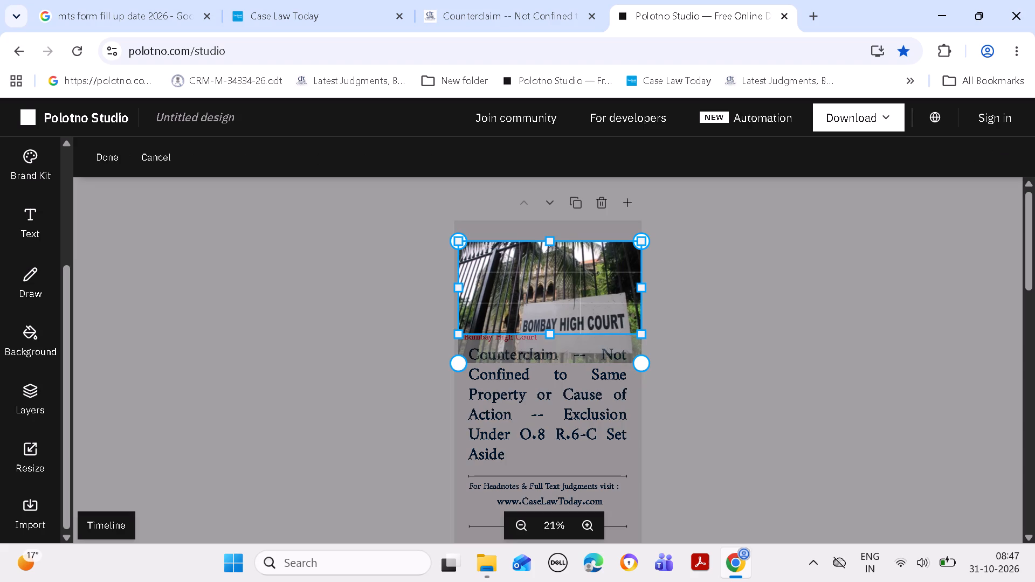
pyautogui.moveTo(639, 286); pyautogui.dragTo(625, 283)
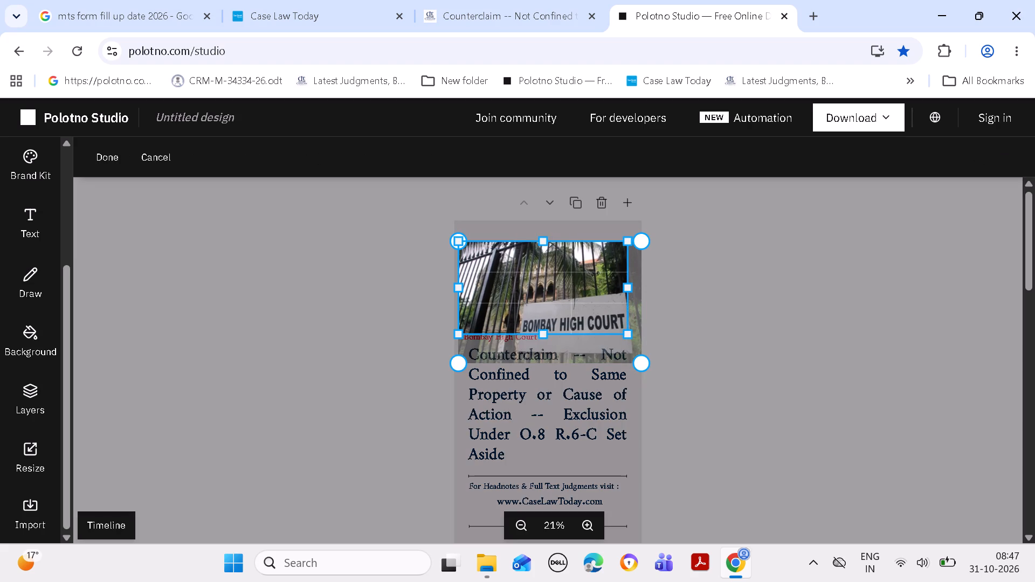
pyautogui.moveTo(460, 286); pyautogui.dragTo(481, 286)
pyautogui.click(478, 286)
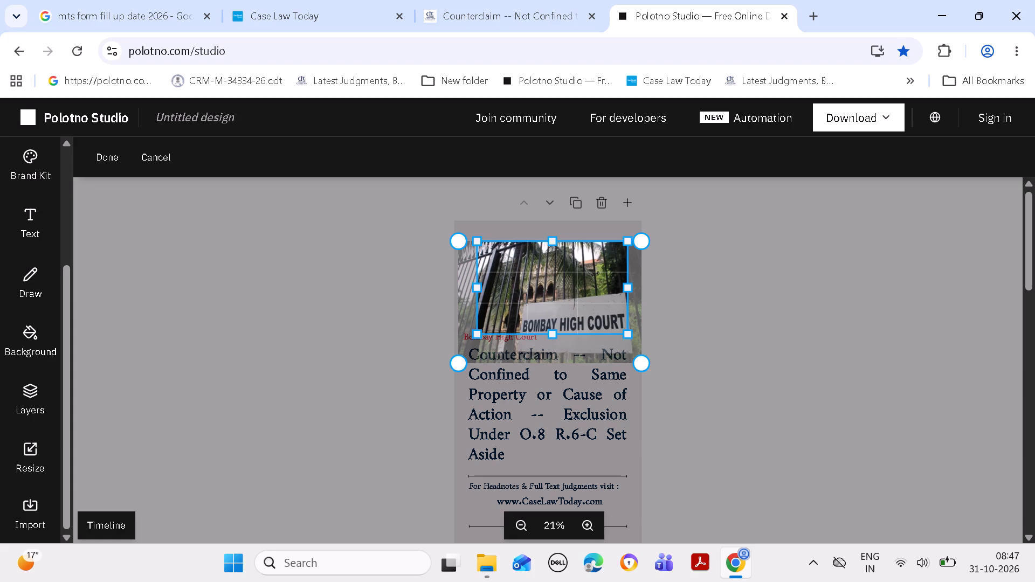
pyautogui.click(688, 282)
pyautogui.click(689, 278)
# Resize the Bombay High Court photo to 923 x 543 so that its sides line up with the headline's sides.
pyautogui.click(502, 292)
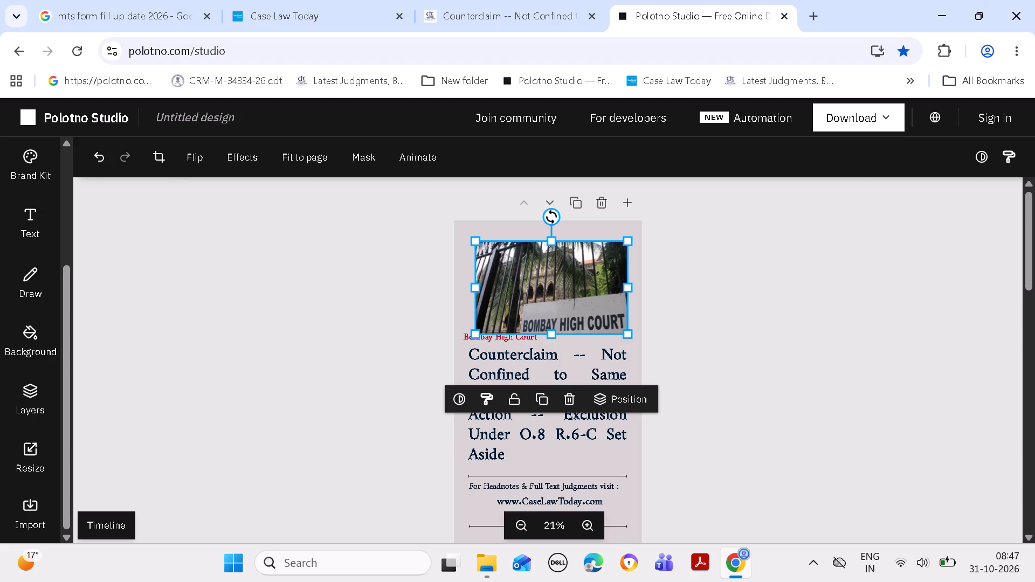
pyautogui.moveTo(473, 288); pyautogui.dragTo(466, 283)
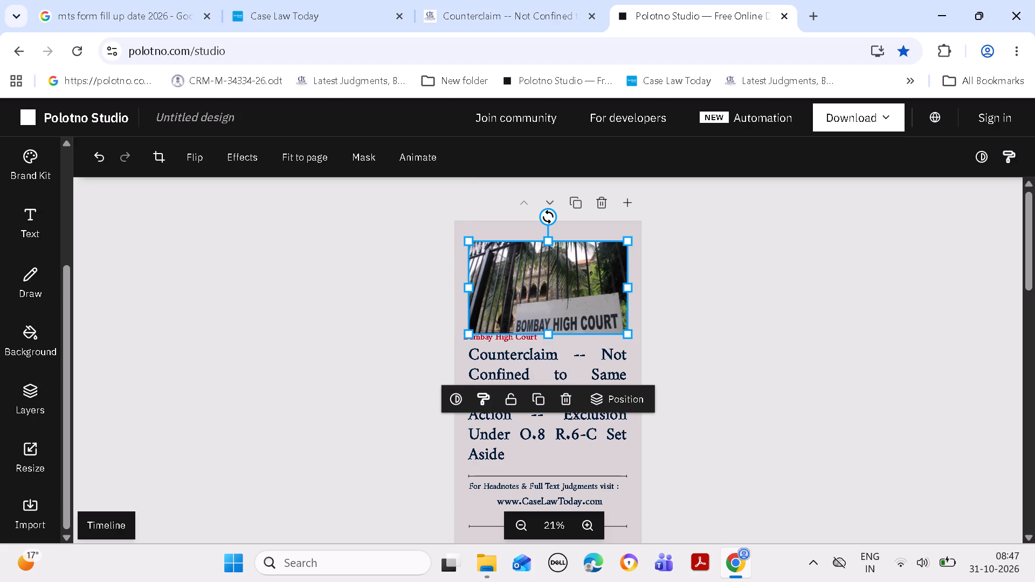
pyautogui.click(630, 289)
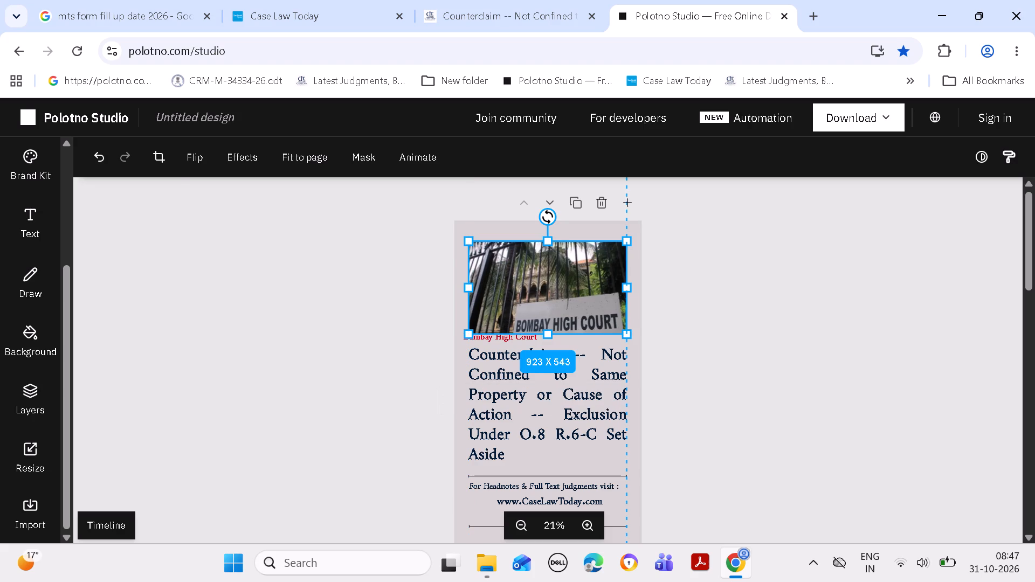
pyautogui.doubleClick(700, 290)
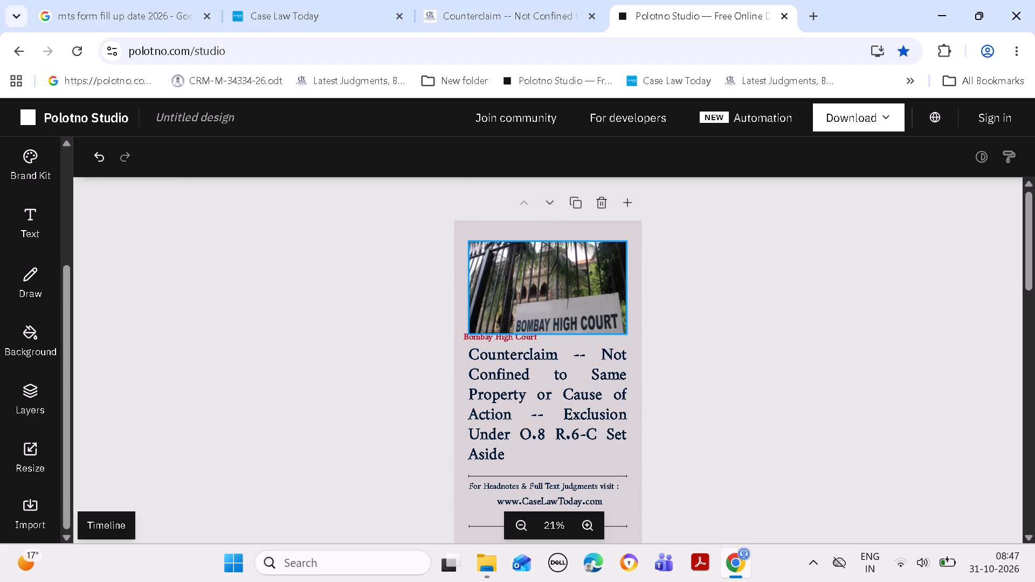
pyautogui.click(548, 292)
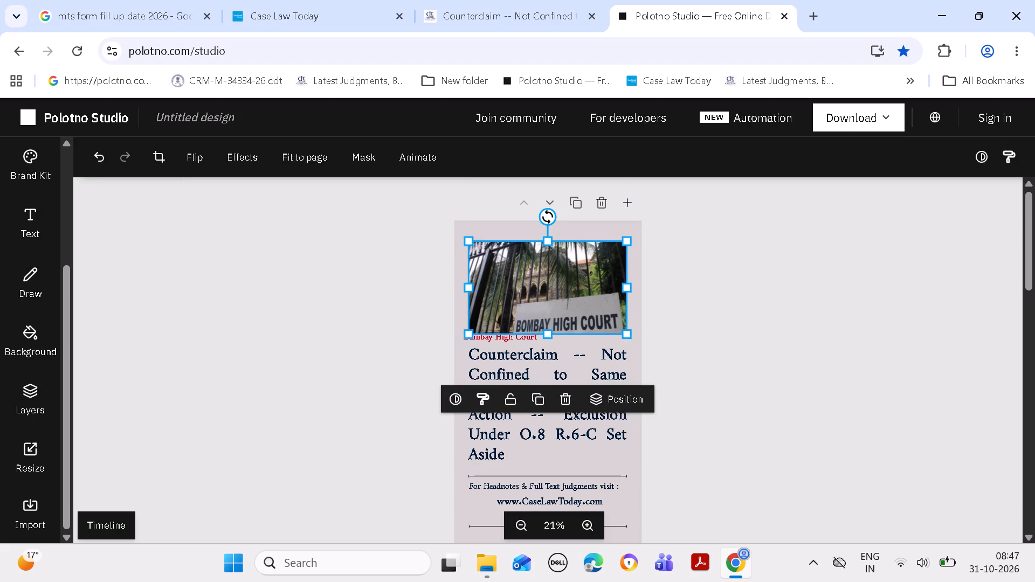
pyautogui.click(689, 290)
# Reduce the Counterclaim headline's font size to 84 and deselect the text.
pyautogui.click(590, 522)
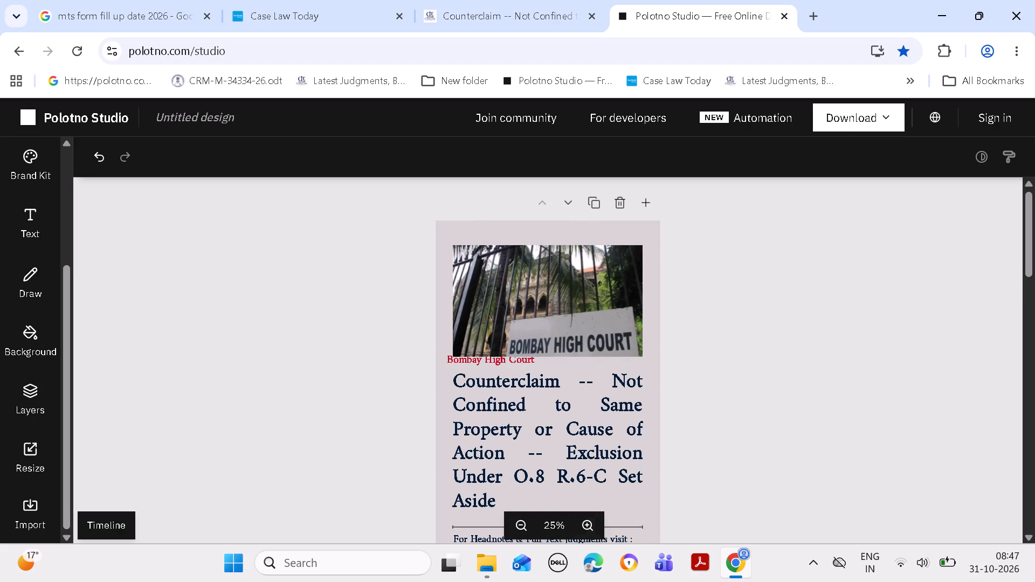
pyautogui.click(577, 399)
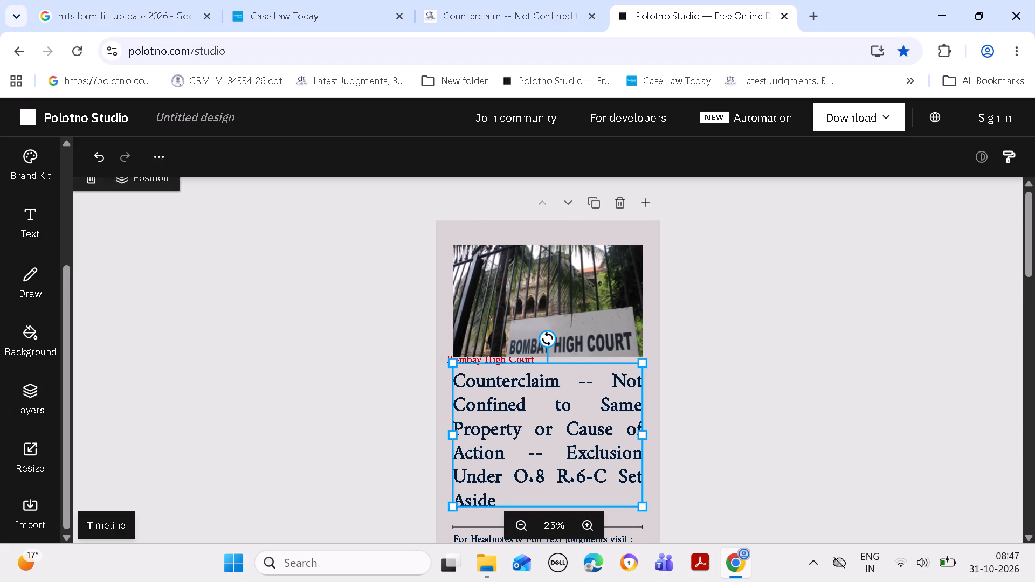
pyautogui.tripleClick(307, 165)
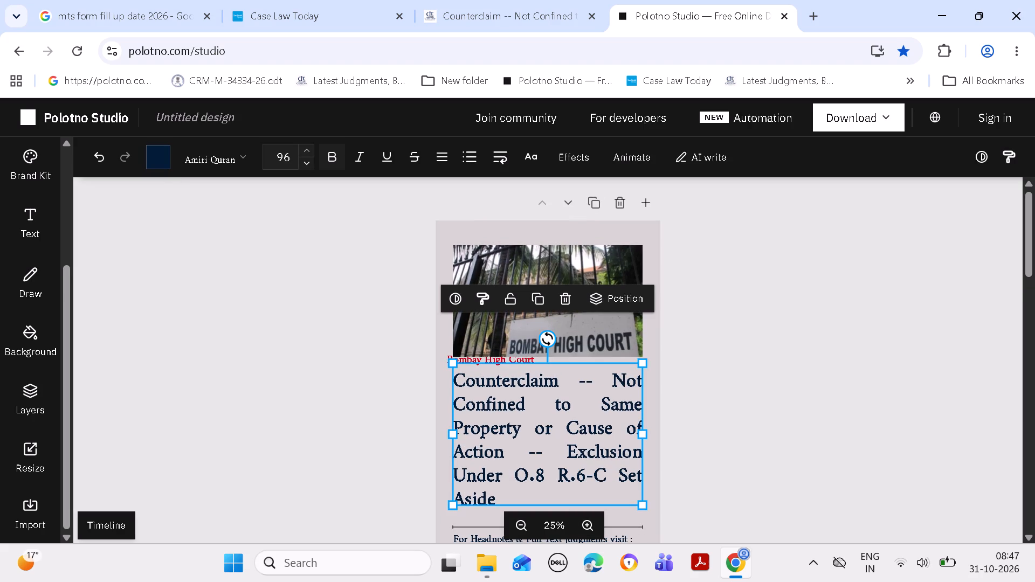
pyautogui.click(307, 164)
pyautogui.doubleClick(307, 163)
pyautogui.click(307, 163)
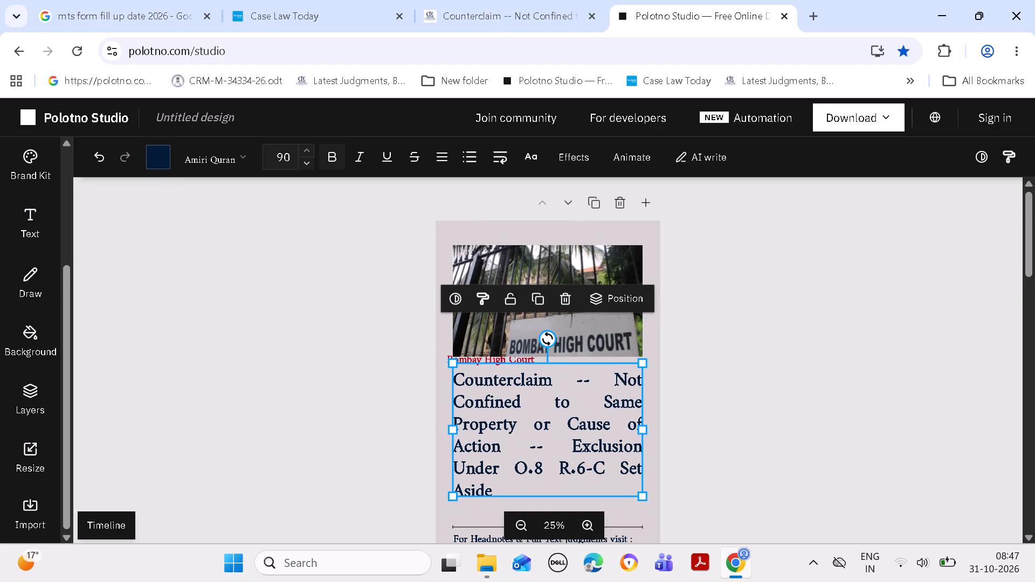
pyautogui.tripleClick(307, 163)
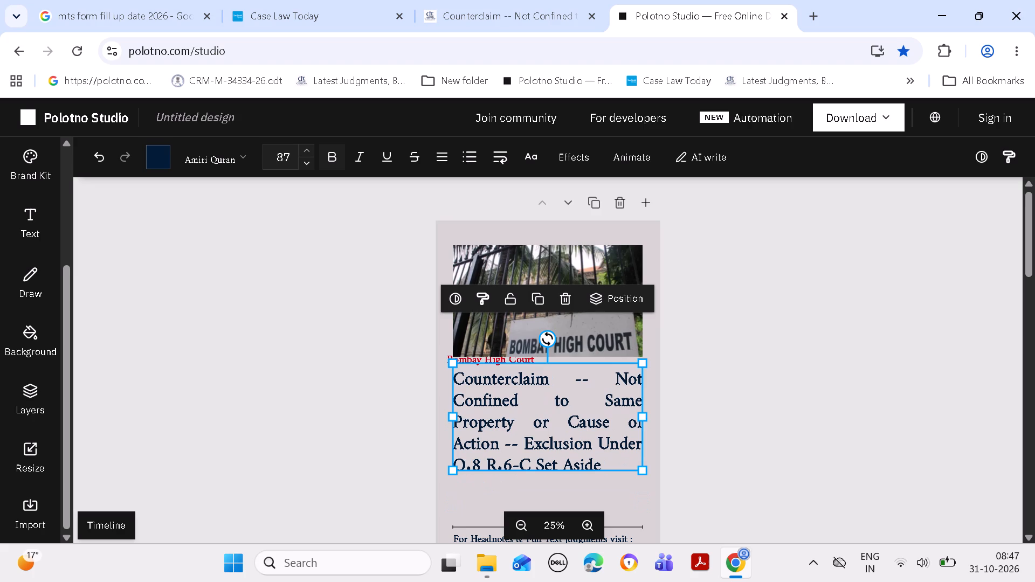
pyautogui.click(307, 162)
pyautogui.tripleClick(307, 162)
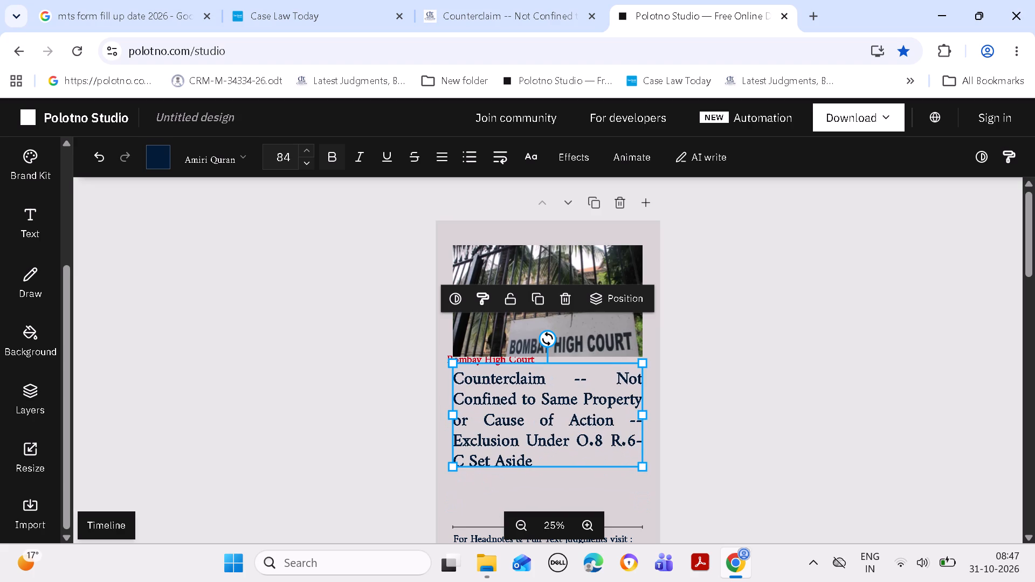
pyautogui.click(309, 151)
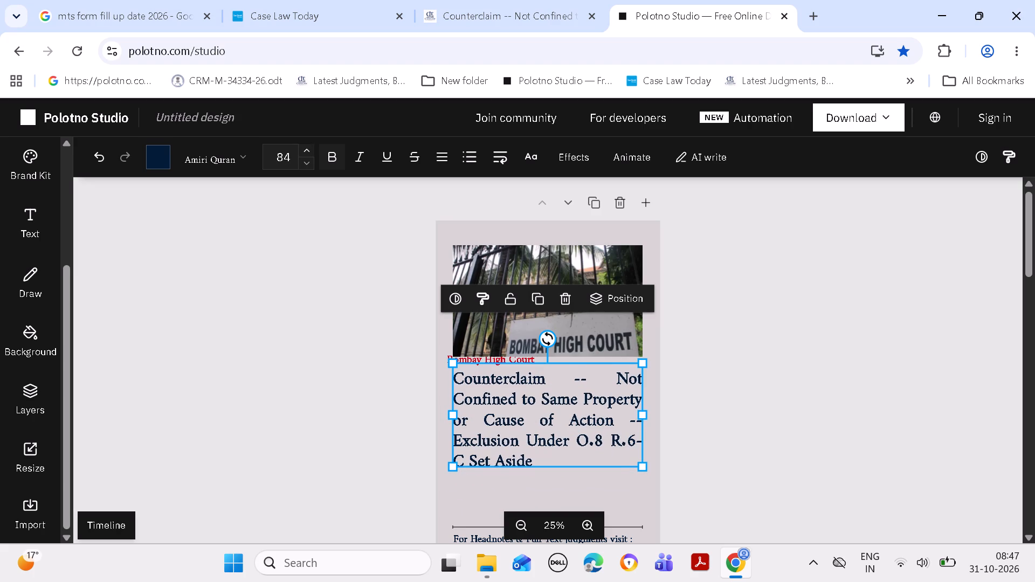
pyautogui.click(309, 150)
pyautogui.click(308, 164)
pyautogui.click(734, 330)
# Move the Counterclaim headline down to just above the divider line, with its sides aligned to the photo's sides.
pyautogui.moveTo(556, 411); pyautogui.dragTo(549, 438)
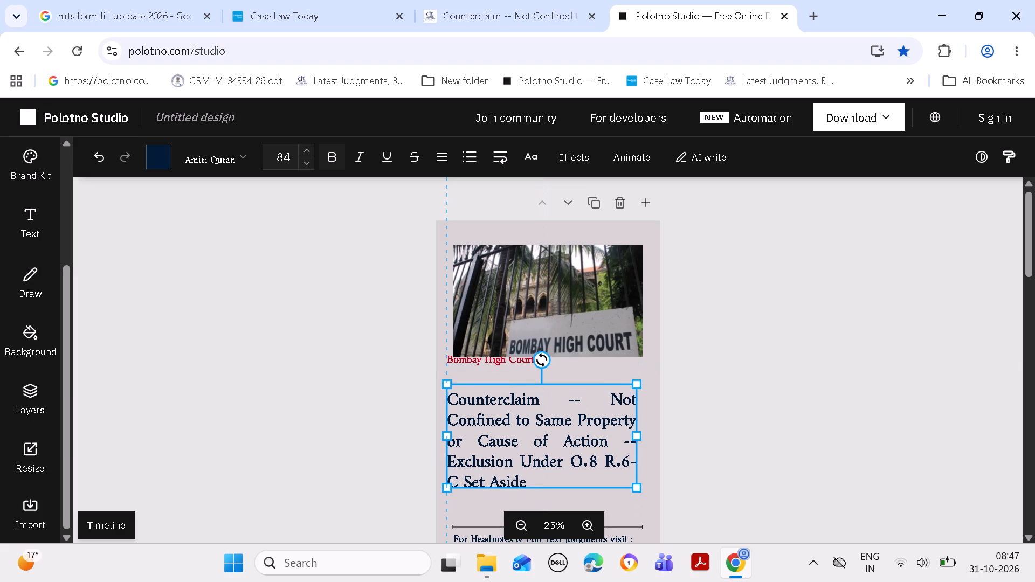
pyautogui.moveTo(549, 438); pyautogui.dragTo(556, 446)
pyautogui.click(852, 360)
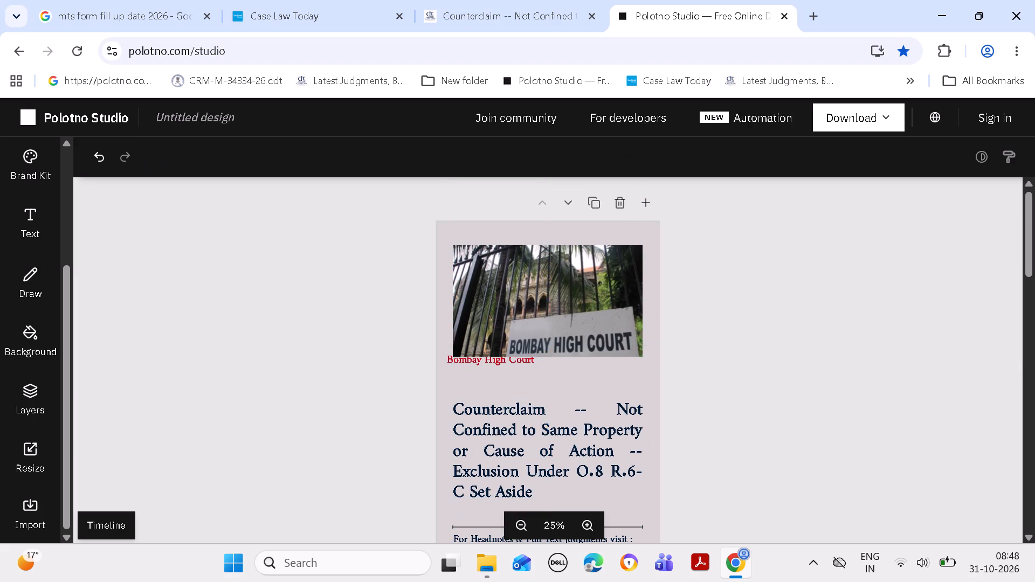
# Move the red court name down to just above the Counterclaim headline, aligned with the headline's left edge.
pyautogui.moveTo(496, 362); pyautogui.dragTo(499, 389)
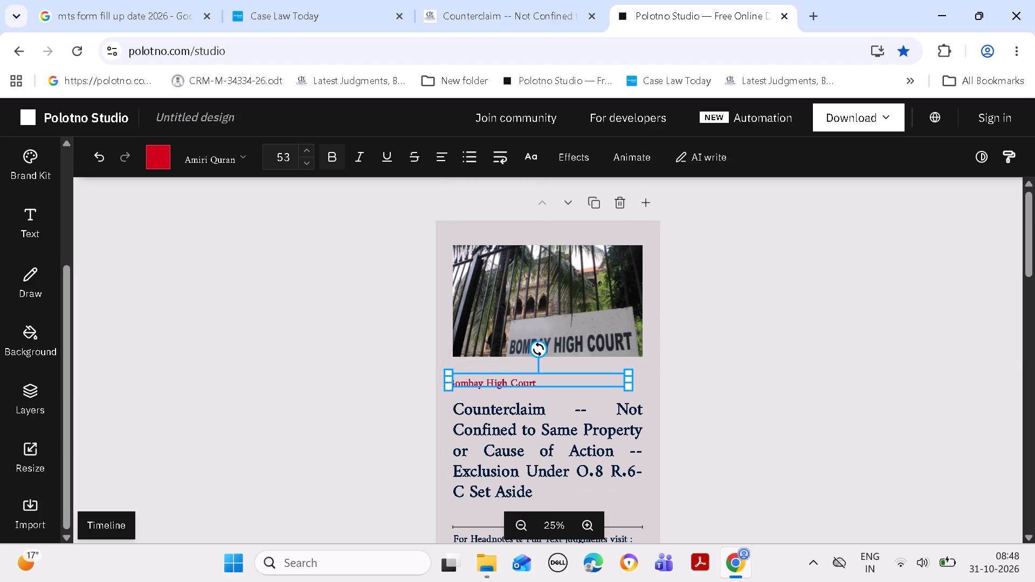
pyautogui.moveTo(499, 389); pyautogui.dragTo(503, 389)
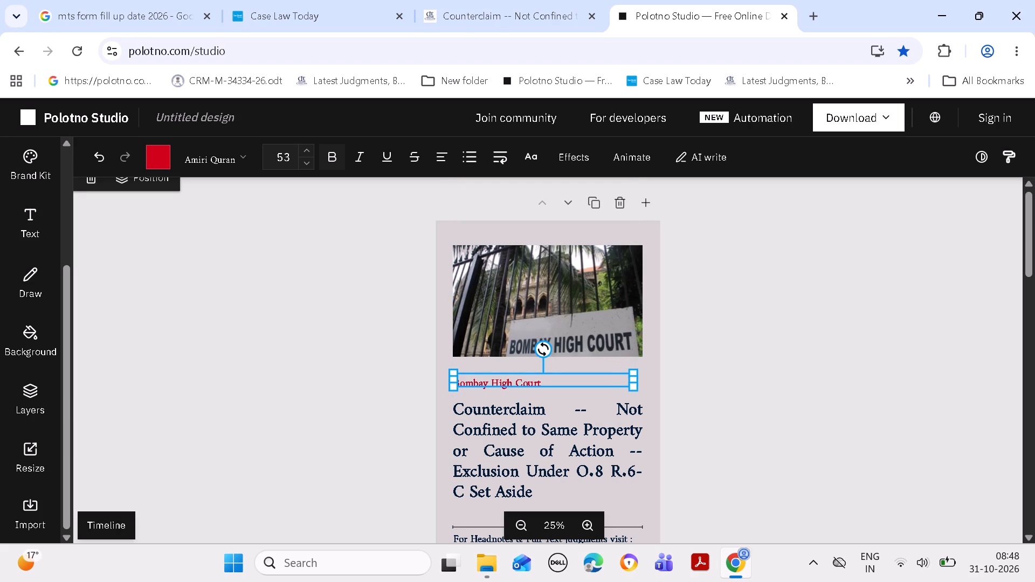
pyautogui.click(852, 313)
# Extend the bottom of the Bombay High Court photo's crop so that the photo reaches just above the red court name.
pyautogui.doubleClick(561, 298)
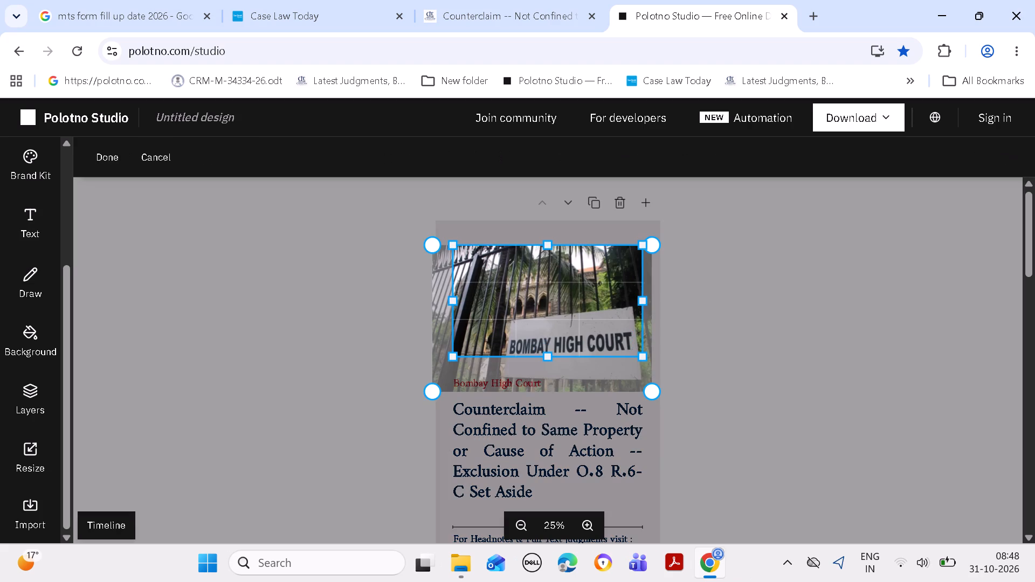
pyautogui.moveTo(546, 356); pyautogui.dragTo(548, 372)
pyautogui.tripleClick(780, 334)
pyautogui.click(780, 333)
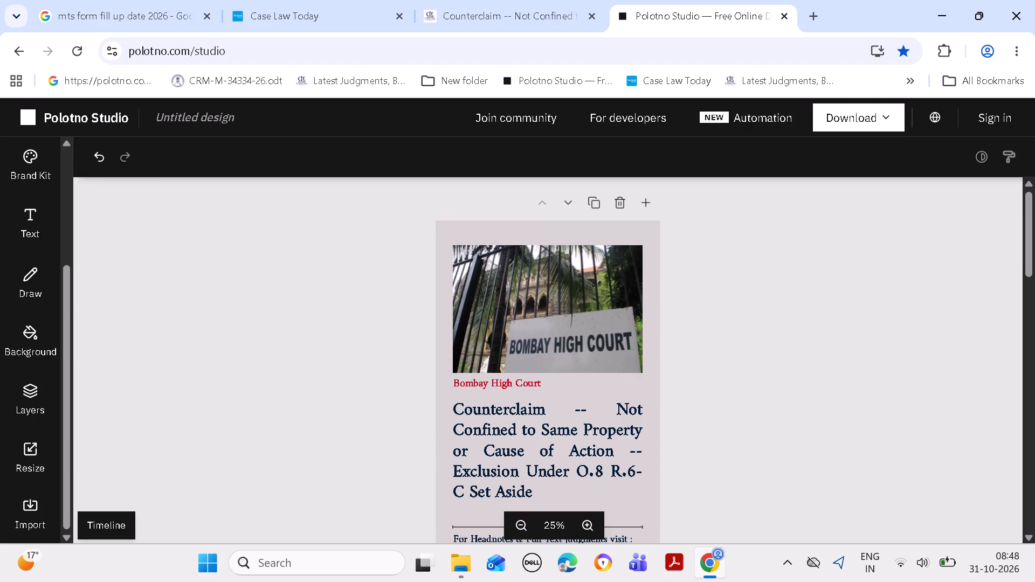
# Move the Counterclaim headline slightly lower below the court name, keeping its sides aligned with the photo's sides.
pyautogui.click(539, 430)
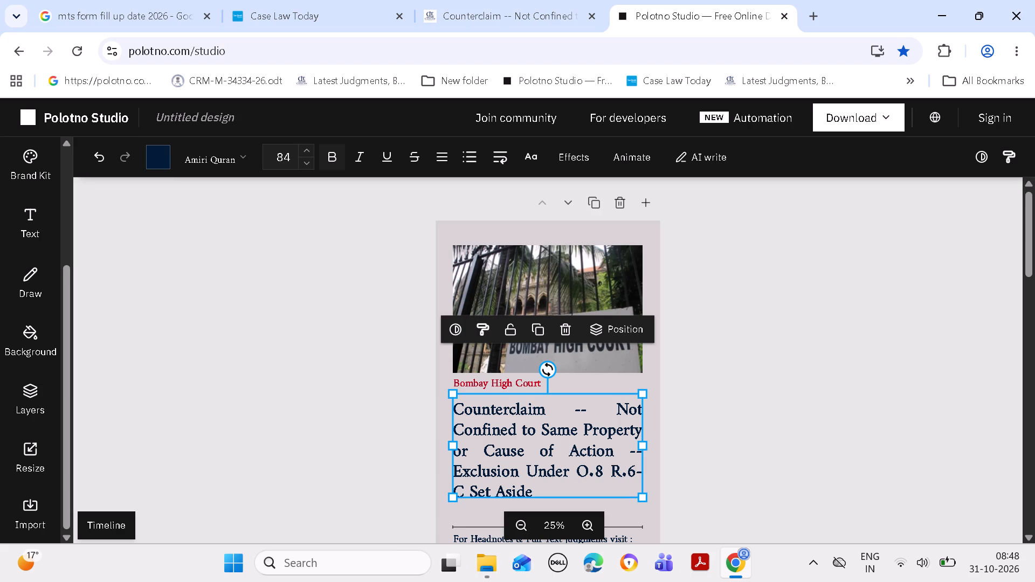
pyautogui.moveTo(546, 442); pyautogui.dragTo(546, 448)
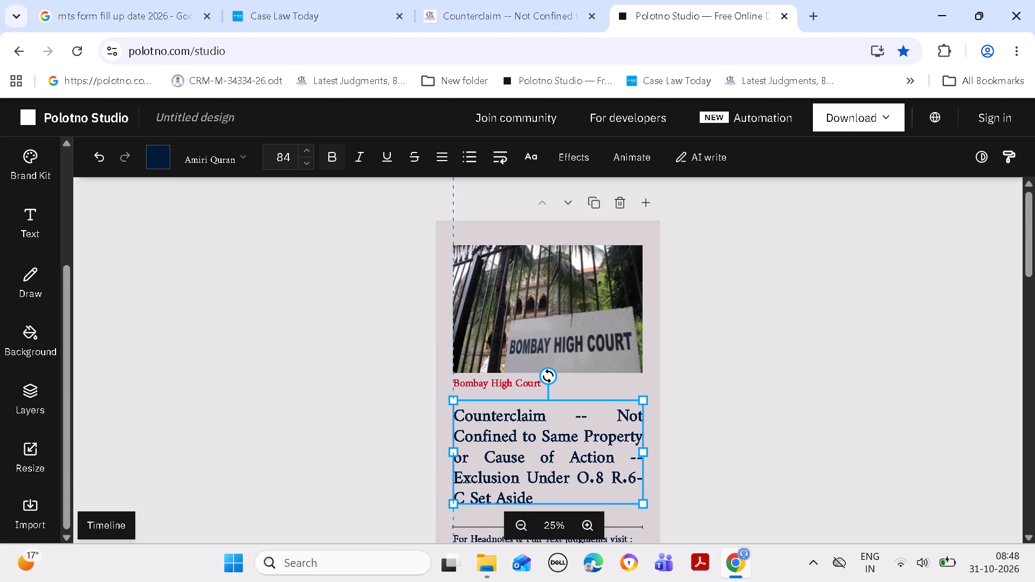
pyautogui.moveTo(546, 448); pyautogui.dragTo(549, 447)
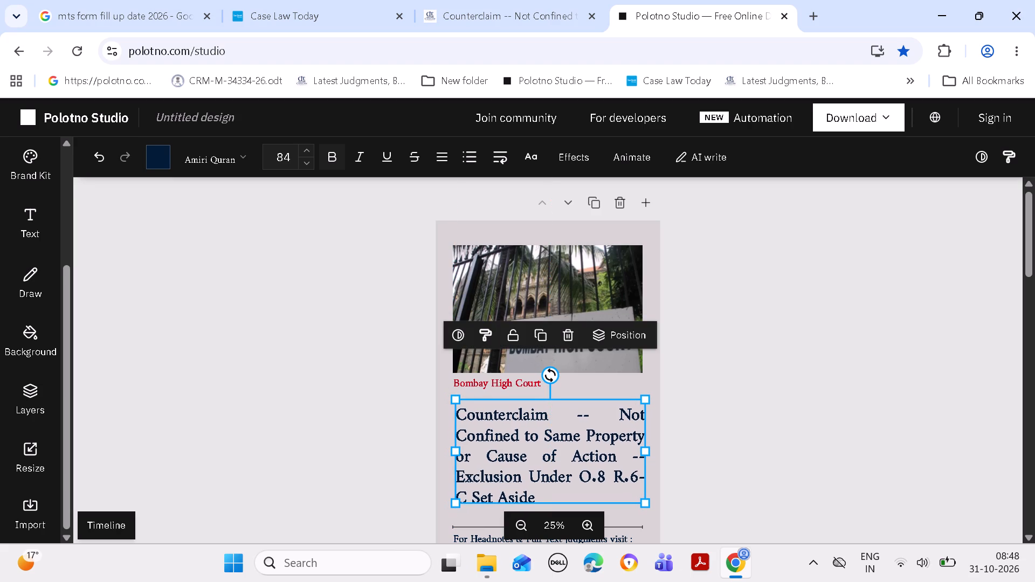
pyautogui.click(550, 443)
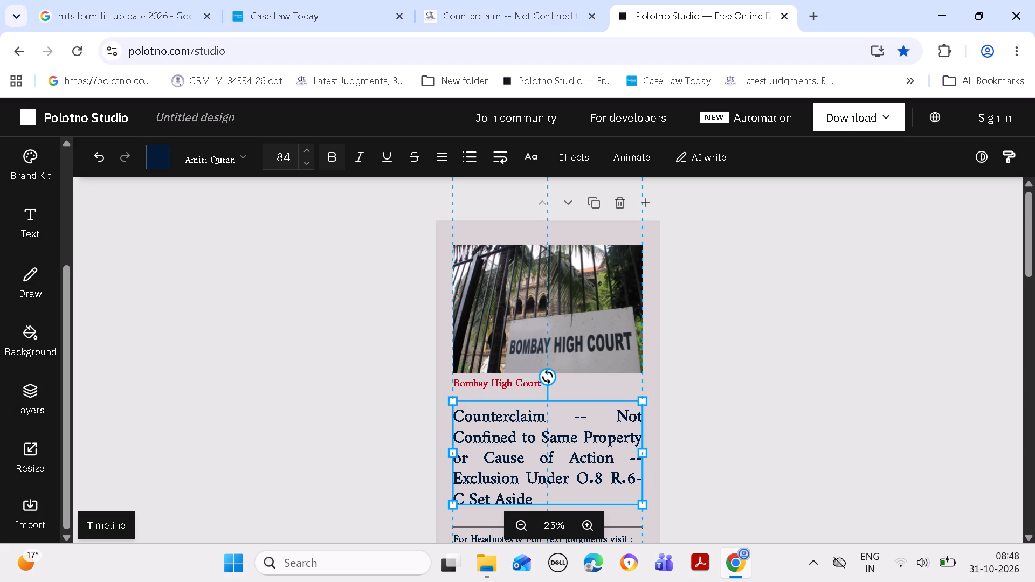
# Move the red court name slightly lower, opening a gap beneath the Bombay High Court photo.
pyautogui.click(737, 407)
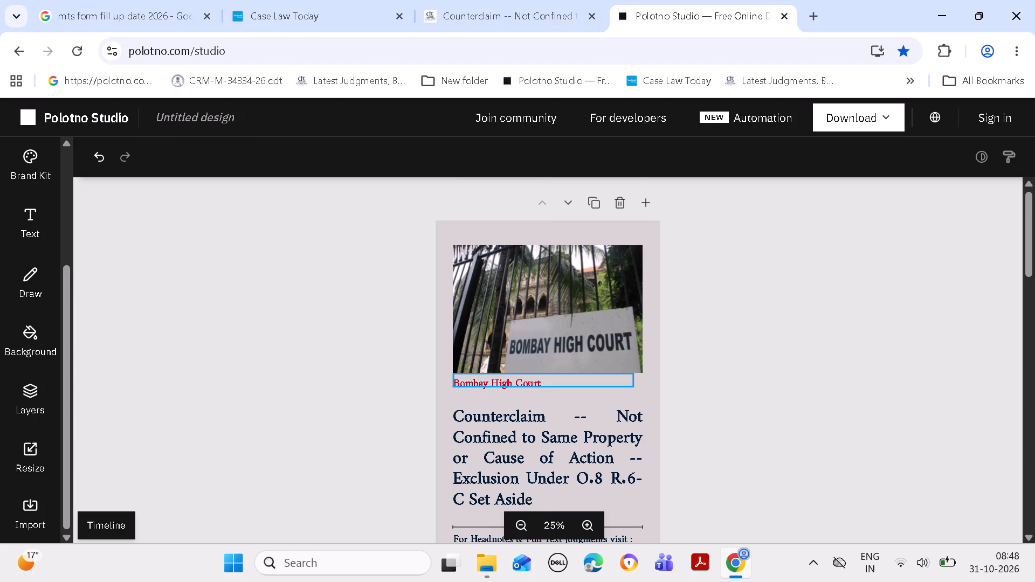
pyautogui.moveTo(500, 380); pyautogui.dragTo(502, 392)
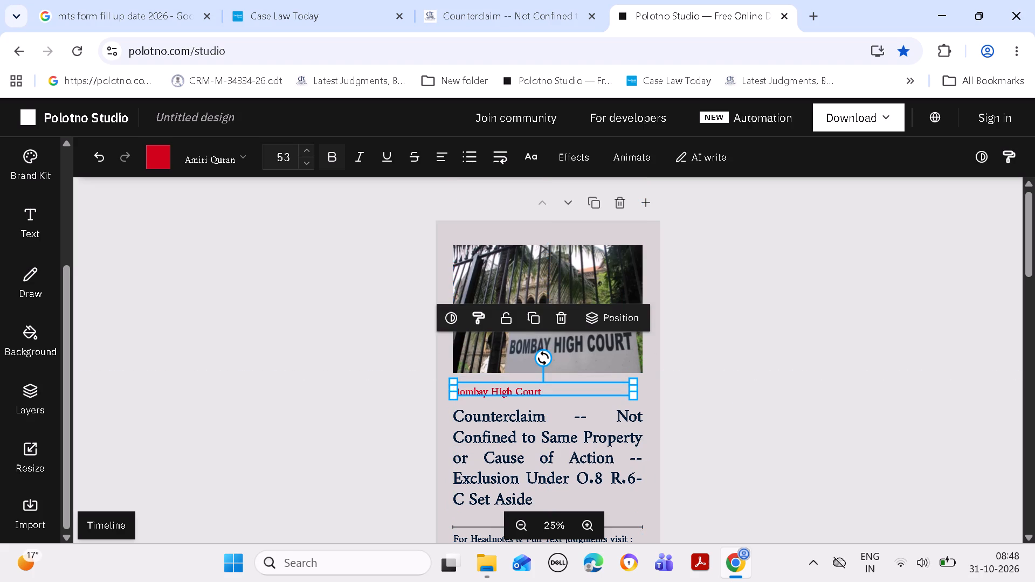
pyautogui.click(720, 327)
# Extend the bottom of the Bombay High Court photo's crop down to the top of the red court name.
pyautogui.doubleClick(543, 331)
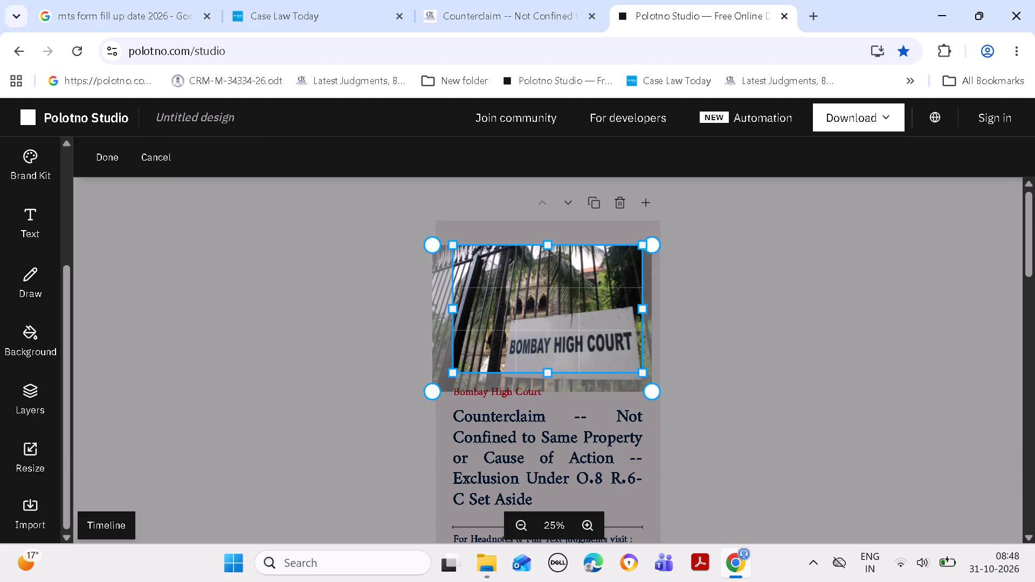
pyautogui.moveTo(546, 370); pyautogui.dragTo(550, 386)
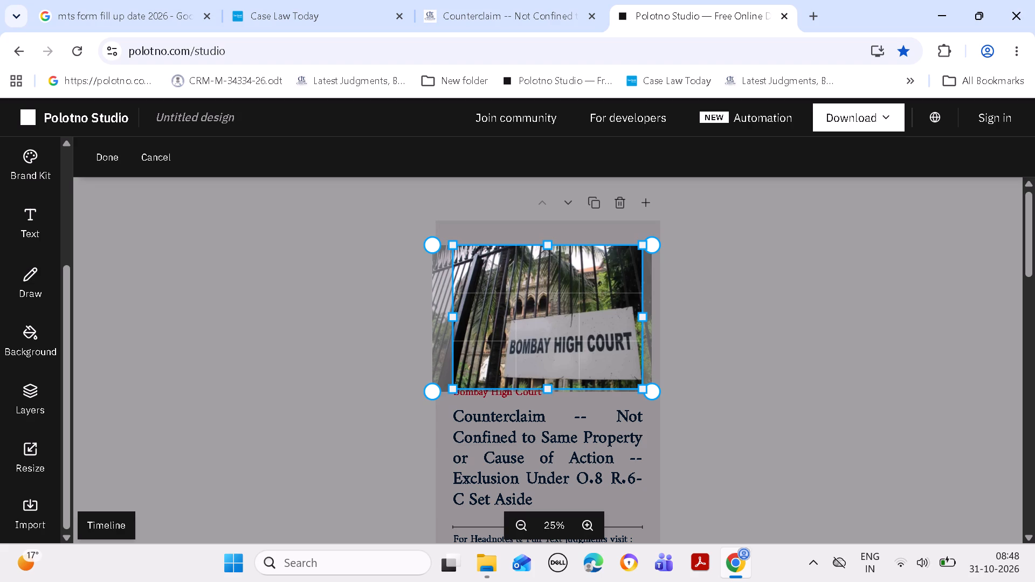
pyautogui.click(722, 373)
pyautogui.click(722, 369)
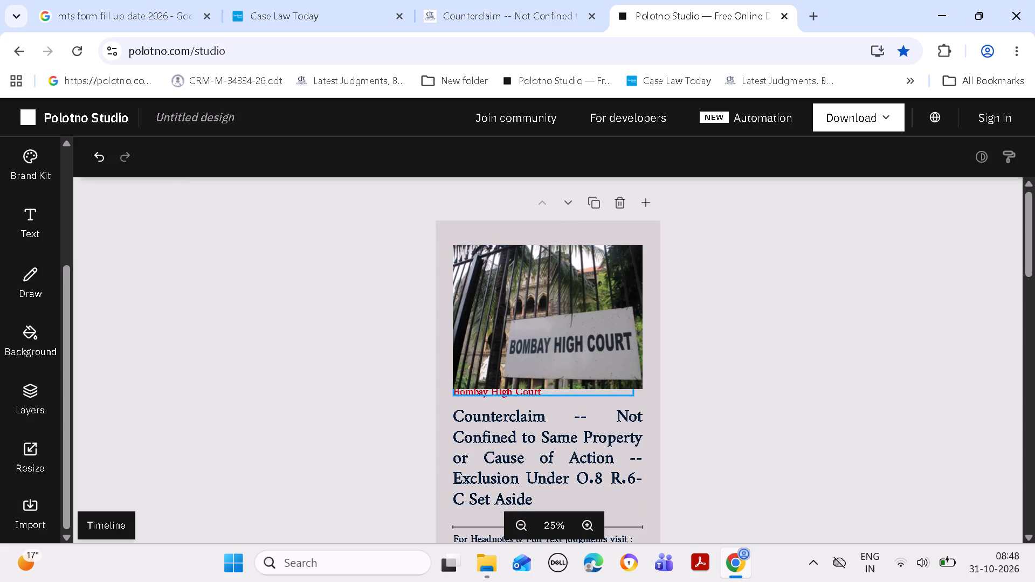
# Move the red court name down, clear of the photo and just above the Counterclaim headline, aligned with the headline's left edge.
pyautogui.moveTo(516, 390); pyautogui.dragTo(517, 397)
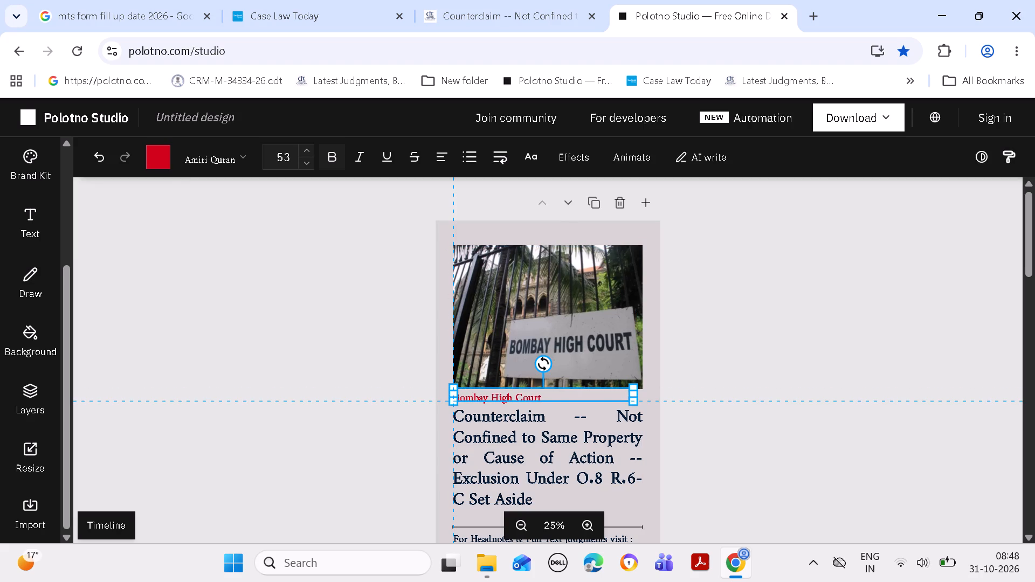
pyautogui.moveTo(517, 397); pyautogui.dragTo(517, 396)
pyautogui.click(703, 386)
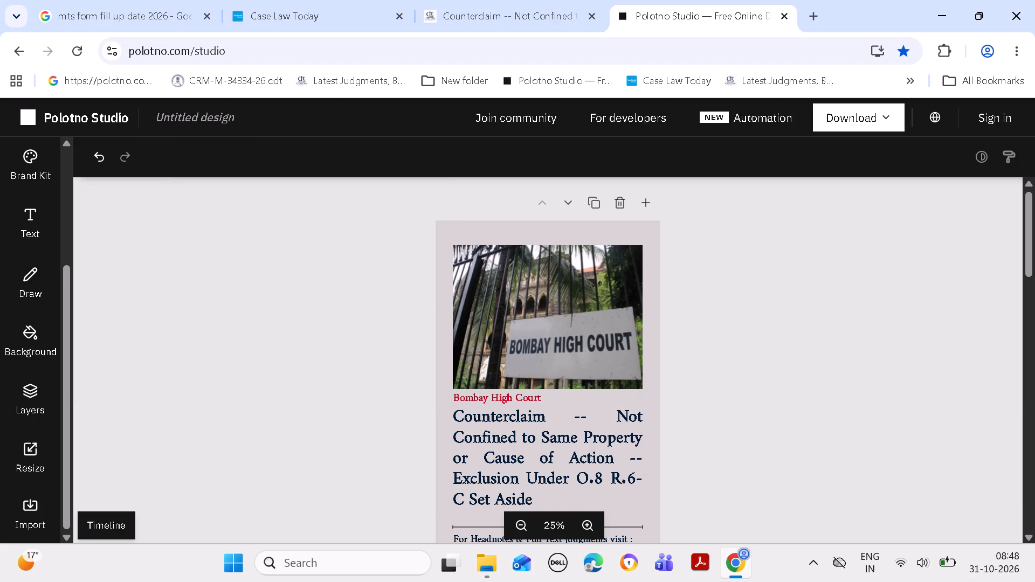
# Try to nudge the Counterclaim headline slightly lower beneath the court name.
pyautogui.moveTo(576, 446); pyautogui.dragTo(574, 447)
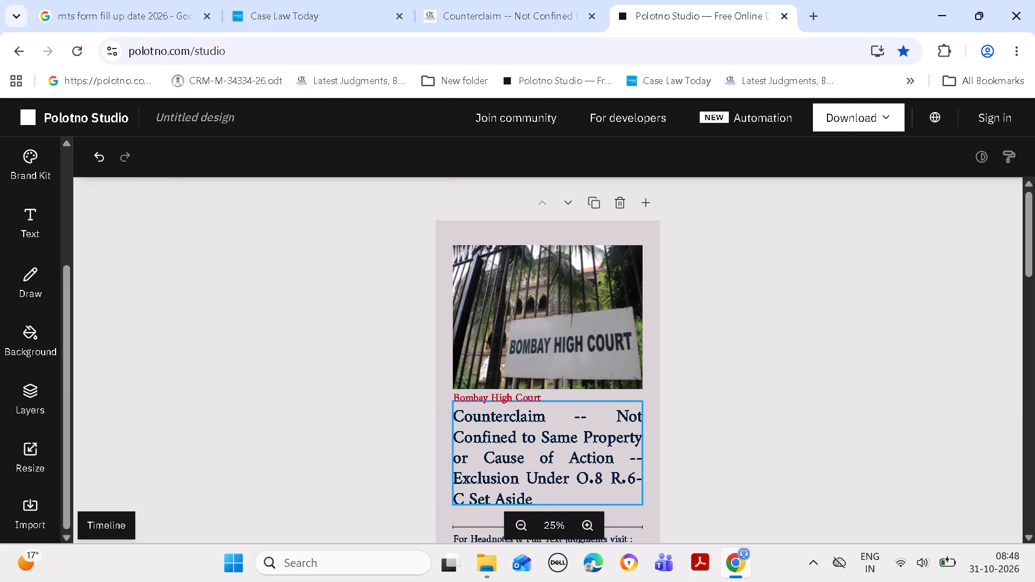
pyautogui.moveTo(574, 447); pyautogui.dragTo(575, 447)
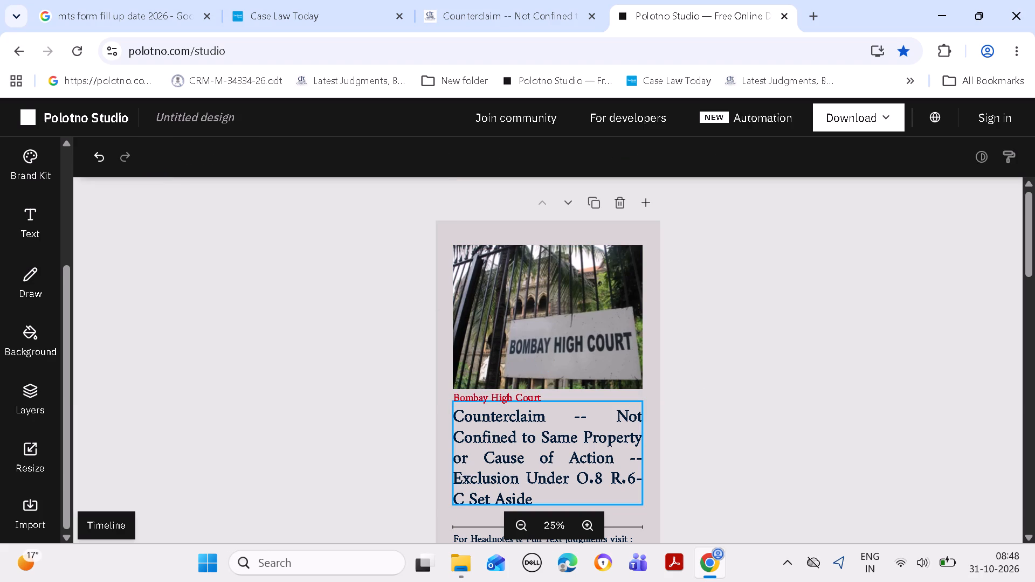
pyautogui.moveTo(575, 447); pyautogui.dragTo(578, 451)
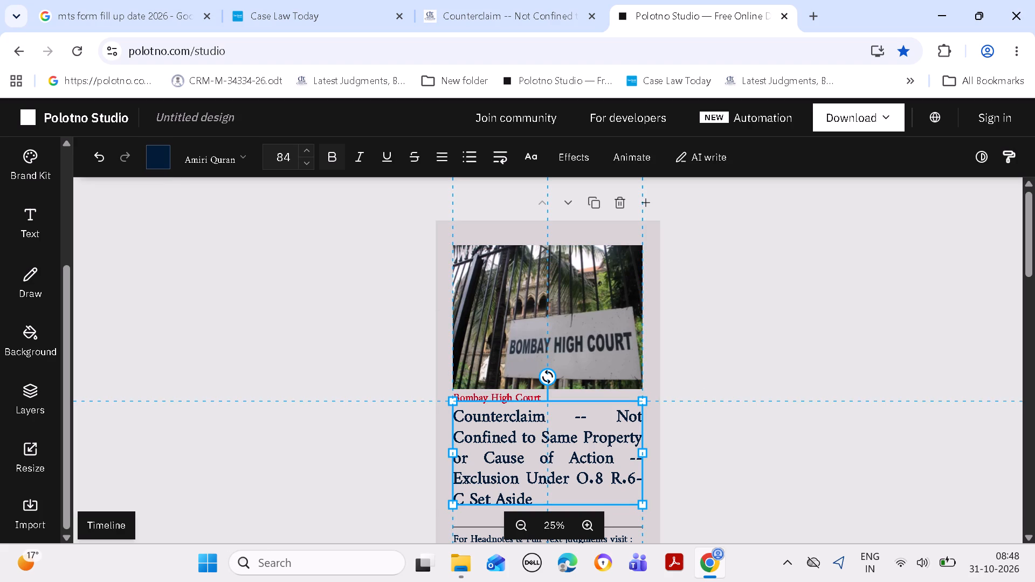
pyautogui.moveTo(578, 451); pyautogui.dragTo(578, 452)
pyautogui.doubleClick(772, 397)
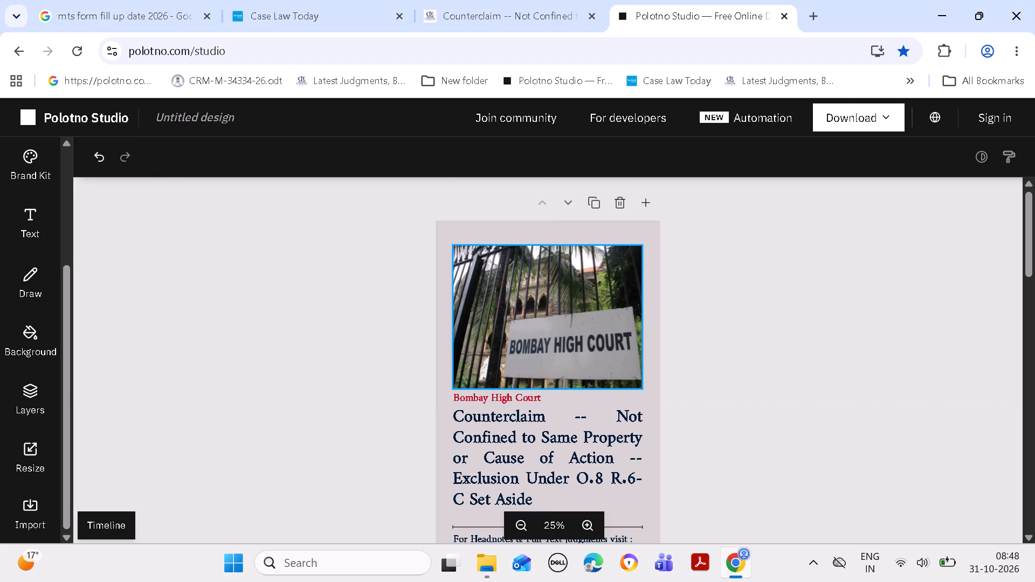
# Trim the bottom of the Bombay High Court photo's crop slightly, leaving more space above the red court name.
pyautogui.doubleClick(540, 336)
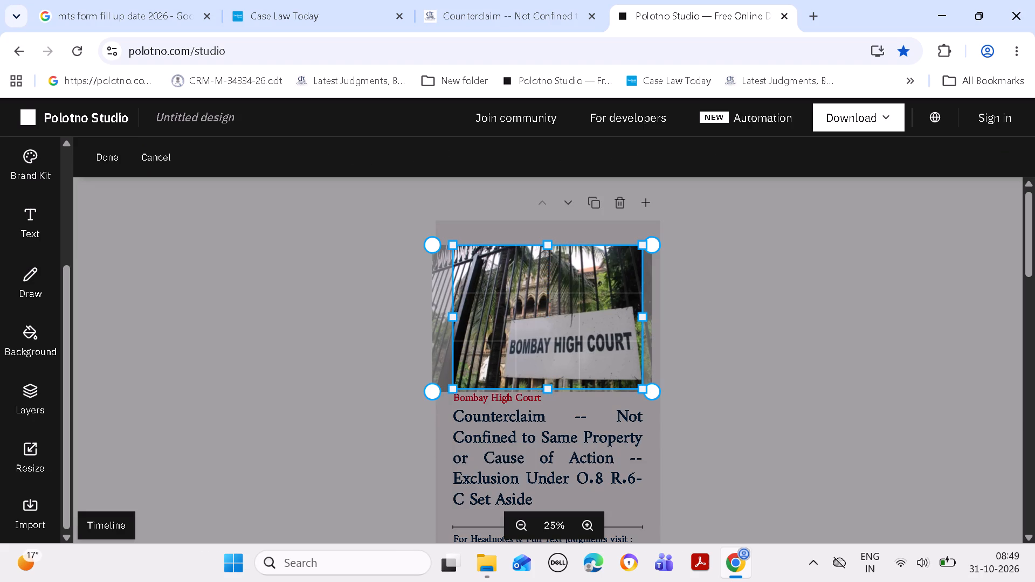
pyautogui.moveTo(551, 389); pyautogui.dragTo(551, 381)
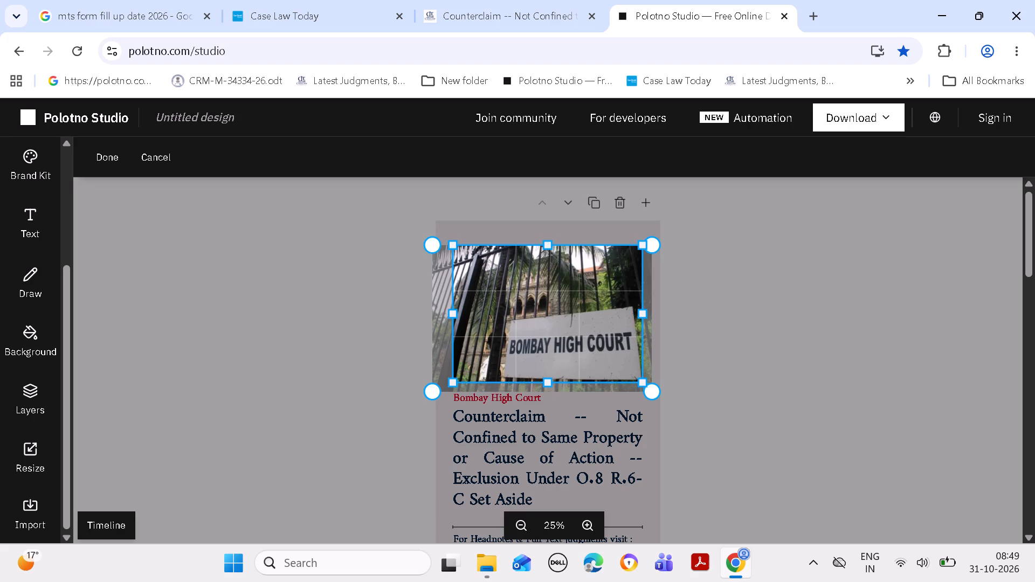
pyautogui.doubleClick(777, 365)
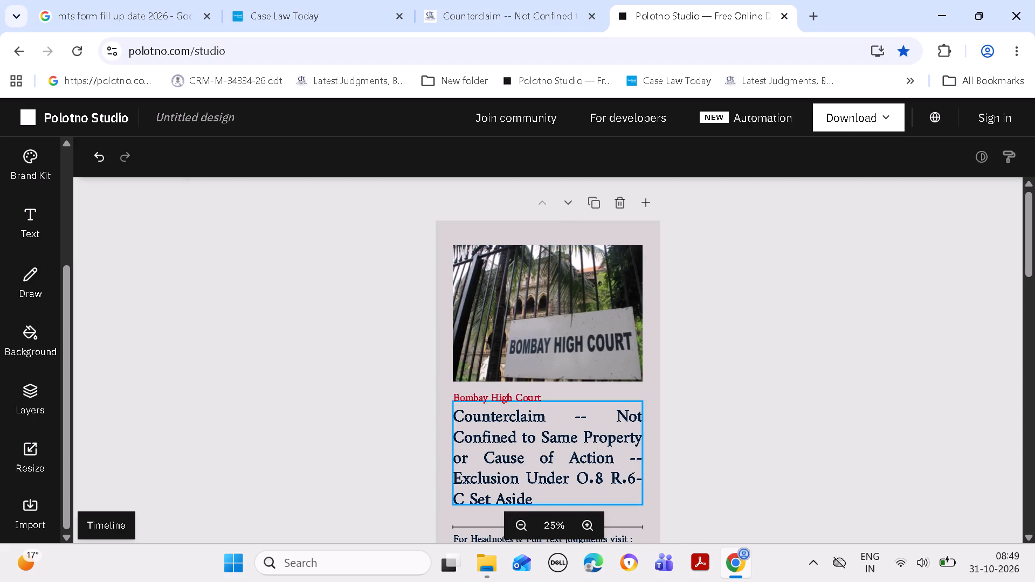
# Move the red court name up directly beneath the photo, aligned with the photo's left edge.
pyautogui.moveTo(502, 392); pyautogui.dragTo(495, 382)
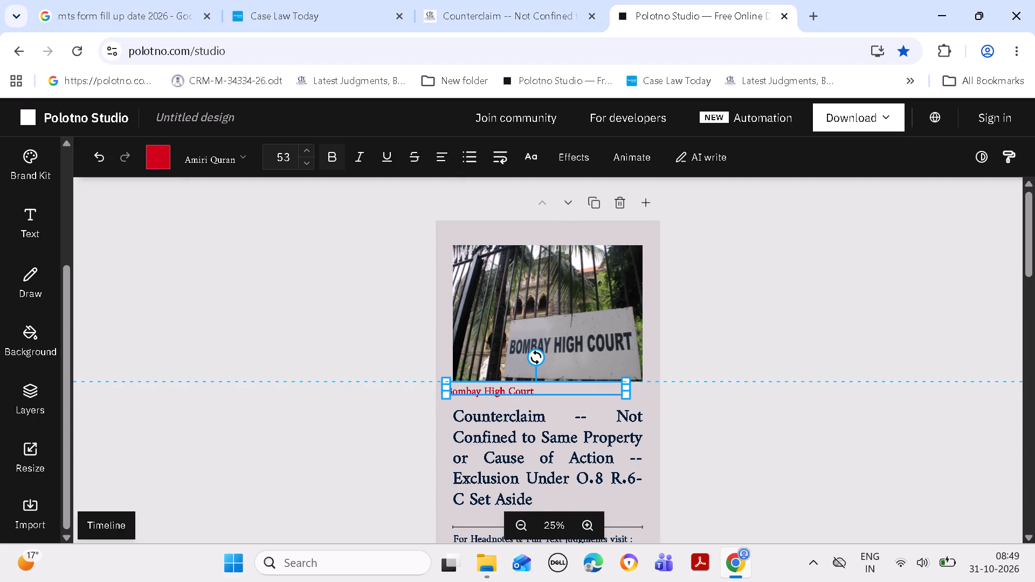
pyautogui.moveTo(495, 382); pyautogui.dragTo(500, 382)
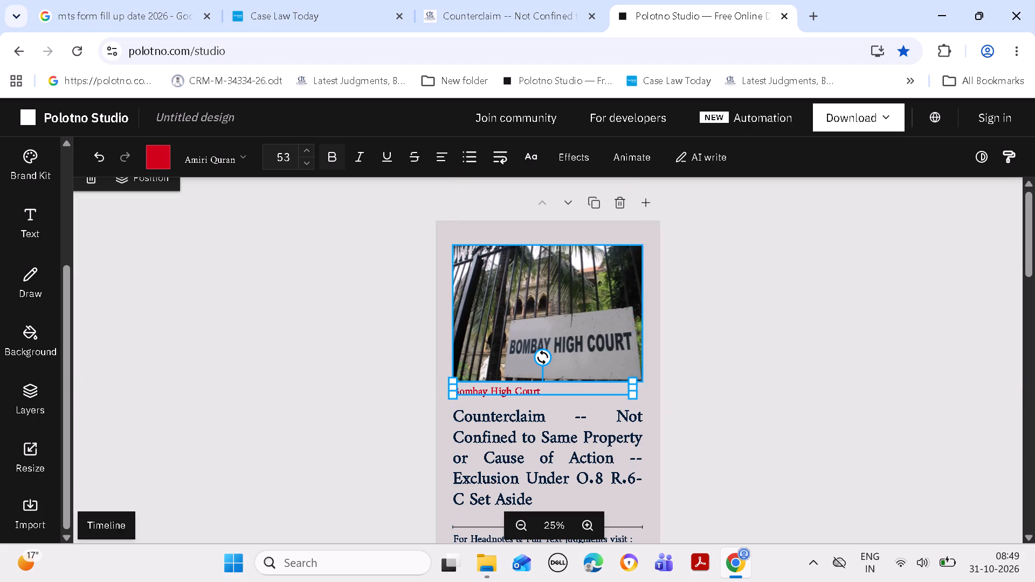
pyautogui.click(847, 397)
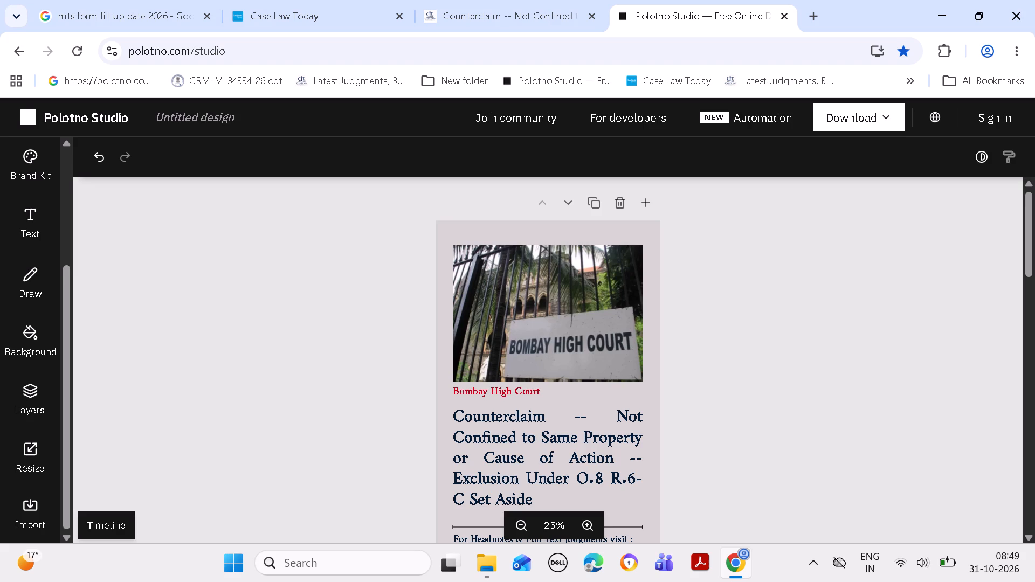
# Move the Bombay High Court photo slightly up the page, keeping its sides aligned with the headline.
pyautogui.moveTo(534, 290); pyautogui.dragTo(534, 287)
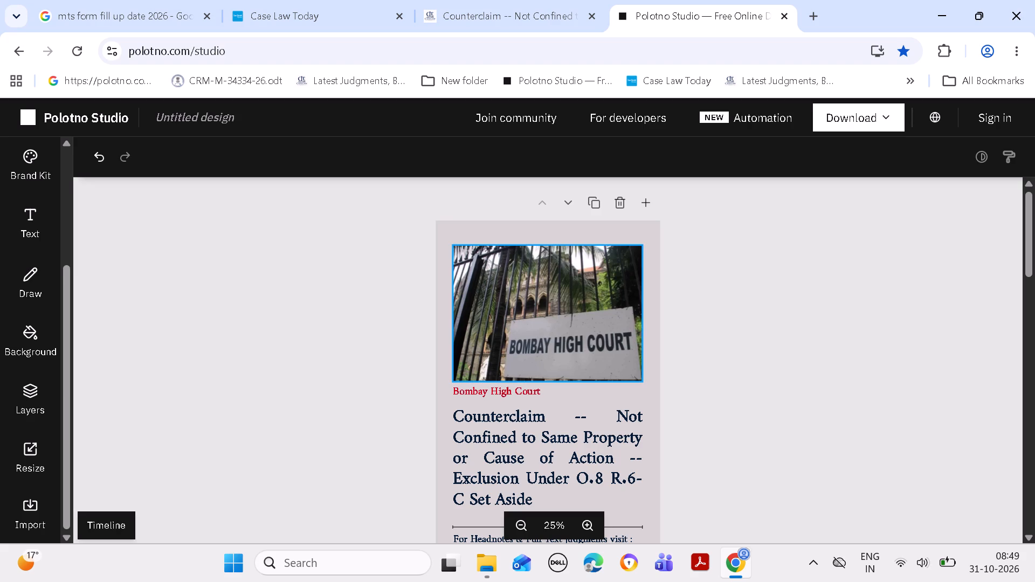
pyautogui.moveTo(534, 287); pyautogui.dragTo(534, 283)
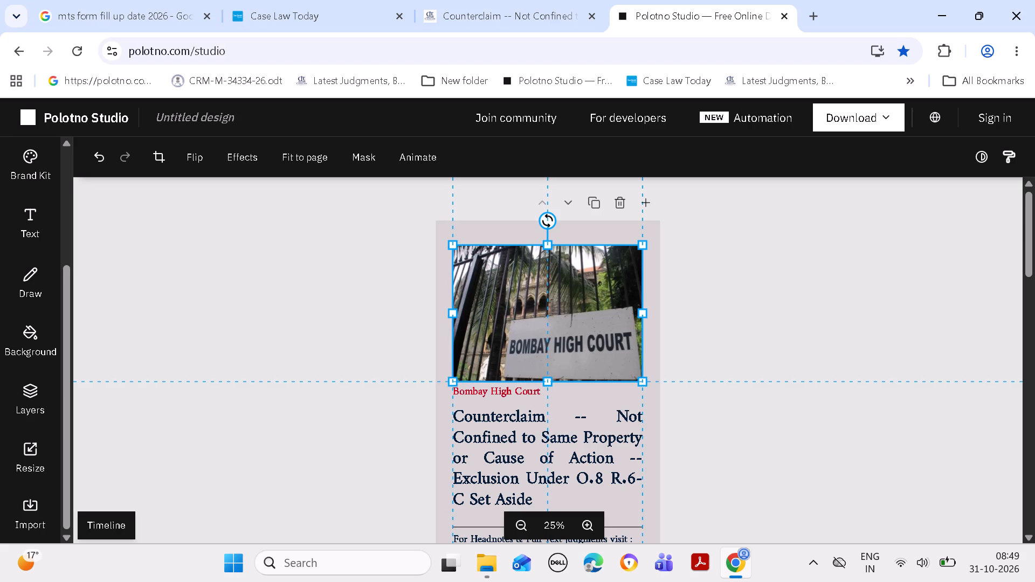
pyautogui.moveTo(534, 283); pyautogui.dragTo(534, 281)
pyautogui.click(778, 247)
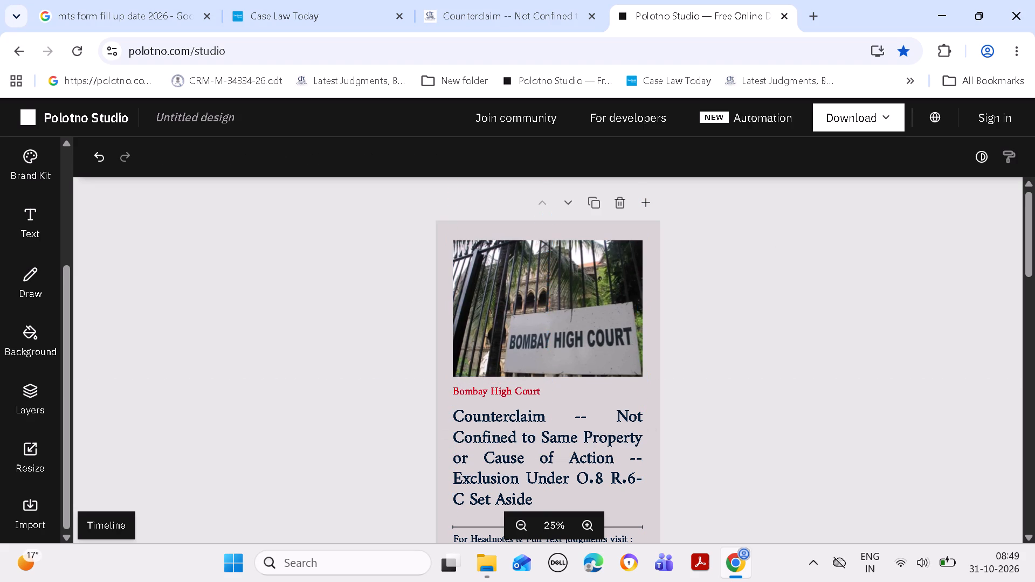
# Trim a thin strip off the top of the Bombay High Court photo's crop.
pyautogui.doubleClick(554, 274)
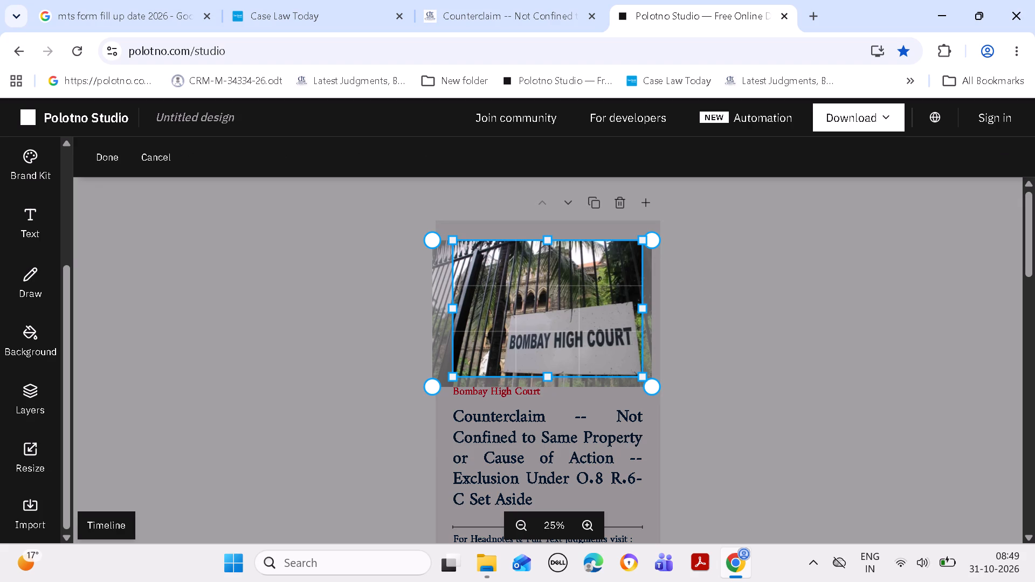
pyautogui.click(550, 241)
pyautogui.click(761, 229)
pyautogui.click(762, 226)
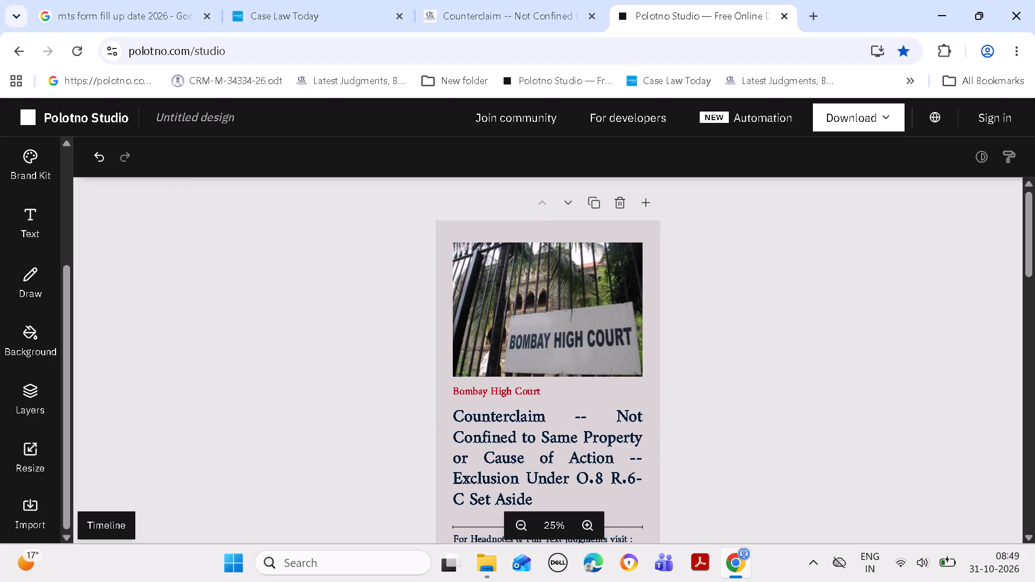
# Move the red court name up against the photo's bottom edge, keeping it aligned with the photo's left side.
pyautogui.moveTo(489, 390); pyautogui.dragTo(489, 384)
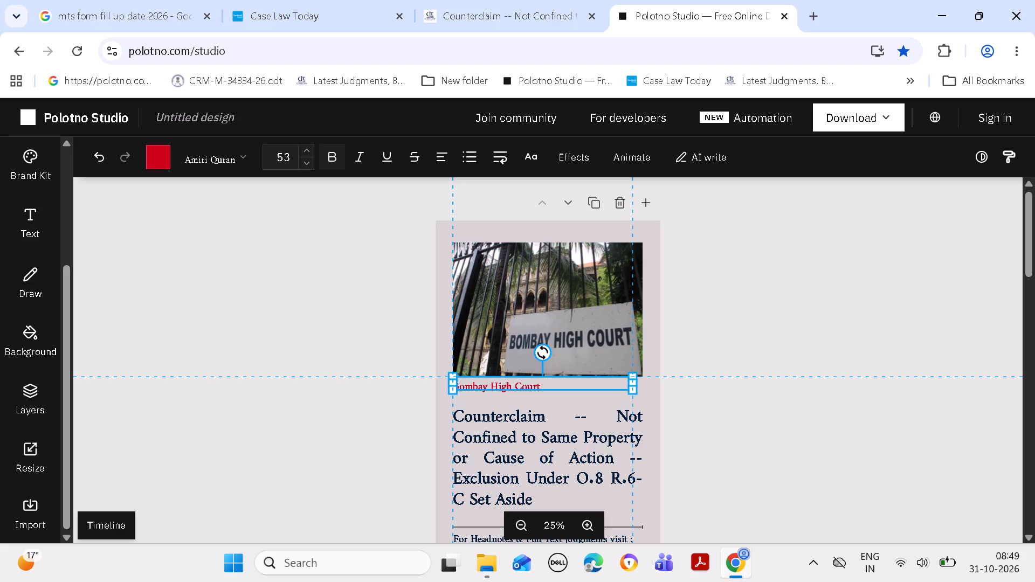
pyautogui.moveTo(489, 384); pyautogui.dragTo(489, 383)
pyautogui.moveTo(489, 383); pyautogui.dragTo(489, 380)
pyautogui.click(828, 383)
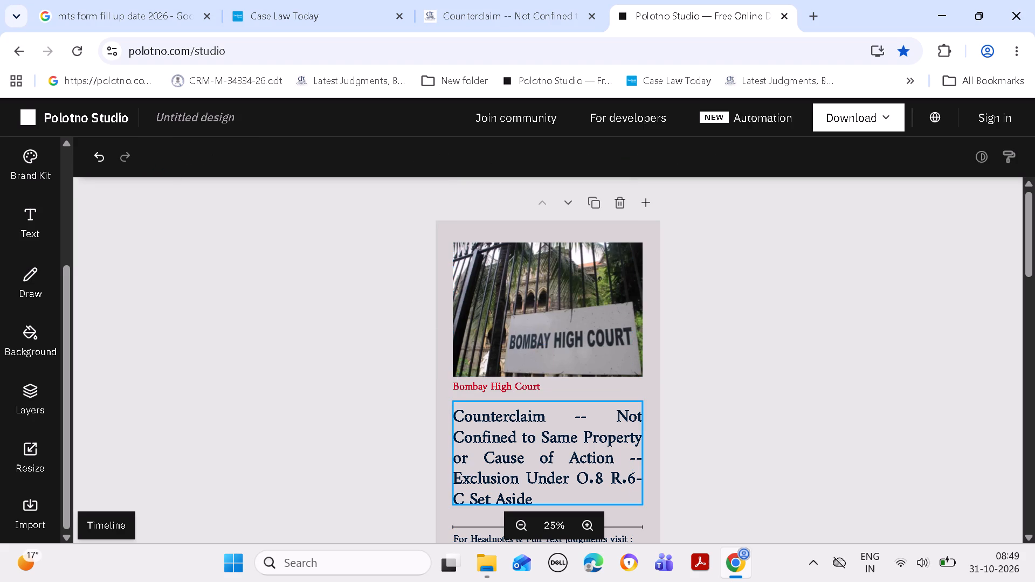
# Move the Counterclaim headline slightly up towards the red court name, keeping its sides aligned with the photo.
pyautogui.moveTo(560, 458); pyautogui.dragTo(560, 452)
pyautogui.click(874, 420)
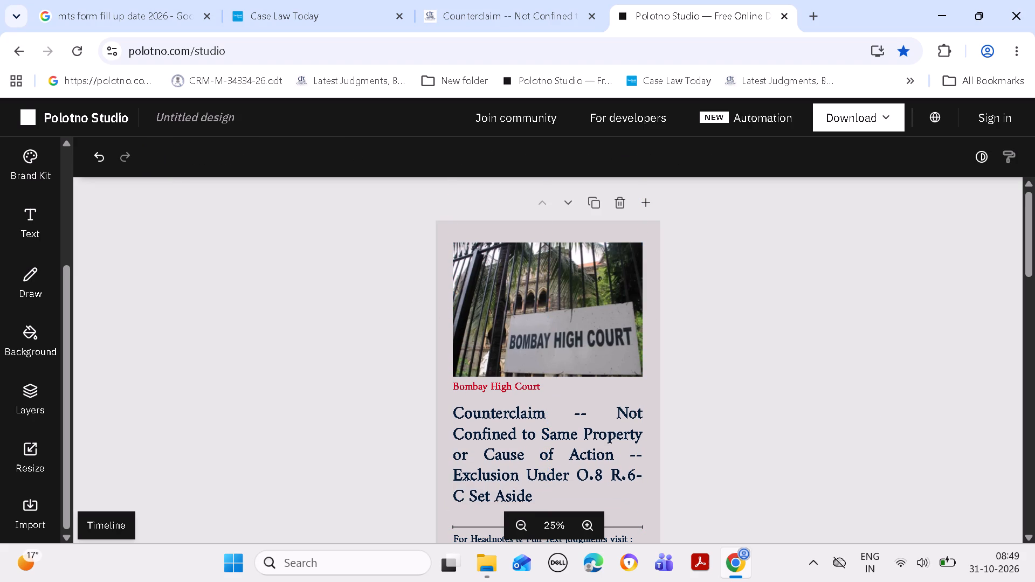
# Check the side edges of the photo and the Counterclaim headline for alignment with each other and the divider line.
pyautogui.moveTo(1034, 247); pyautogui.dragTo(1034, 261)
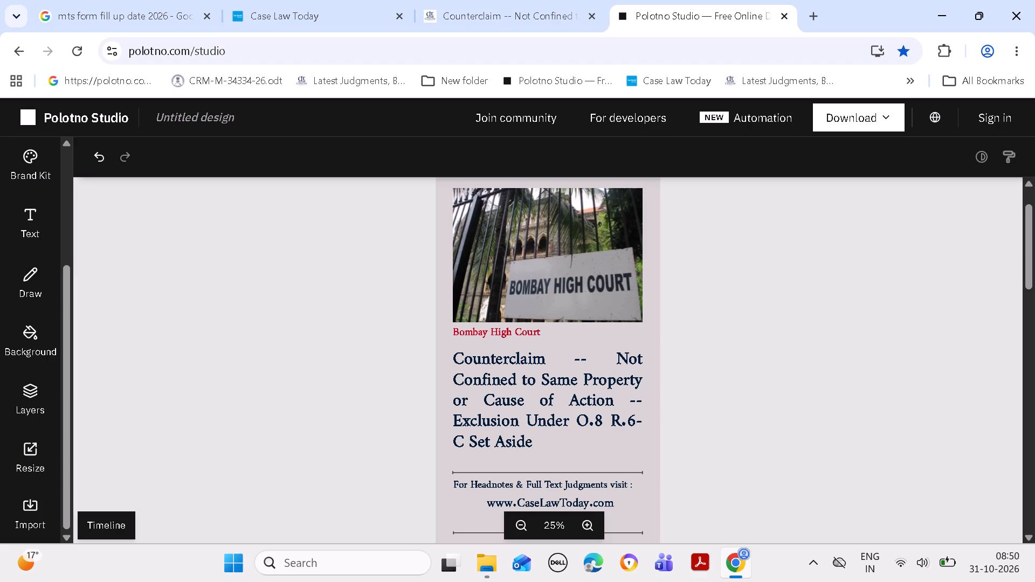
pyautogui.click(502, 260)
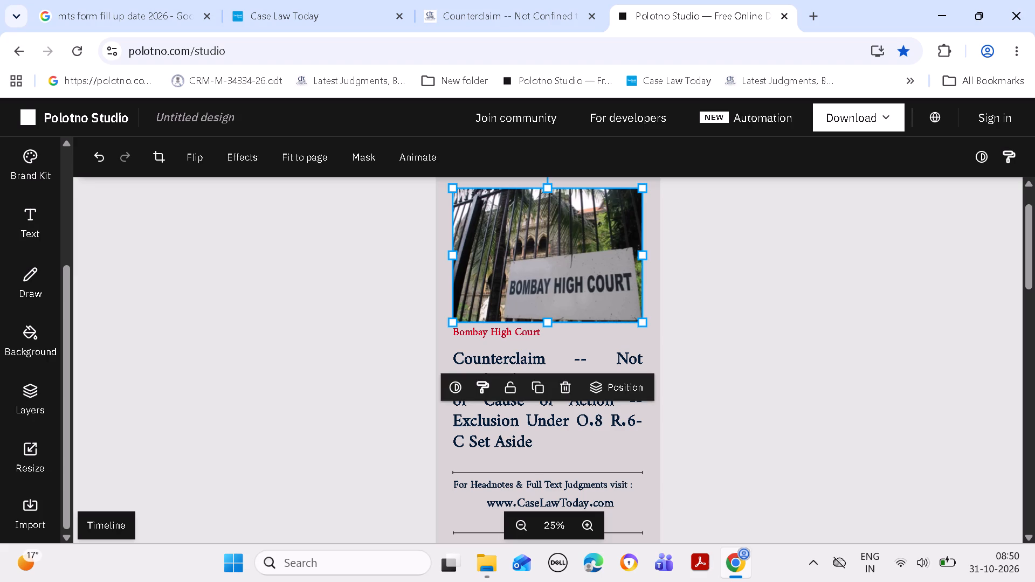
pyautogui.click(453, 255)
pyautogui.click(644, 251)
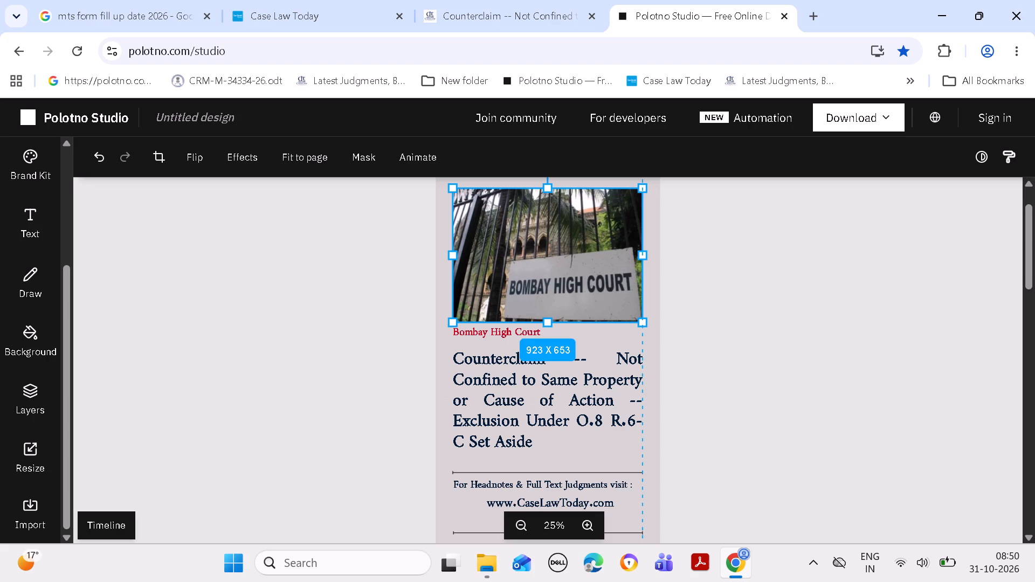
pyautogui.click(791, 264)
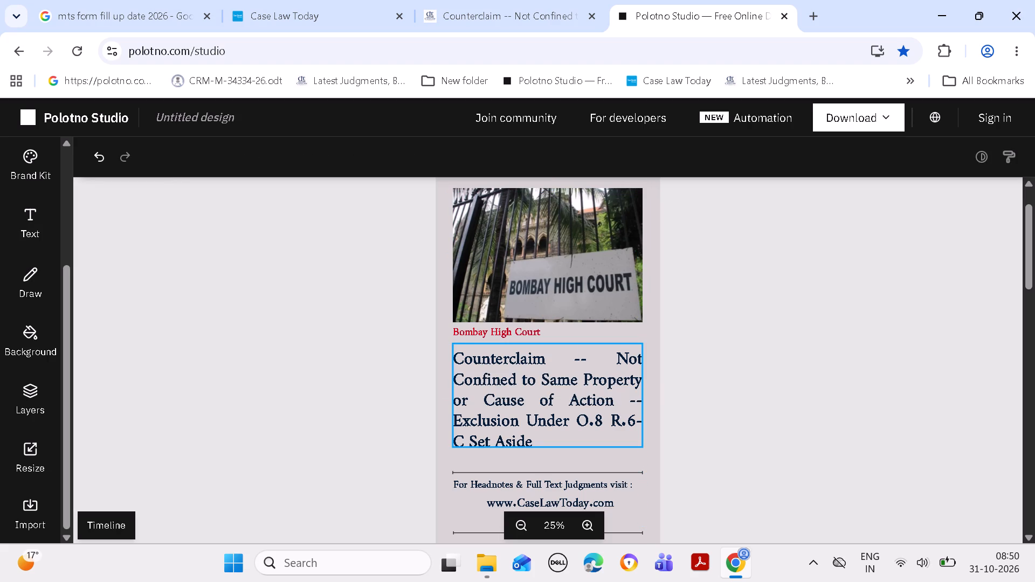
pyautogui.click(619, 386)
pyautogui.click(645, 392)
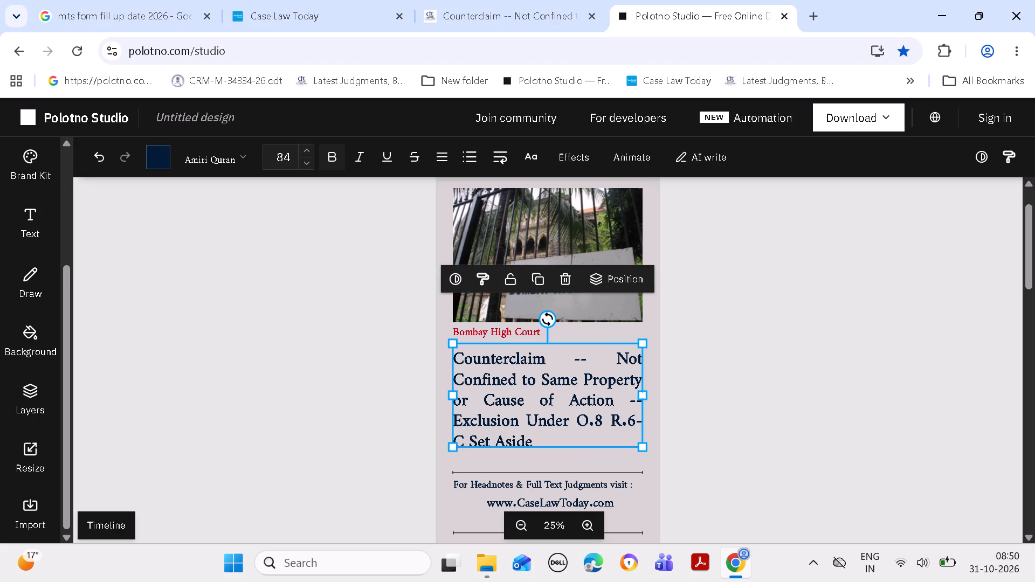
pyautogui.click(452, 396)
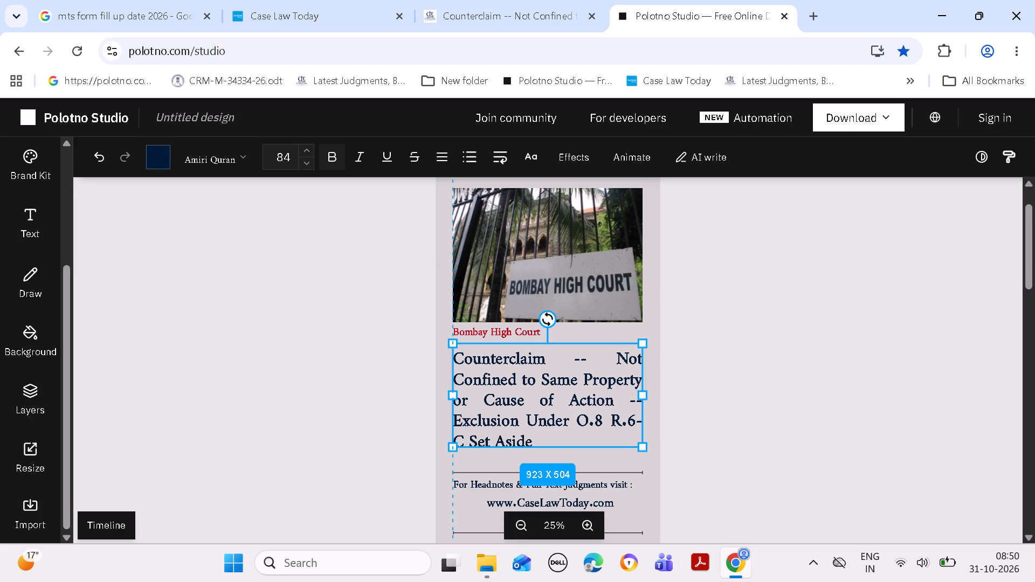
pyautogui.click(643, 394)
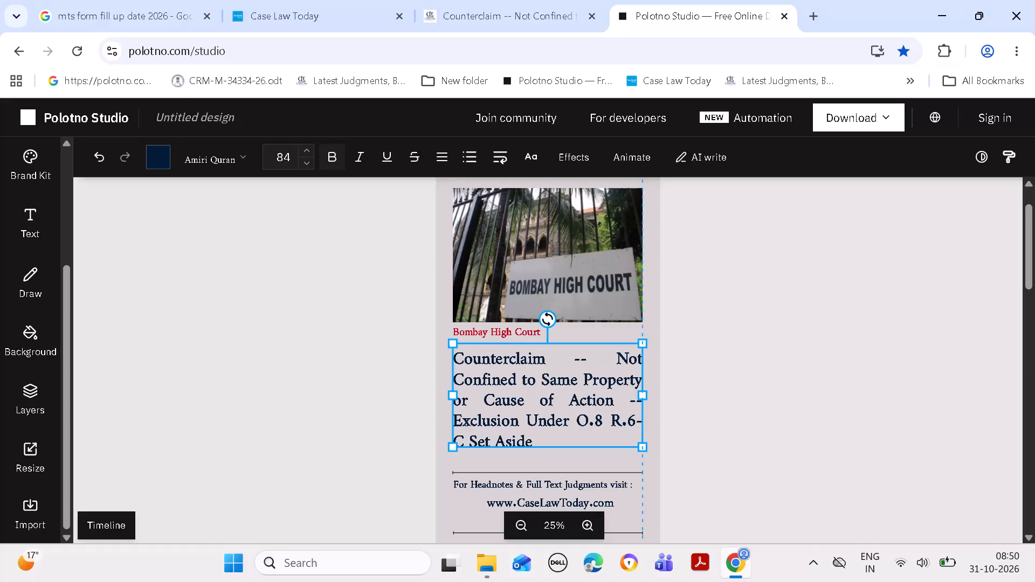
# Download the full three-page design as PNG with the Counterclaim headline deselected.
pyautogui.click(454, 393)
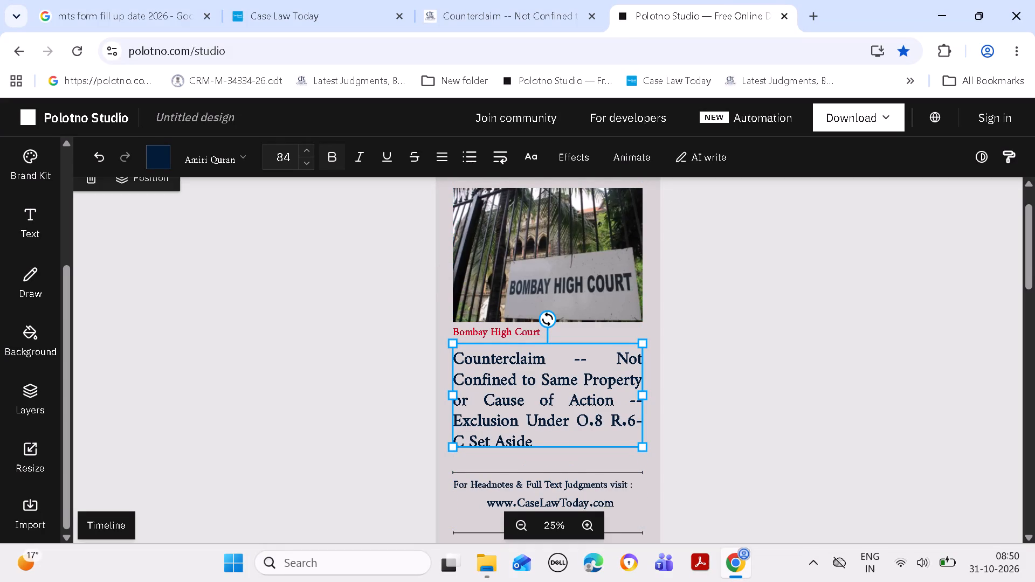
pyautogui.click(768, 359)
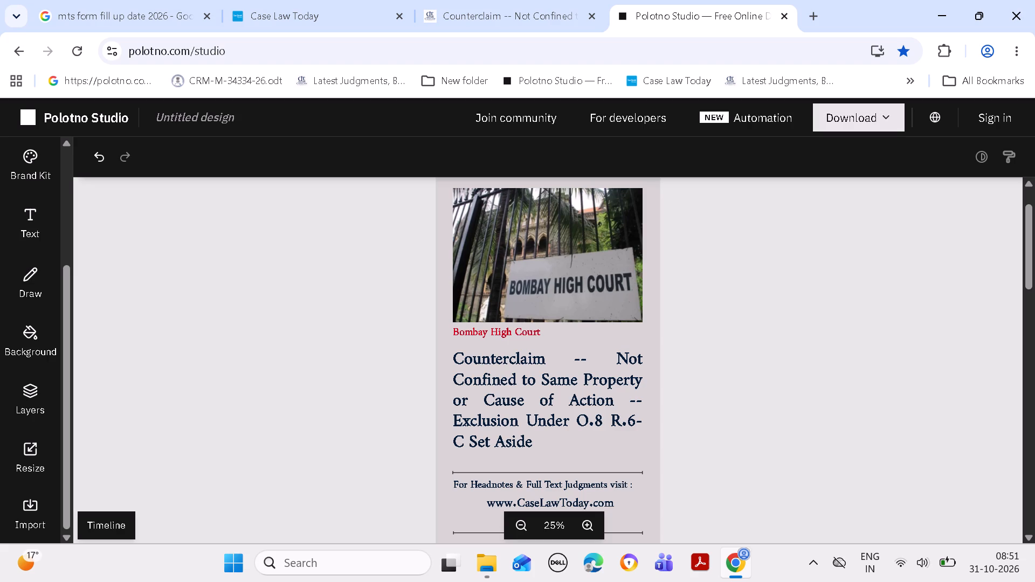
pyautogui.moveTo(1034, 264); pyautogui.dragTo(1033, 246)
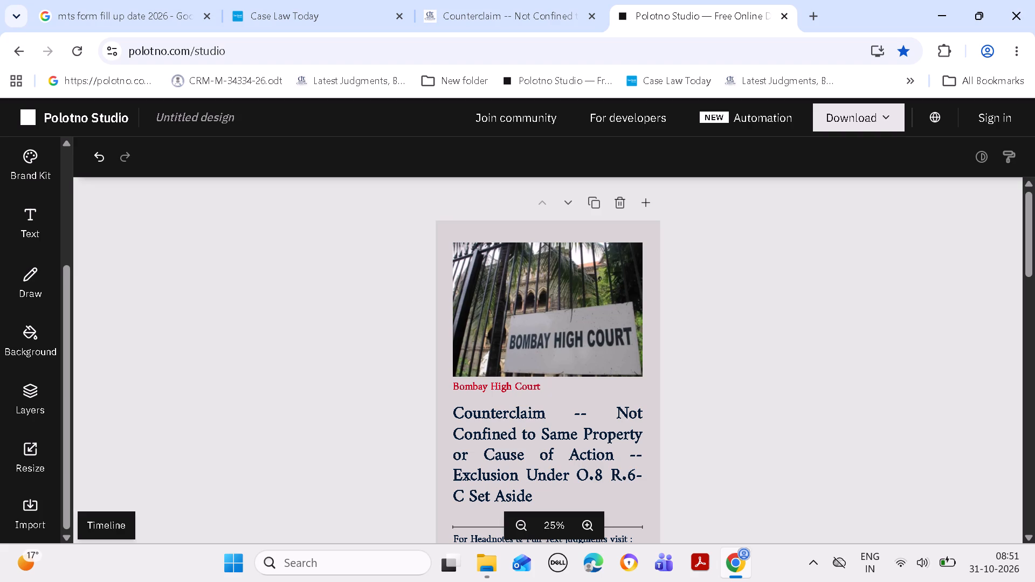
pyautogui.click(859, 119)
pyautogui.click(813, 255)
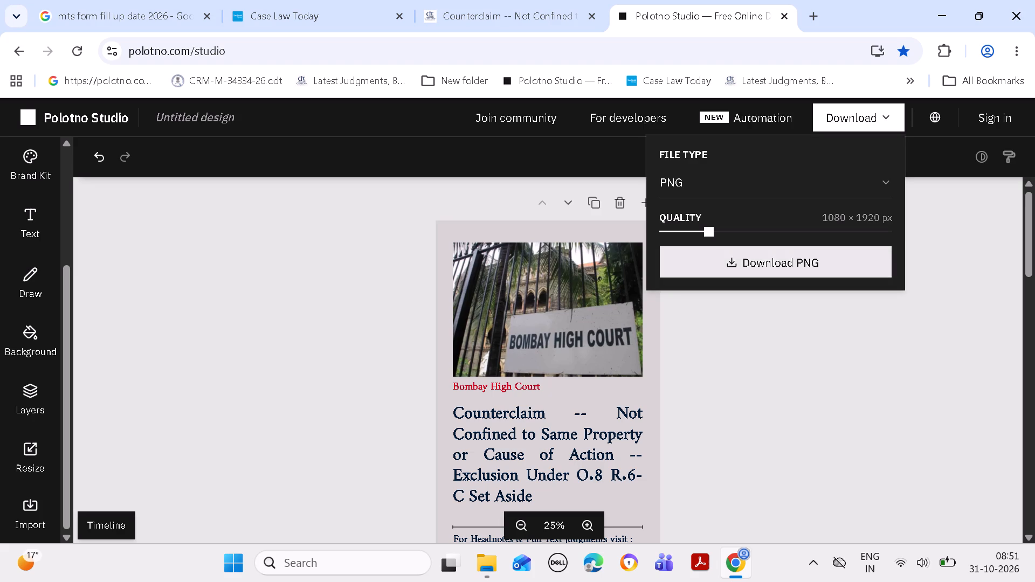
# Delete the design's last page, the one with Daily Updates and the annual subscription details.
pyautogui.moveTo(1034, 220); pyautogui.dragTo(1034, 335)
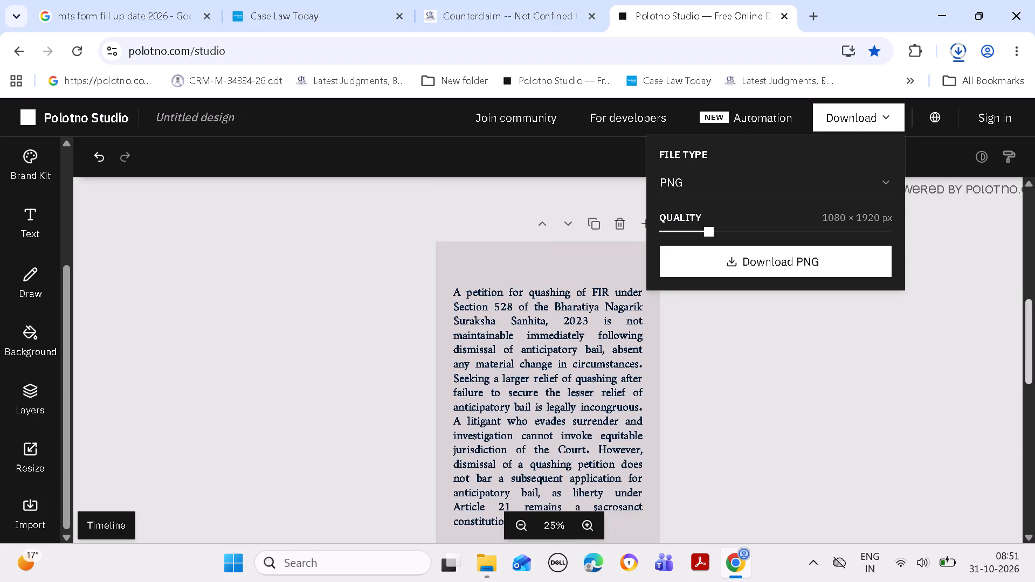
pyautogui.moveTo(1034, 335); pyautogui.dragTo(1034, 432)
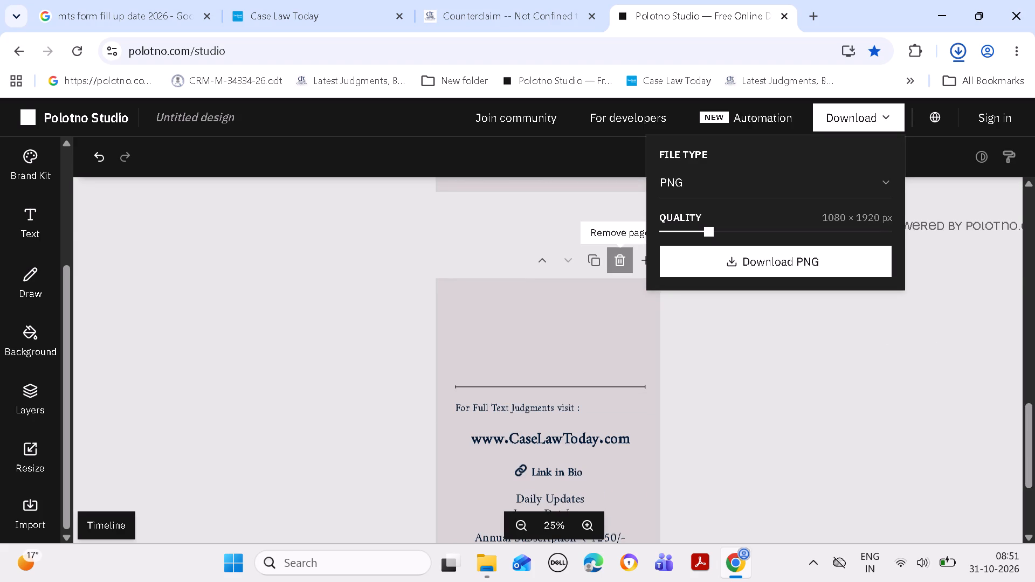
pyautogui.click(629, 264)
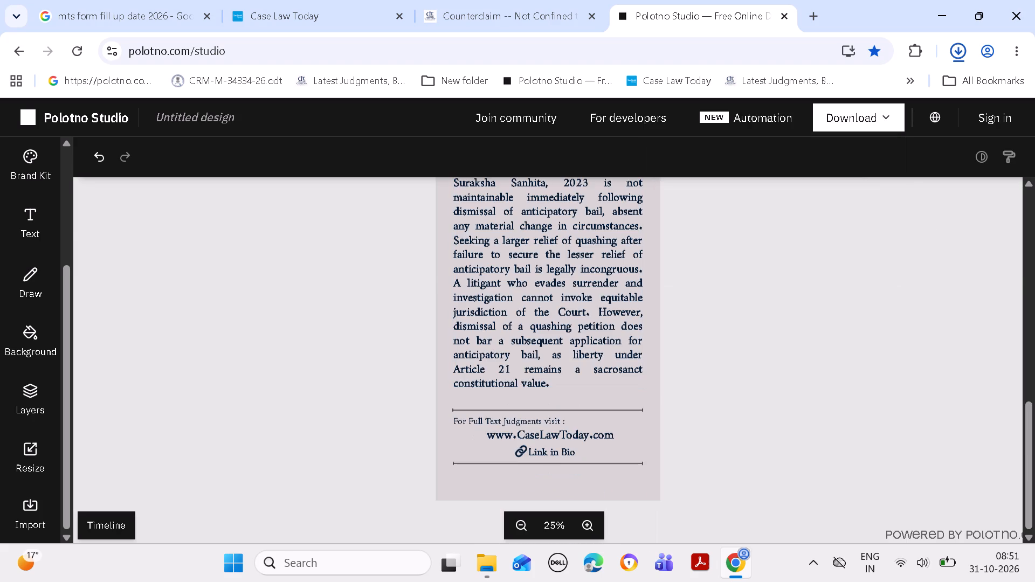
# Download the design's remaining pages as PNG images.
pyautogui.click(869, 118)
pyautogui.click(820, 265)
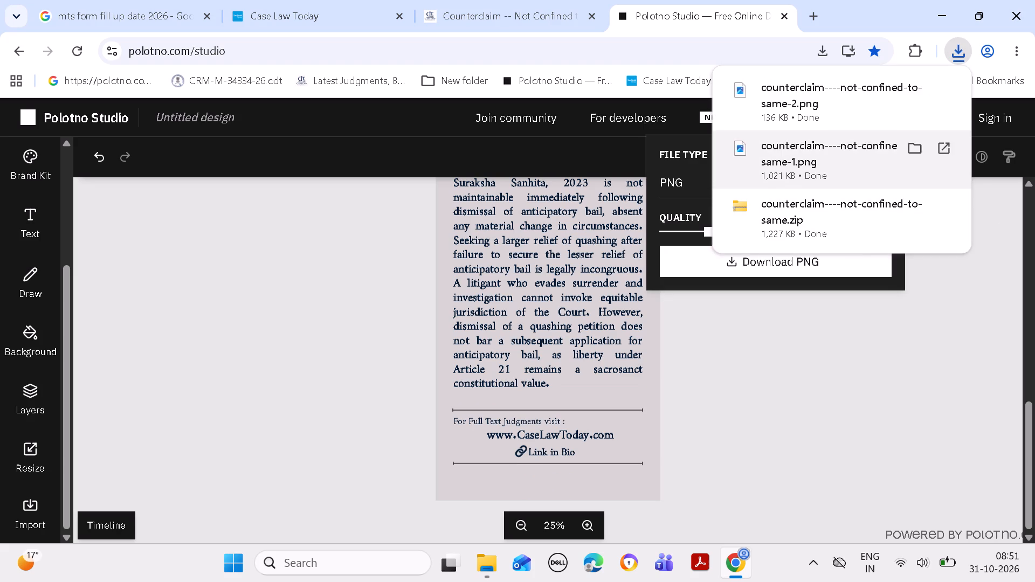
# Open the downloaded first-page image, counterclaim----not-confined-to-same-1.png, and copy it into the FB NEWS-----31 OCT folder.
pyautogui.click(915, 151)
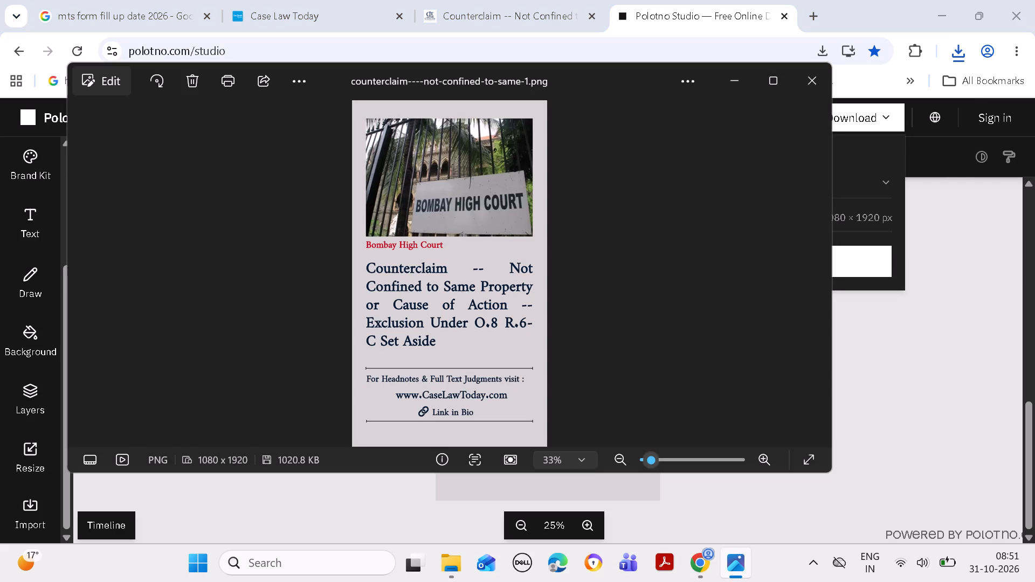
pyautogui.hotkey('ctrl', 'c')
pyautogui.moveTo(933, 113); pyautogui.dragTo(1034, 73)
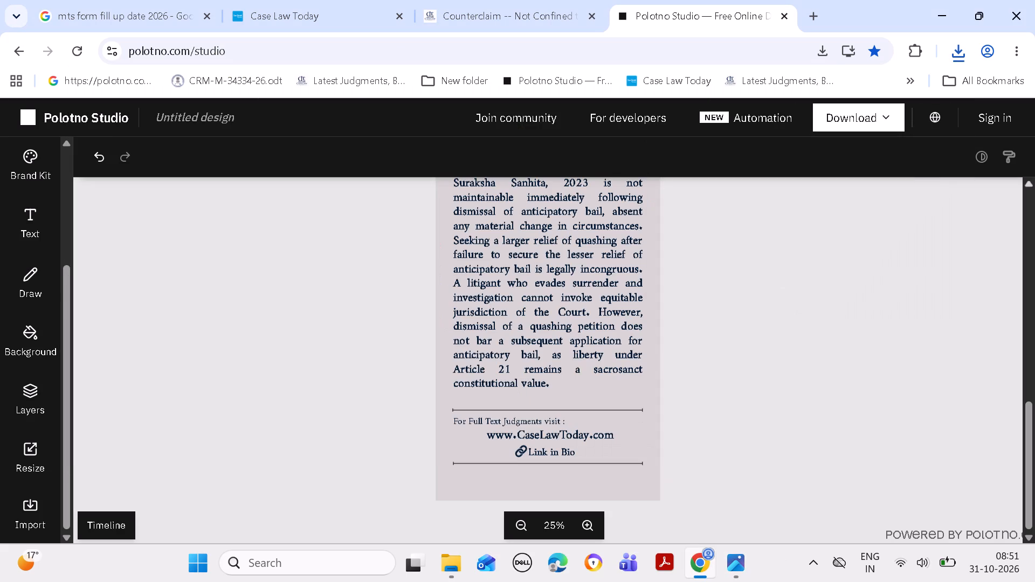
pyautogui.click(940, 19)
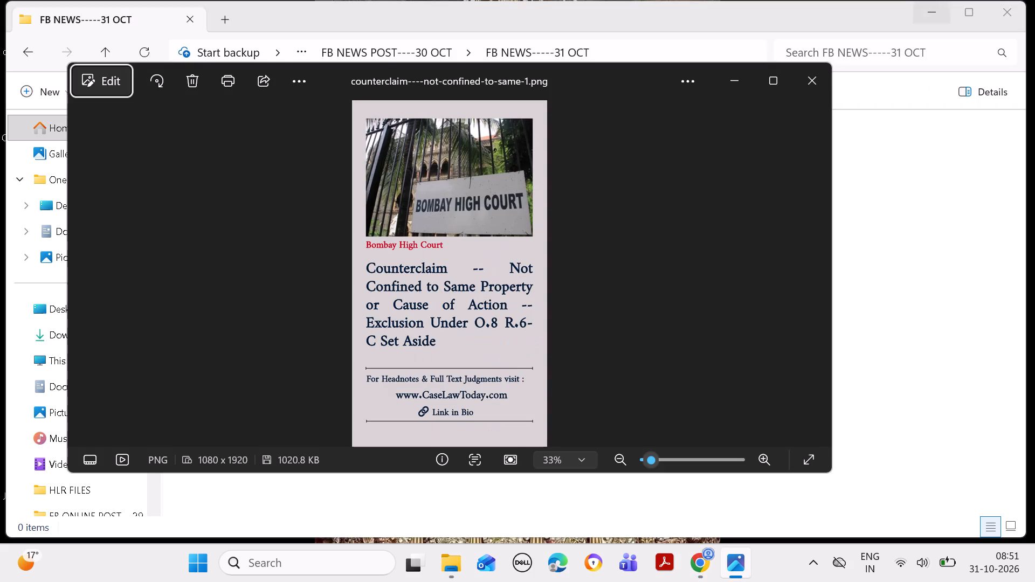
pyautogui.click(738, 79)
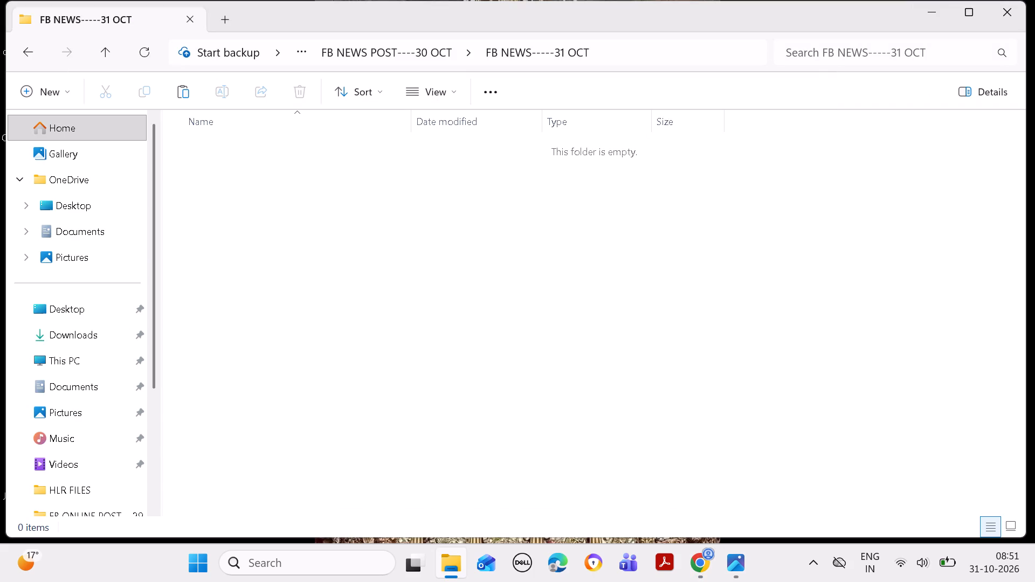
pyautogui.hotkey('ctrl', 'v')
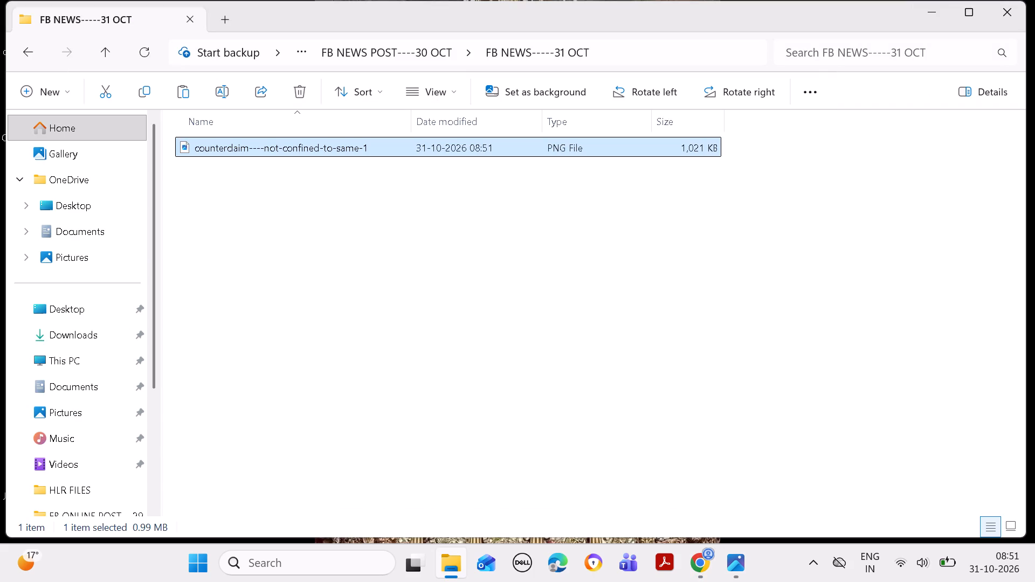
# Rename the image in the FB NEWS-----31 OCT folder as 6354.
pyautogui.rightClick(422, 145)
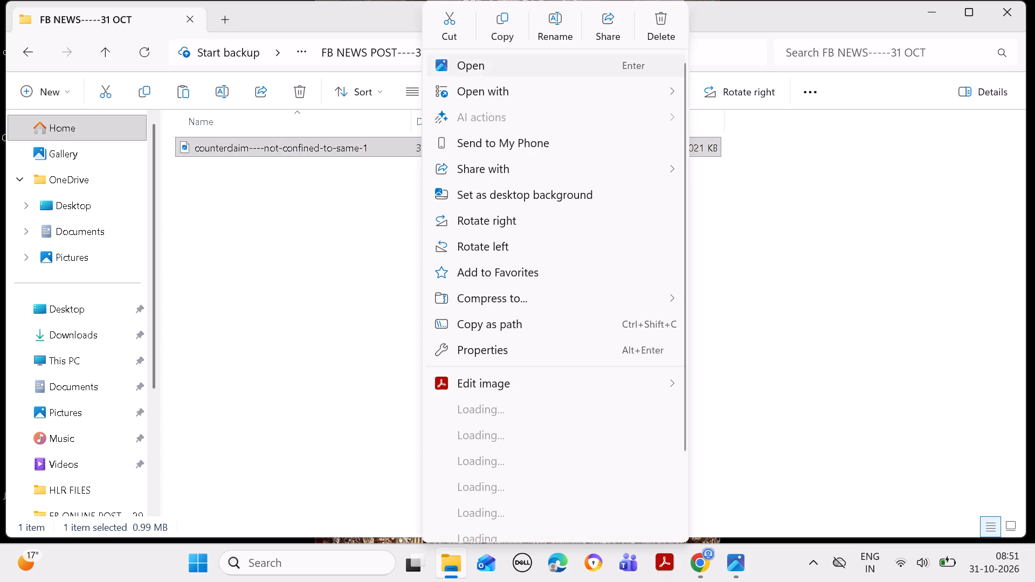
pyautogui.click(555, 25)
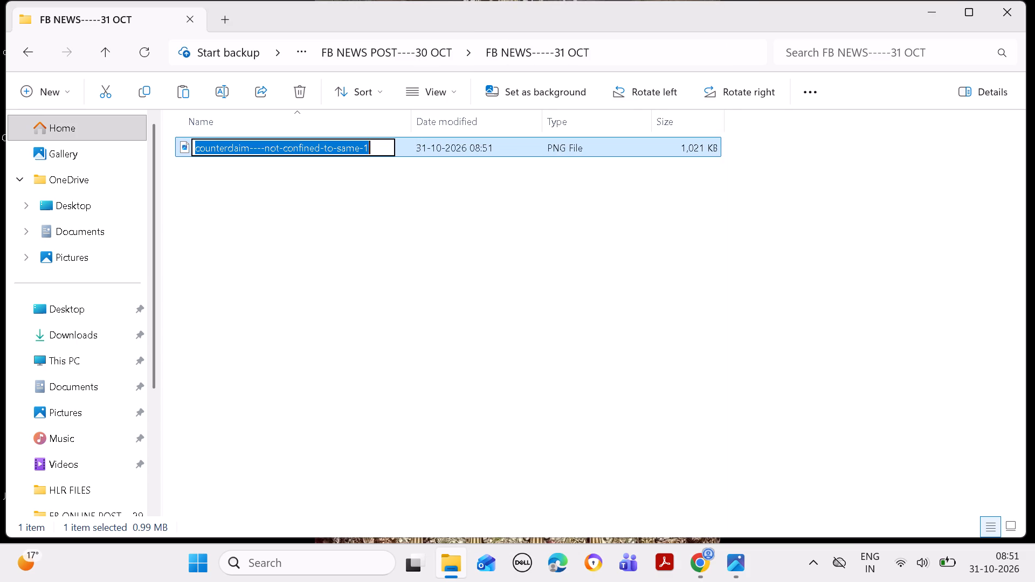
pyautogui.press('BackSpace')
pyautogui.press('6')
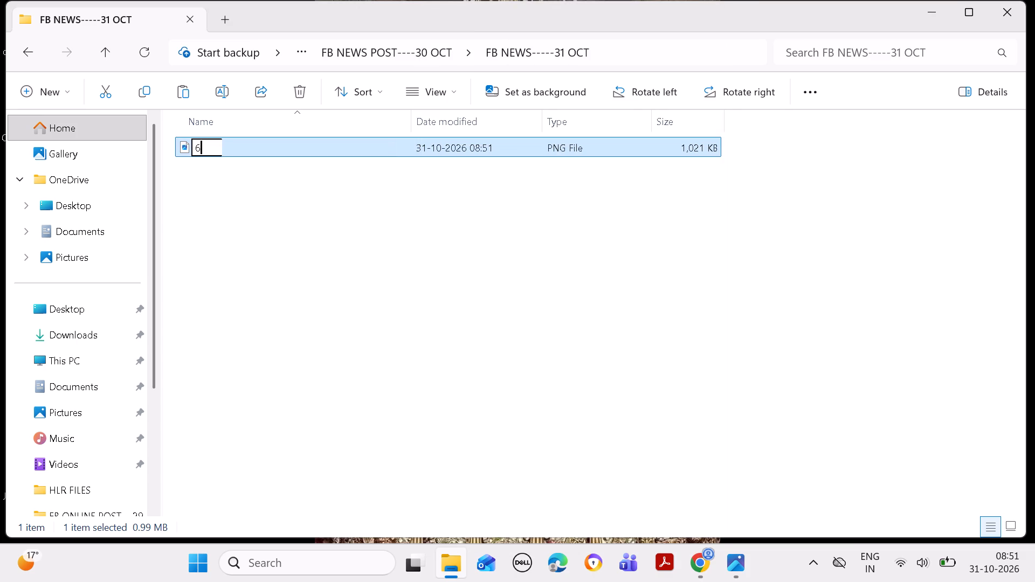
pyautogui.press('3')
pyautogui.write('54')
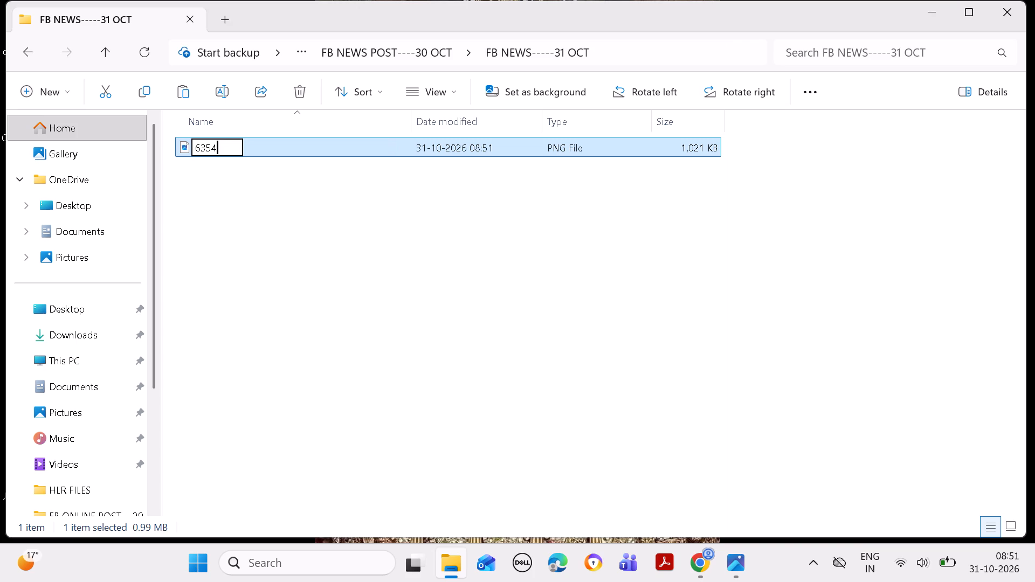
pyautogui.press('Return')
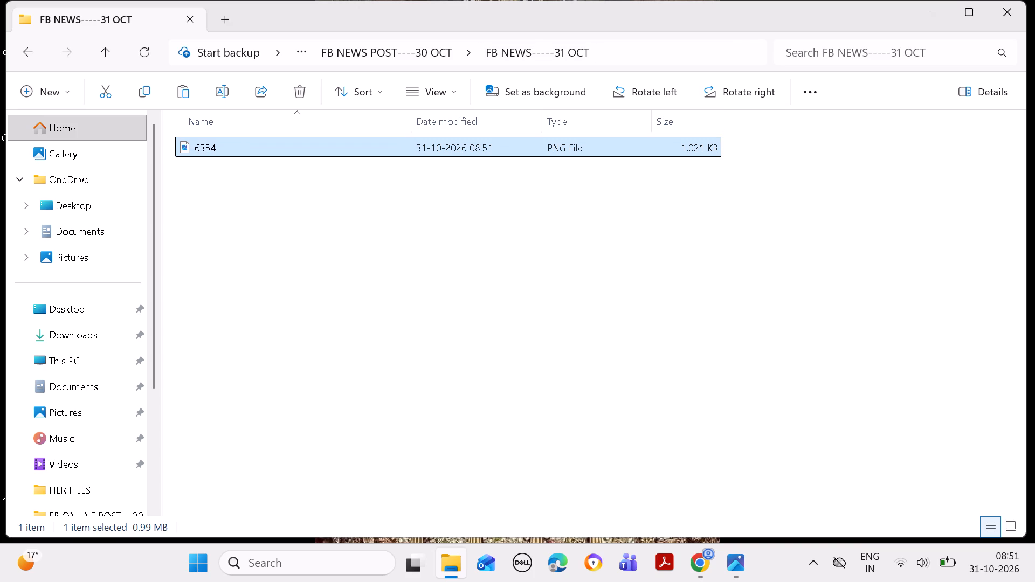
# Switch back to Chrome and open news item 6355, the Motor Accident -- Goods Carriage article, for editing in Case Law Today.
pyautogui.click(707, 572)
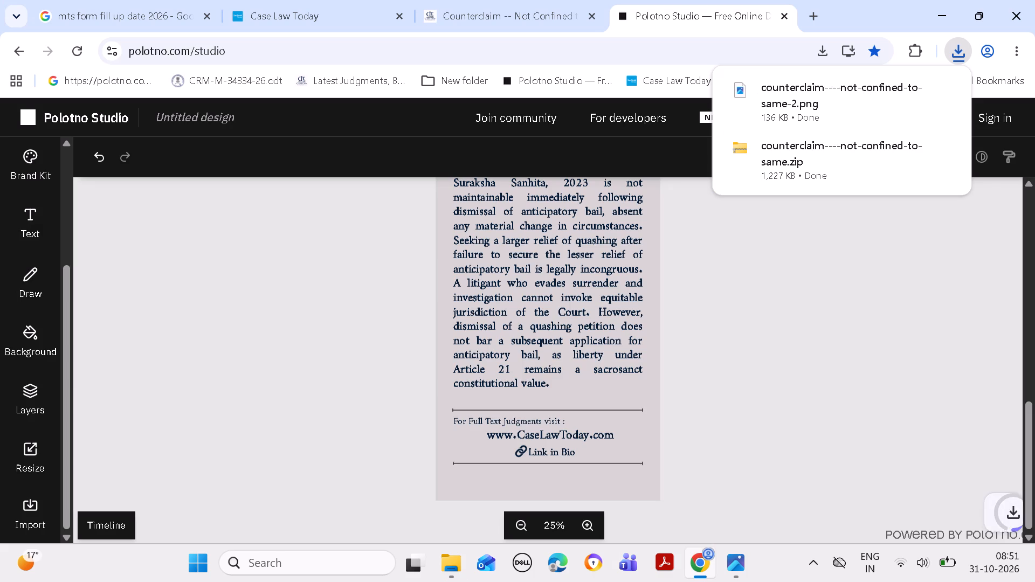
pyautogui.scroll(3, 721, 434)
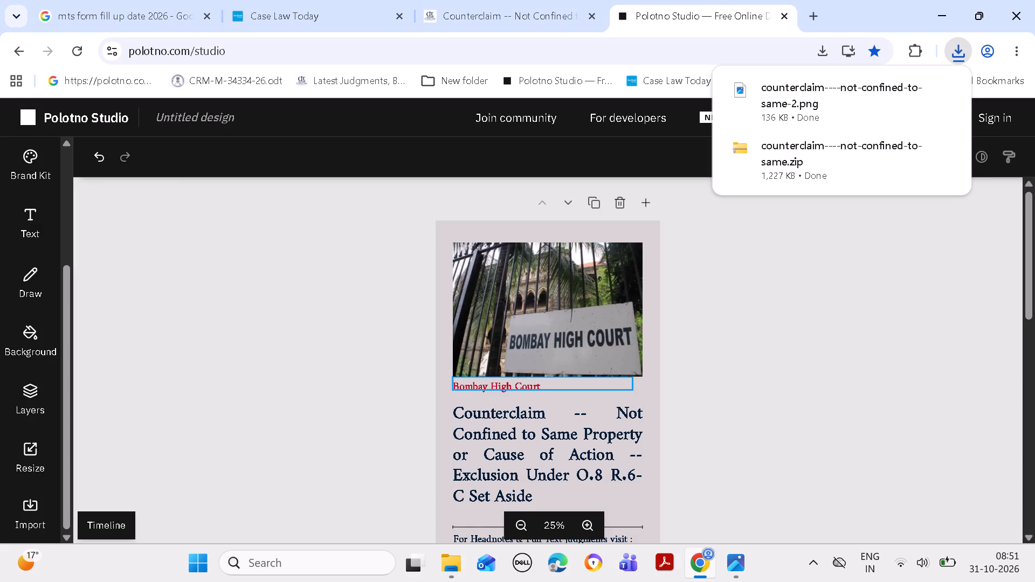
pyautogui.click(506, 382)
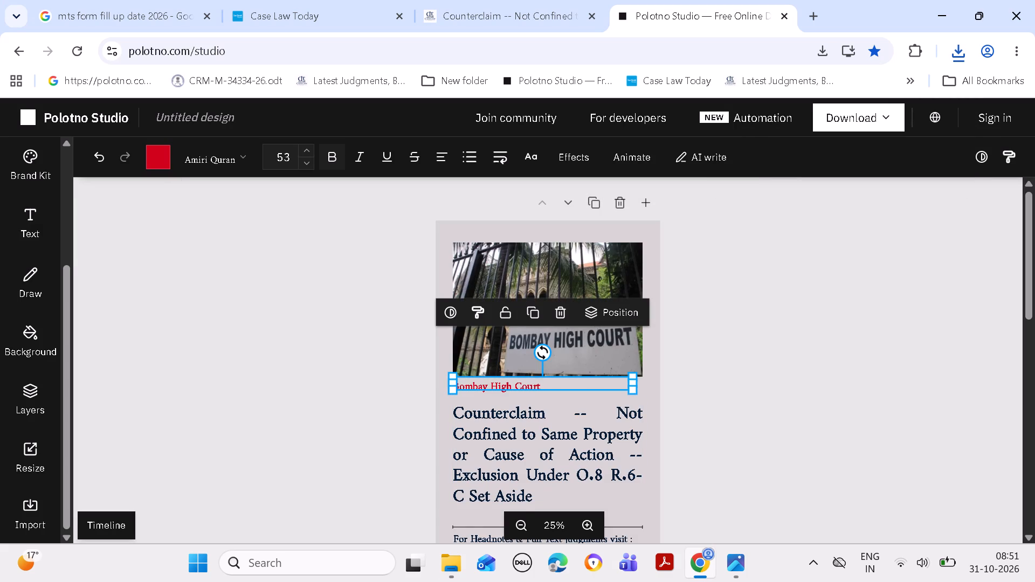
pyautogui.click(836, 345)
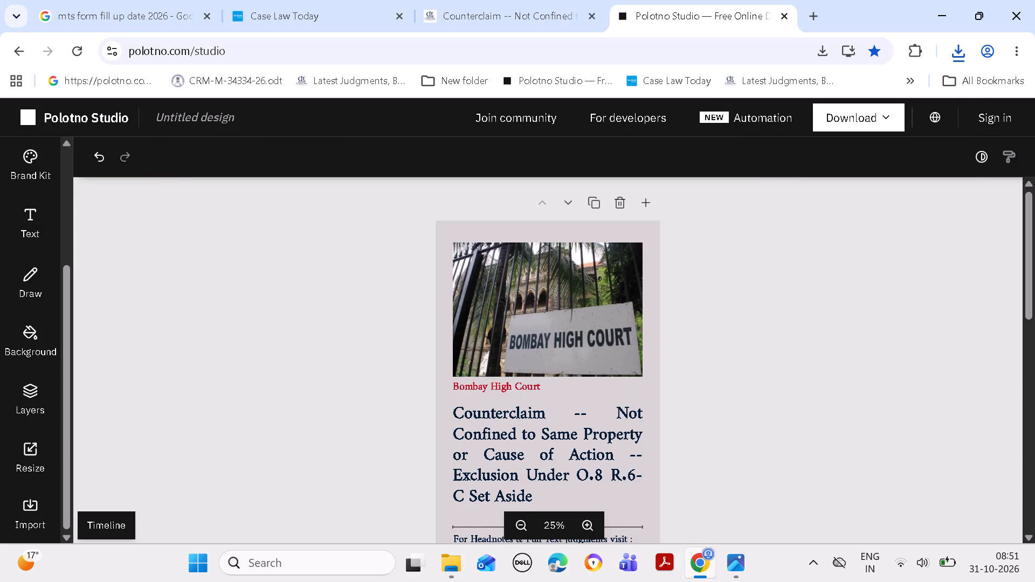
pyautogui.moveTo(908, 581); pyautogui.dragTo(970, 571)
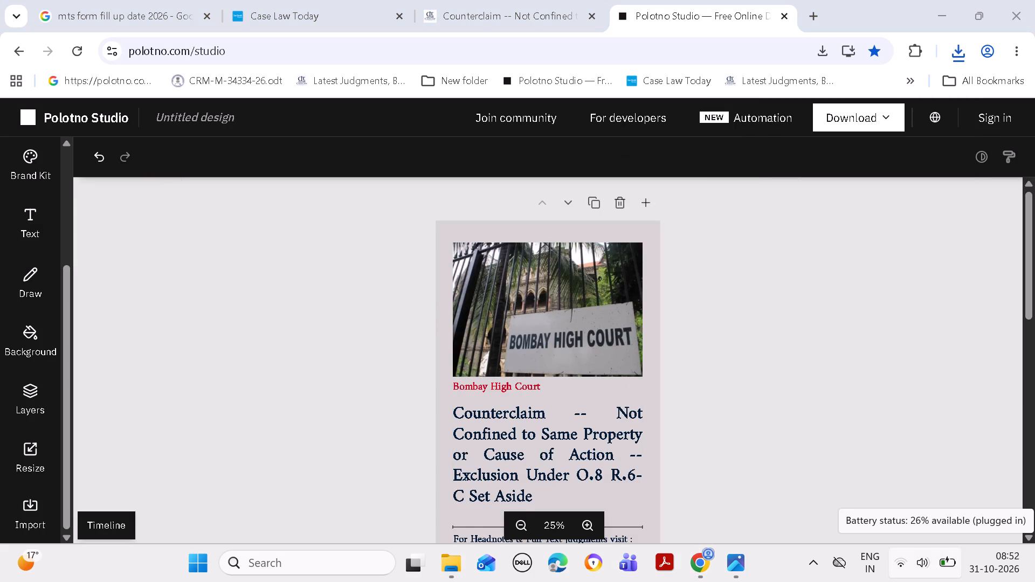
pyautogui.click(283, 22)
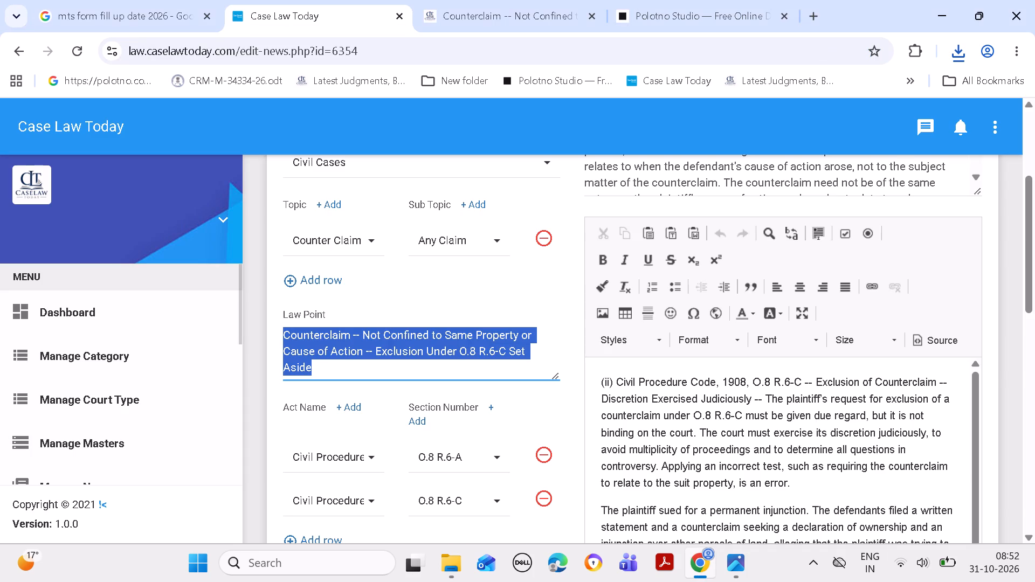
pyautogui.click(207, 121)
pyautogui.scroll(2, 207, 121)
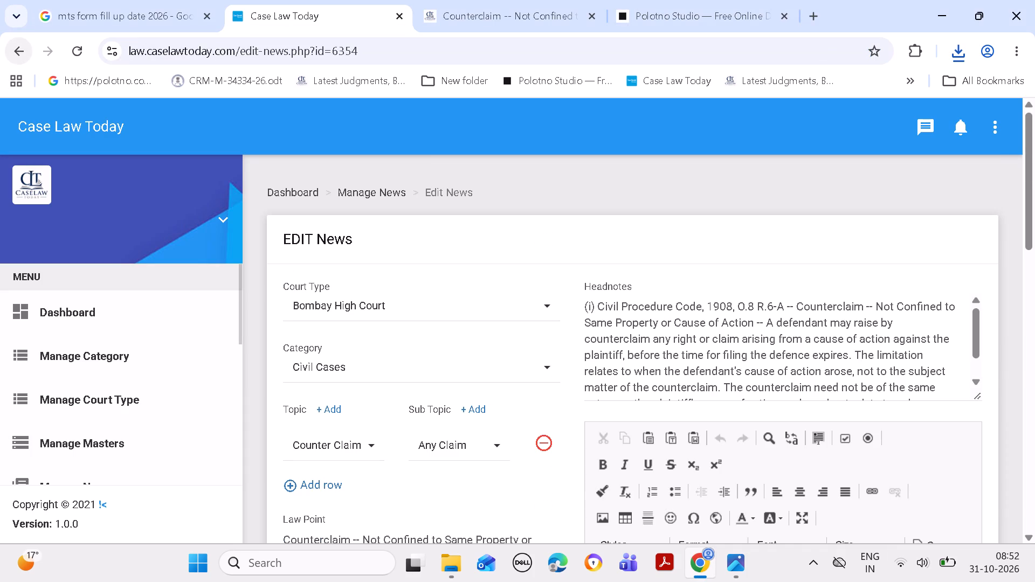
pyautogui.click(14, 46)
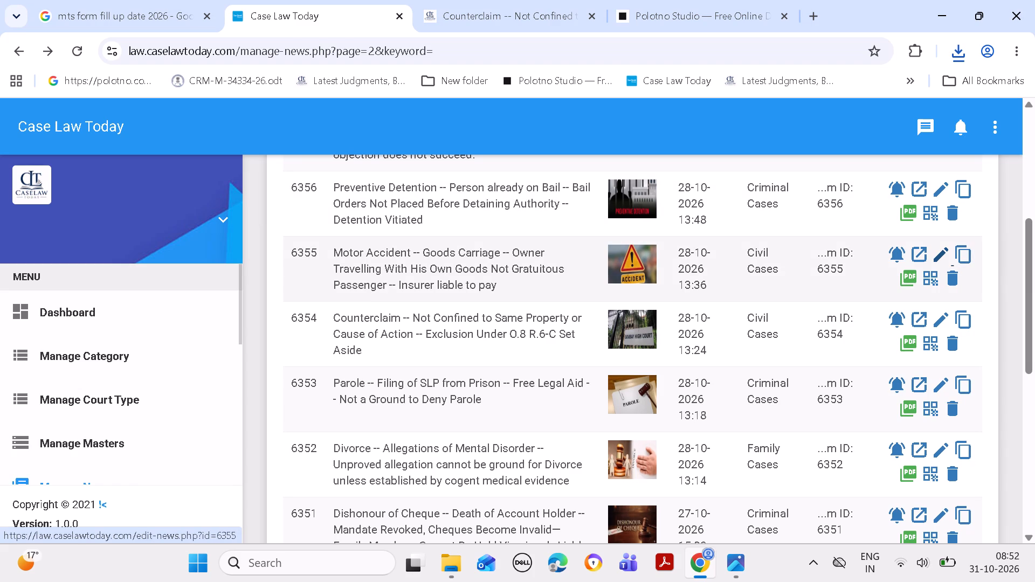
pyautogui.click(940, 251)
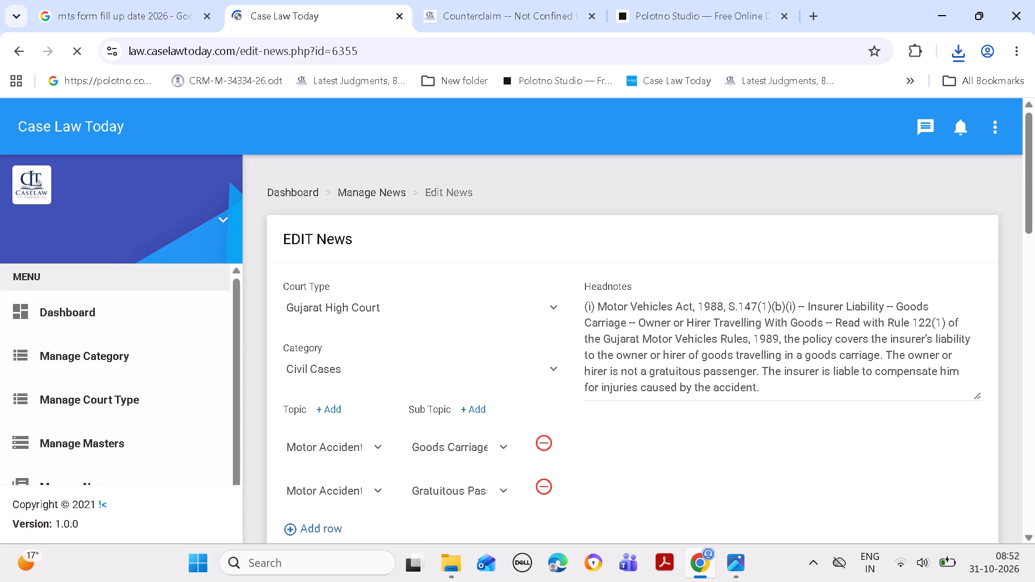
# Copy the court name Gujarat High Court from the Citation of item 6355.
pyautogui.moveTo(1032, 196); pyautogui.dragTo(1034, 267)
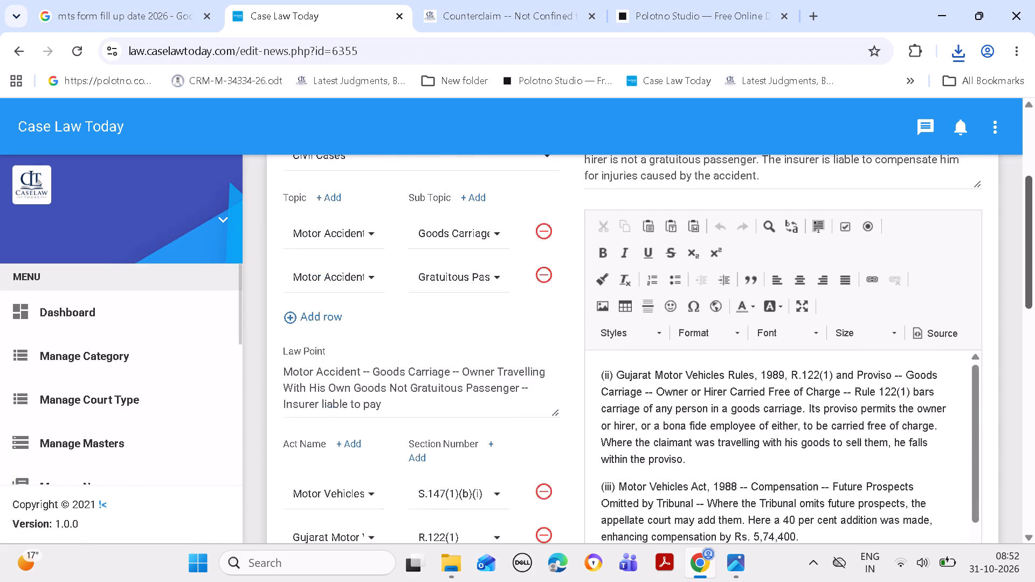
pyautogui.moveTo(1034, 267); pyautogui.dragTo(1031, 375)
pyautogui.click(958, 303)
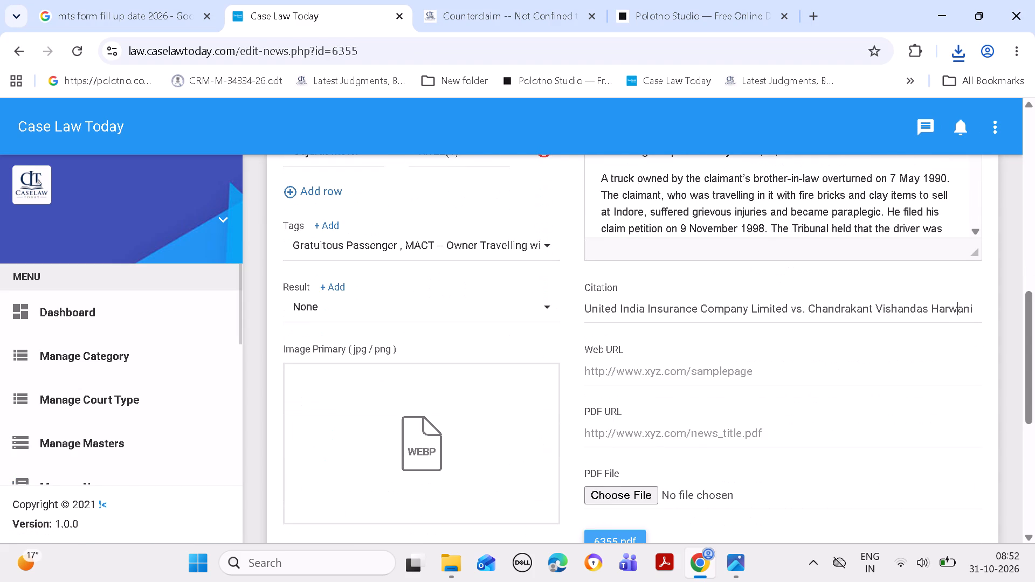
pyautogui.press('Right')
pyautogui.press('Right')
pyautogui.press('Right')
pyautogui.press('Right')
pyautogui.press('Right')
pyautogui.press('Right')
pyautogui.press('Right')
pyautogui.press('Right')
pyautogui.press('Right')
pyautogui.press('Right')
pyautogui.press('Right')
pyautogui.press('Right')
pyautogui.press('Right')
pyautogui.press('Right')
pyautogui.press('Right')
pyautogui.press('Right')
pyautogui.press('Right')
pyautogui.press('Right')
pyautogui.press('Right')
pyautogui.press('Right')
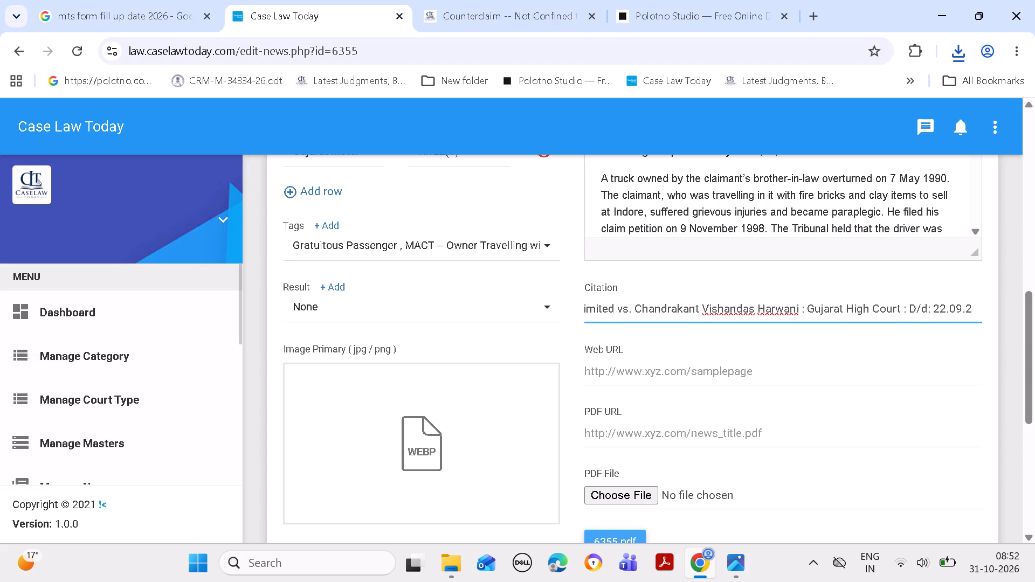
pyautogui.moveTo(809, 306); pyautogui.dragTo(900, 306)
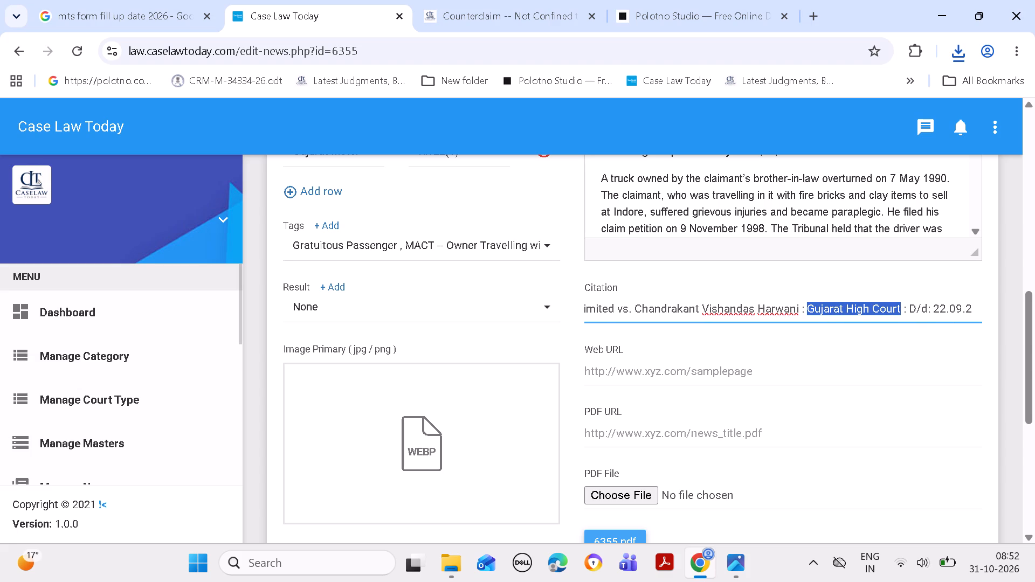
pyautogui.hotkey('ctrl', 'c')
# Switch to the Polotno Studio design and replace the red court name under the photo with Gujarat High Court.
pyautogui.click(685, 31)
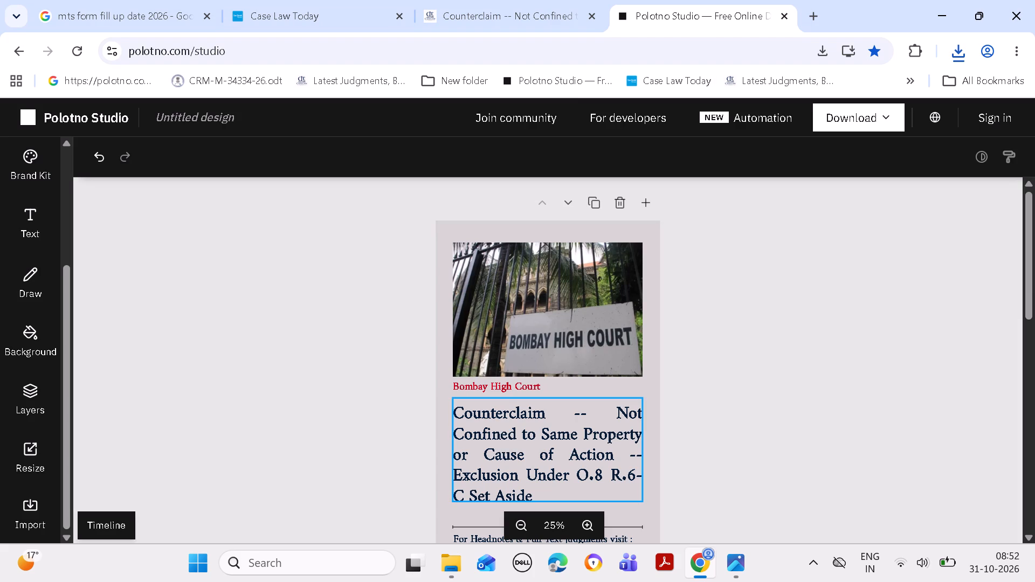
pyautogui.doubleClick(519, 382)
pyautogui.click(550, 384)
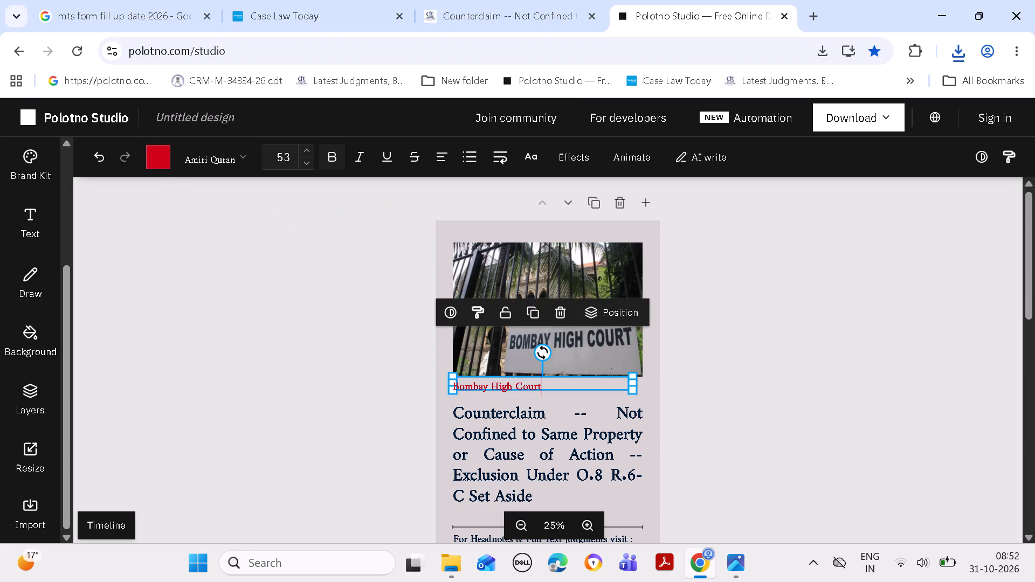
pyautogui.press('BackSpace')
pyautogui.press('BackSpace')
pyautogui.press('BackSpace')
pyautogui.press('BackSpace')
pyautogui.press('BackSpace')
pyautogui.press('BackSpace')
pyautogui.press('BackSpace')
pyautogui.press('BackSpace')
pyautogui.press('BackSpace')
pyautogui.press('BackSpace')
pyautogui.press('BackSpace')
pyautogui.press('BackSpace')
pyautogui.press('BackSpace')
pyautogui.press('BackSpace')
pyautogui.press('BackSpace')
pyautogui.press('BackSpace')
pyautogui.press('BackSpace')
pyautogui.press('BackSpace')
pyautogui.press('BackSpace')
pyautogui.press('BackSpace')
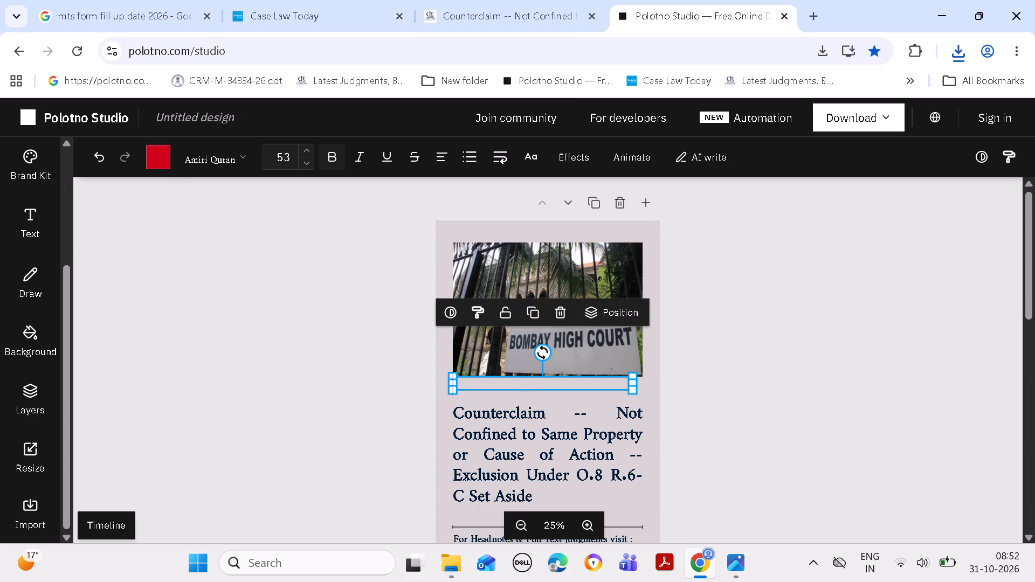
pyautogui.hotkey('ctrl', 'v')
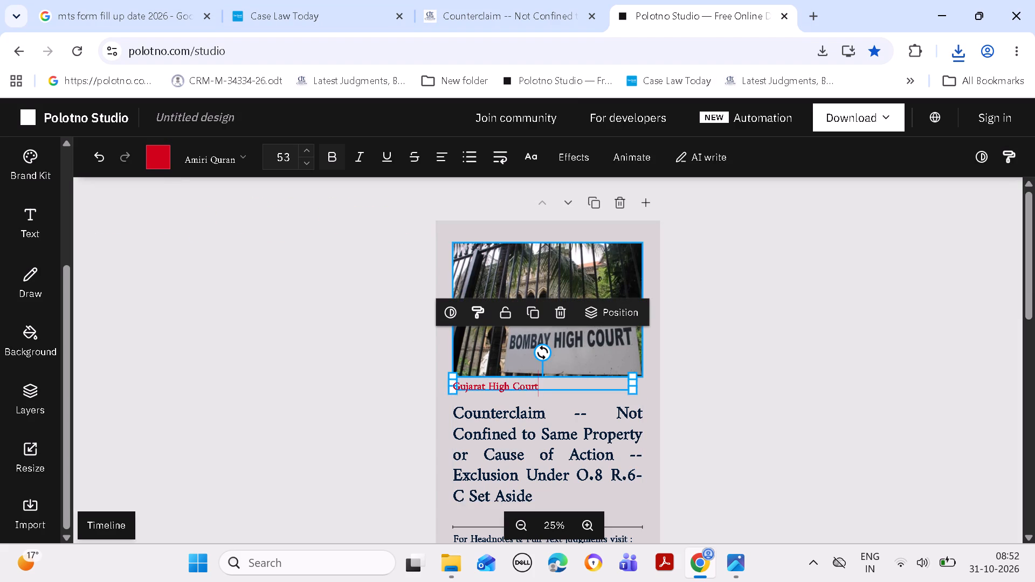
pyautogui.click(804, 335)
# Return to the Case Law Today edit page and copy the item number 6355 from its web address.
pyautogui.click(338, 16)
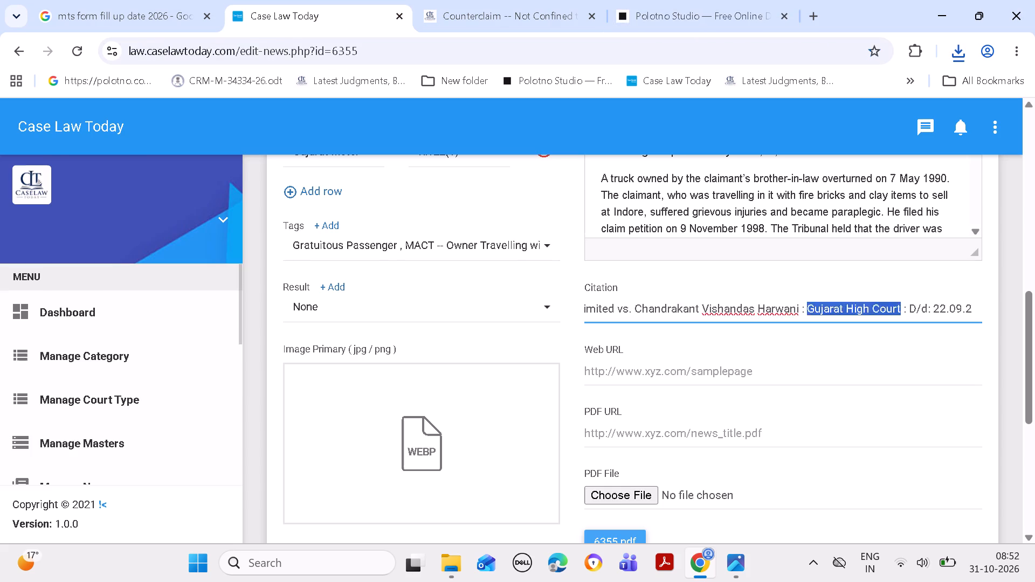
pyautogui.moveTo(332, 45); pyautogui.dragTo(361, 44)
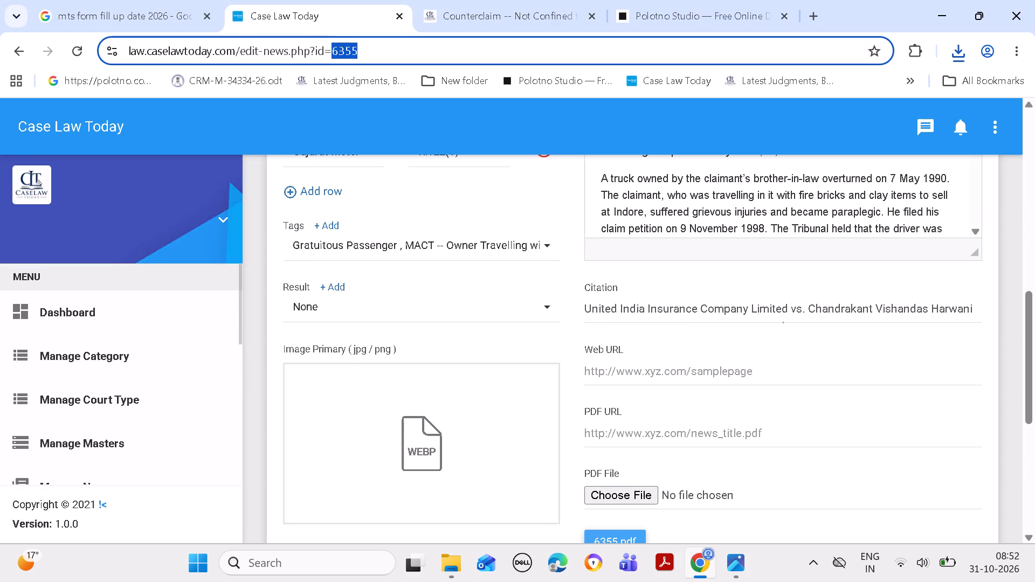
pyautogui.moveTo(361, 44); pyautogui.dragTo(372, 46)
pyautogui.hotkey('ctrl', 'c')
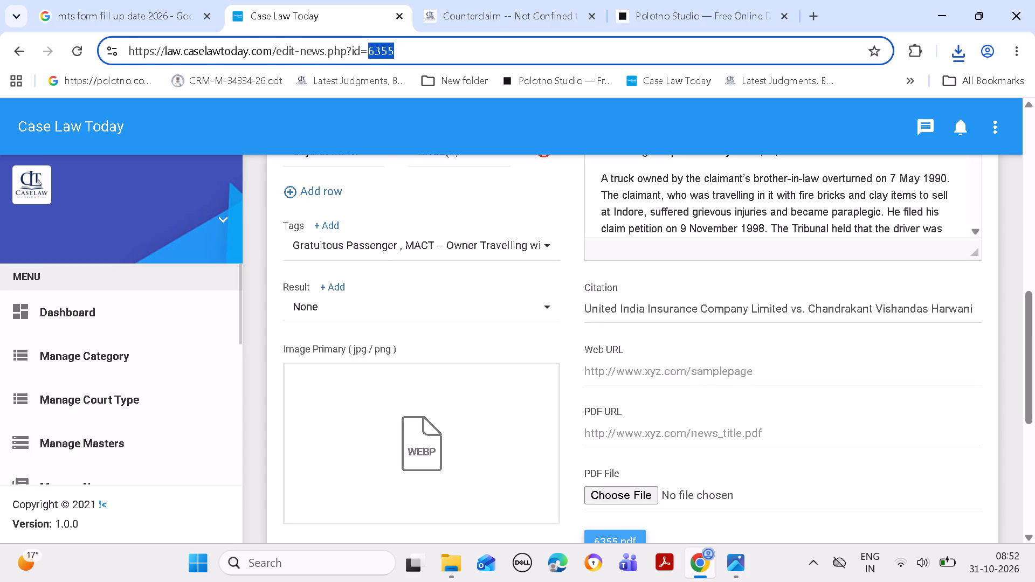
# Search the public CaseLawToday.com site for 6355 and open the Motor Accident -- Goods Carriage article.
pyautogui.click(497, 21)
pyautogui.click(526, 140)
pyautogui.hotkey('ctrl', 'b')
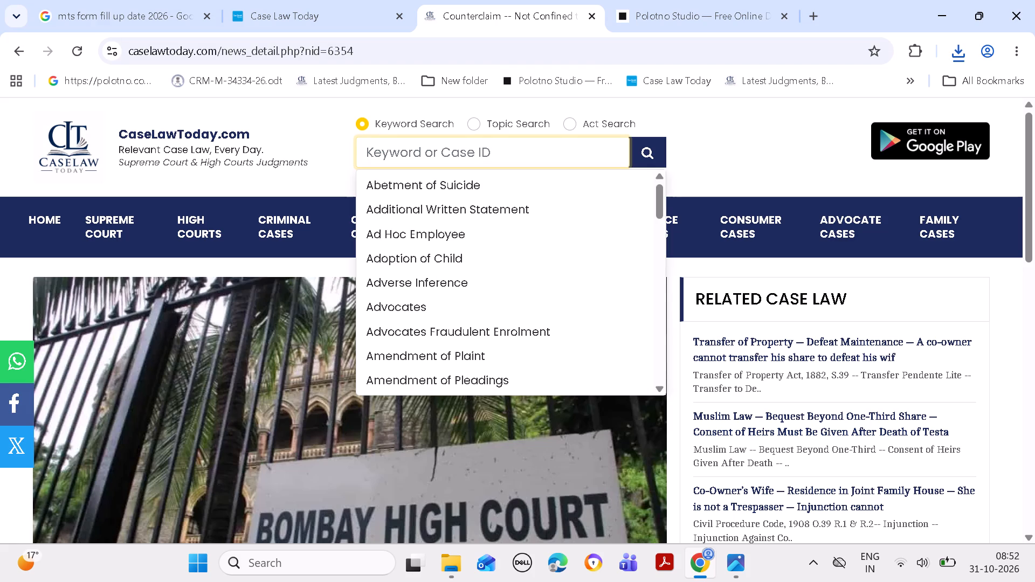
pyautogui.hotkey('ctrl', 'v')
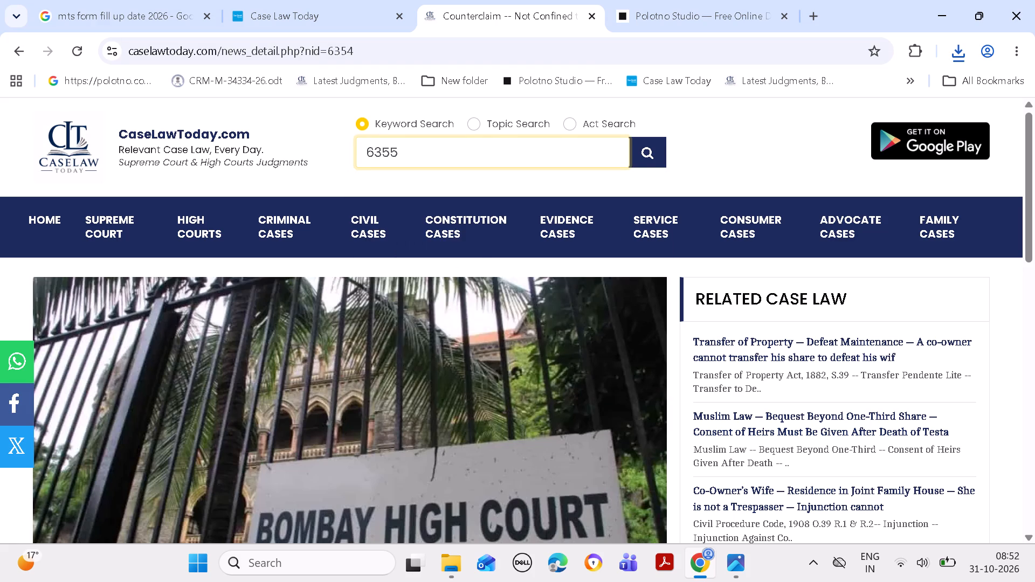
pyautogui.click(652, 160)
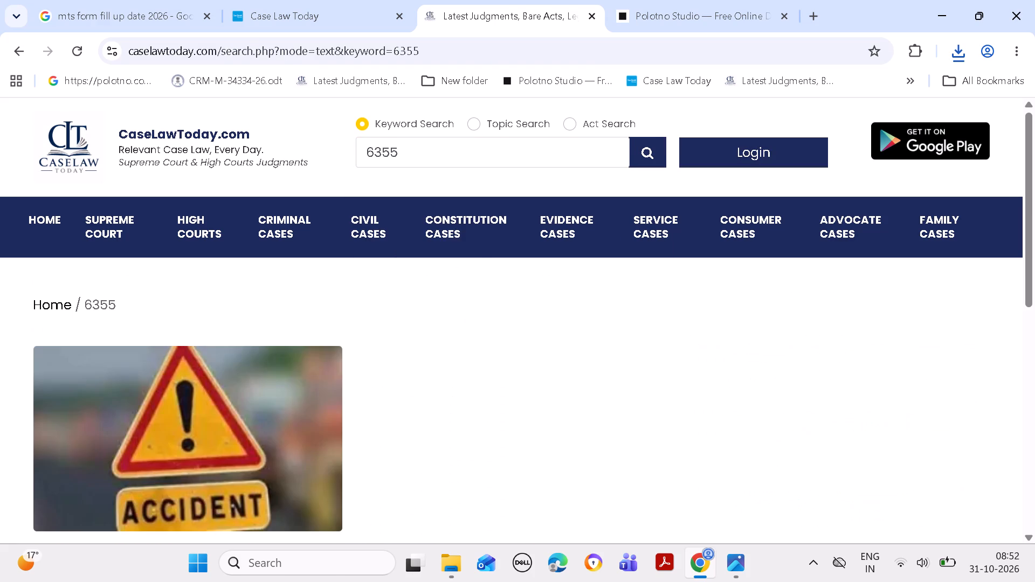
pyautogui.moveTo(1034, 218); pyautogui.dragTo(1034, 290)
pyautogui.click(252, 404)
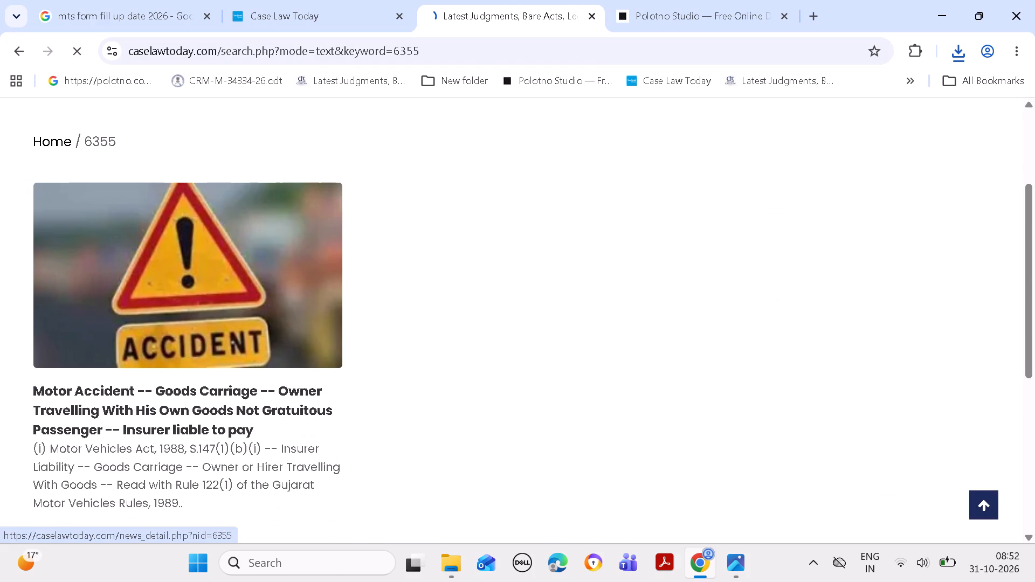
# Replace the Bombay High Court photo in the Polotno design with the accident sign image copied from the article.
pyautogui.rightClick(289, 373)
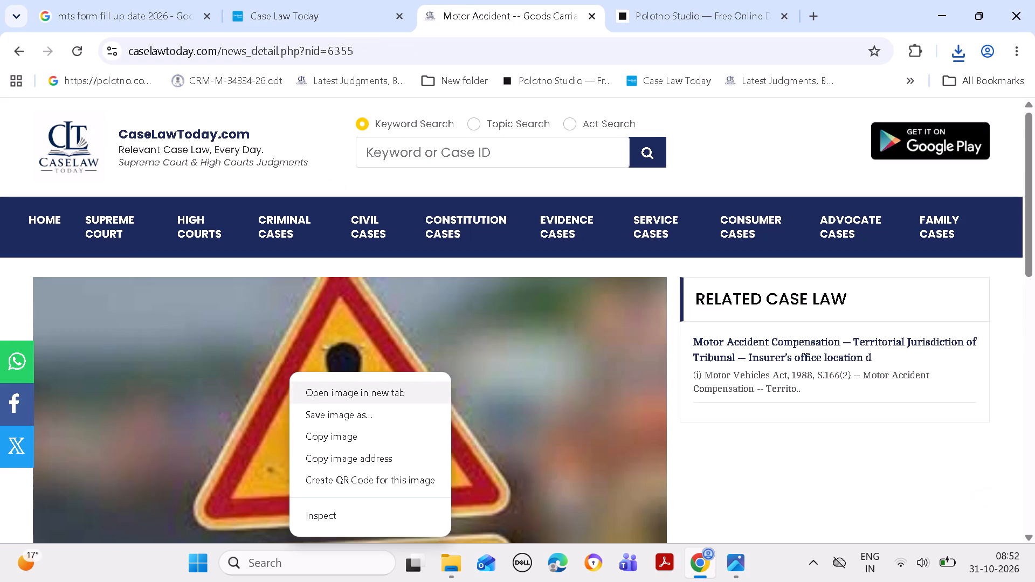
pyautogui.click(342, 434)
pyautogui.click(690, 14)
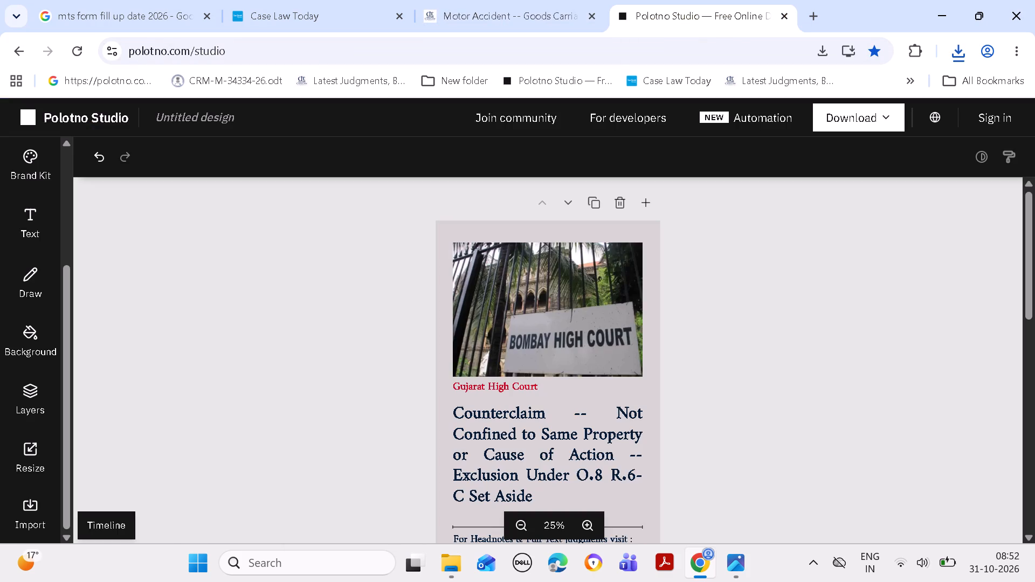
pyautogui.click(586, 283)
pyautogui.click(568, 436)
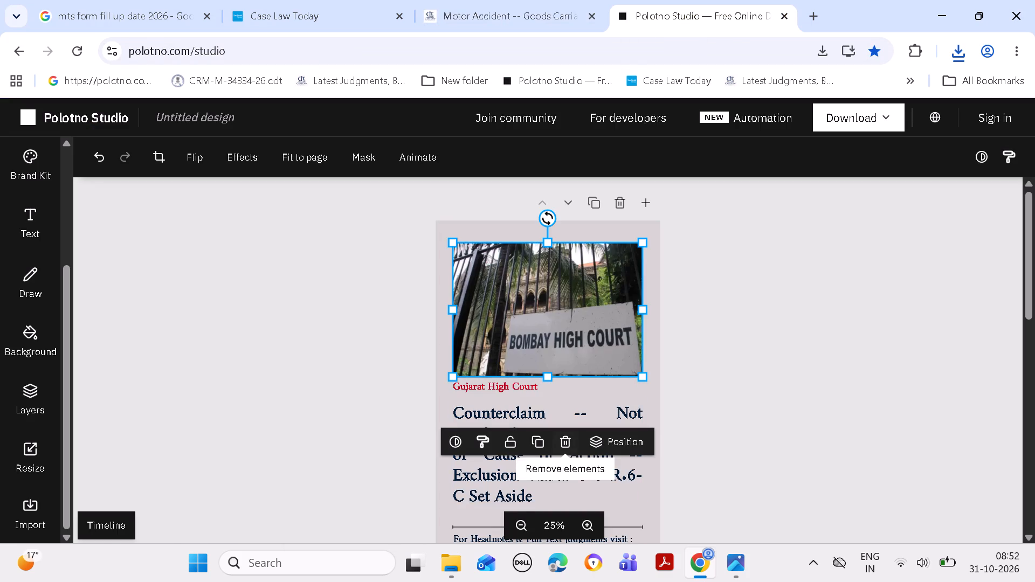
pyautogui.click(568, 276)
pyautogui.hotkey('ctrl', 'v')
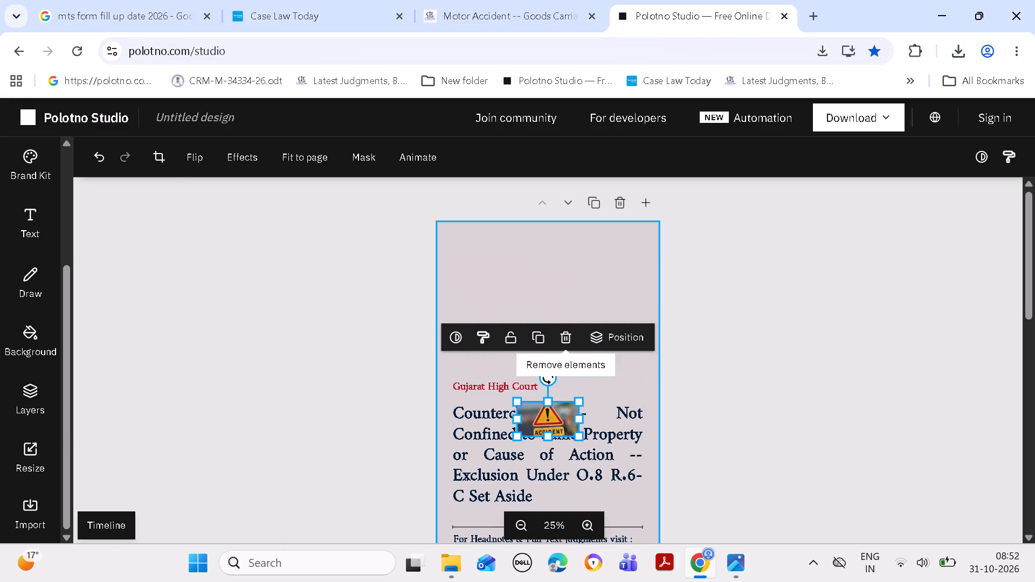
# Move the accident image to the top of the page and stretch it to about 919 wide, ending just above the court name.
pyautogui.click(549, 405)
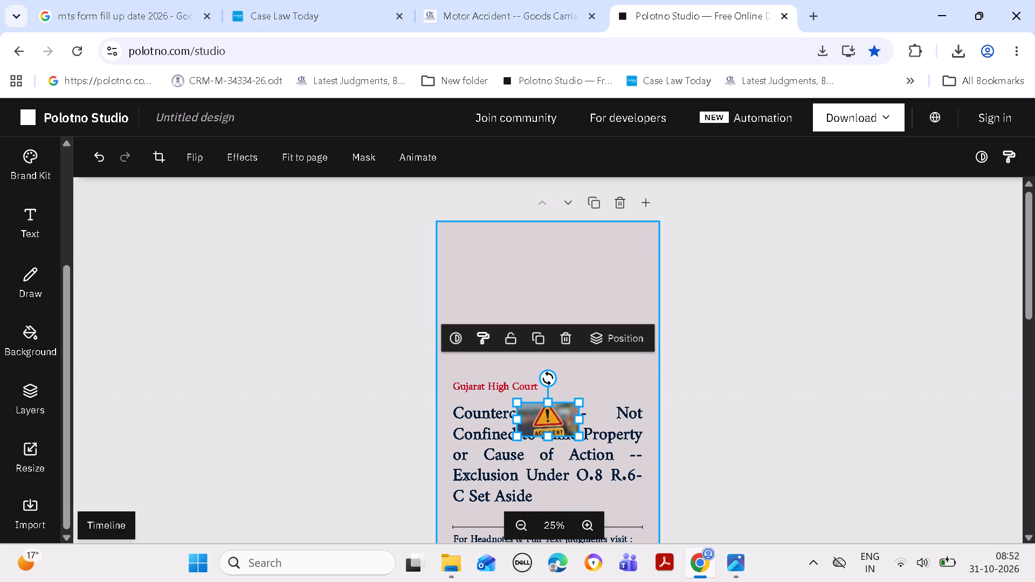
pyautogui.moveTo(549, 418); pyautogui.dragTo(531, 266)
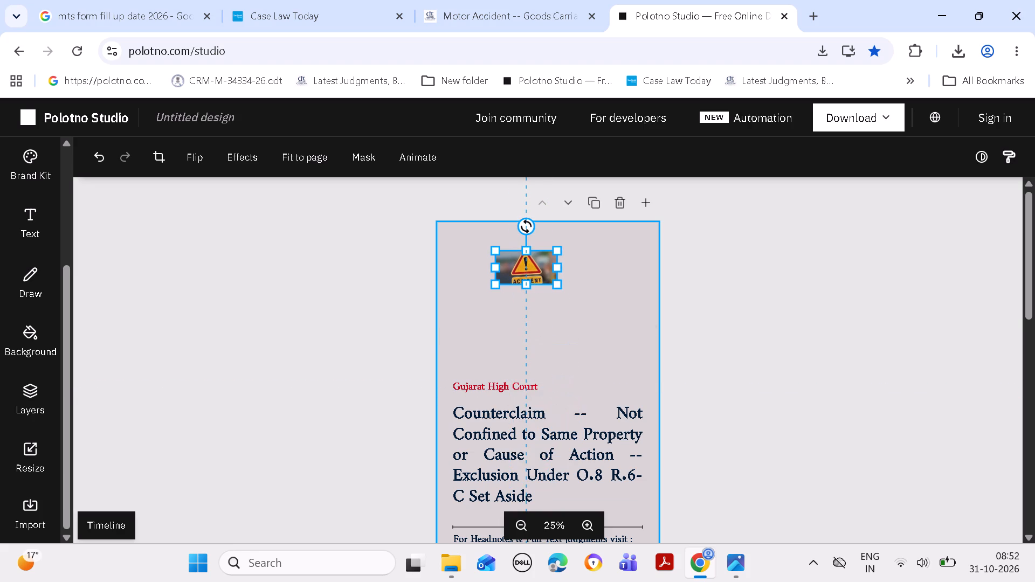
pyautogui.moveTo(531, 266); pyautogui.dragTo(531, 261)
pyautogui.moveTo(560, 261); pyautogui.dragTo(563, 261)
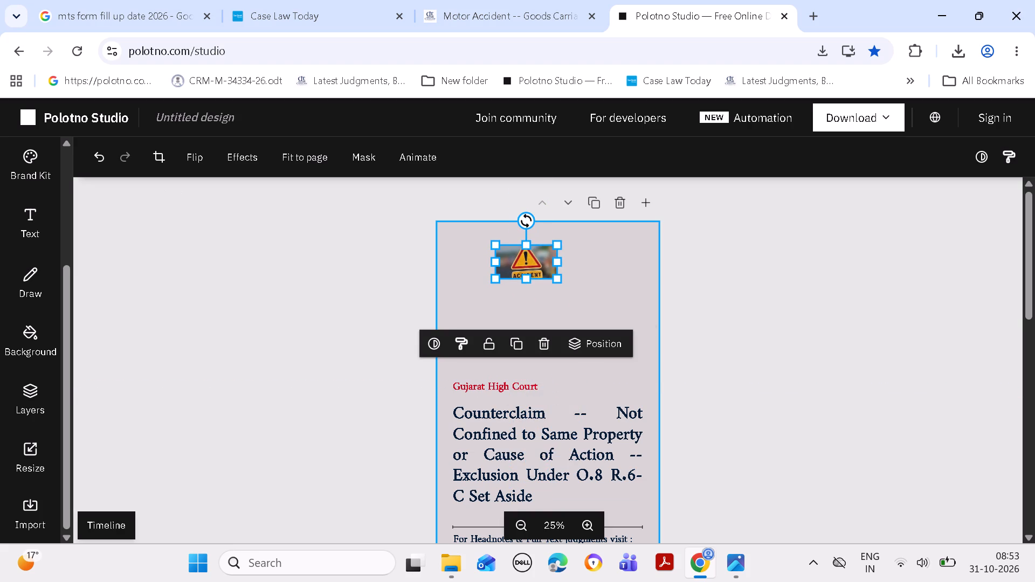
pyautogui.moveTo(563, 261); pyautogui.dragTo(646, 266)
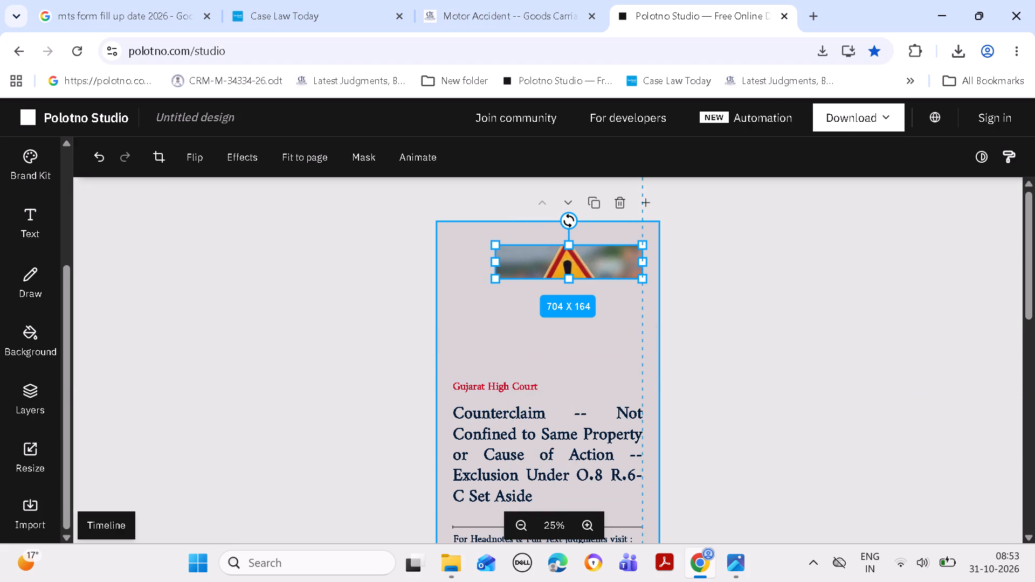
pyautogui.moveTo(646, 266); pyautogui.dragTo(647, 266)
pyautogui.moveTo(494, 262); pyautogui.dragTo(453, 253)
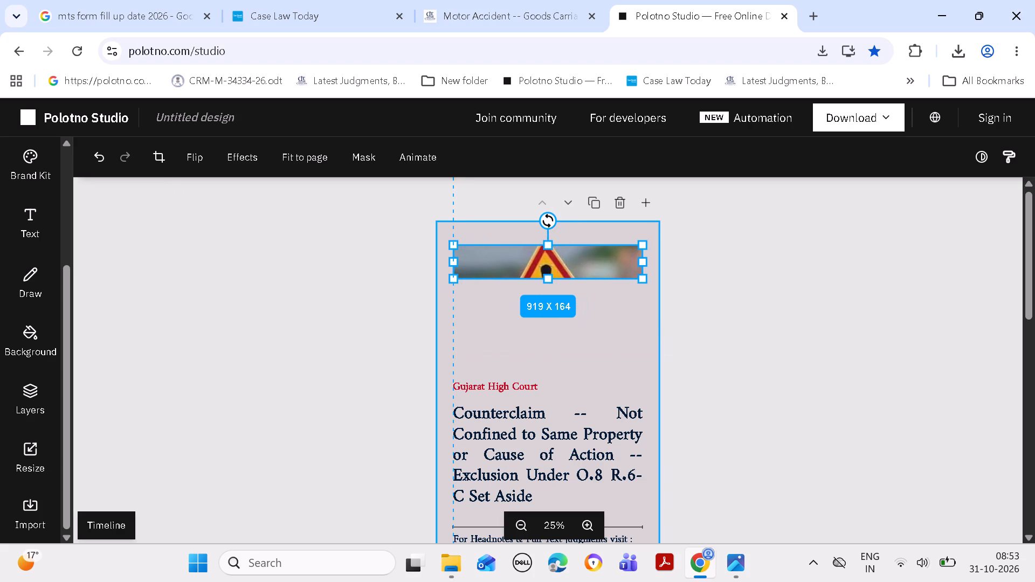
pyautogui.moveTo(453, 253); pyautogui.dragTo(451, 254)
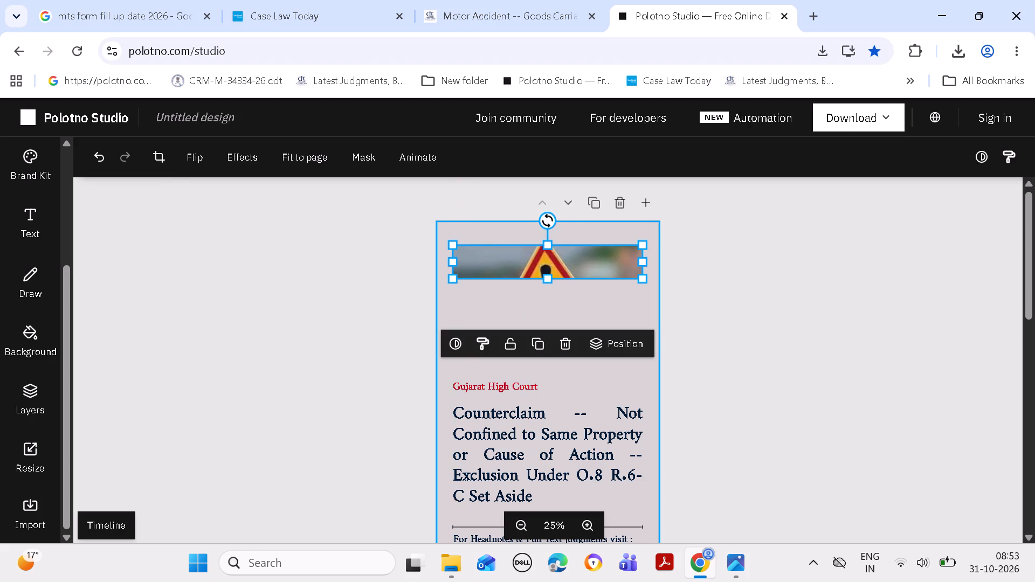
pyautogui.moveTo(548, 279); pyautogui.dragTo(548, 359)
pyautogui.click(728, 322)
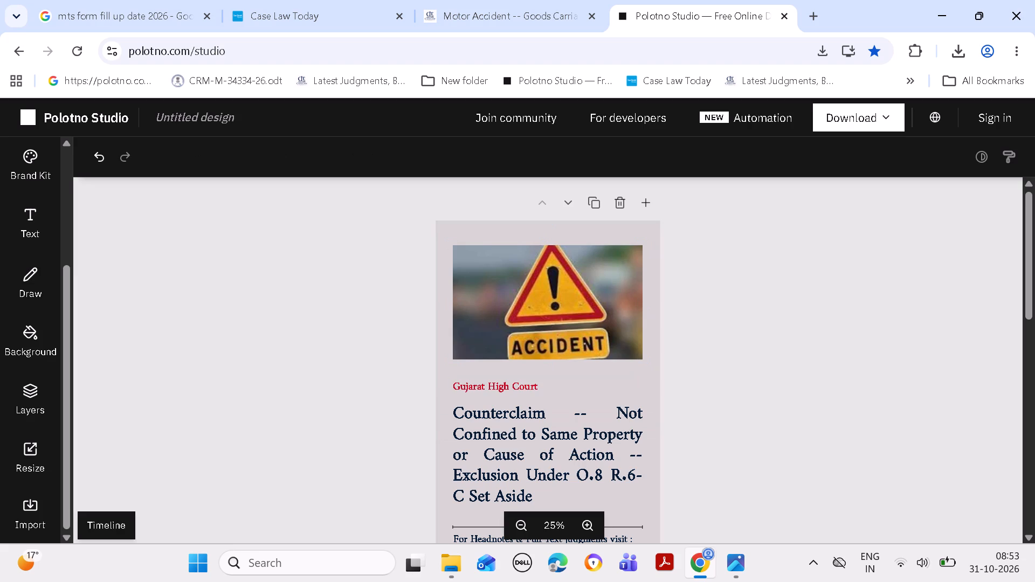
# Move the Gujarat High Court text up to sit directly beneath the accident image, aligned with its left edge.
pyautogui.moveTo(479, 386); pyautogui.dragTo(475, 362)
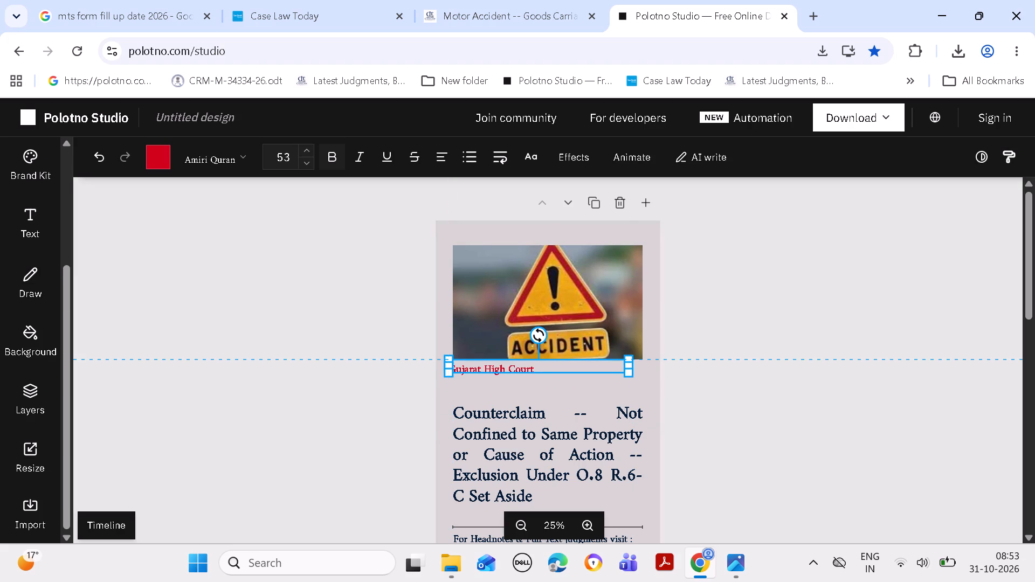
pyautogui.moveTo(475, 362); pyautogui.dragTo(476, 362)
pyautogui.click(692, 368)
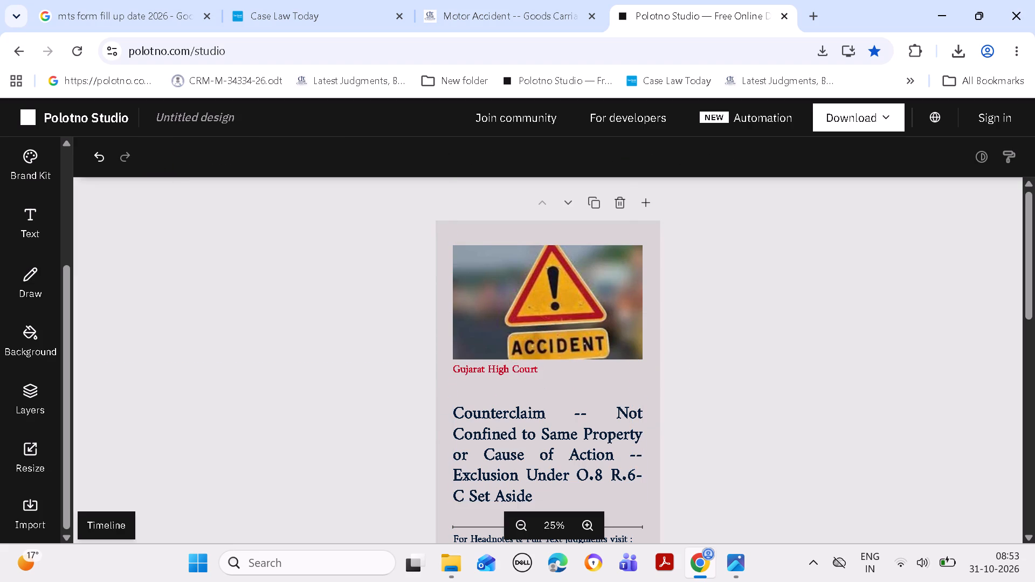
# Copy the entire Law Point text of item 6355 from the Case Law Today edit page.
pyautogui.click(281, 6)
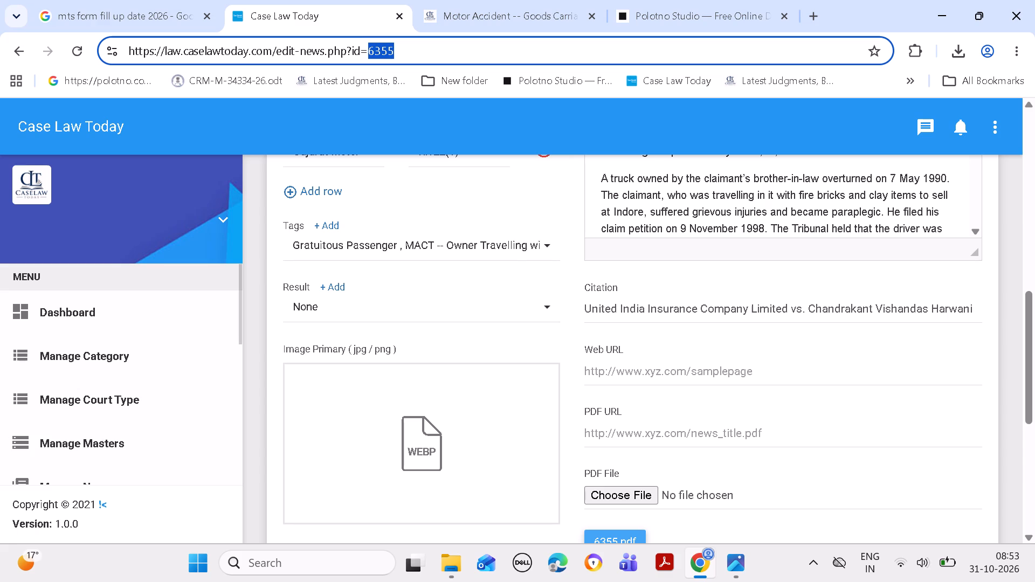
pyautogui.moveTo(1032, 344); pyautogui.dragTo(1034, 228)
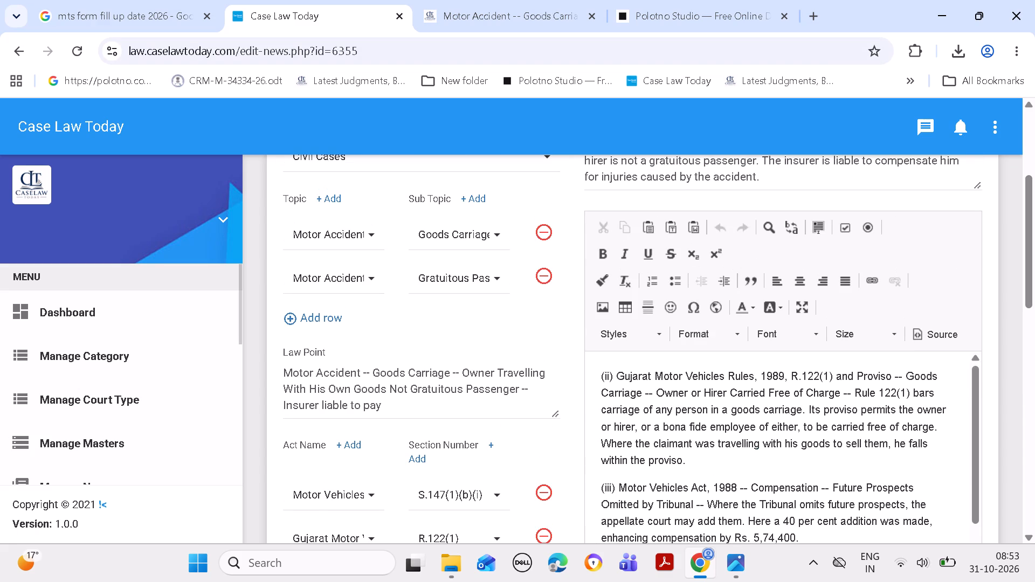
pyautogui.click(281, 371)
pyautogui.click(285, 369)
pyautogui.hotkey('ctrl', 'a')
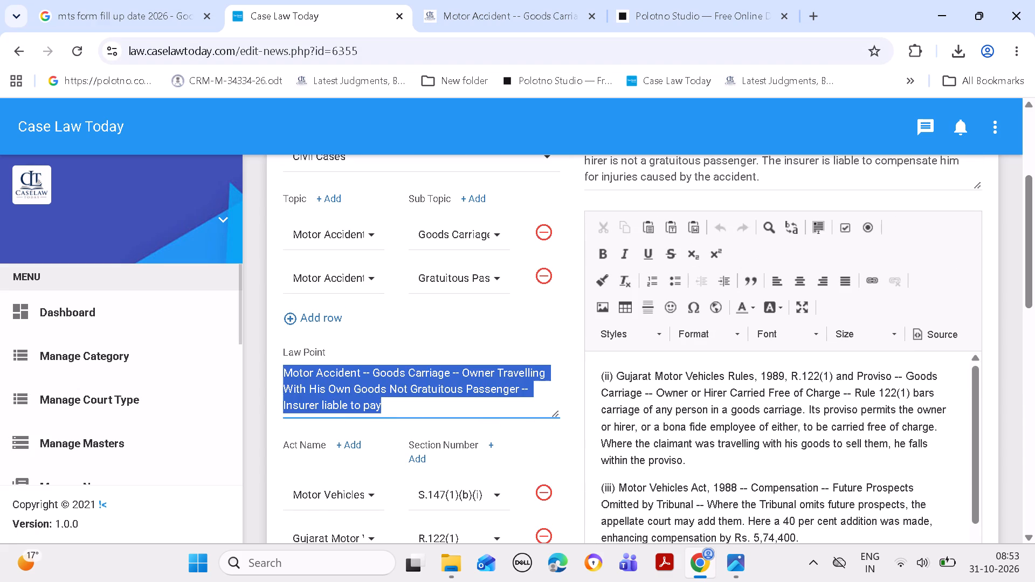
pyautogui.hotkey('ctrl', 'c')
# Return to the Polotno design and move the Counterclaim headline block slightly up toward the court name.
pyautogui.click(673, 17)
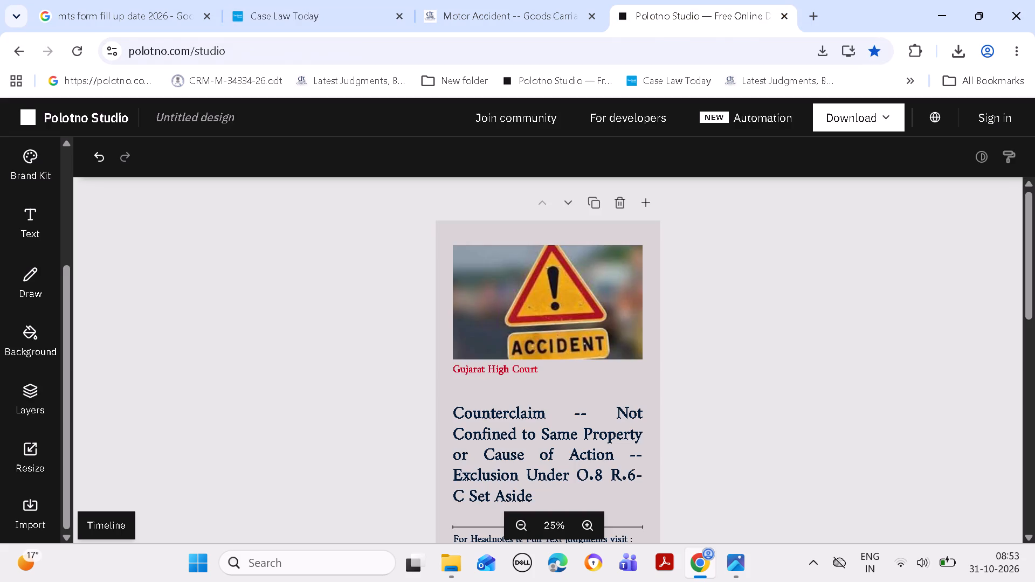
pyautogui.click(574, 454)
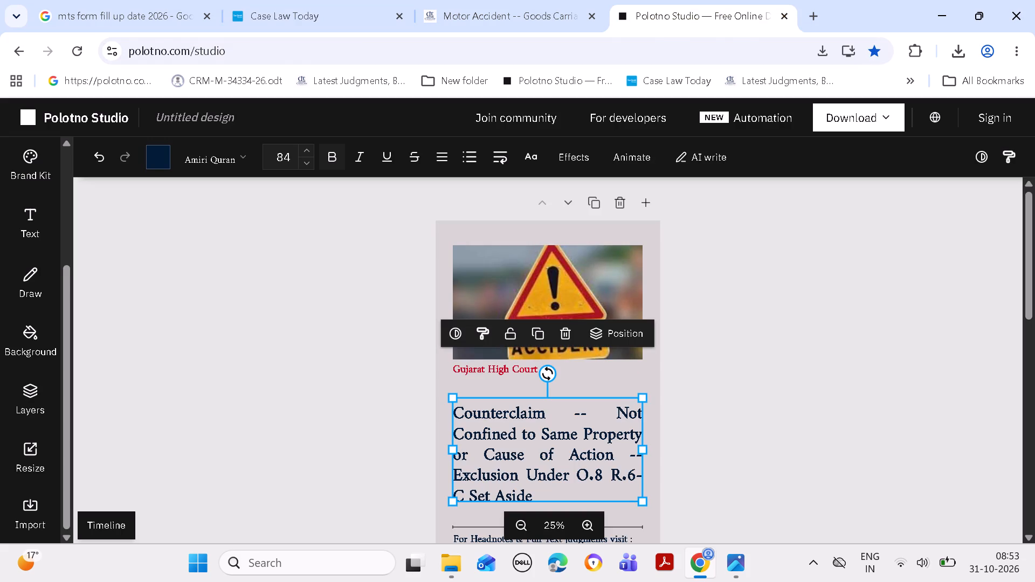
pyautogui.hotkey('ctrl', 'a')
pyautogui.click(751, 412)
pyautogui.moveTo(527, 468); pyautogui.dragTo(527, 465)
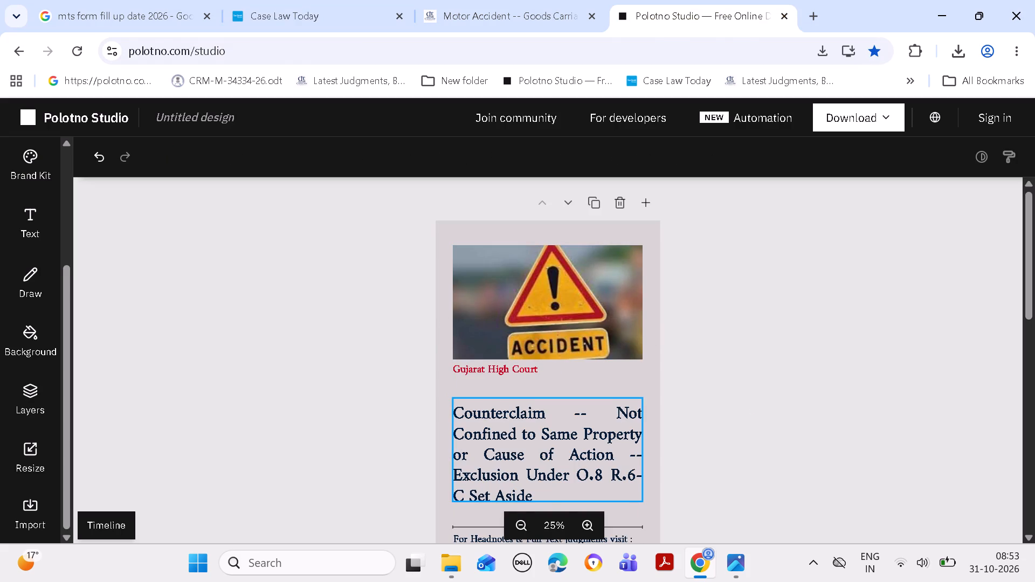
pyautogui.moveTo(527, 465); pyautogui.dragTo(527, 455)
# Open the Counterclaim headline text for editing.
pyautogui.doubleClick(545, 455)
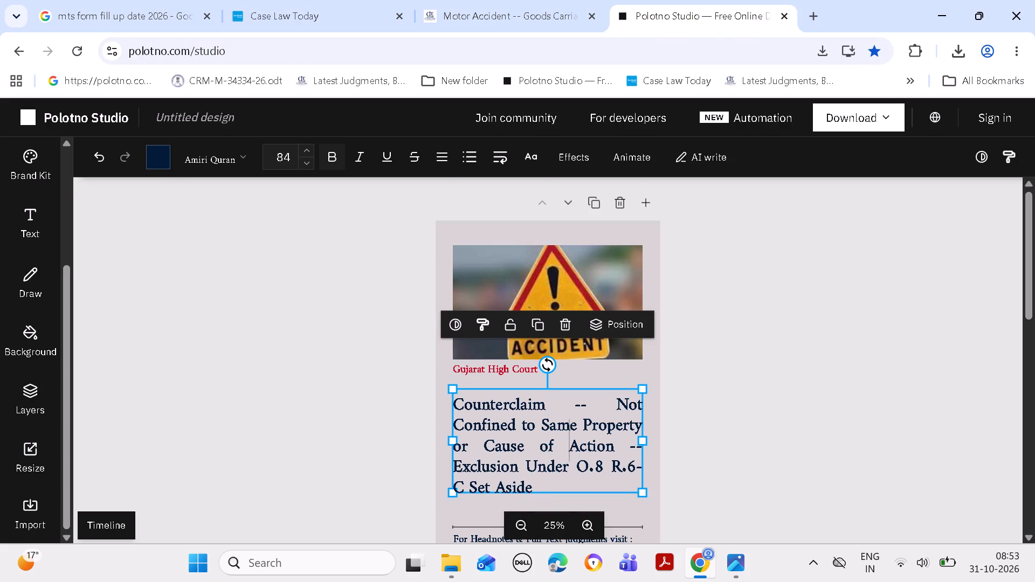
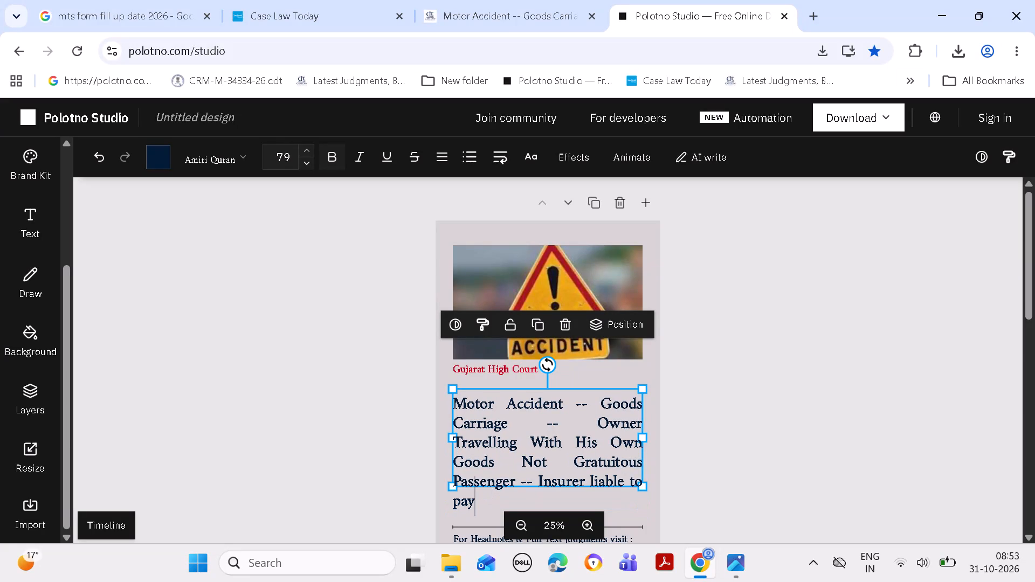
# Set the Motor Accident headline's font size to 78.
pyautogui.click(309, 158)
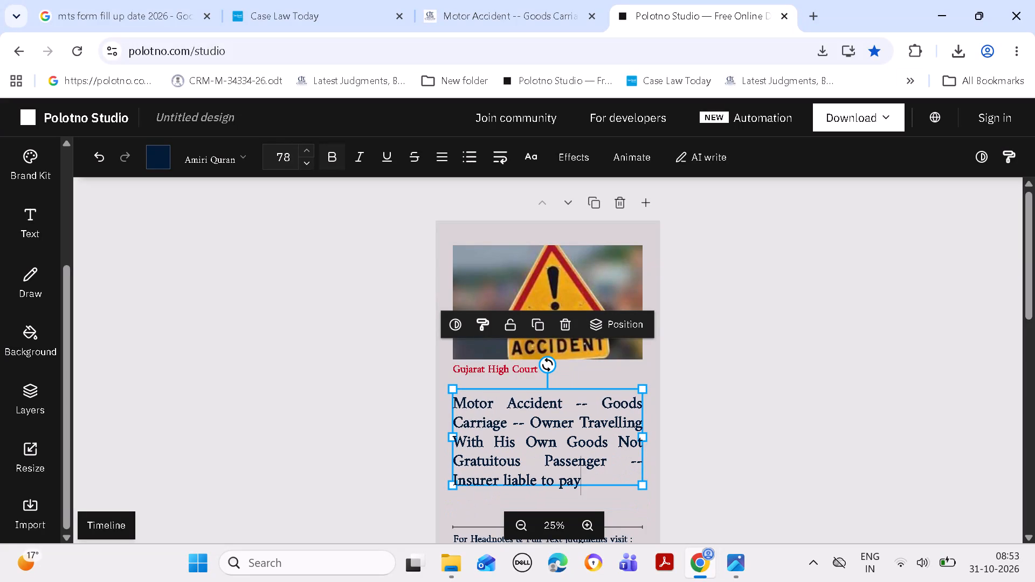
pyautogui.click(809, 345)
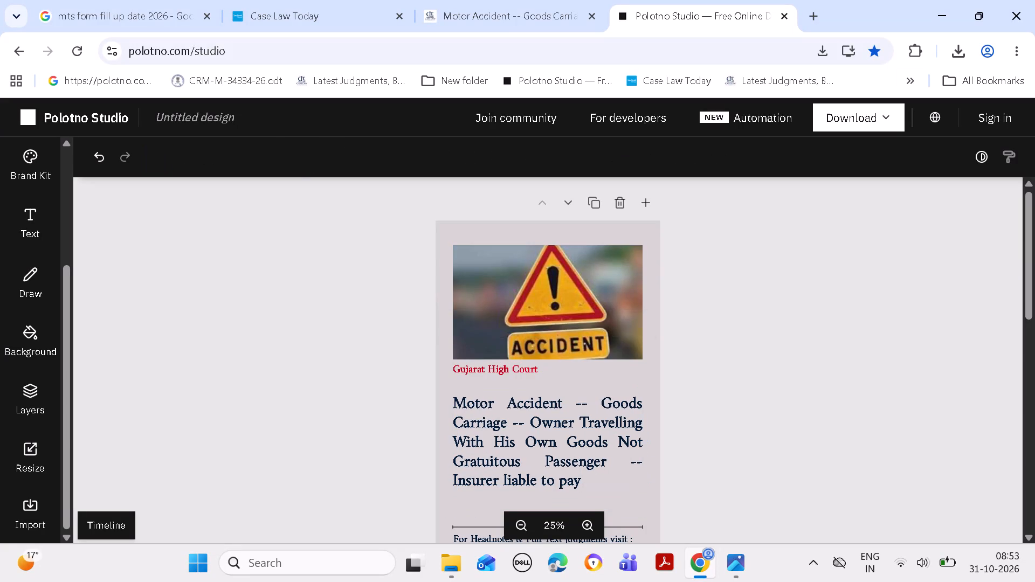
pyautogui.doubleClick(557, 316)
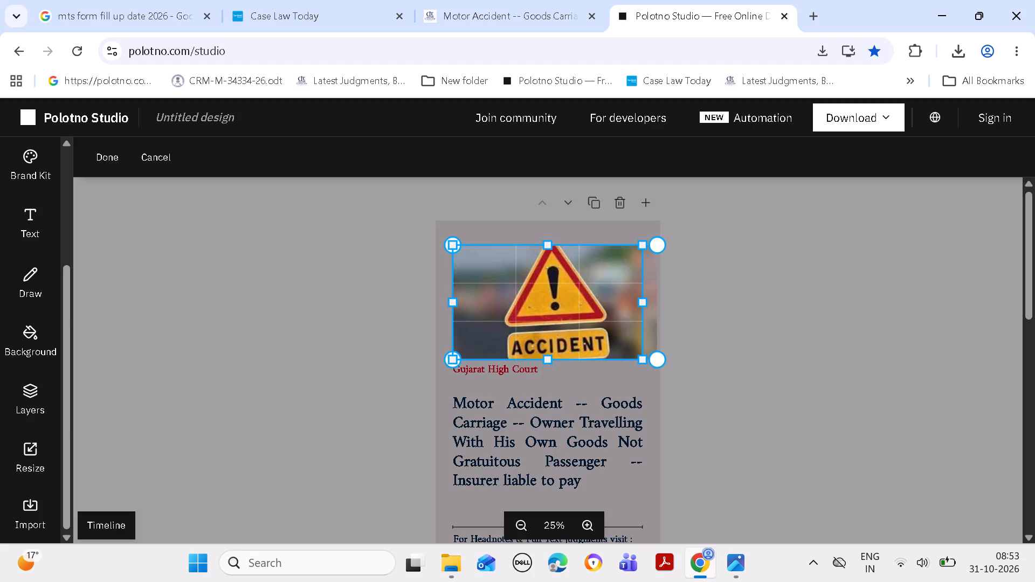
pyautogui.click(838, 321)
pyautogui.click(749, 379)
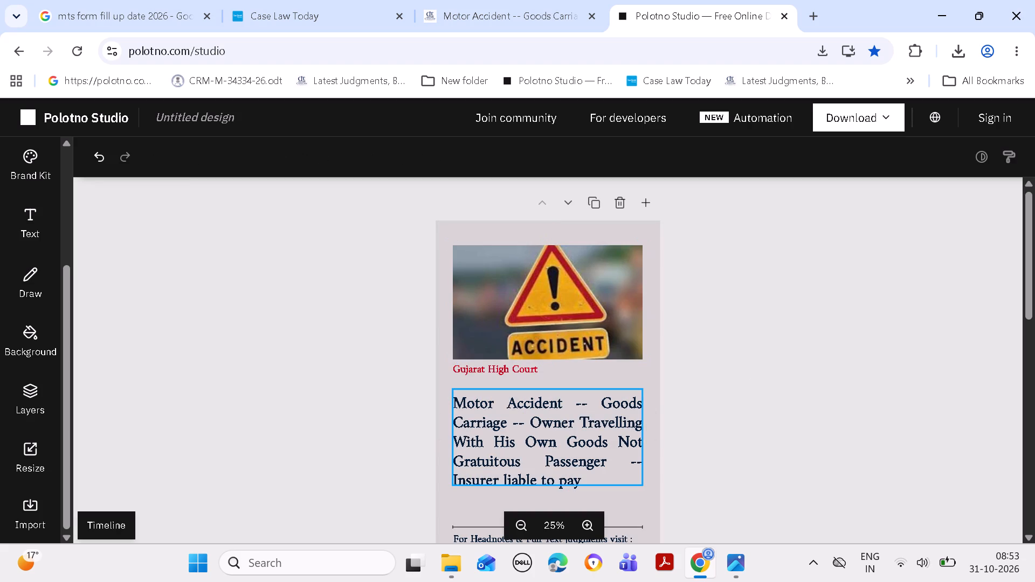
# Move the Motor Accident headline block up beneath the Gujarat High Court text, aligned with the accident image's edges.
pyautogui.moveTo(573, 455); pyautogui.dragTo(571, 442)
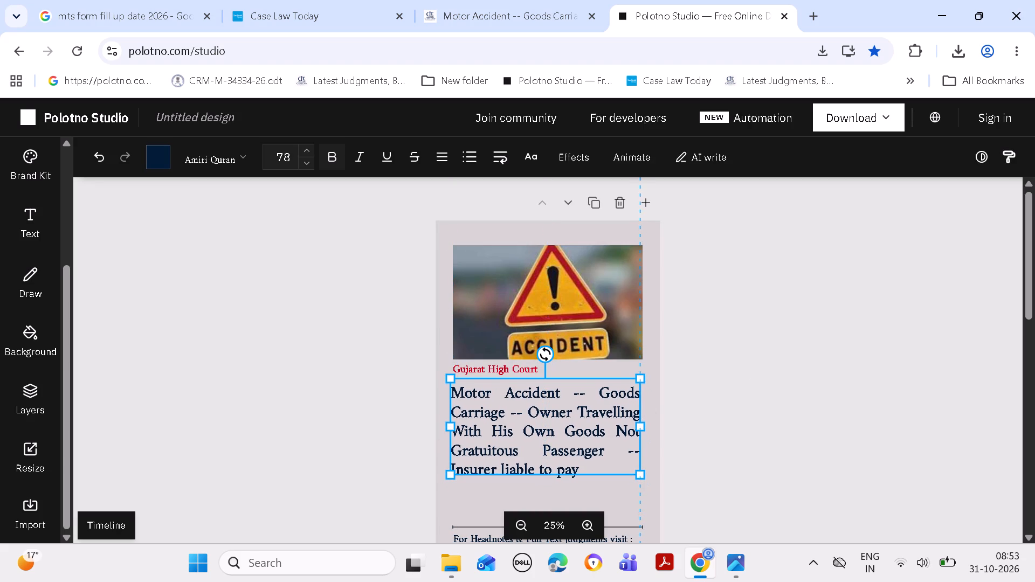
pyautogui.moveTo(571, 442); pyautogui.dragTo(572, 442)
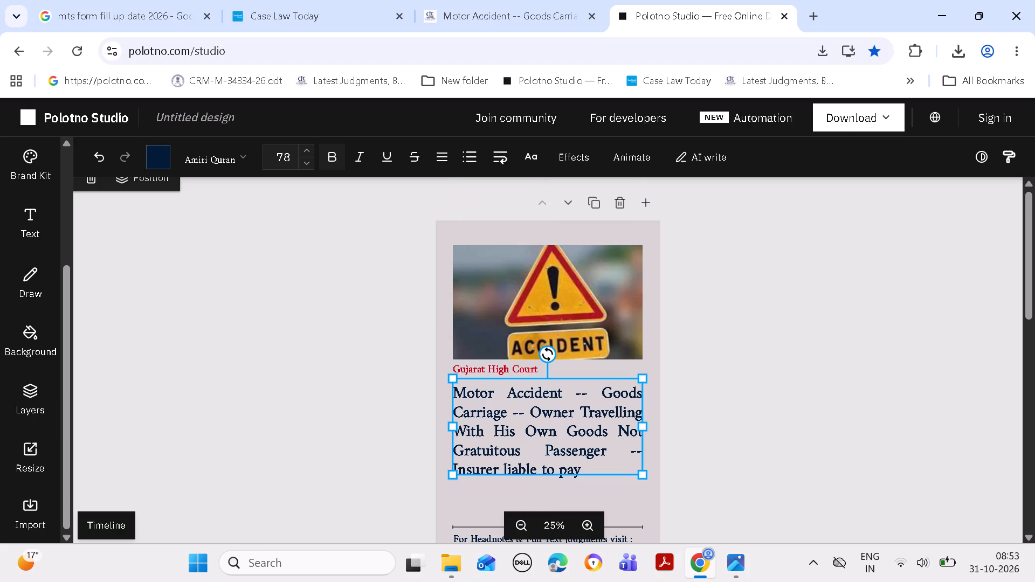
# Set the Motor Accident headline's font size to 85.
pyautogui.doubleClick(303, 147)
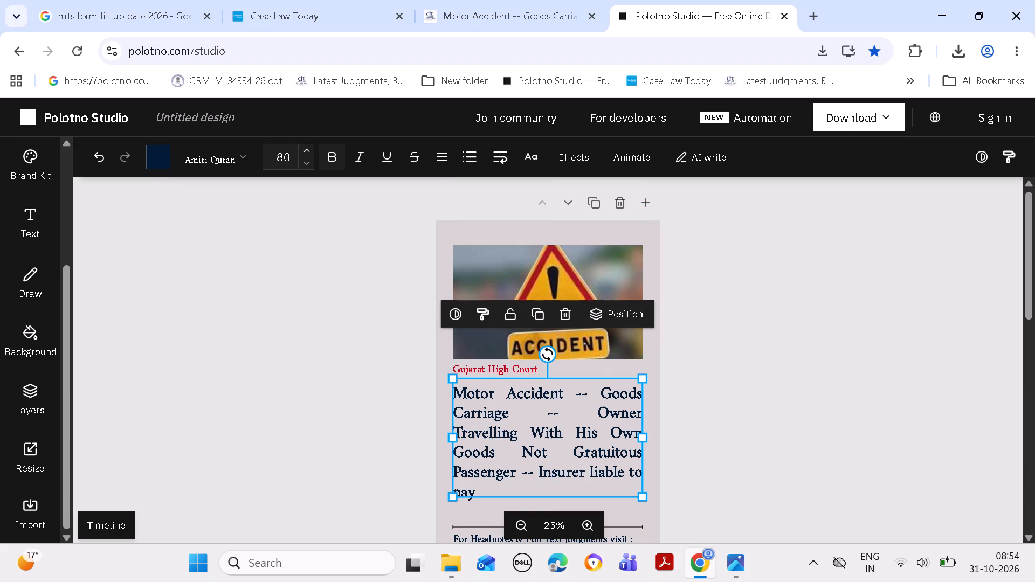
pyautogui.click(303, 145)
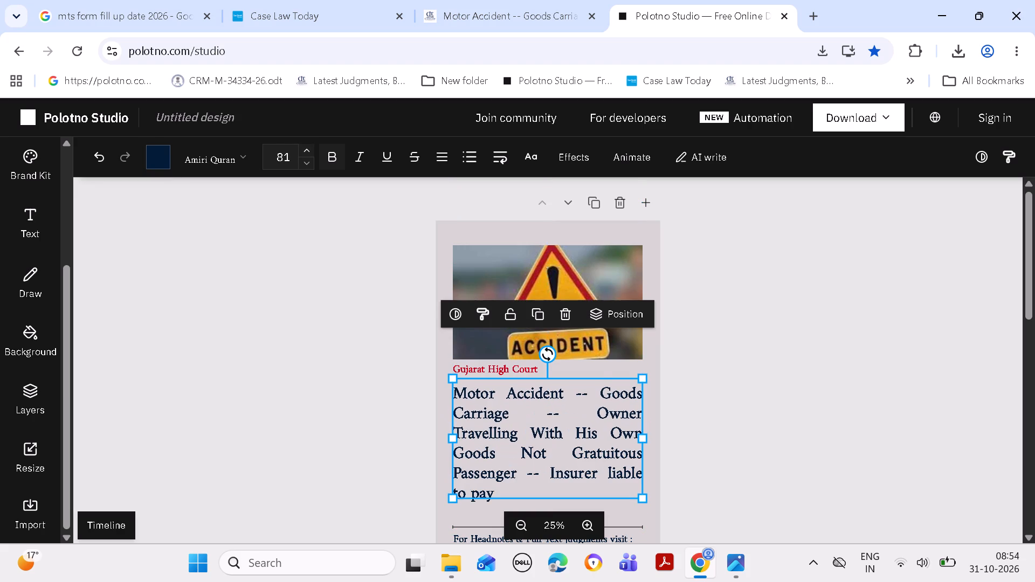
pyautogui.click(303, 145)
pyautogui.click(303, 145)
pyautogui.click(303, 145)
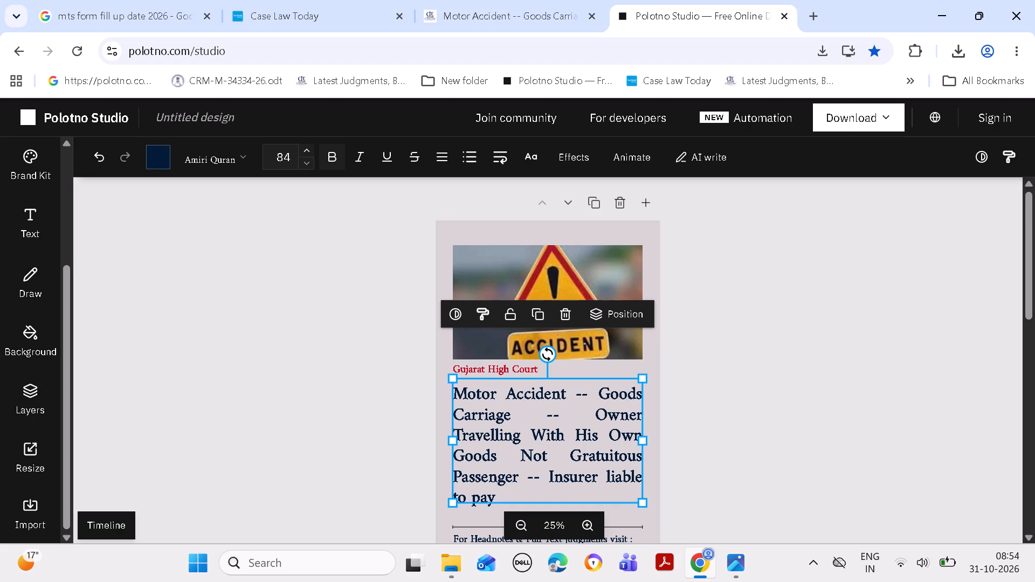
pyautogui.click(303, 145)
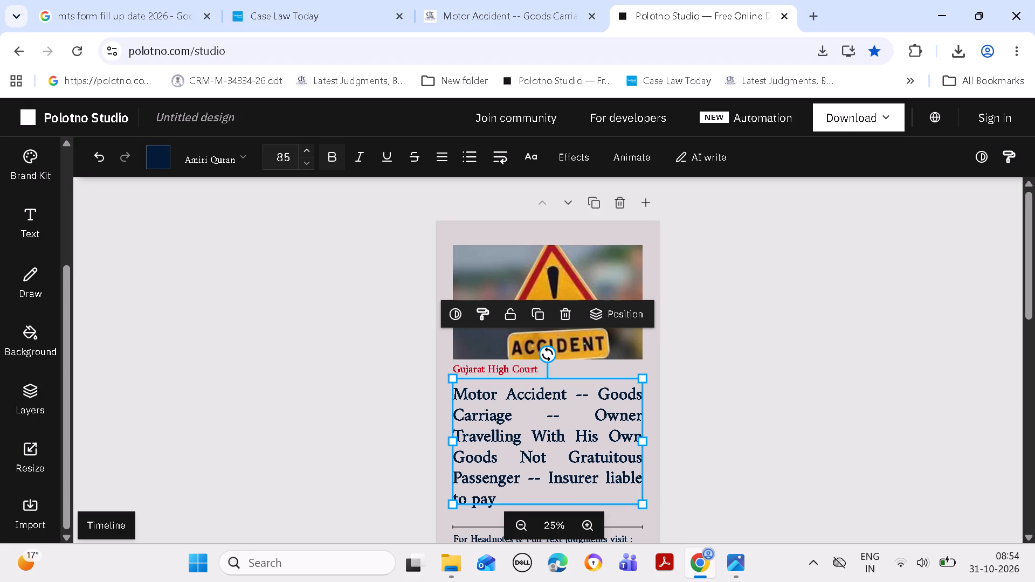
pyautogui.click(805, 373)
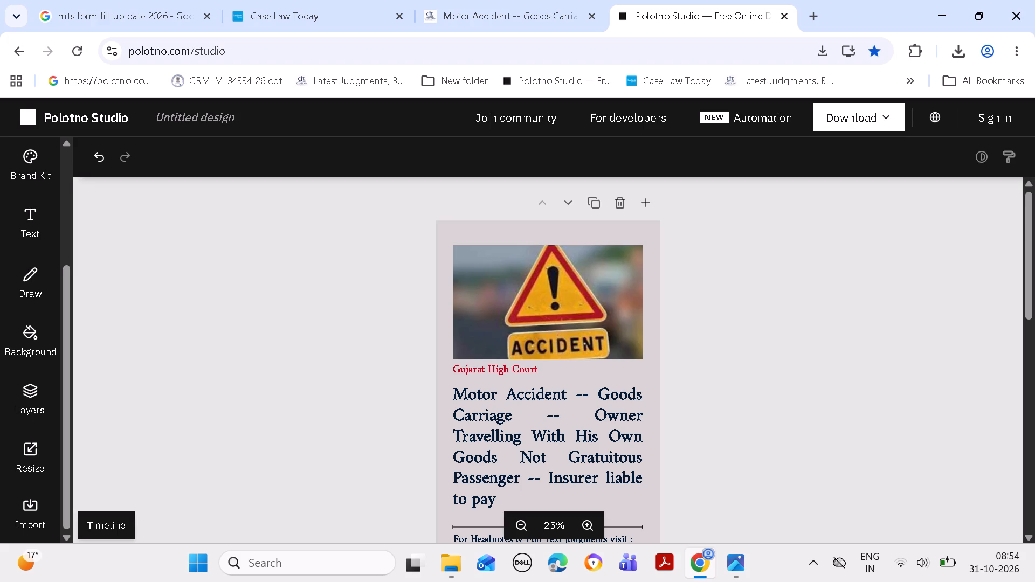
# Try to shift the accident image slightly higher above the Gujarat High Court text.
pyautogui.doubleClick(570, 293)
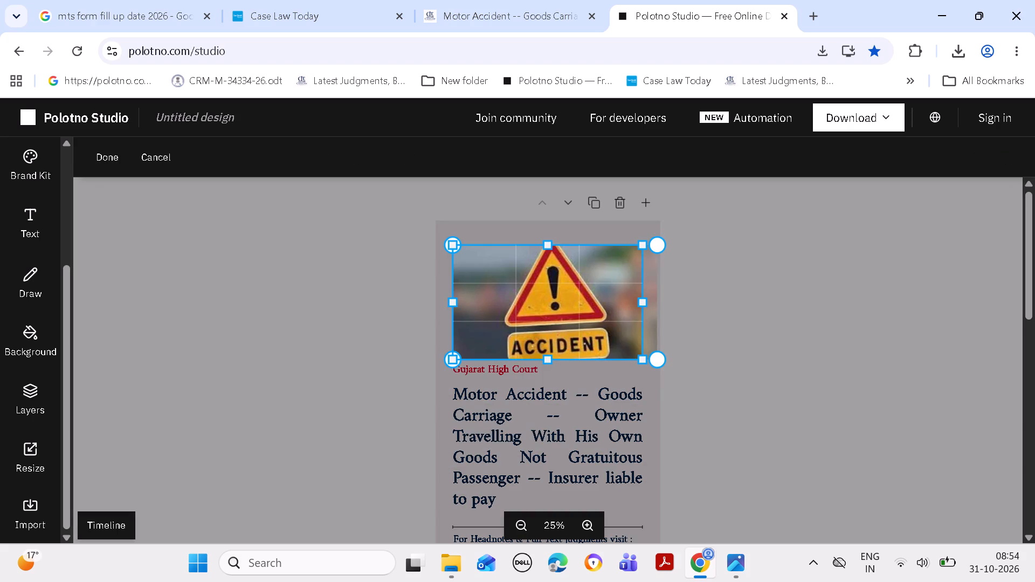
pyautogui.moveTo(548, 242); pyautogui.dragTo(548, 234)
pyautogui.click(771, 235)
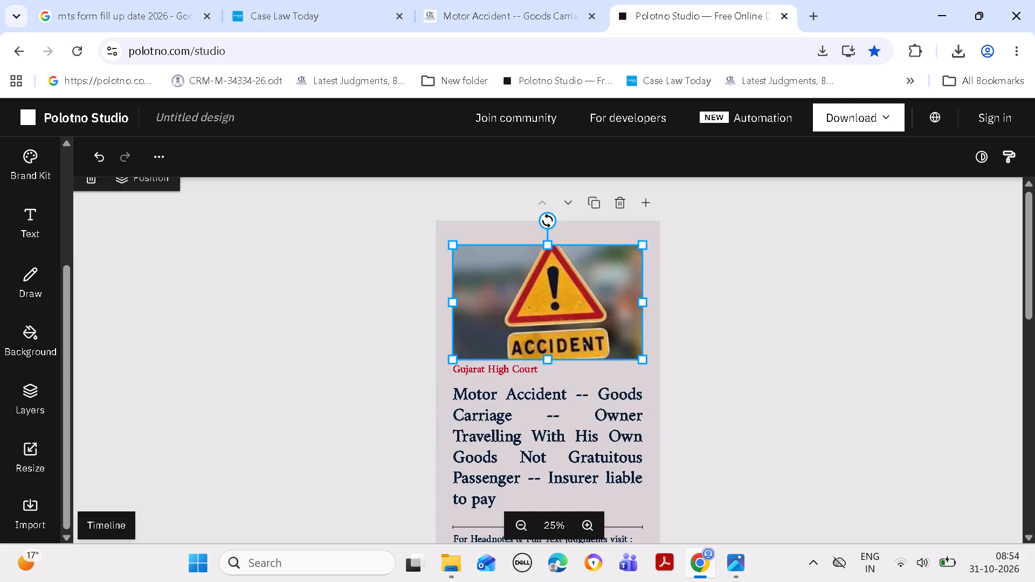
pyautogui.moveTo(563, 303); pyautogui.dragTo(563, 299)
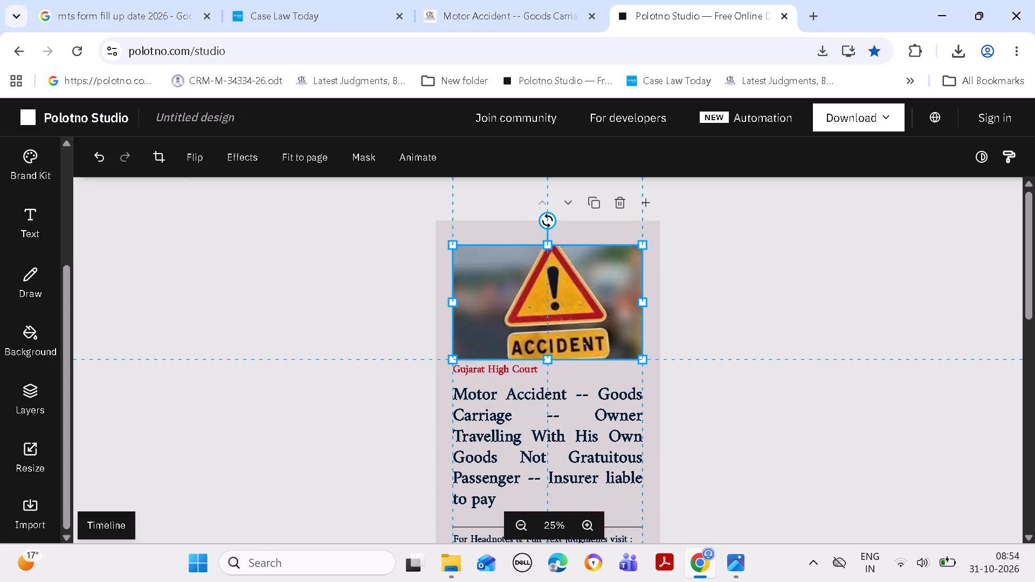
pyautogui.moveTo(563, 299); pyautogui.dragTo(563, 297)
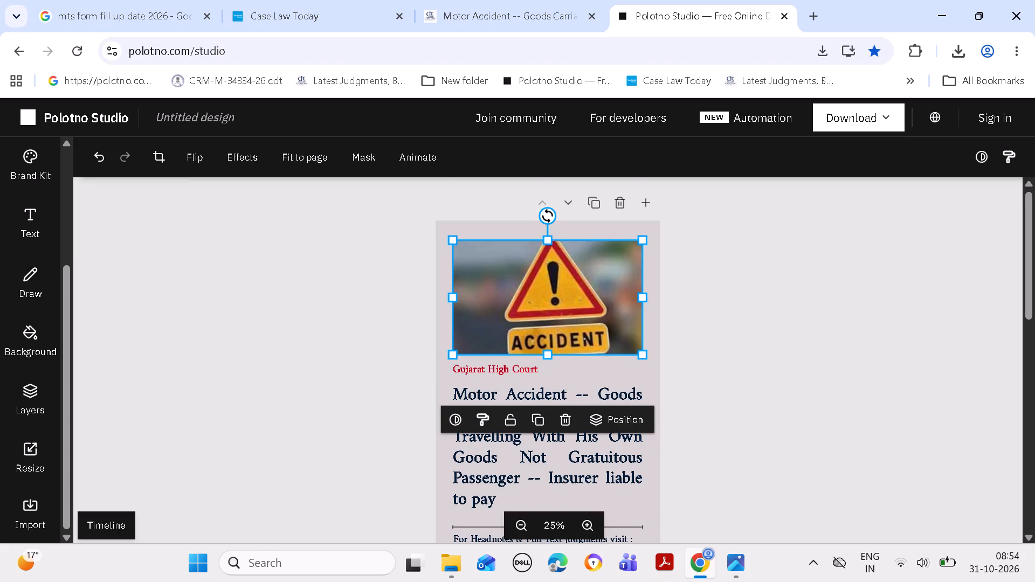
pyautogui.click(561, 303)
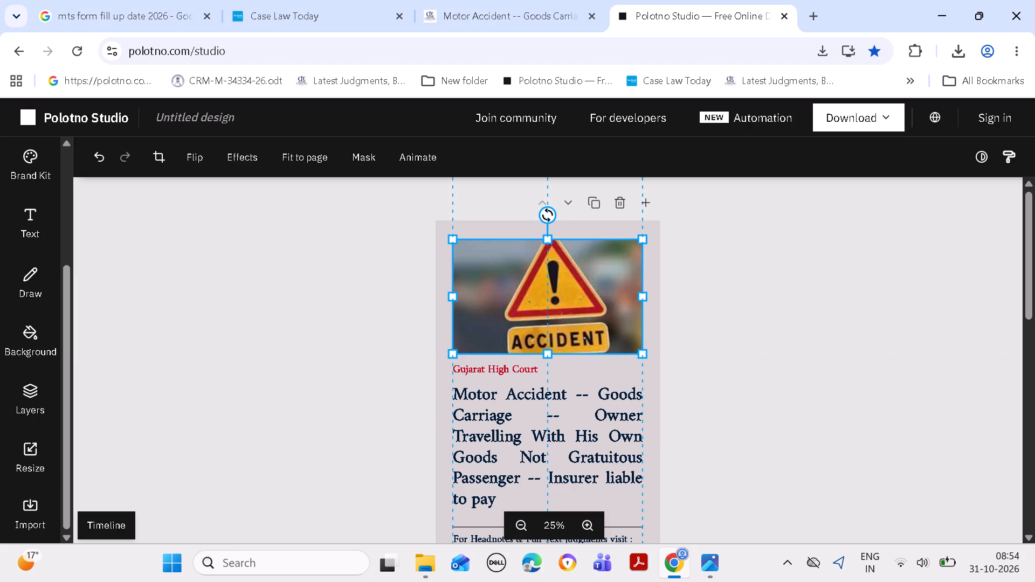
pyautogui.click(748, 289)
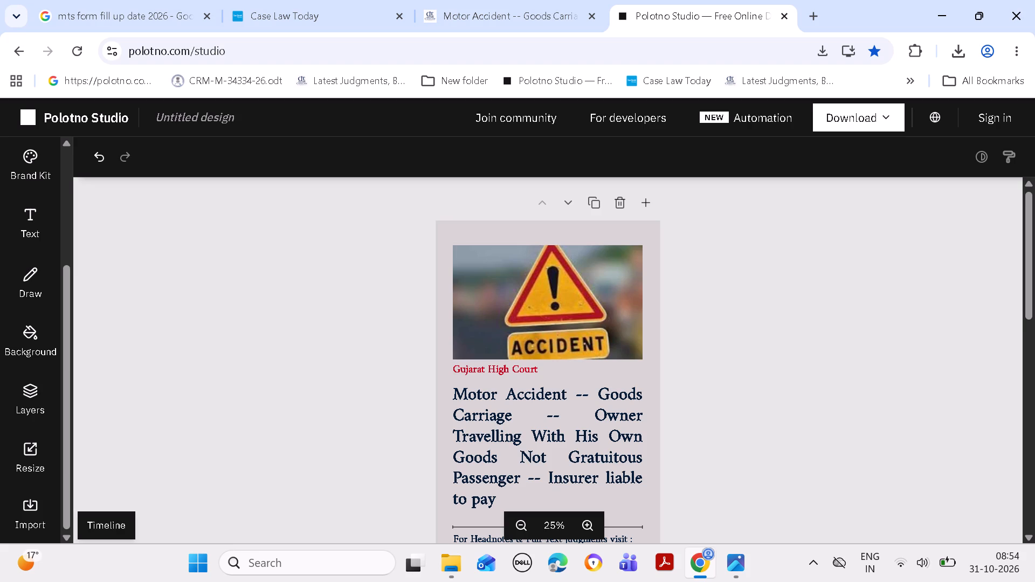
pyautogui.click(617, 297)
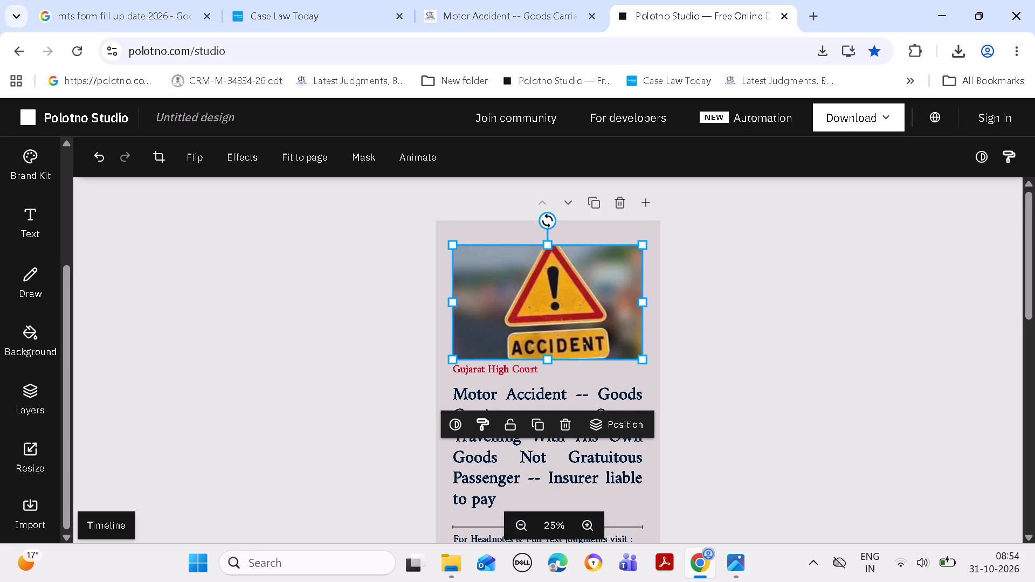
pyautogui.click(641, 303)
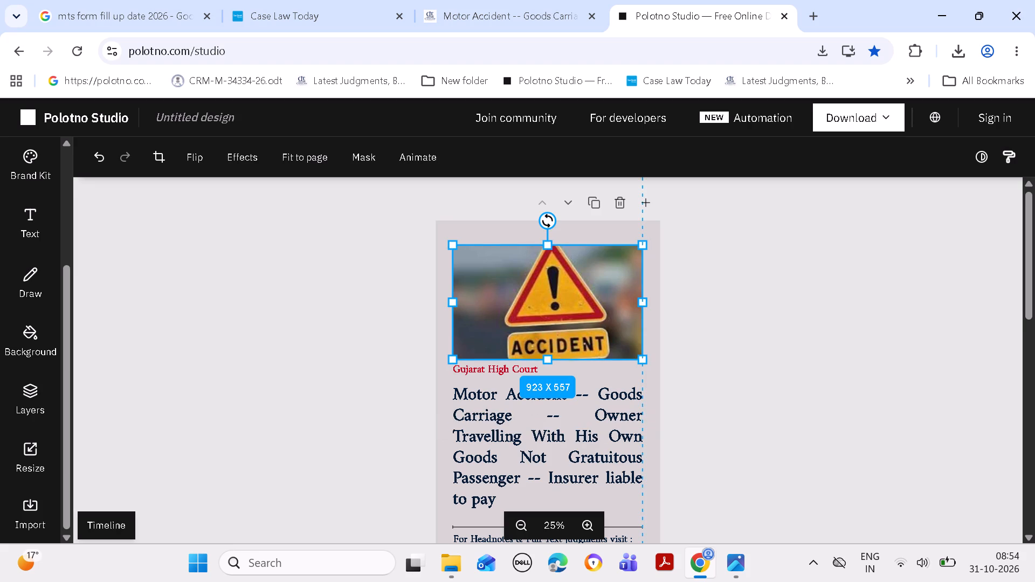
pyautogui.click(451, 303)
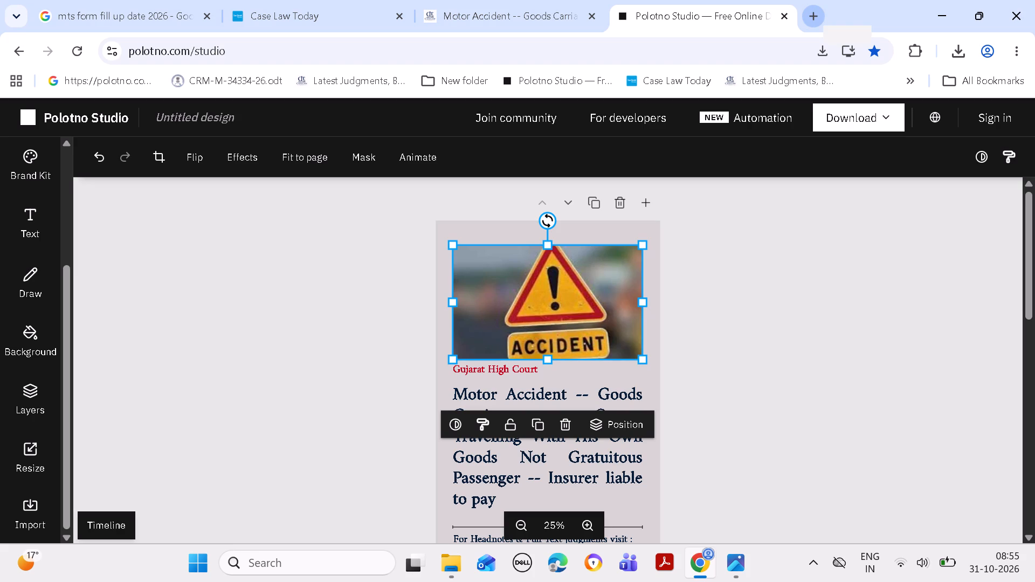
# Open a new browser tab.
pyautogui.click(815, 12)
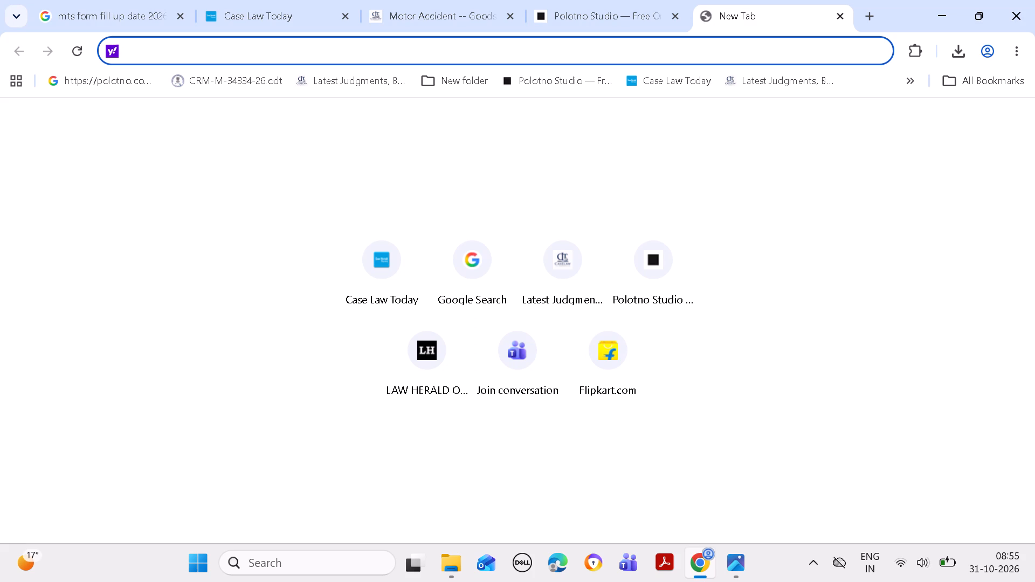
# Switch to the desktop and check the contents of the CCC FILES folder.
pyautogui.click(940, 21)
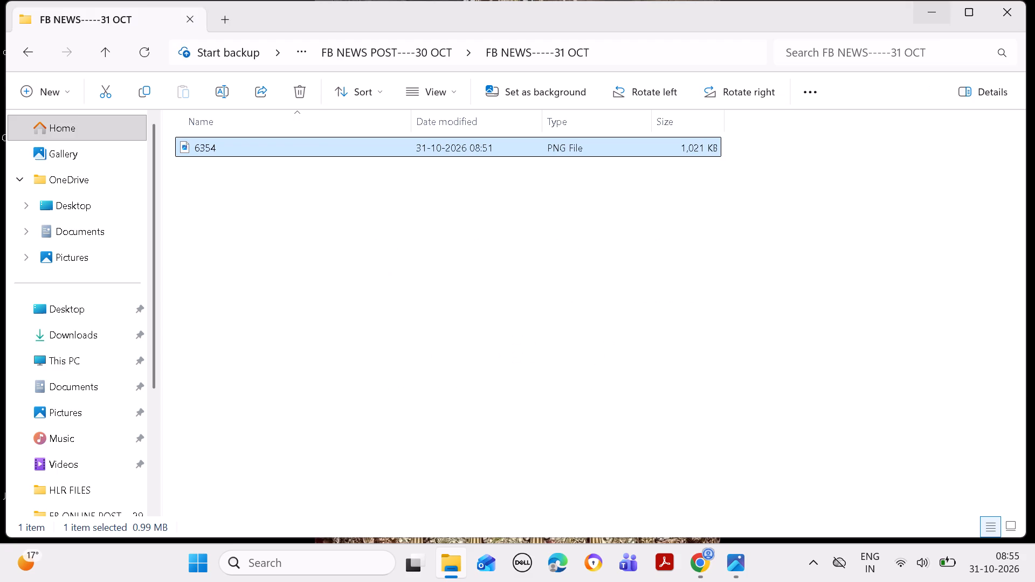
pyautogui.click(940, 16)
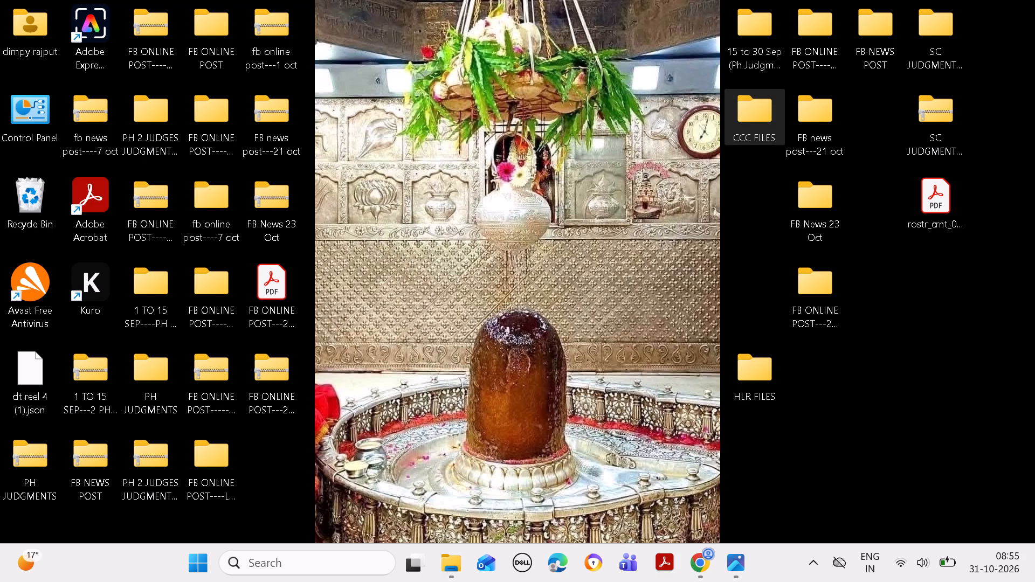
pyautogui.doubleClick(754, 116)
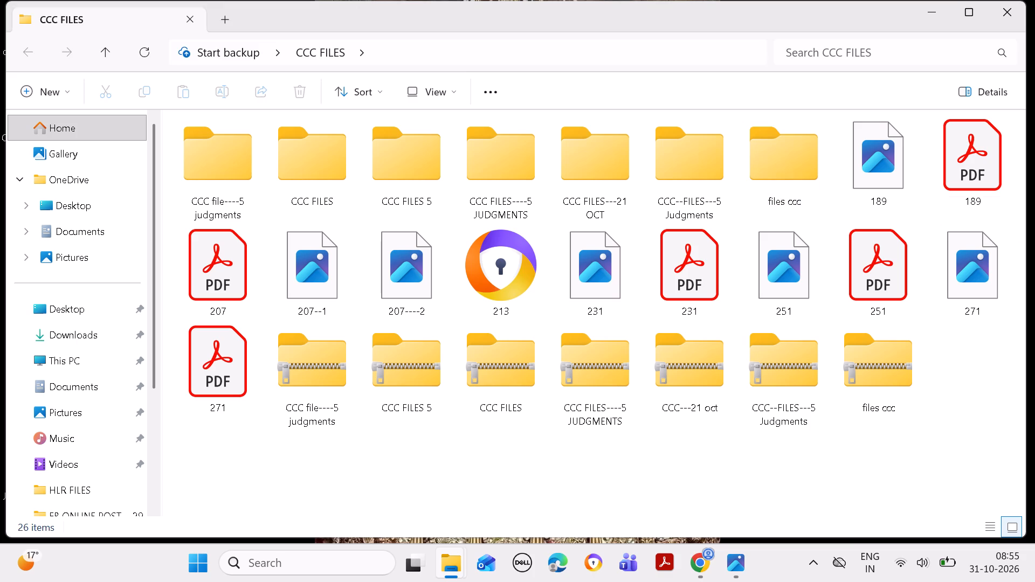
pyautogui.click(932, 12)
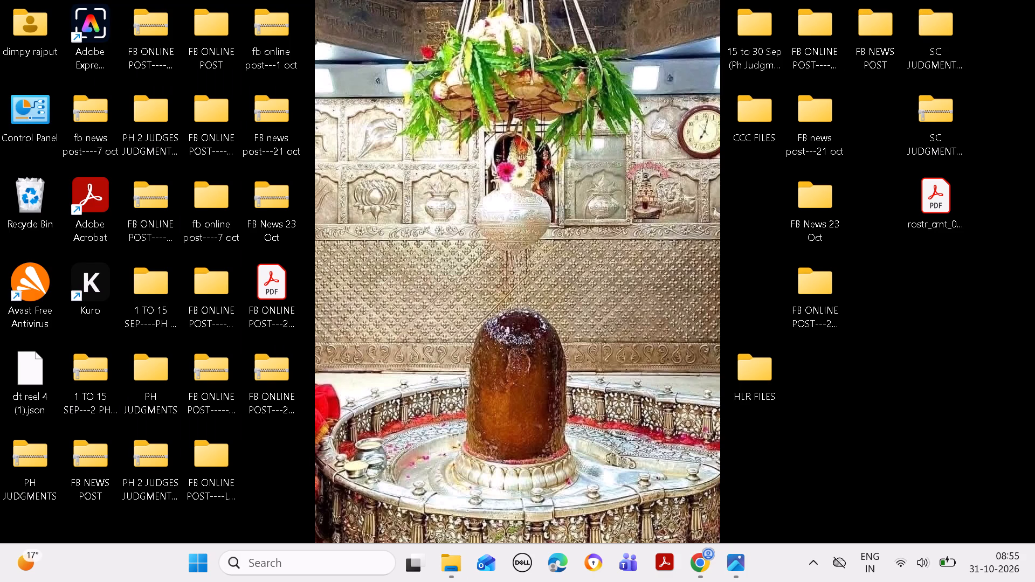
# Delete the CCC FILES folder from the desktop.
pyautogui.click(754, 112)
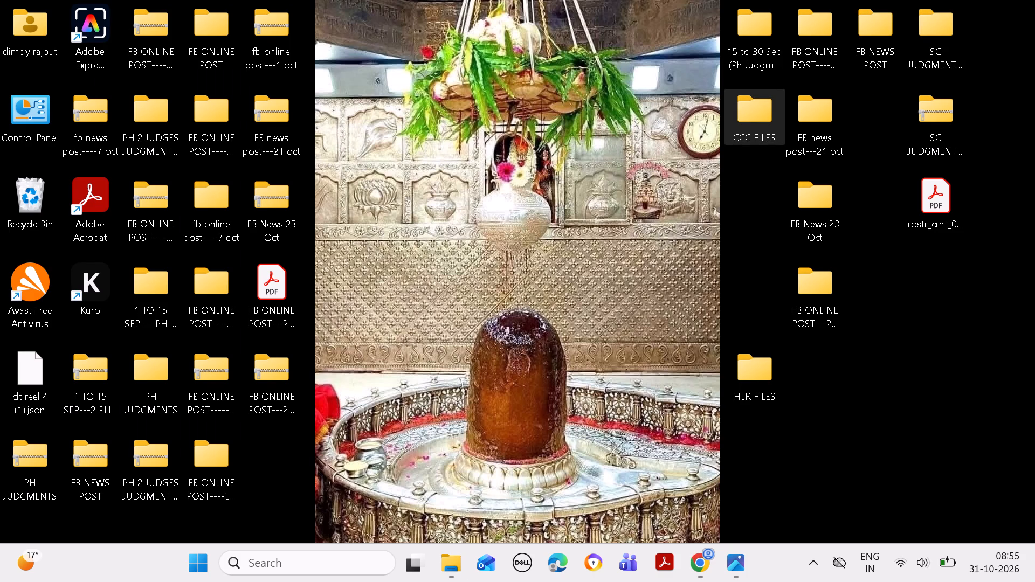
pyautogui.click(759, 117)
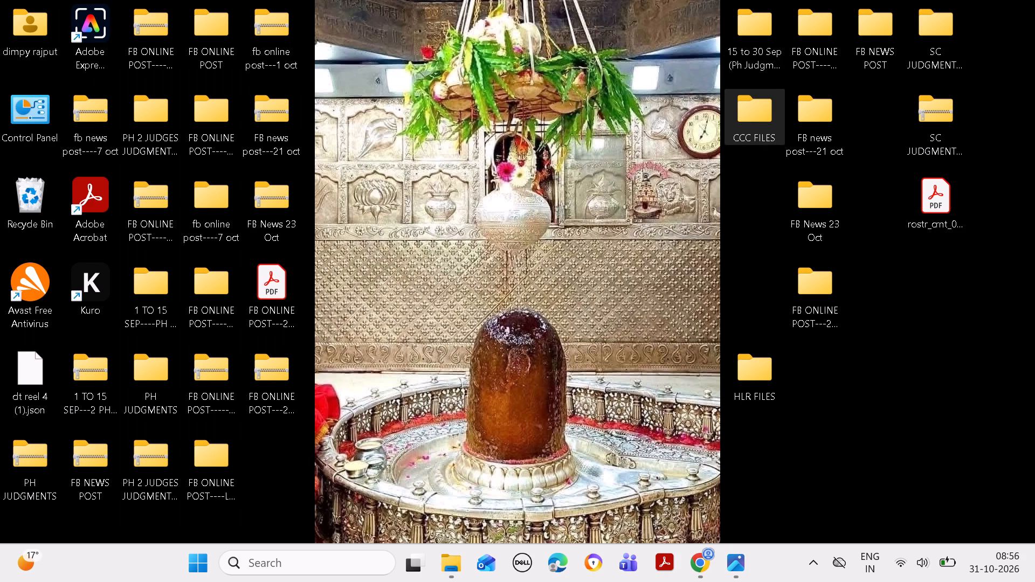
pyautogui.rightClick(751, 115)
pyautogui.click(751, 114)
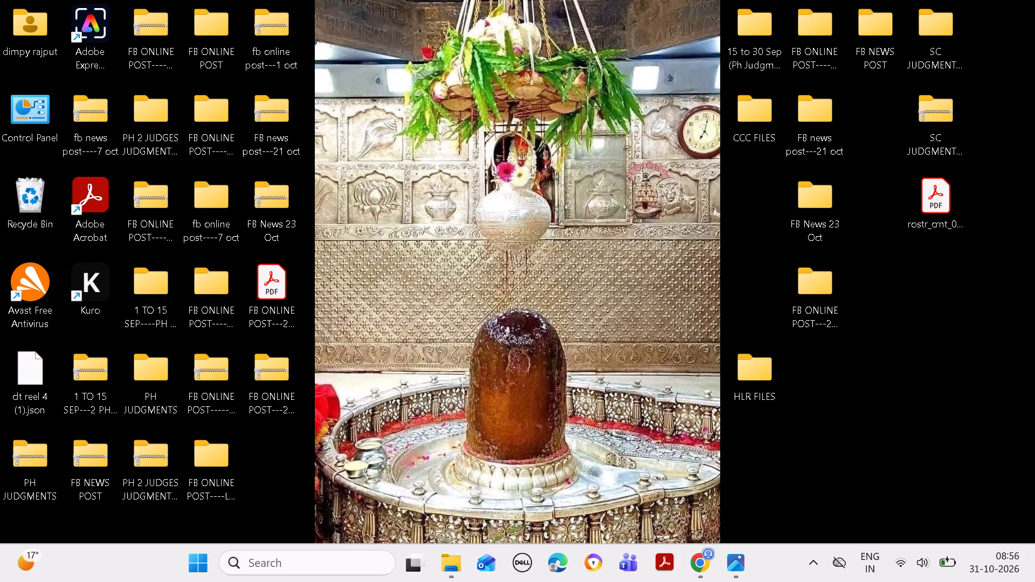
pyautogui.click(751, 112)
pyautogui.rightClick(751, 113)
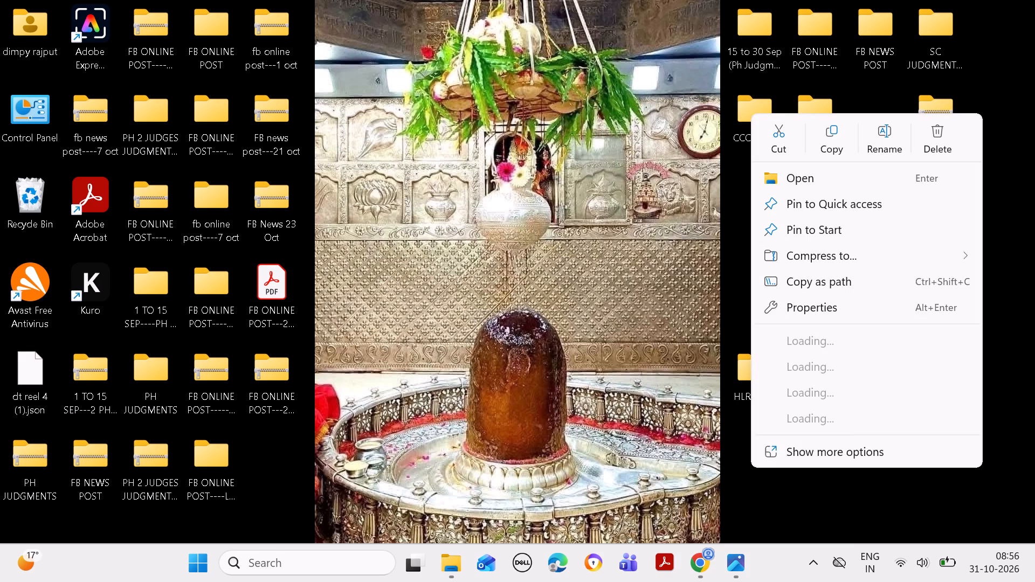
pyautogui.click(939, 132)
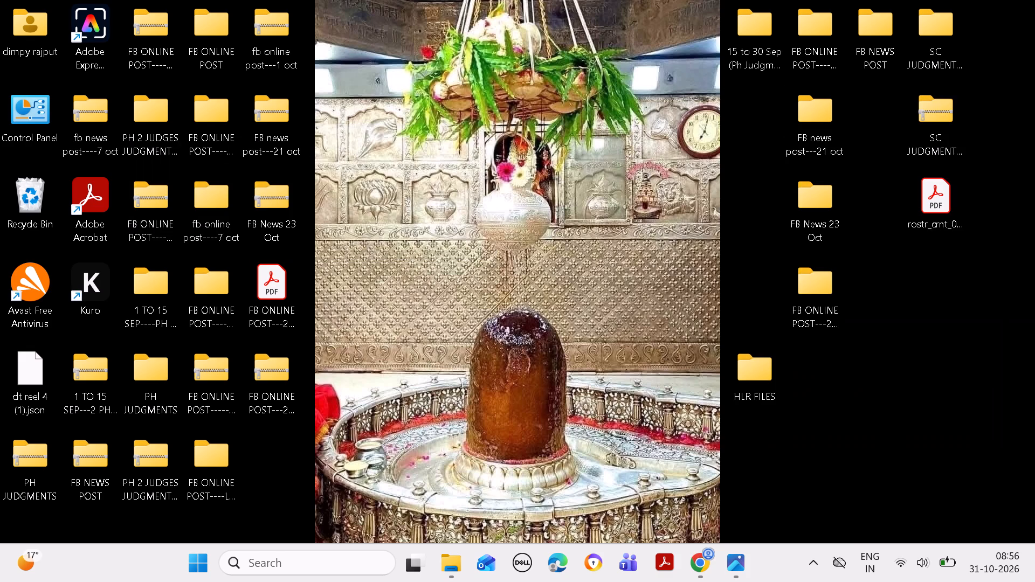
# Delete the 15 to 30 Sep (Ph Judgments) folder from the desktop.
pyautogui.click(824, 115)
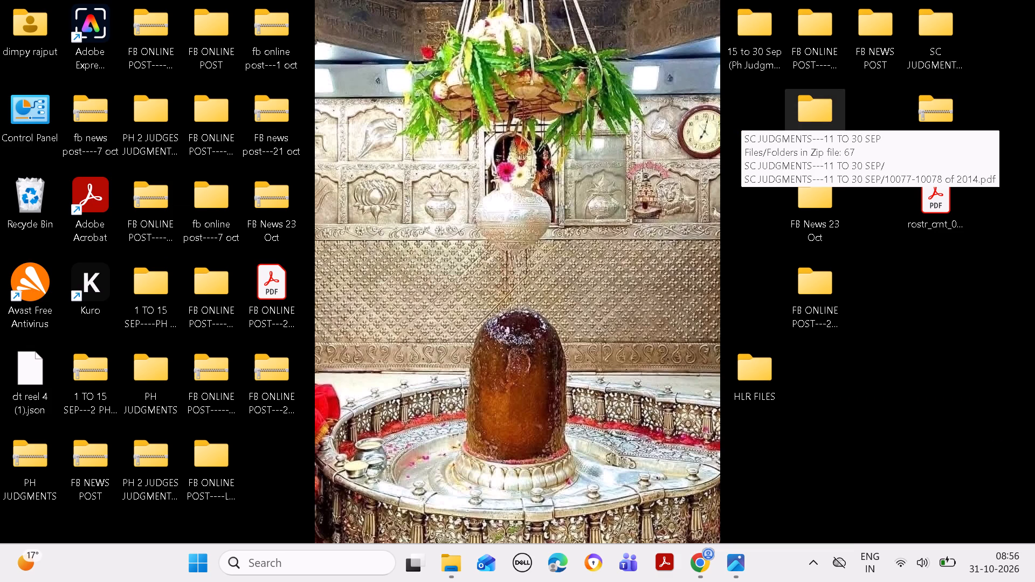
pyautogui.click(762, 27)
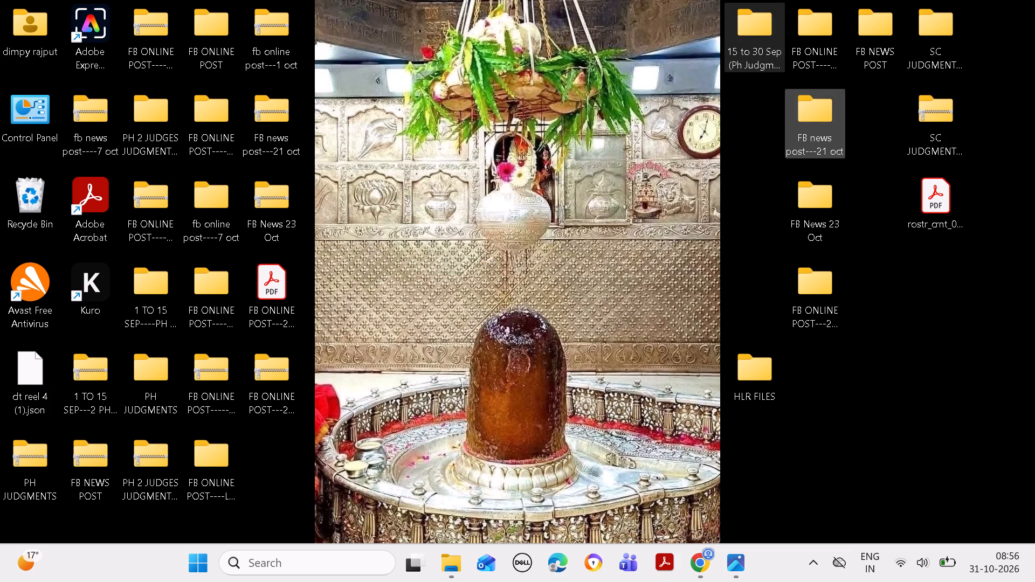
pyautogui.rightClick(762, 27)
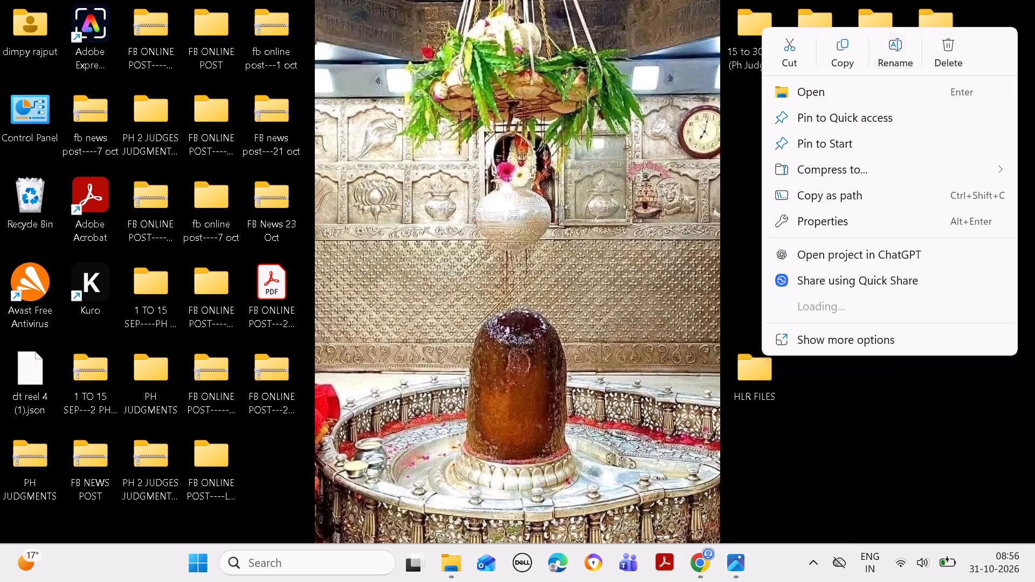
pyautogui.click(945, 47)
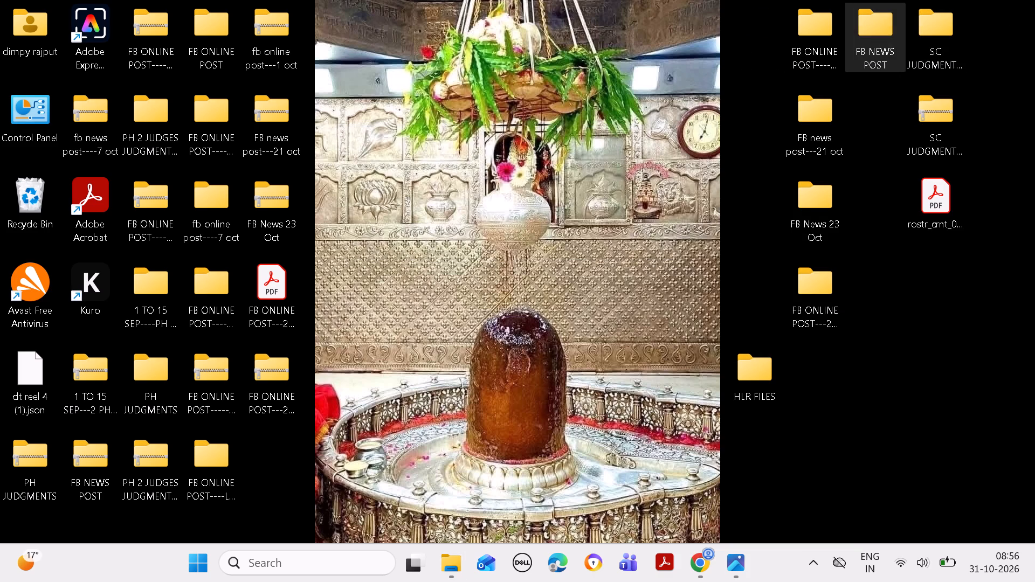
# Delete the SC JUDGMENT… folder and the matching SC JUDGMENT… zip file from the desktop.
pyautogui.click(928, 27)
pyautogui.rightClick(929, 23)
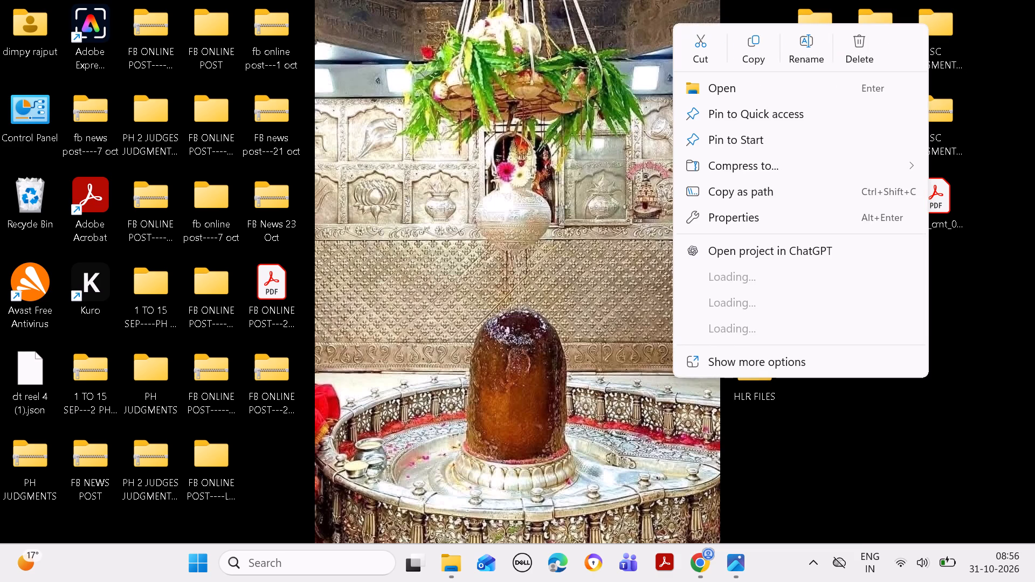
pyautogui.click(861, 43)
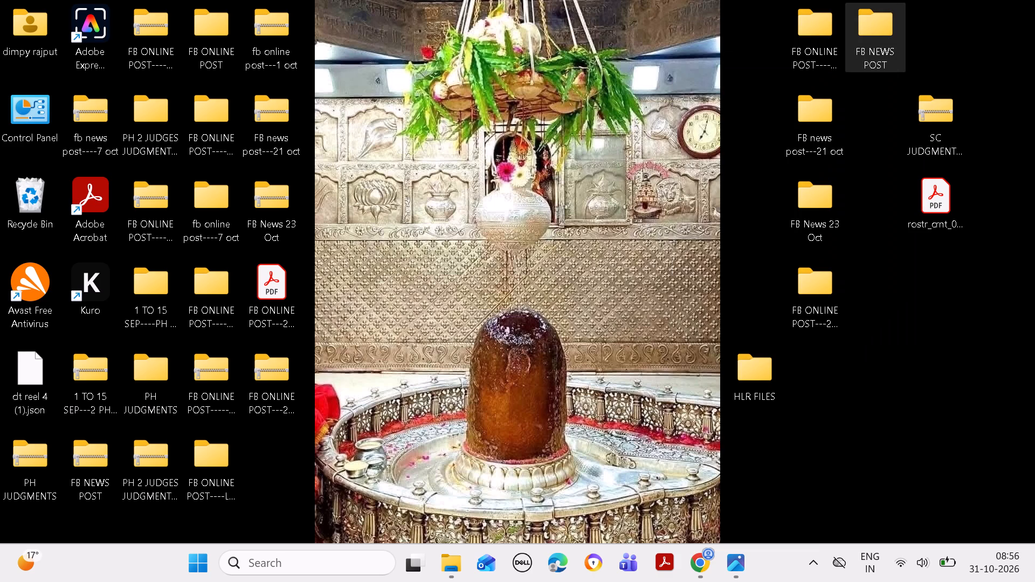
pyautogui.click(940, 105)
pyautogui.rightClick(940, 103)
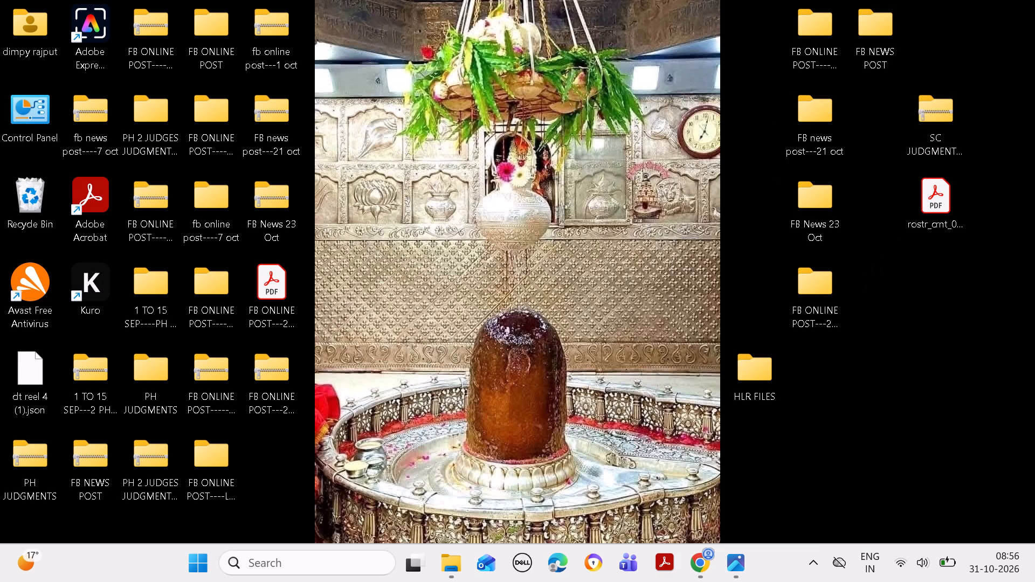
pyautogui.click(917, 55)
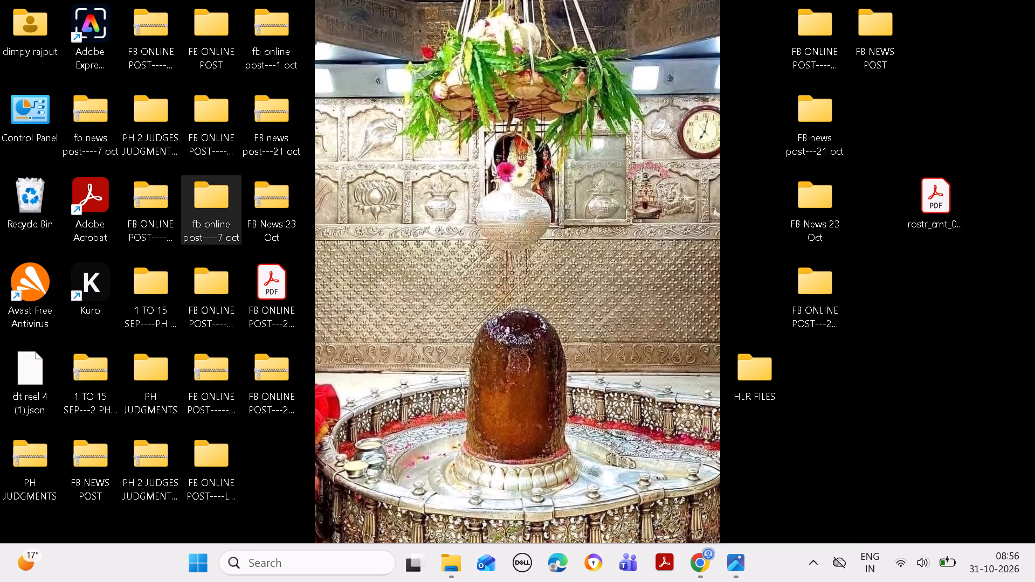
# Delete the fb online post----7 oct folder and the FB ONLINE POST----15 OCT zip file from the desktop.
pyautogui.click(210, 198)
pyautogui.rightClick(210, 198)
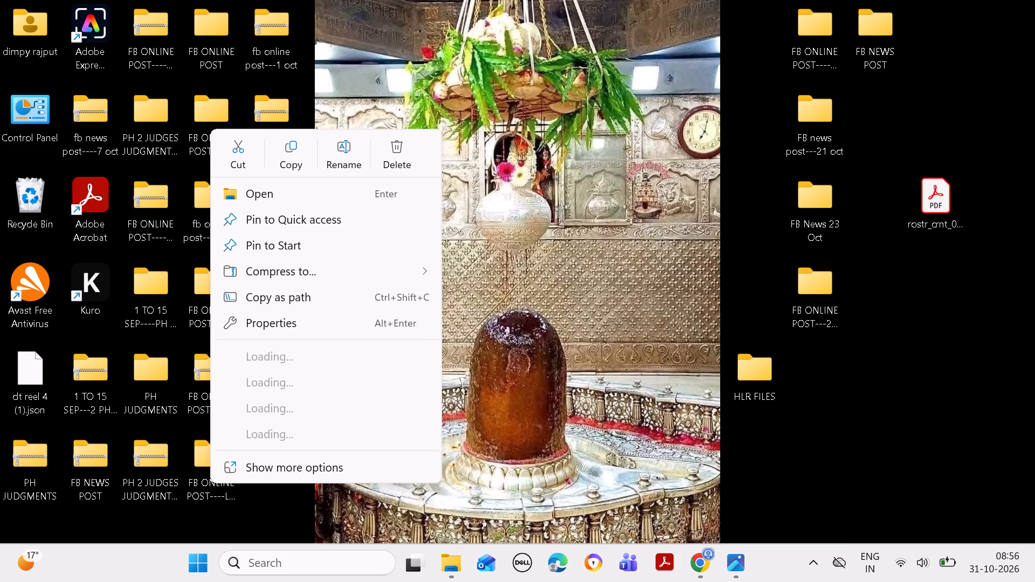
pyautogui.click(404, 151)
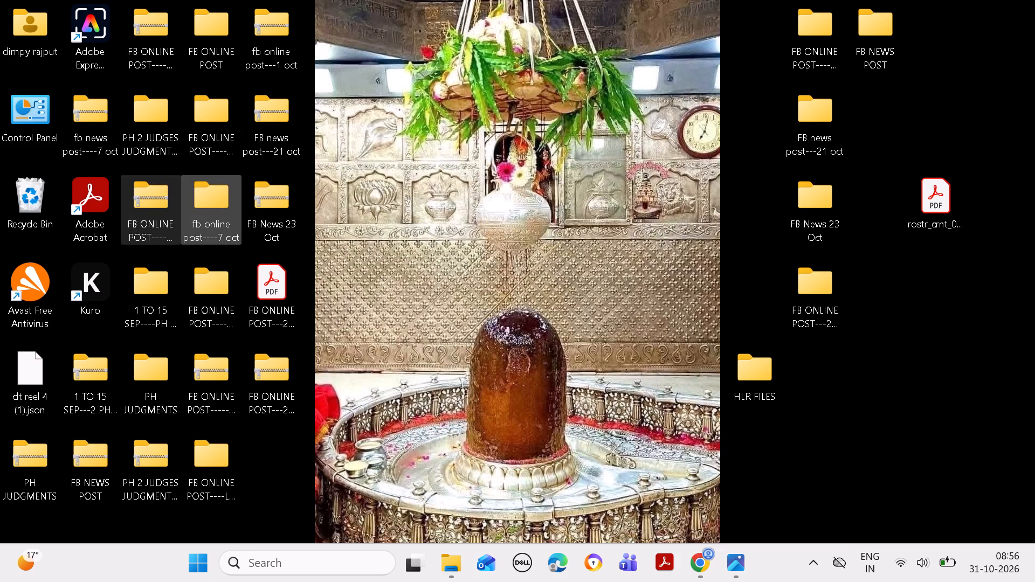
pyautogui.click(149, 203)
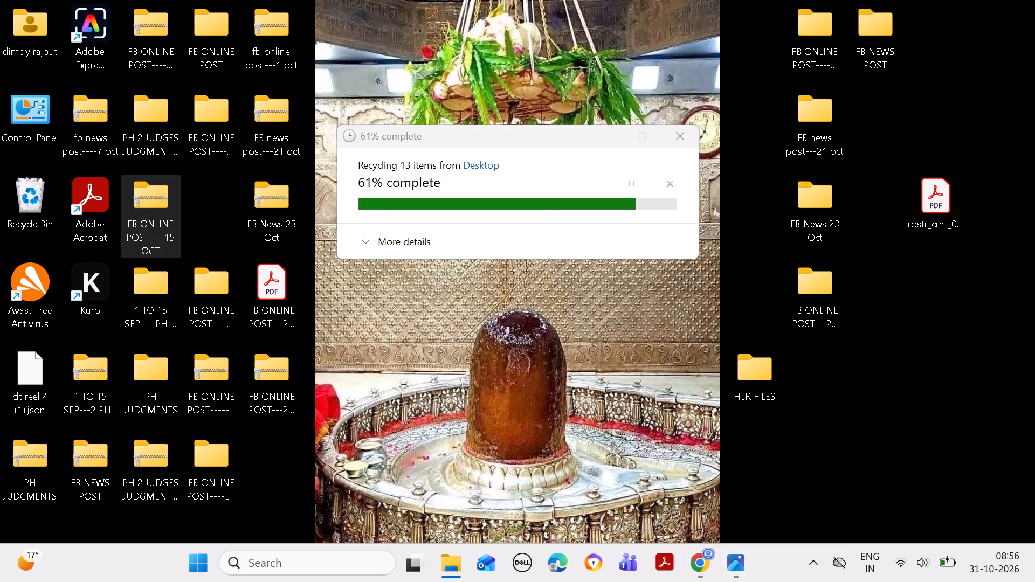
pyautogui.click(154, 198)
pyautogui.rightClick(154, 198)
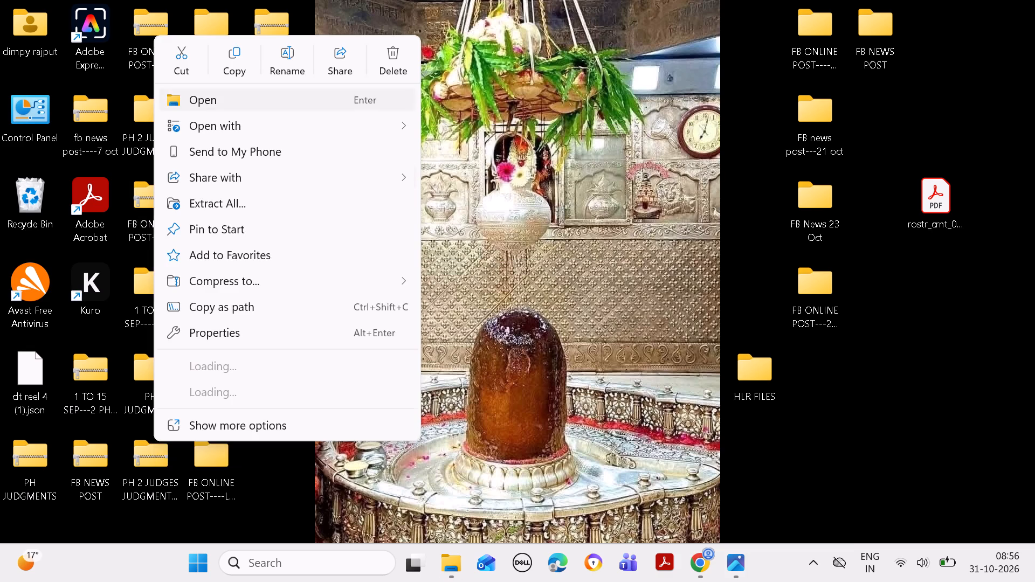
pyautogui.click(394, 56)
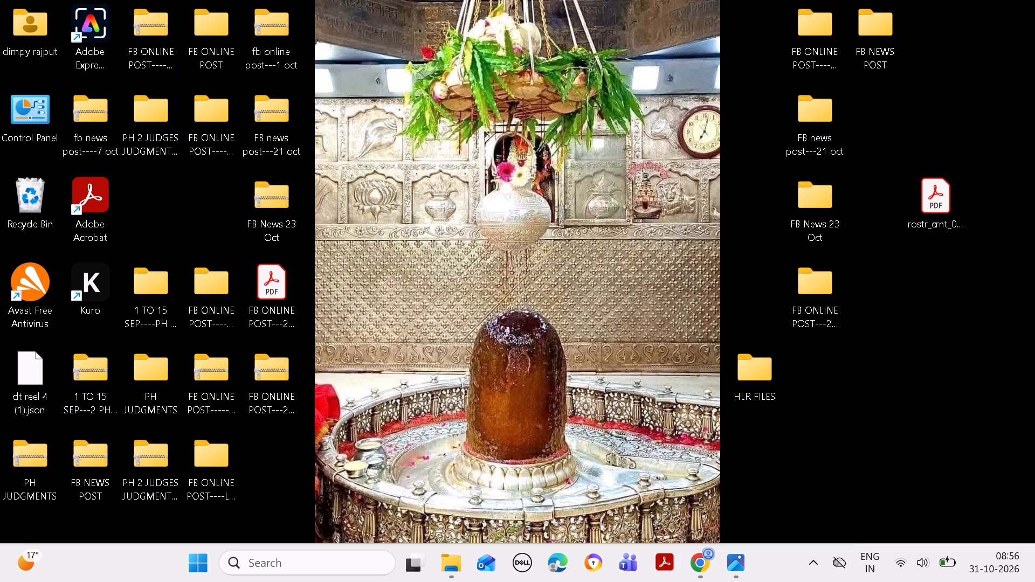
# Delete the PH 2 JUDGES JUDGMENT… folder and the FB ONLINE POST----9 OCT zip file from the desktop.
pyautogui.click(149, 106)
pyautogui.rightClick(147, 105)
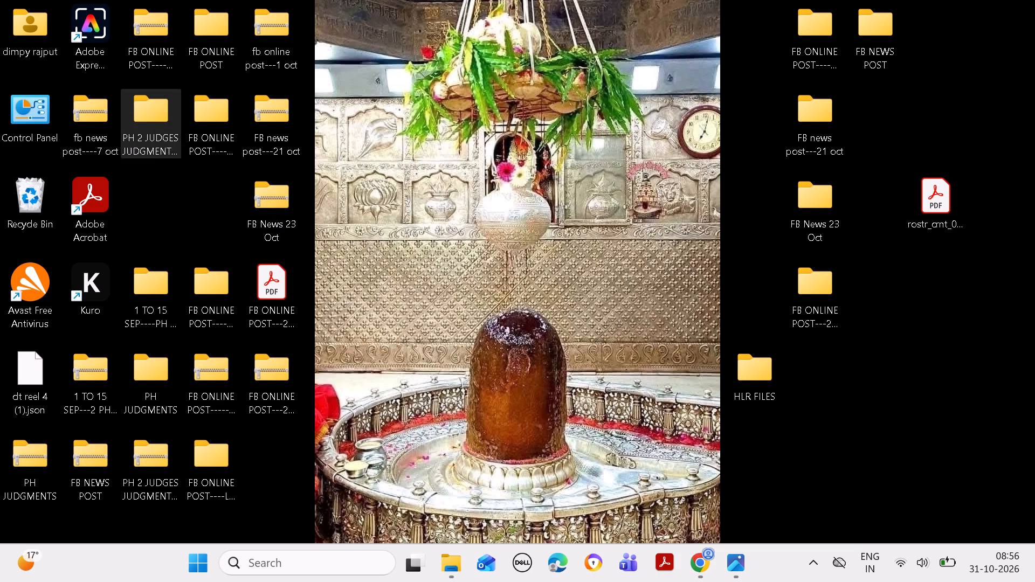
pyautogui.click(334, 127)
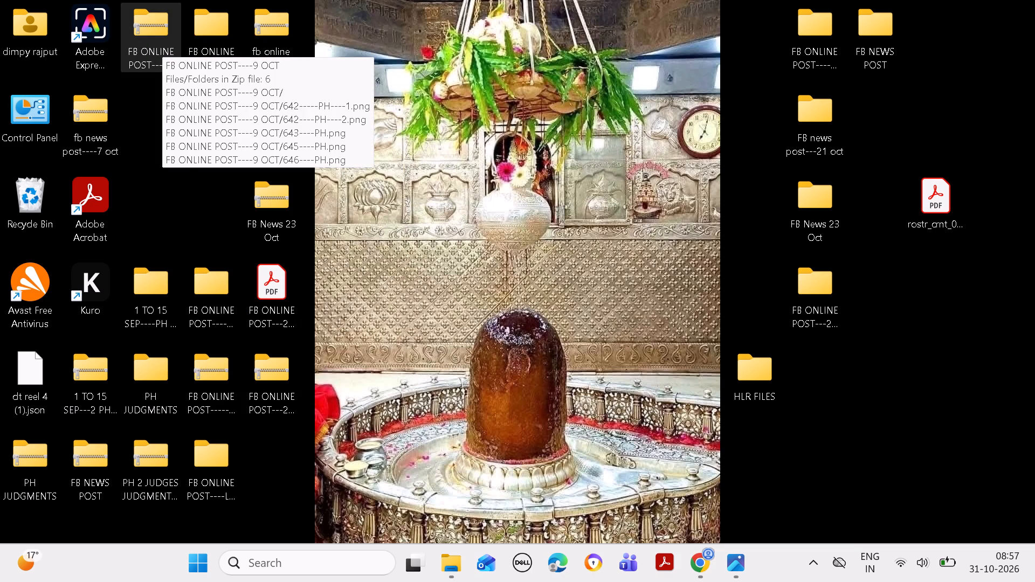
pyautogui.click(158, 27)
pyautogui.rightClick(158, 28)
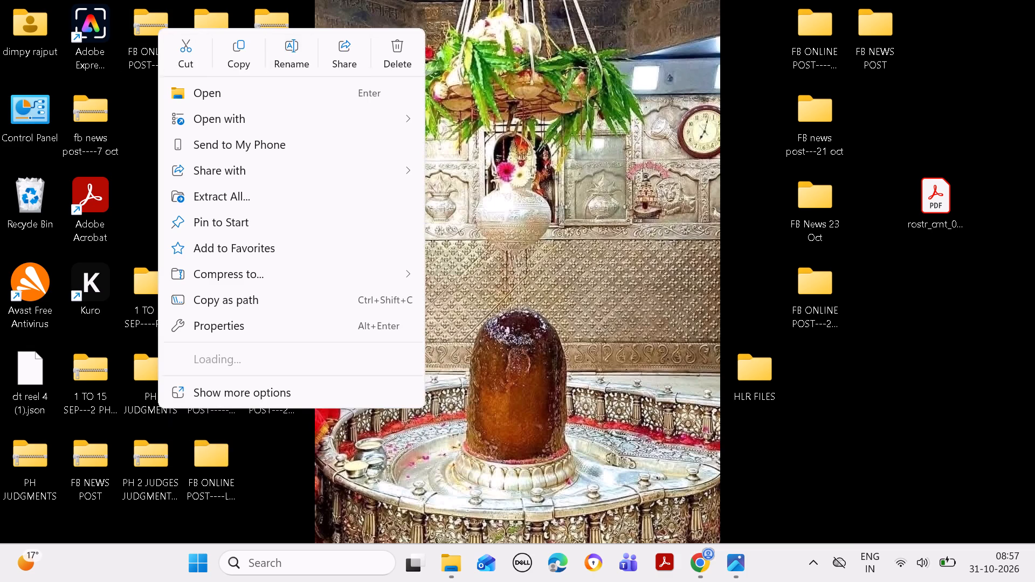
pyautogui.click(402, 44)
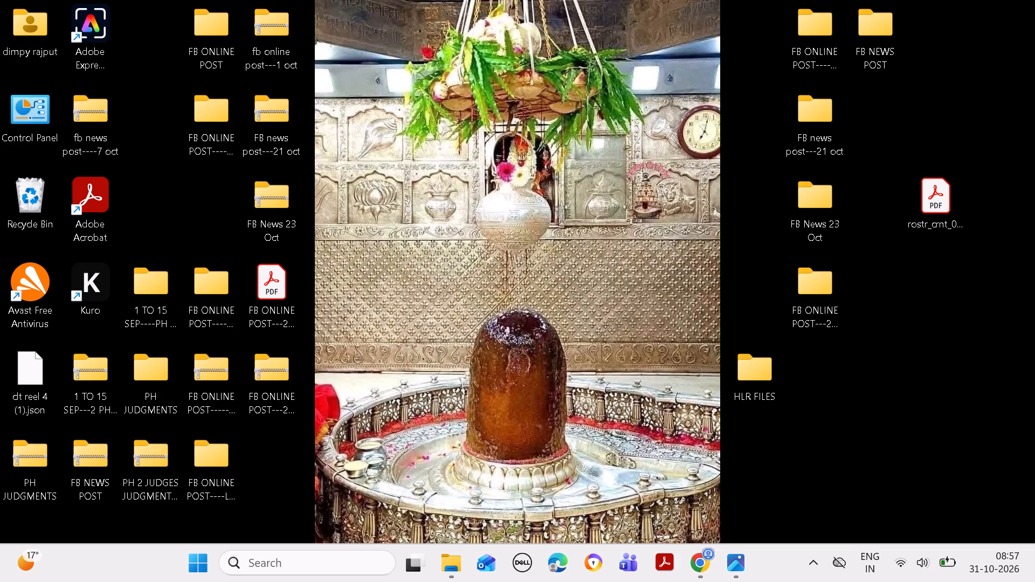
# Delete the fb news post----7 oct and 1 TO 15 SEP---2 PH JUDGES JUDGMENTS zip files from the desktop.
pyautogui.click(103, 113)
pyautogui.rightClick(103, 111)
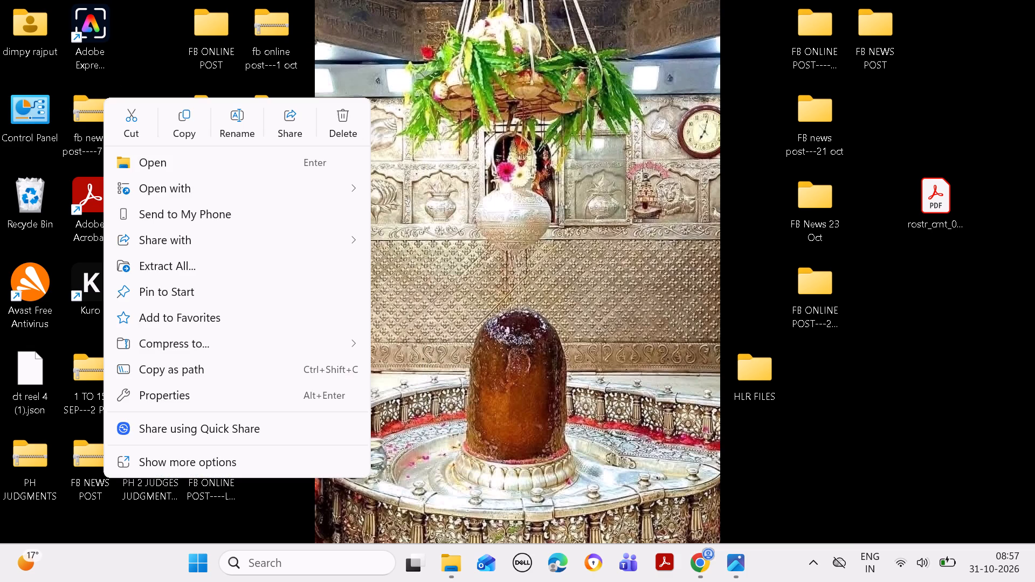
pyautogui.click(352, 118)
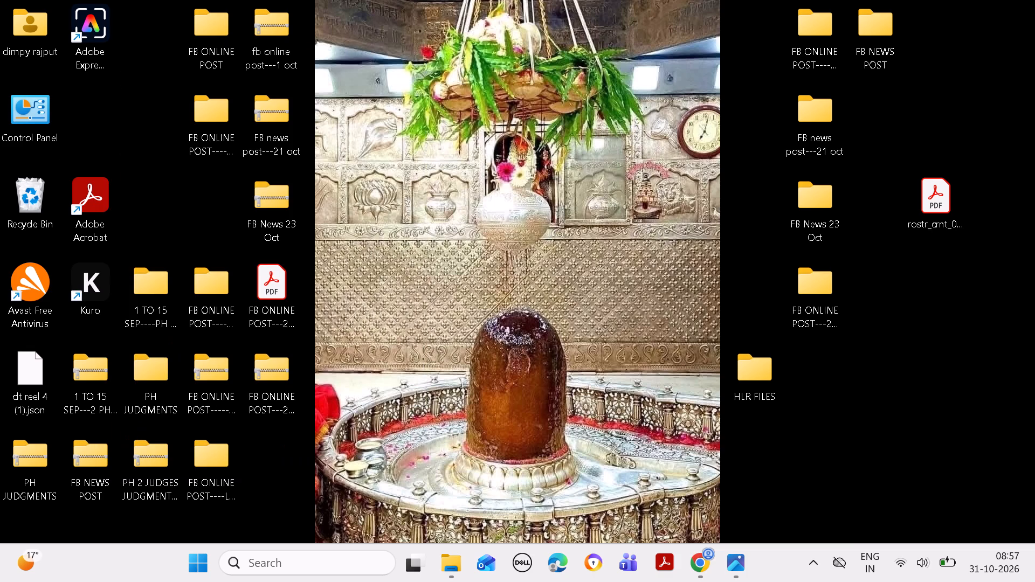
pyautogui.click(92, 371)
pyautogui.rightClick(92, 370)
pyautogui.rightClick(99, 367)
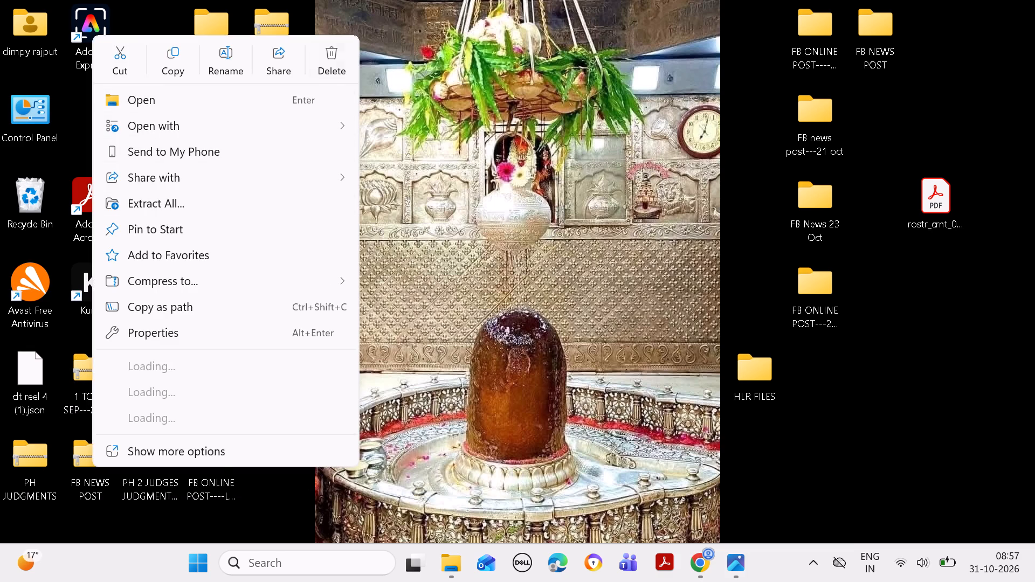
pyautogui.click(338, 62)
# Delete the FB NEWS POST and PH JUDGMENTS zip files from the desktop.
pyautogui.click(96, 454)
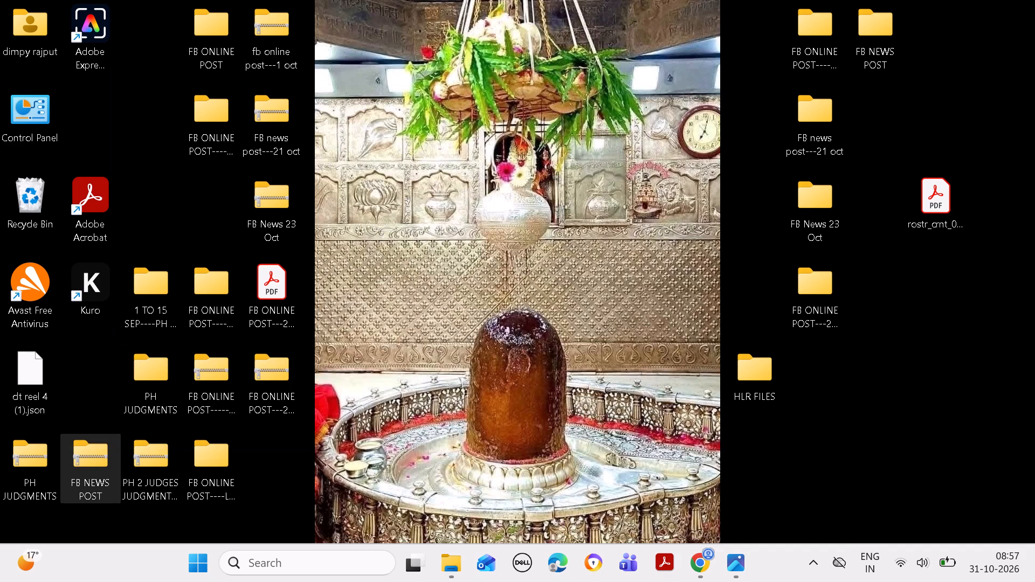
pyautogui.rightClick(95, 452)
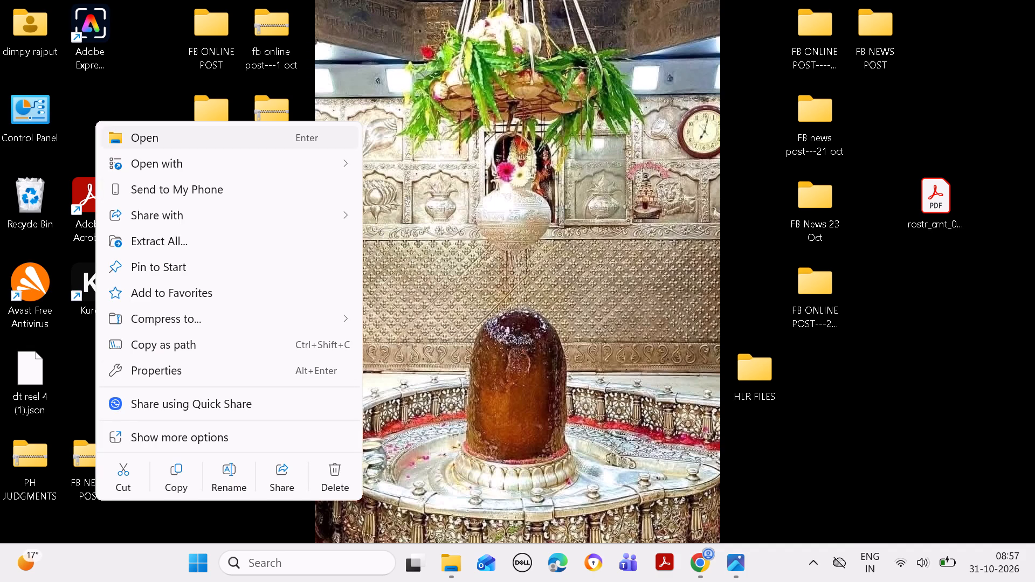
pyautogui.click(332, 474)
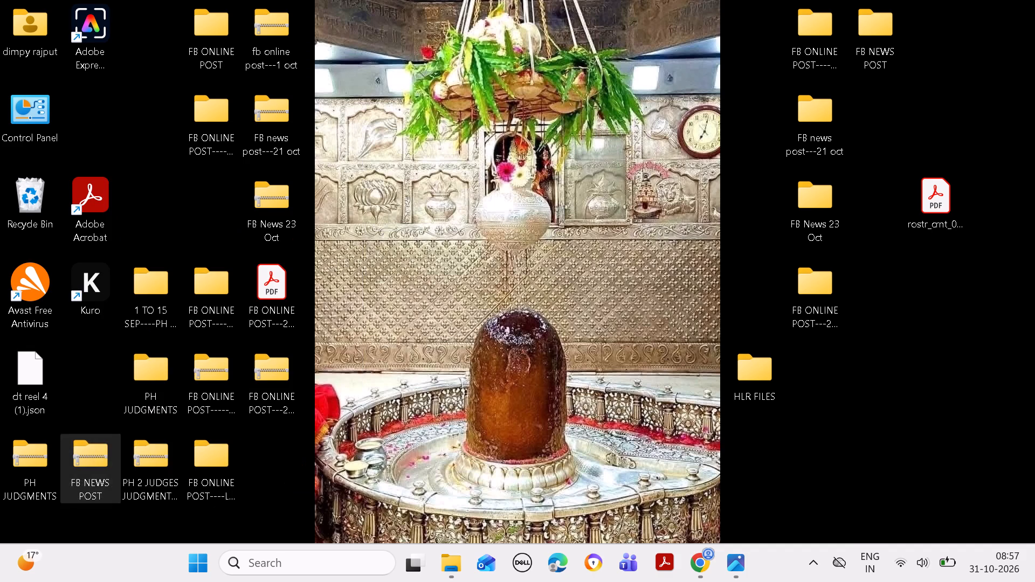
pyautogui.click(38, 456)
pyautogui.rightClick(38, 456)
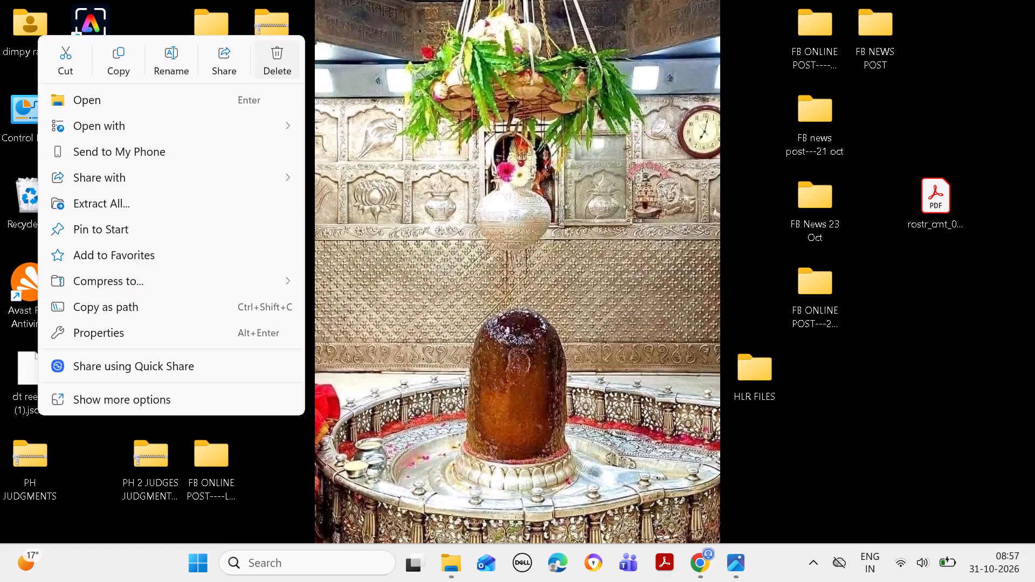
pyautogui.click(279, 54)
# Delete the PH 2 JUDGES JUDGMENTS---1To 15 Sep zip file and the FB ONLINE POST----L… folder from the desktop.
pyautogui.click(153, 468)
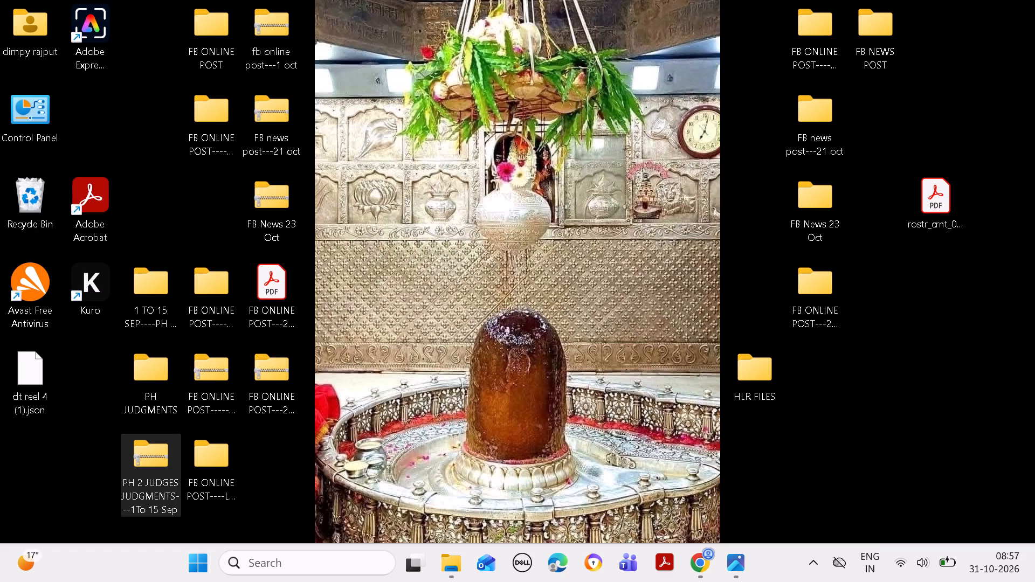
pyautogui.rightClick(153, 468)
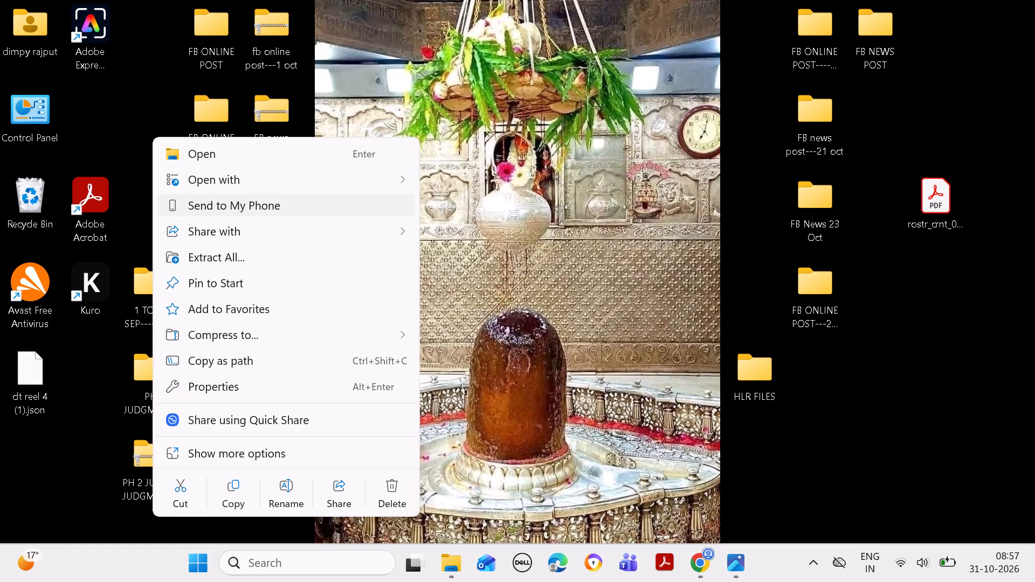
pyautogui.click(390, 482)
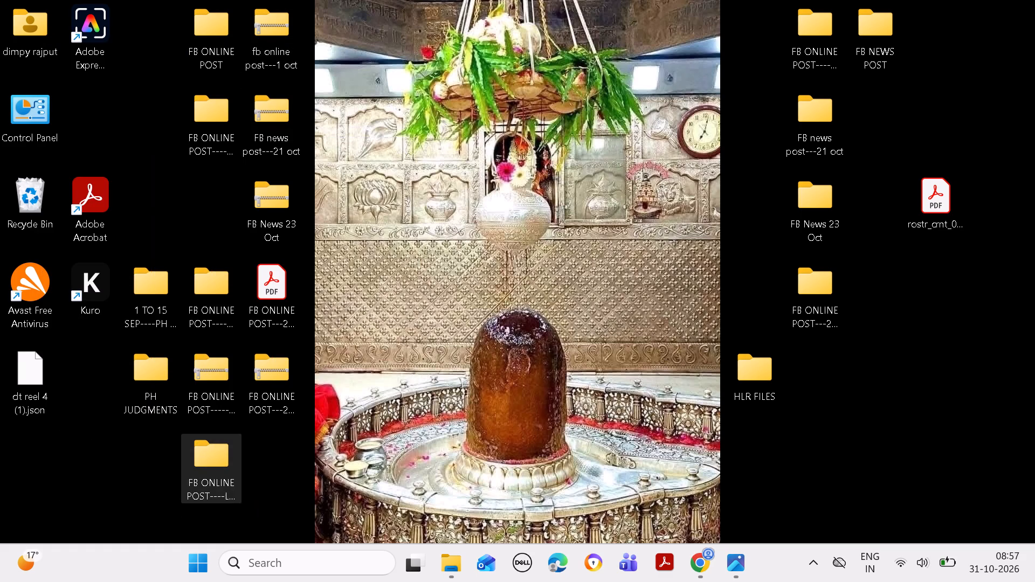
pyautogui.click(218, 453)
pyautogui.rightClick(218, 451)
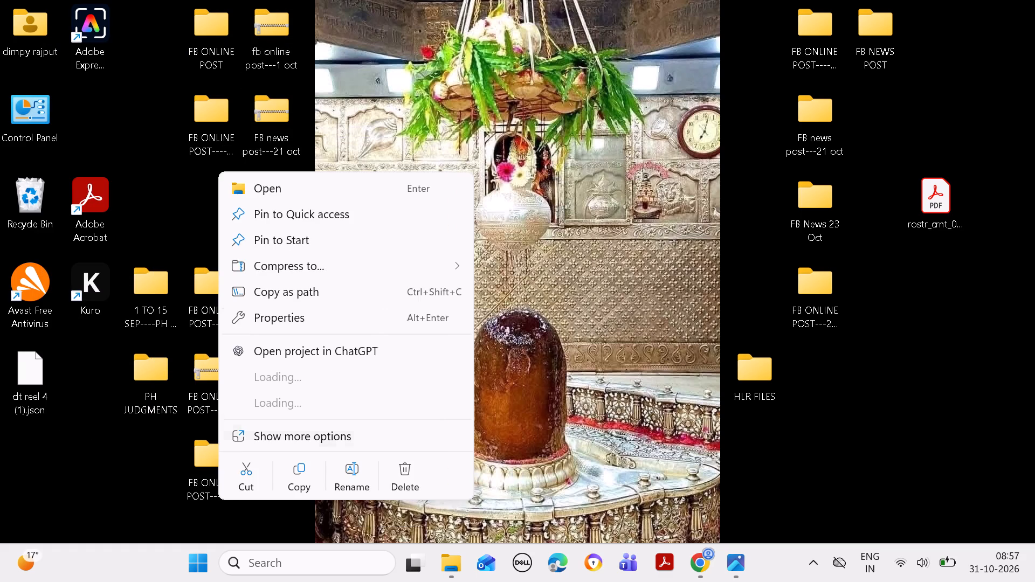
pyautogui.click(402, 465)
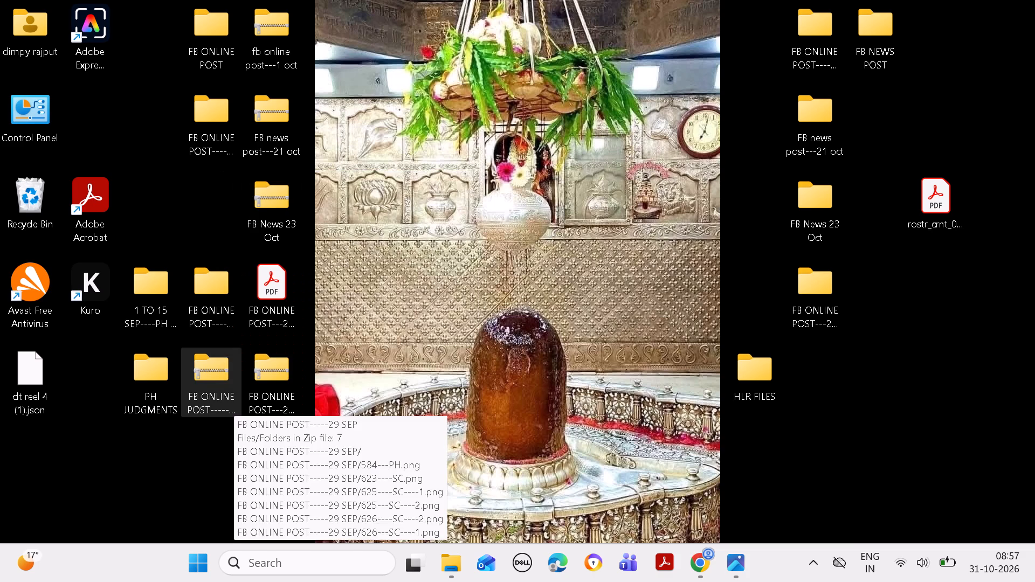
# Delete the FB ONLINE POST---2… zip file and the FB ONLINE POST-----29 SEP zip file from the desktop.
pyautogui.click(274, 376)
pyautogui.rightClick(274, 375)
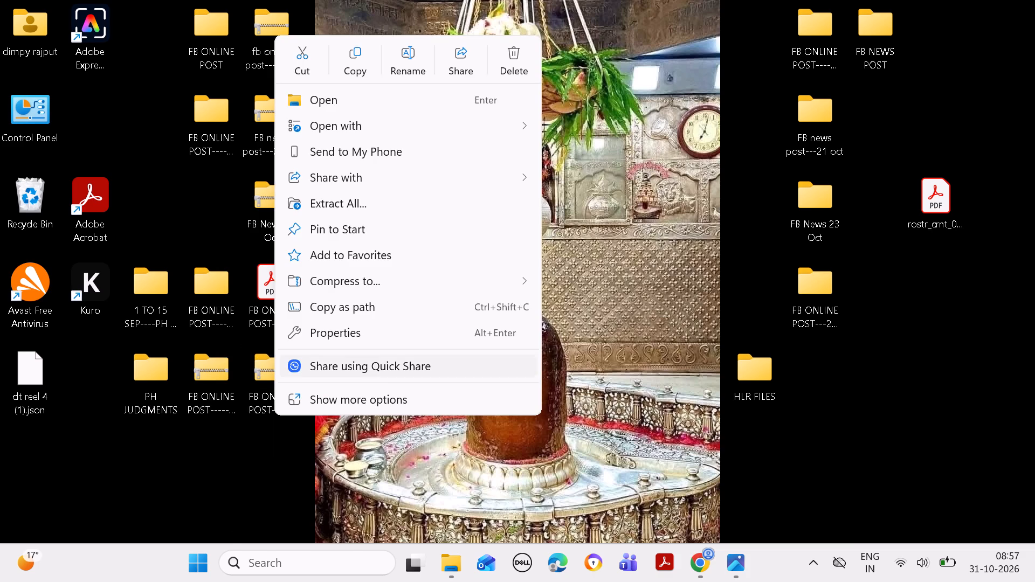
pyautogui.click(520, 54)
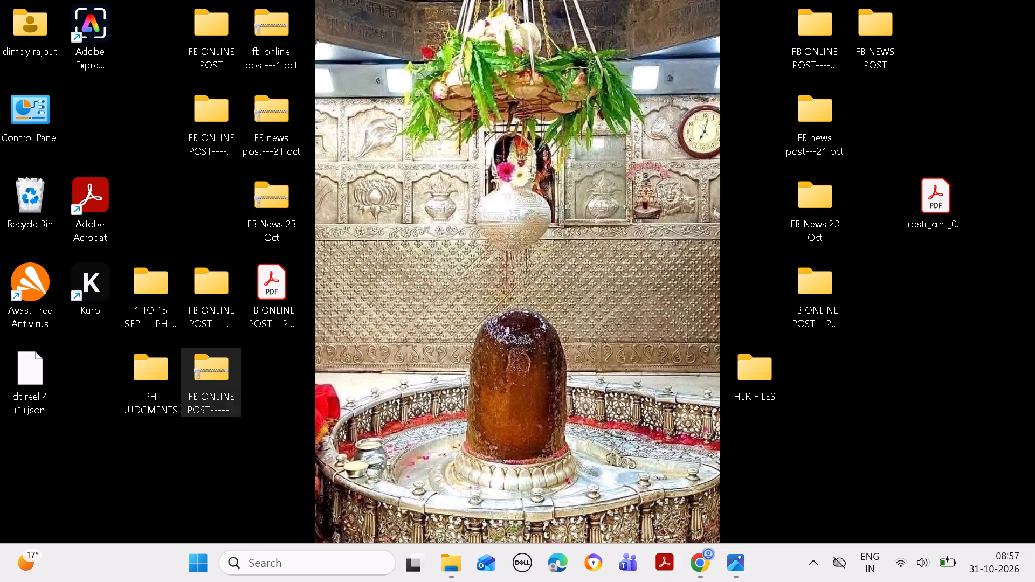
pyautogui.click(219, 373)
pyautogui.rightClick(220, 373)
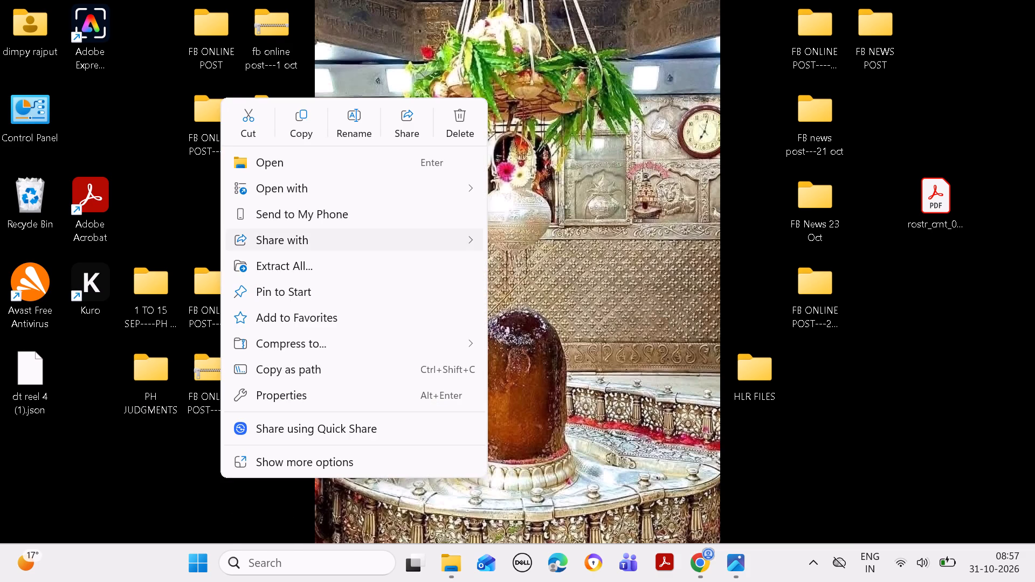
pyautogui.click(468, 115)
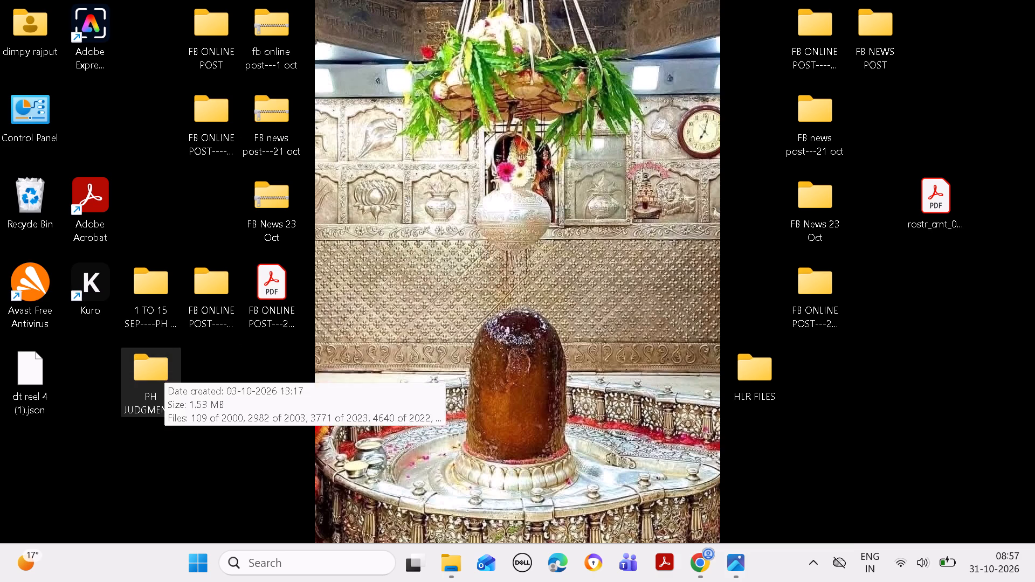
# Delete the PH JUDGMENTS folder and the 1 TO 15 SEP-----PH JUDGMENTS folder from the desktop.
pyautogui.click(160, 367)
pyautogui.rightClick(160, 365)
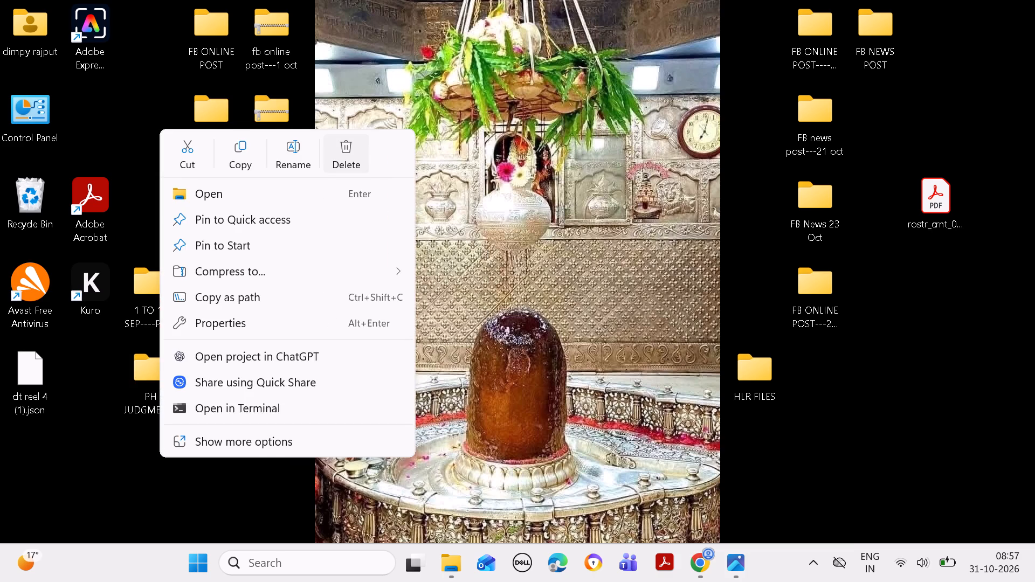
pyautogui.click(347, 148)
pyautogui.click(150, 291)
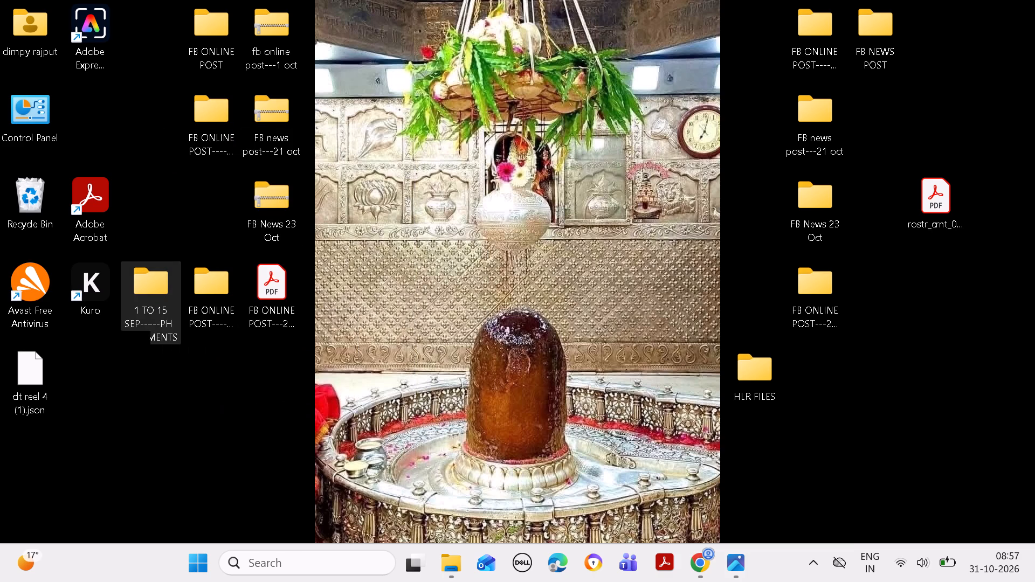
pyautogui.rightClick(151, 290)
pyautogui.click(347, 175)
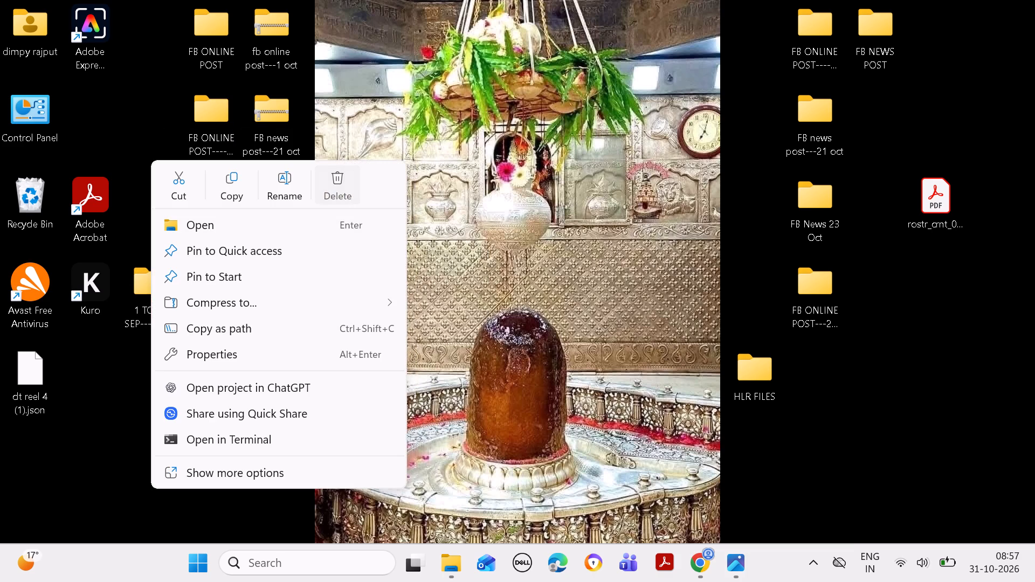
# Delete the FB ONLINE POST----9 OCT folder and the FB ONLINE POST---2… PDF from the desktop.
pyautogui.click(209, 278)
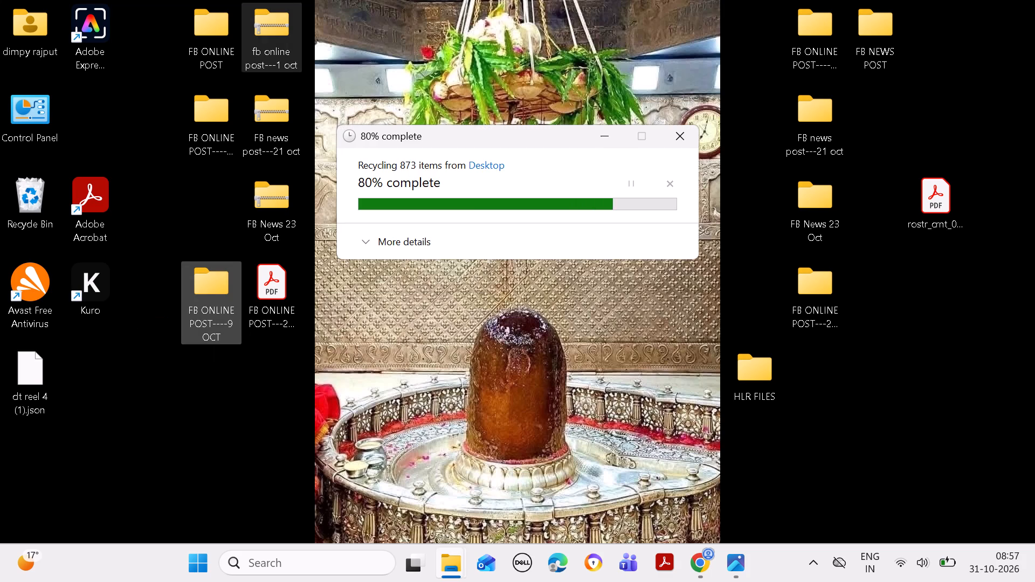
pyautogui.rightClick(208, 278)
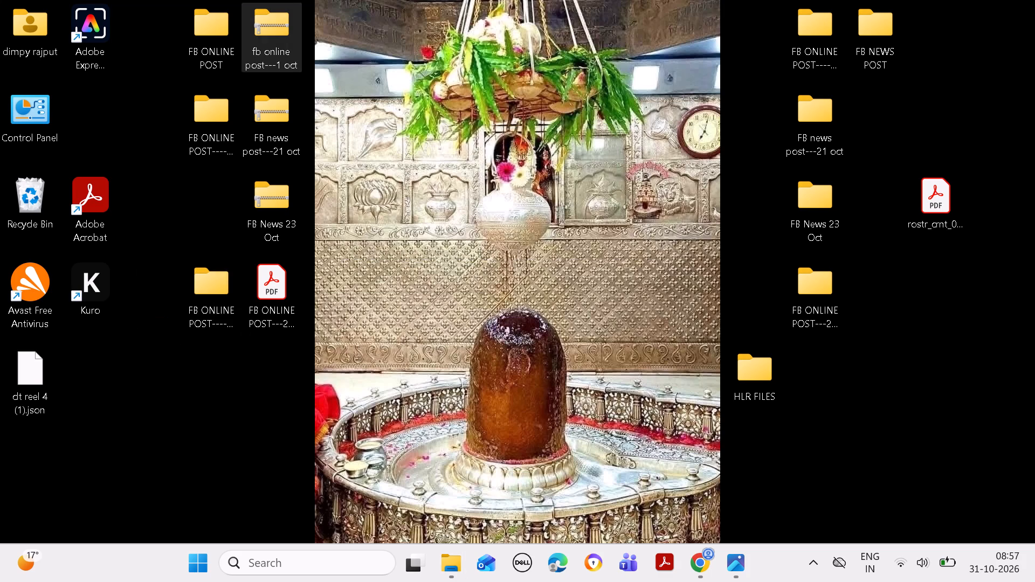
pyautogui.click(398, 145)
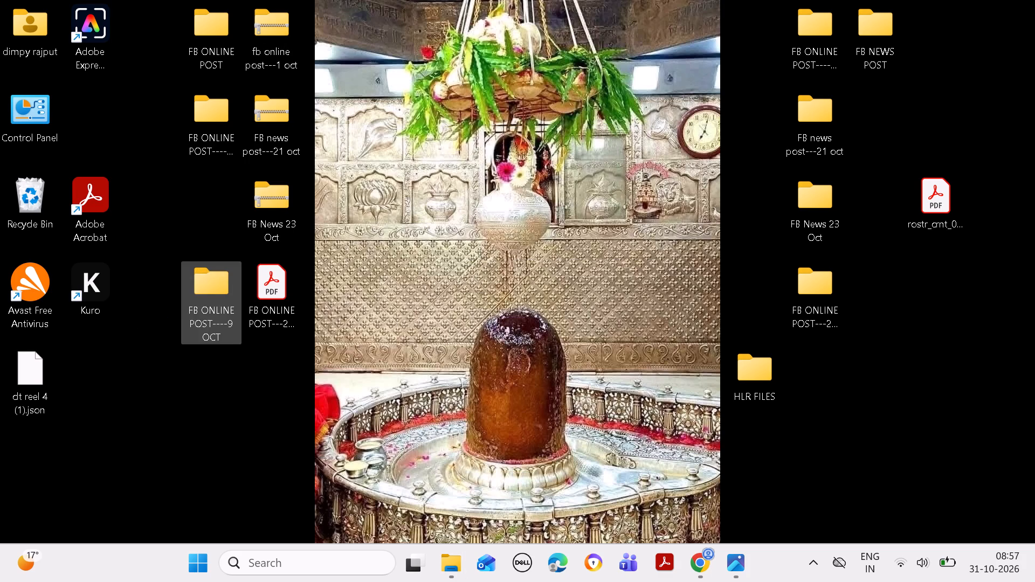
pyautogui.click(275, 279)
pyautogui.rightClick(275, 276)
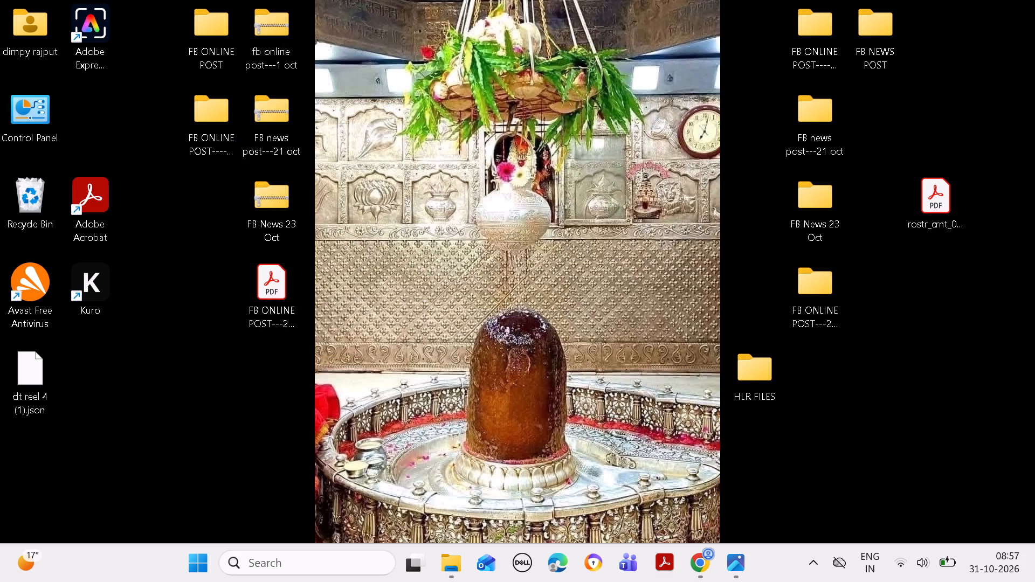
pyautogui.click(510, 87)
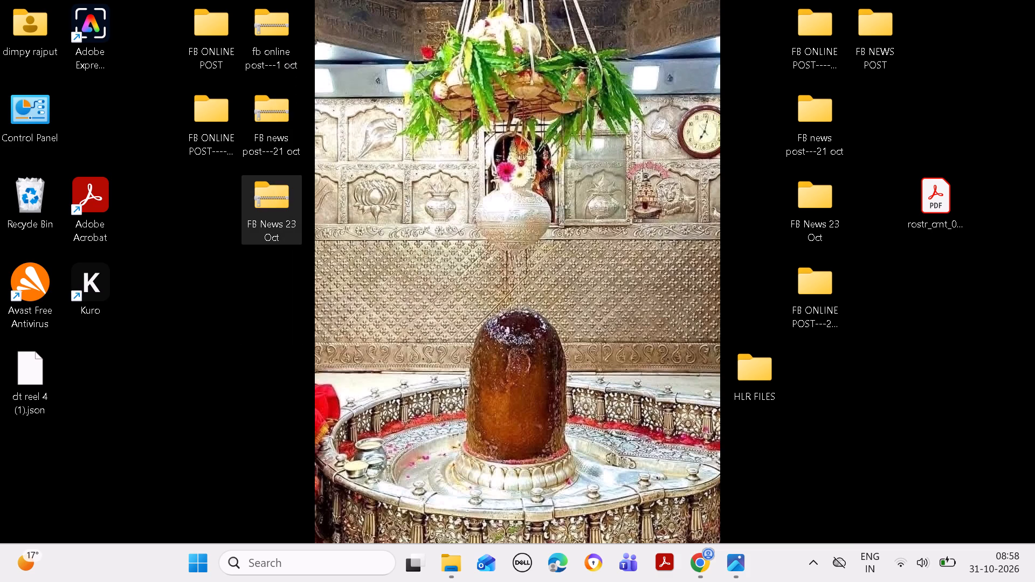
# Delete the FB News 23 Oct zip file and the FB news post---21 oct zip file from the desktop.
pyautogui.click(279, 202)
pyautogui.rightClick(279, 202)
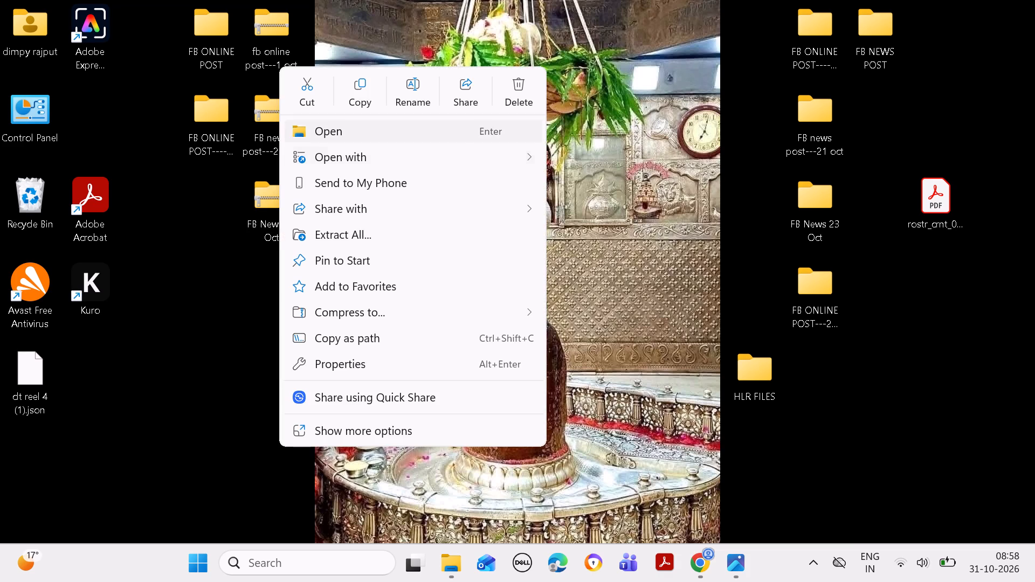
pyautogui.click(515, 88)
pyautogui.click(269, 121)
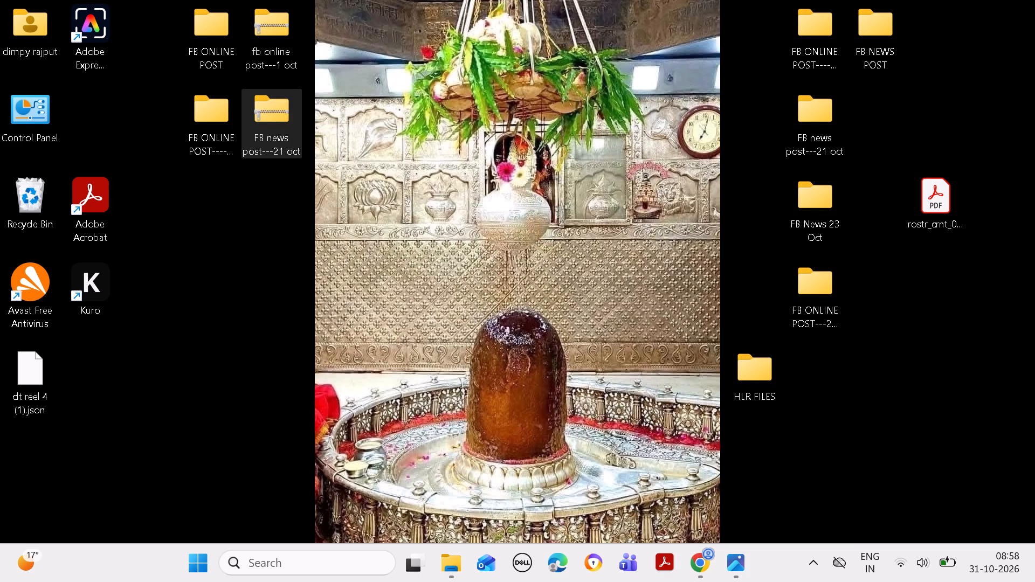
pyautogui.rightClick(270, 122)
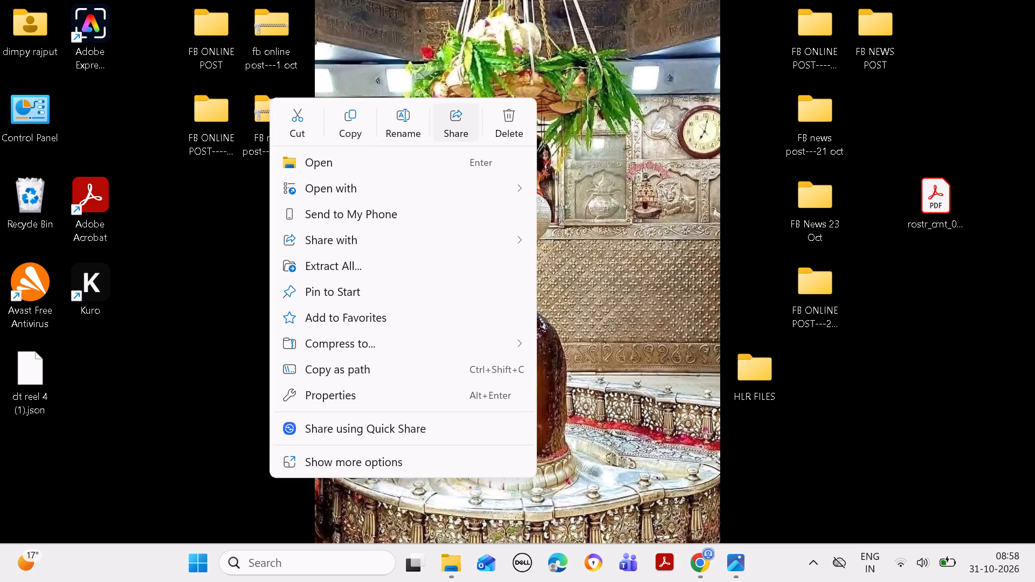
pyautogui.click(507, 116)
# Delete the FB ONLINE POST----… folder below FB ONLINE POST and the fb online post---1 oct zip file from the desktop.
pyautogui.click(216, 102)
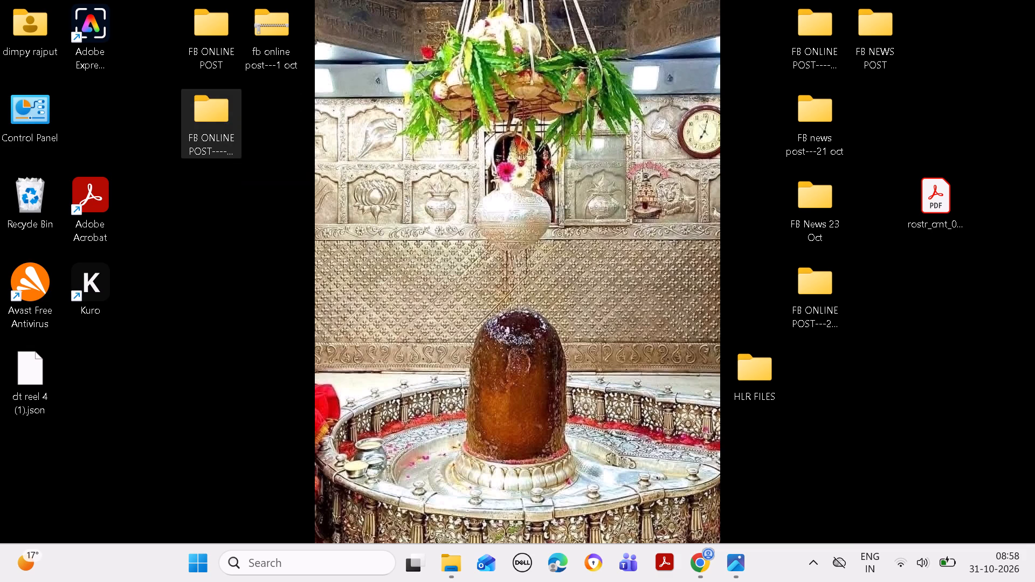
pyautogui.rightClick(216, 102)
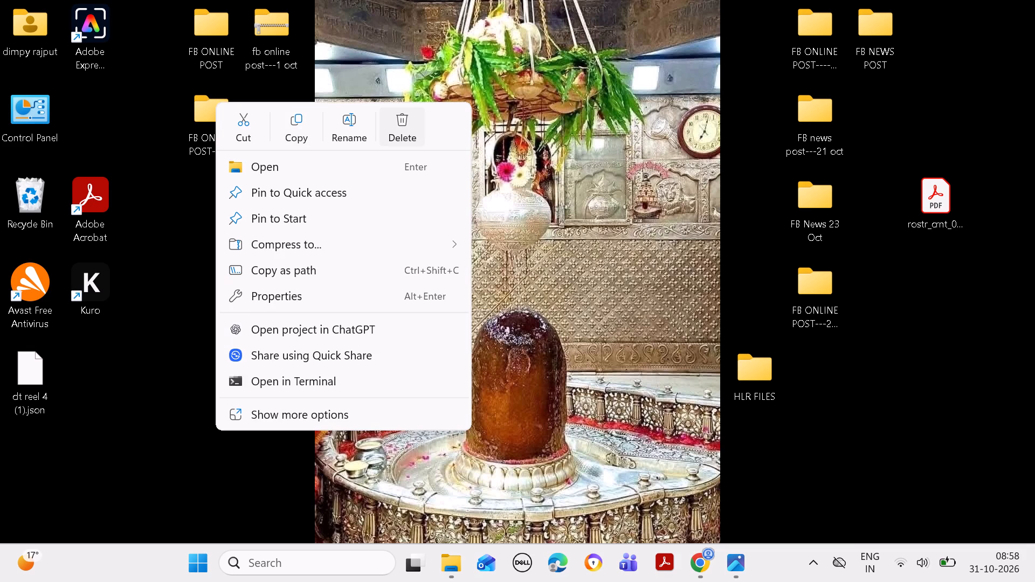
pyautogui.click(402, 115)
pyautogui.click(281, 33)
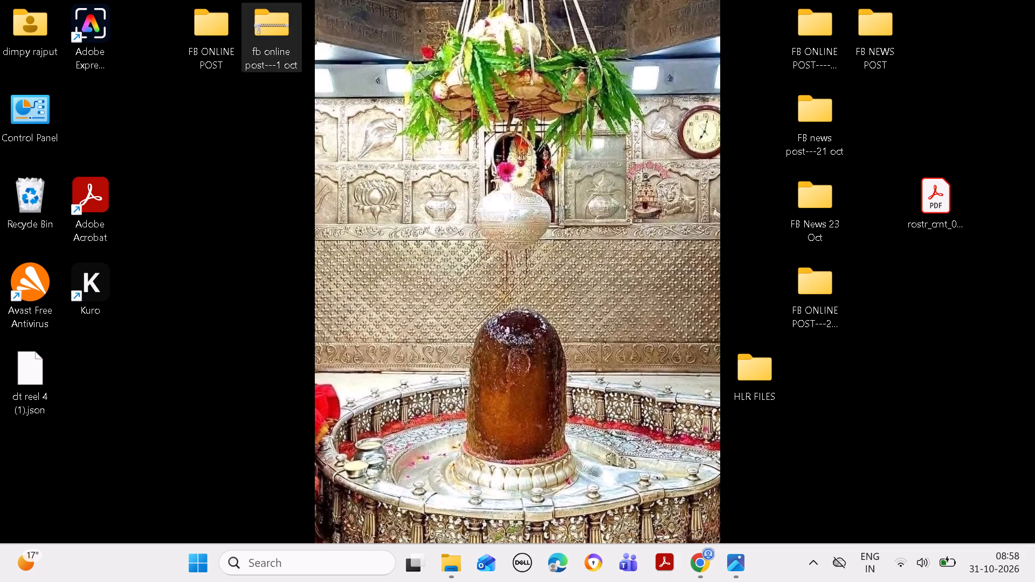
pyautogui.rightClick(279, 33)
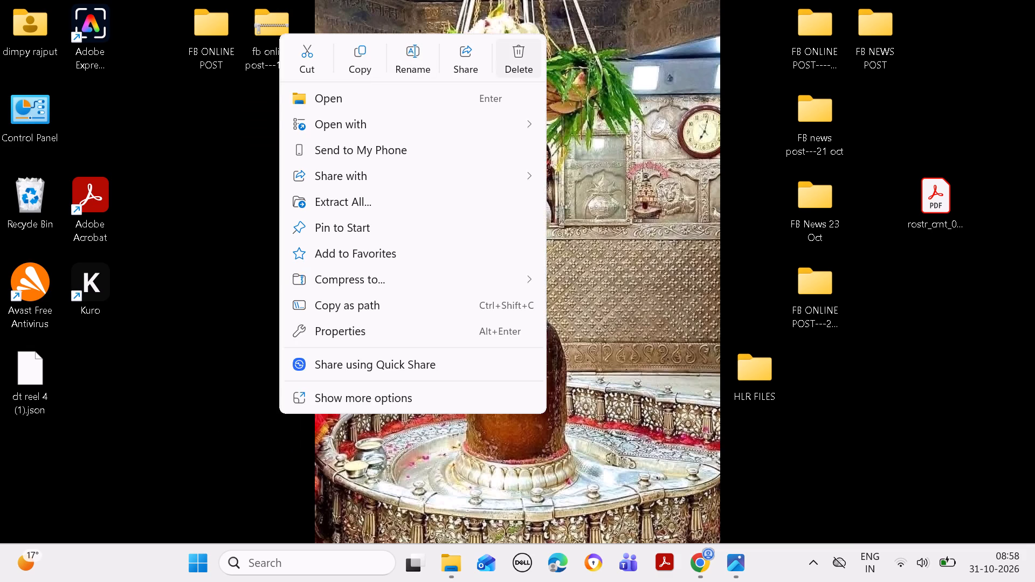
pyautogui.click(519, 53)
# Delete the FB ONLINE POST folder and the FB ONLINE POST----15 OCT folder from the desktop.
pyautogui.click(221, 19)
pyautogui.rightClick(222, 19)
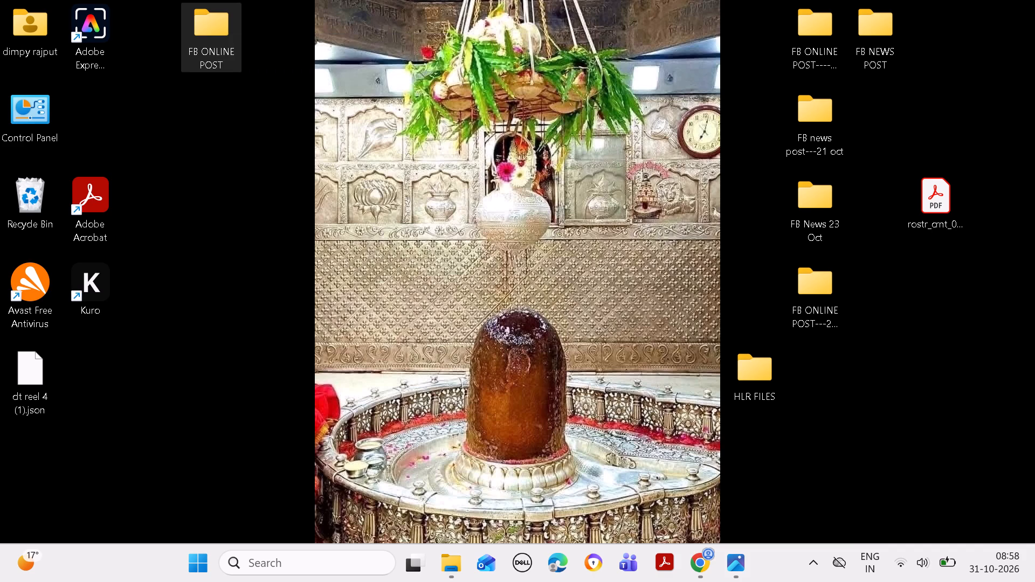
pyautogui.click(409, 39)
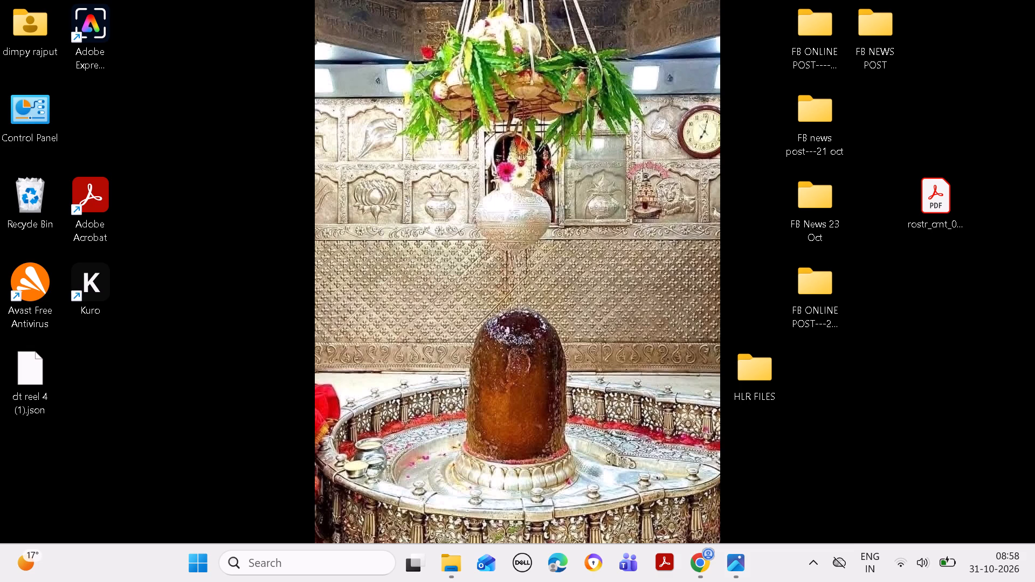
pyautogui.click(801, 31)
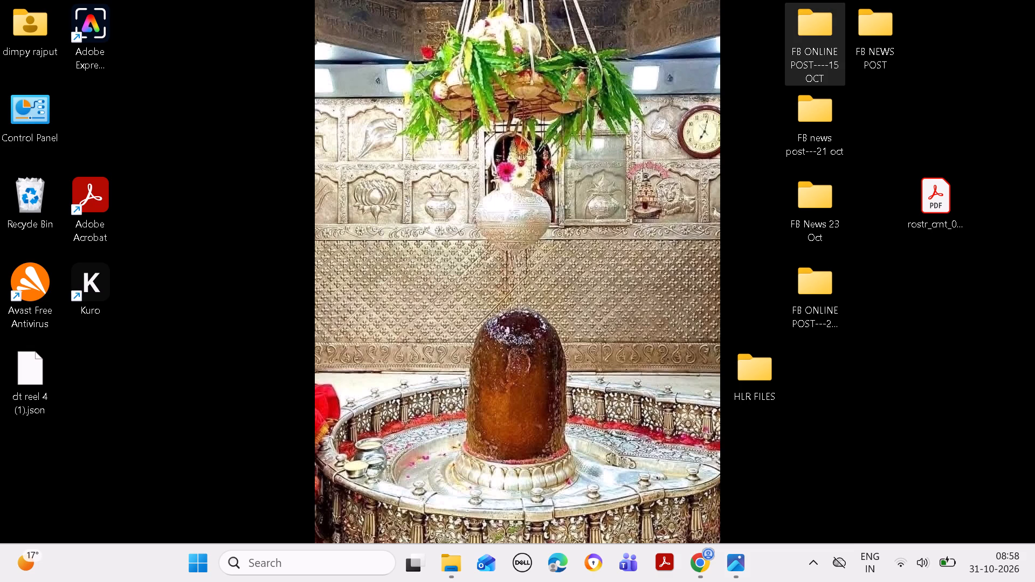
pyautogui.rightClick(800, 31)
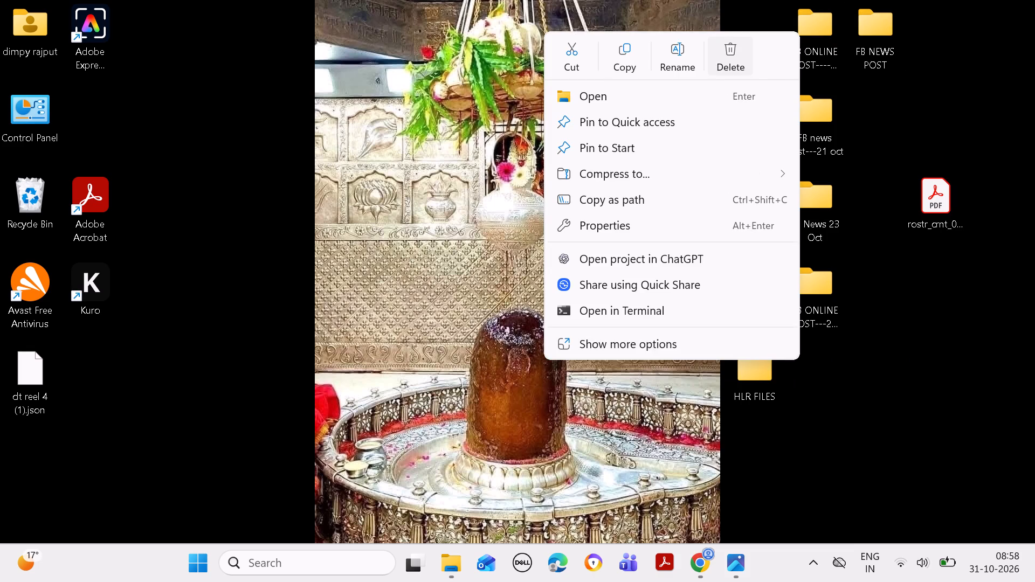
pyautogui.click(729, 51)
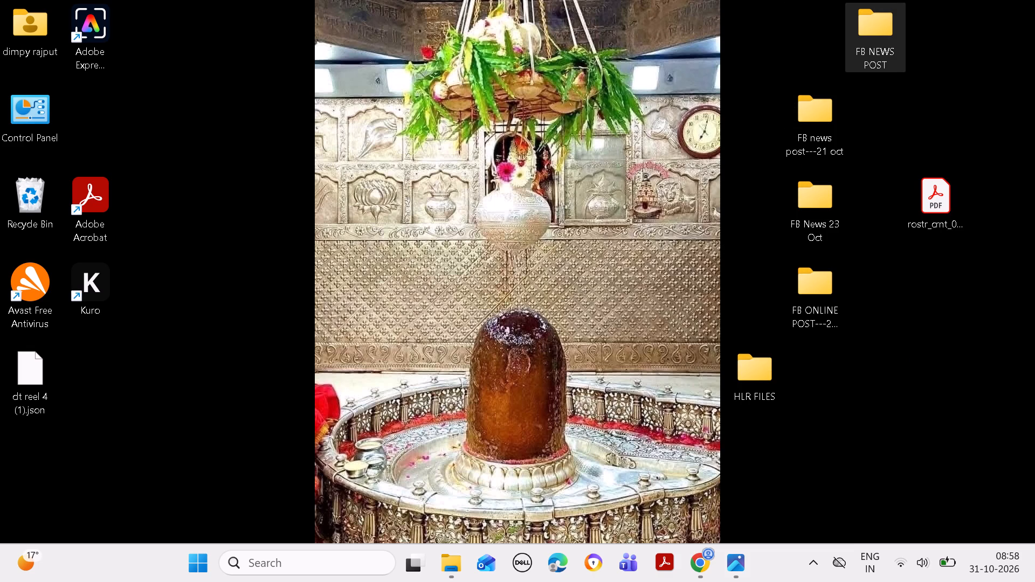
# Delete the FB NEWS POST folder and the FB news post---21 oct folder from the desktop.
pyautogui.click(863, 20)
pyautogui.rightClick(863, 19)
pyautogui.click(792, 34)
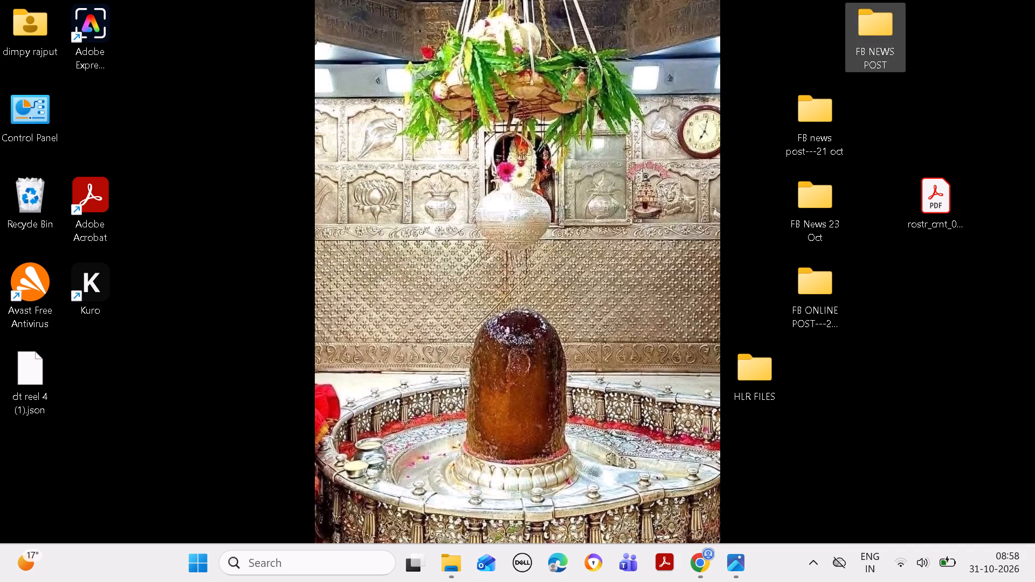
pyautogui.click(813, 102)
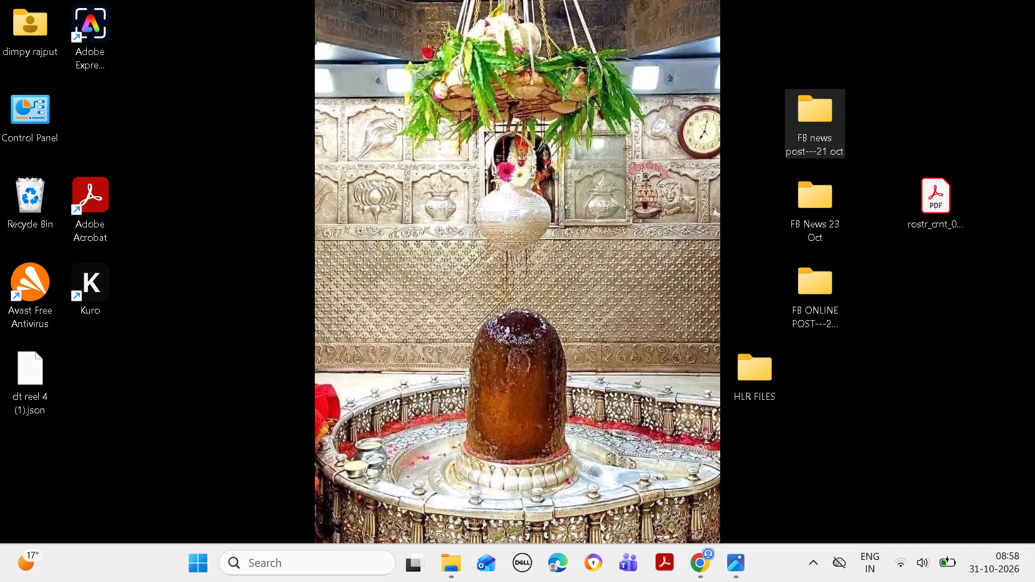
pyautogui.rightClick(813, 101)
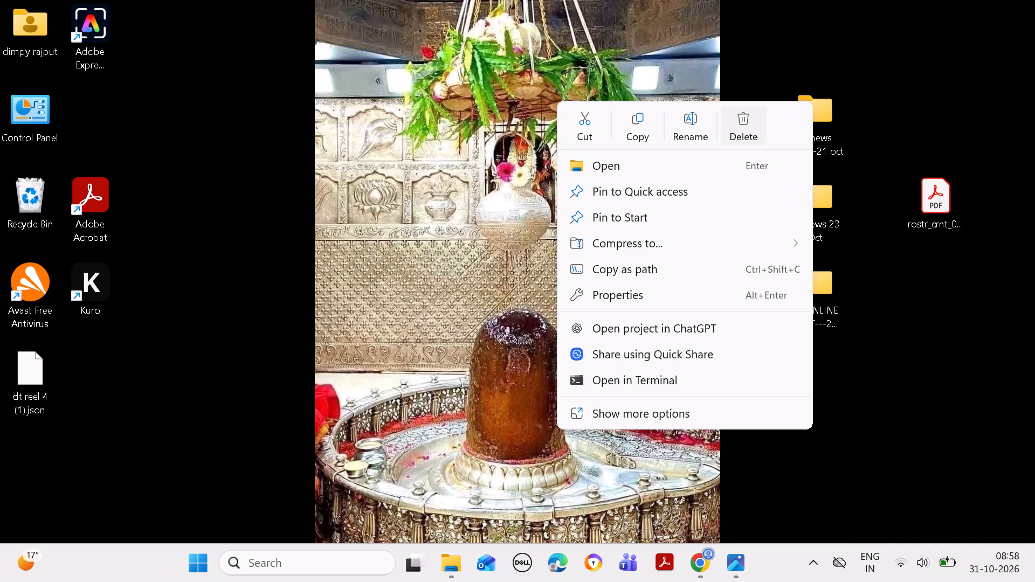
pyautogui.click(742, 117)
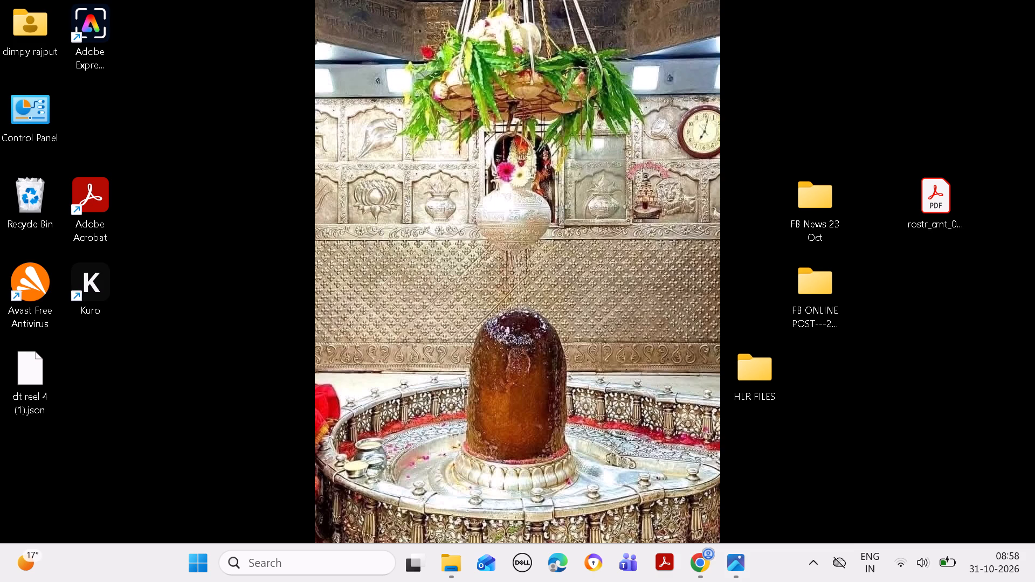
# Delete the three counterclaim----not-confined-to-same files dated today from the Downloads folder.
pyautogui.doubleClick(28, 25)
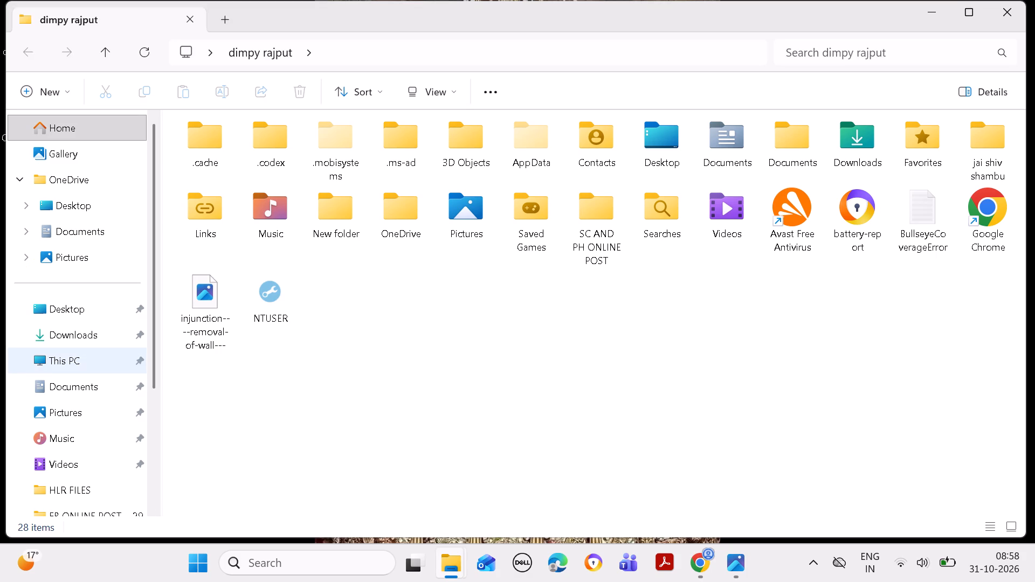
pyautogui.click(88, 337)
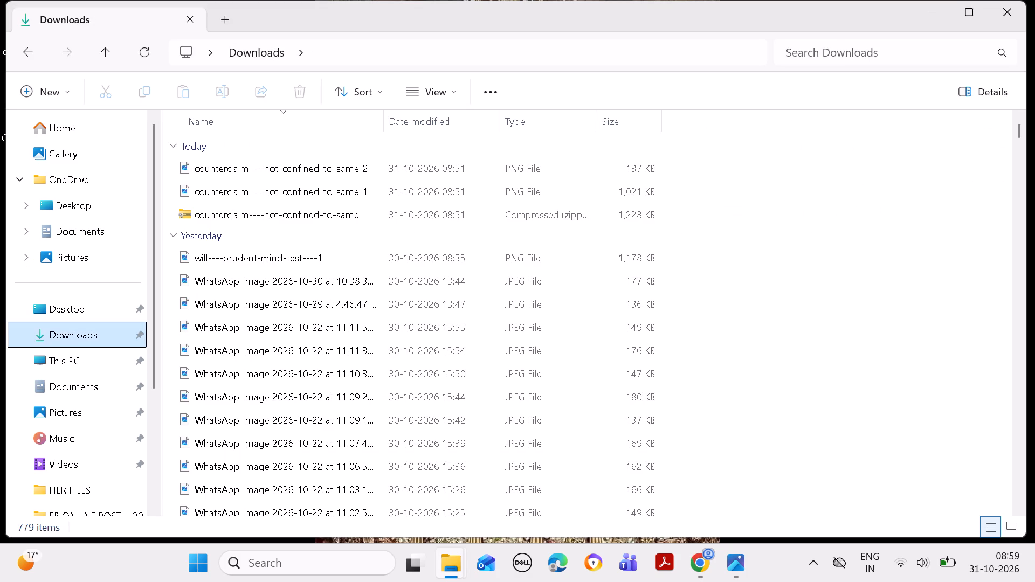
pyautogui.moveTo(707, 217); pyautogui.dragTo(640, 190)
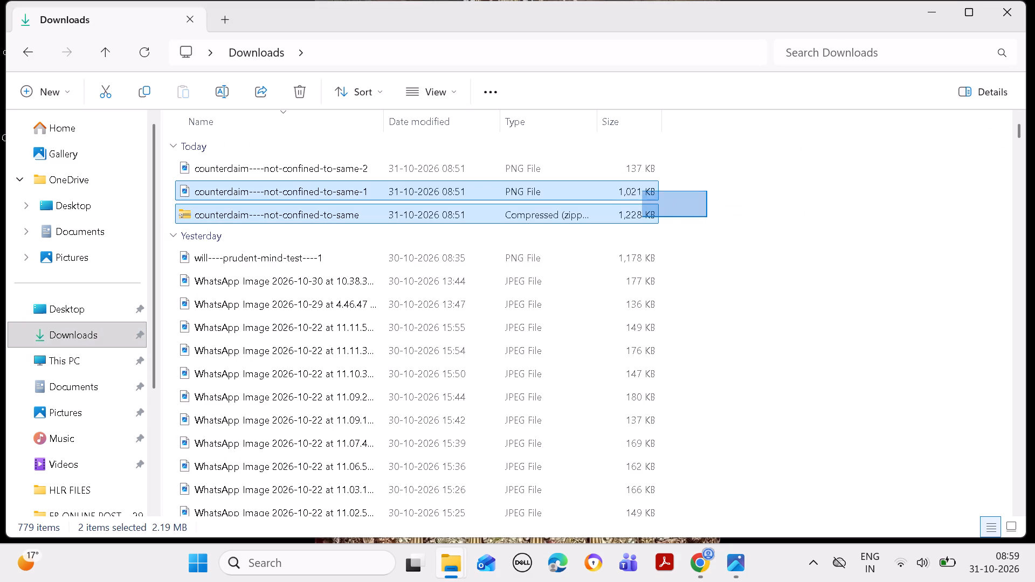
pyautogui.moveTo(640, 190); pyautogui.dragTo(623, 169)
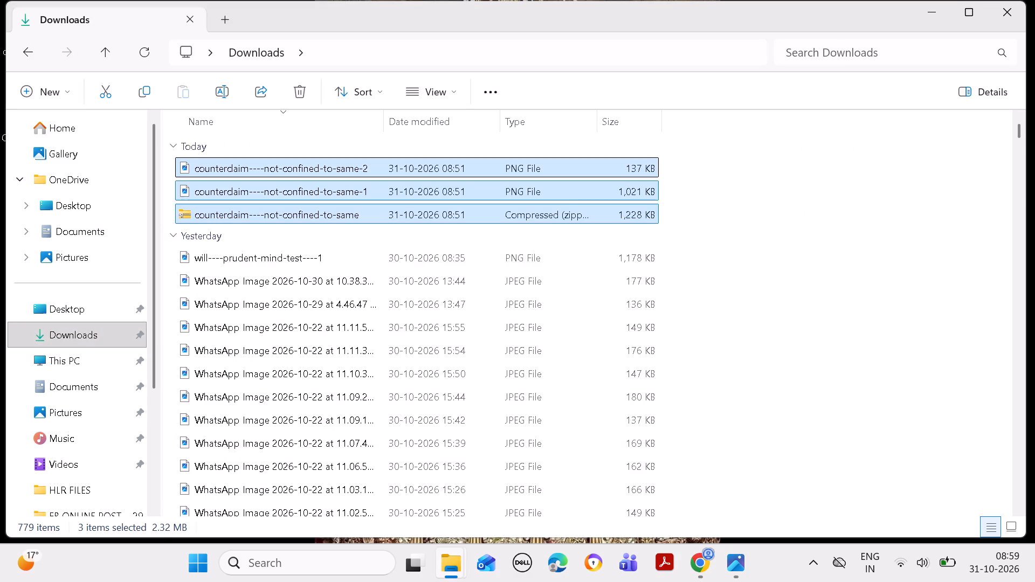
pyautogui.press('Delete')
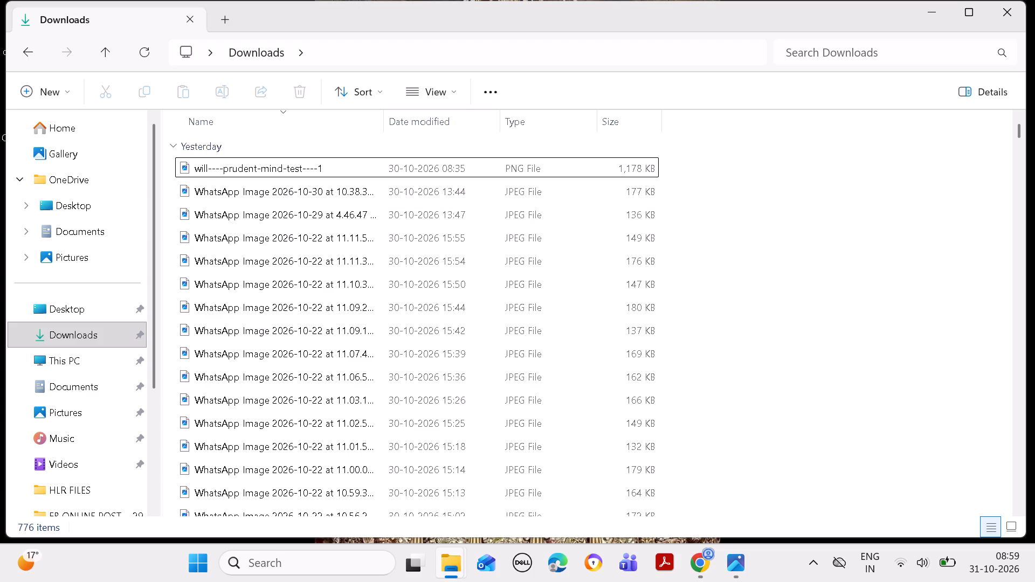
# Delete yesterday's downloads from will----prudent-mind-test----1 down through WhatsApp Image 2026-10-22 at 10.48.0….
pyautogui.moveTo(713, 363); pyautogui.dragTo(570, 168)
pyautogui.press('Delete')
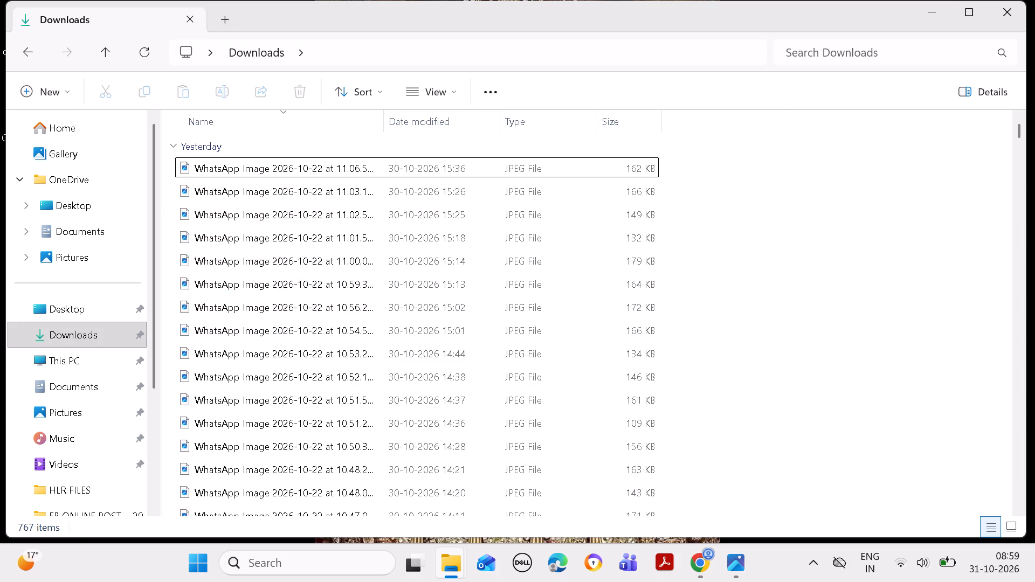
pyautogui.moveTo(719, 362); pyautogui.dragTo(525, 179)
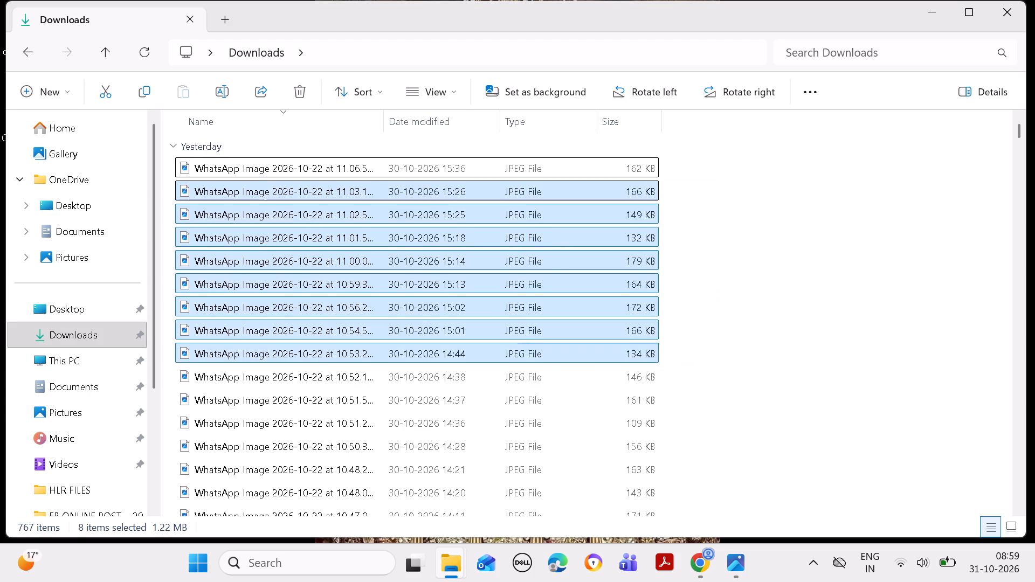
pyautogui.click(526, 176)
pyautogui.press('Delete')
pyautogui.moveTo(726, 282); pyautogui.dragTo(572, 242)
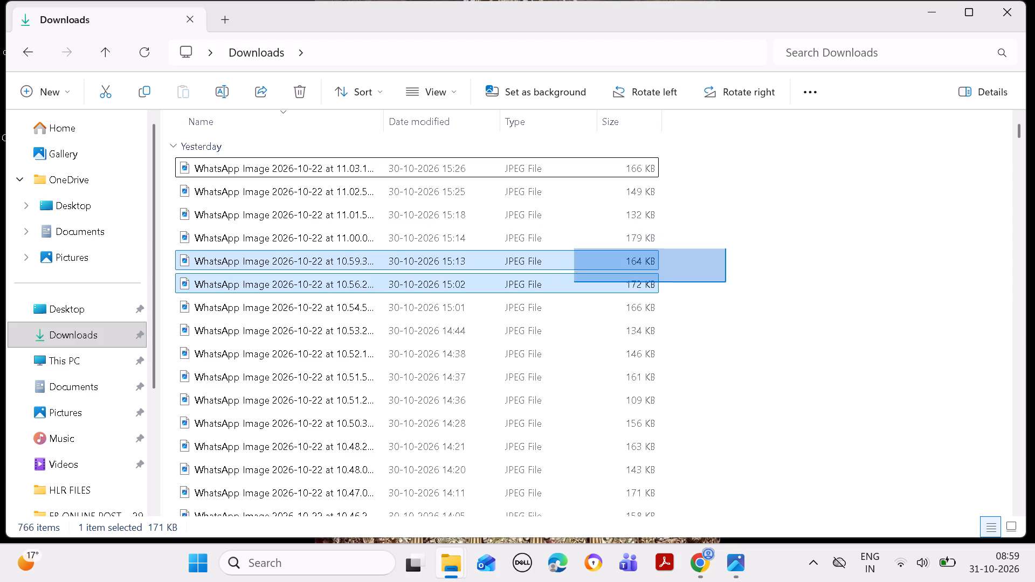
pyautogui.moveTo(572, 242); pyautogui.dragTo(554, 168)
pyautogui.press('Delete')
pyautogui.moveTo(728, 340); pyautogui.dragTo(607, 285)
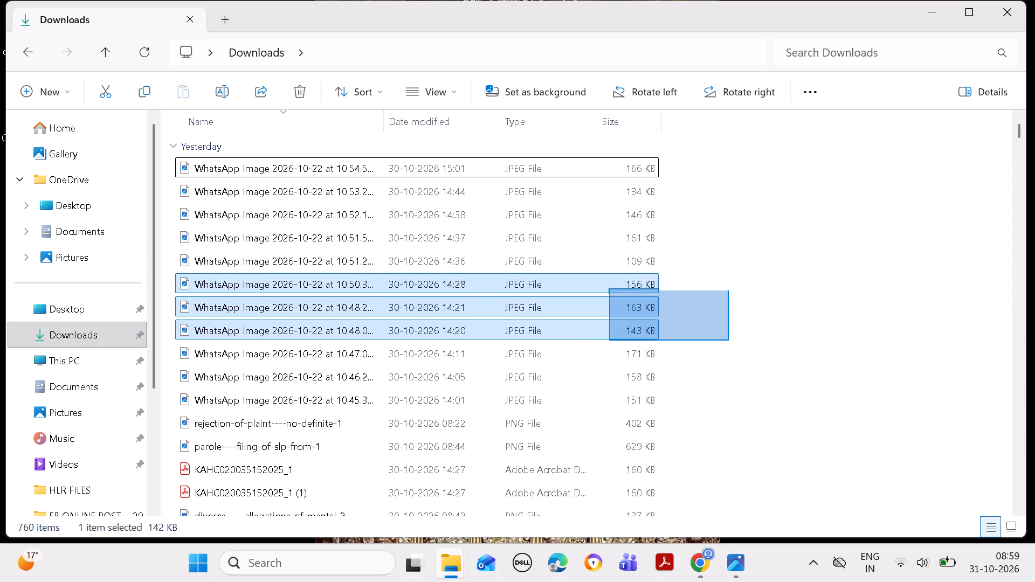
pyautogui.moveTo(607, 285); pyautogui.dragTo(584, 175)
pyautogui.press('Delete')
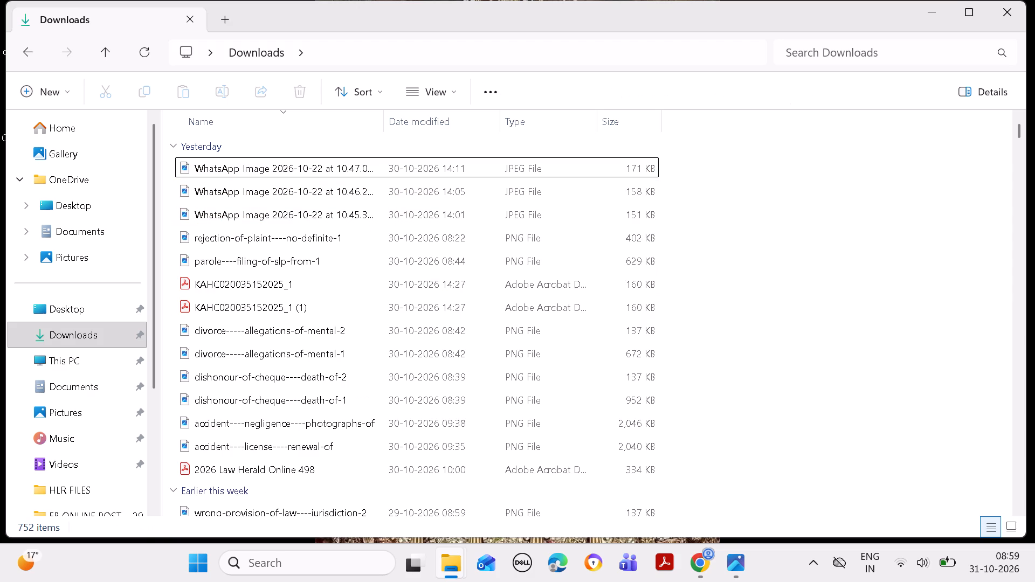
# Delete yesterday's remaining downloads, from WhatsApp Image 2026-10-22 at 10.47.0… through 2026 Law Herald Online 498.
pyautogui.moveTo(765, 353); pyautogui.dragTo(602, 299)
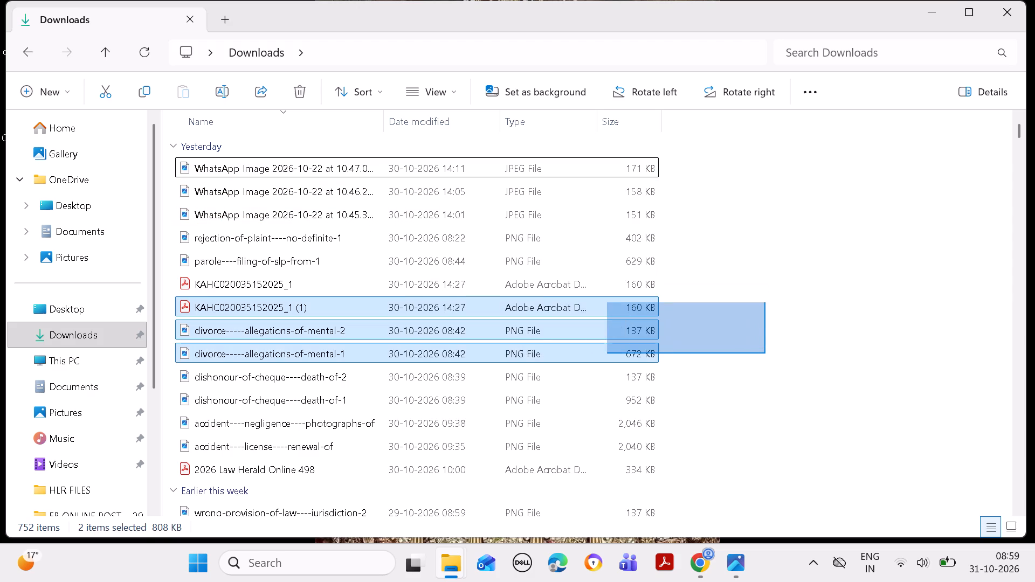
pyautogui.moveTo(602, 299); pyautogui.dragTo(545, 172)
pyautogui.press('Delete')
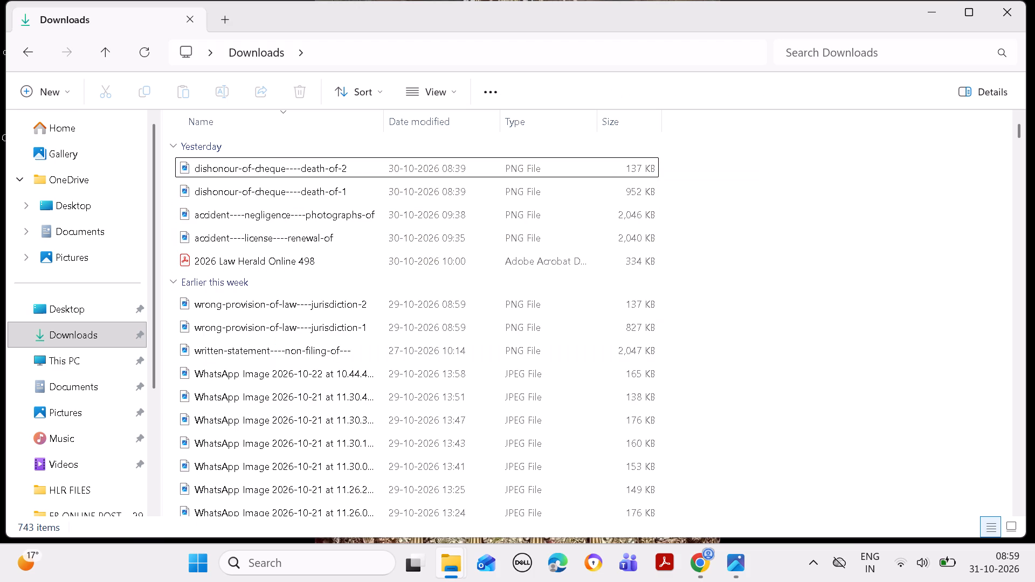
pyautogui.moveTo(733, 258); pyautogui.dragTo(696, 245)
pyautogui.moveTo(696, 245); pyautogui.dragTo(613, 168)
pyautogui.press('Delete')
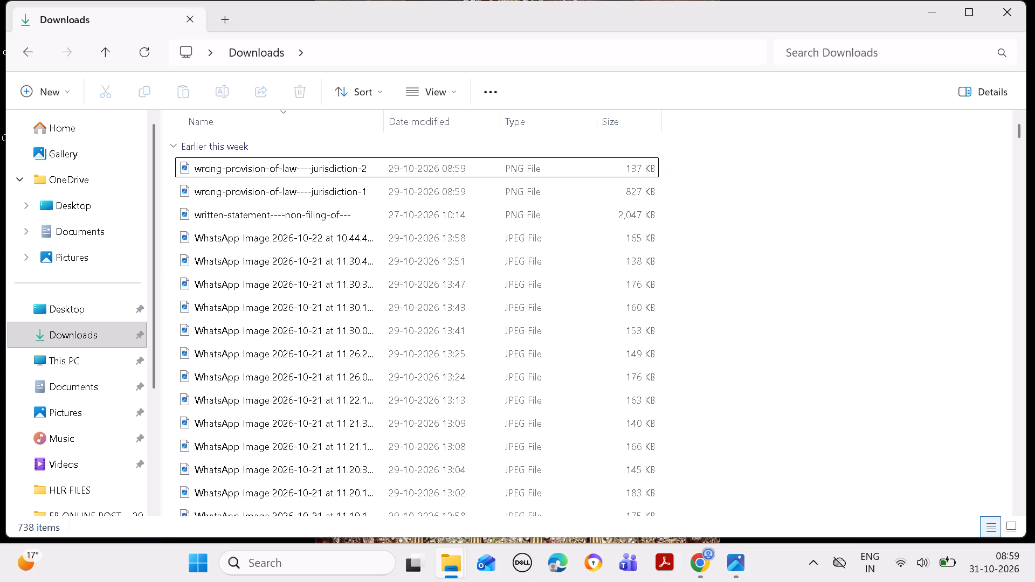
# Delete the Earlier this week files from wrong-provision-of-law----jurisdiction-2 through WhatsApp Image 2026-10-21 at 11.10.0….
pyautogui.moveTo(778, 313); pyautogui.dragTo(612, 167)
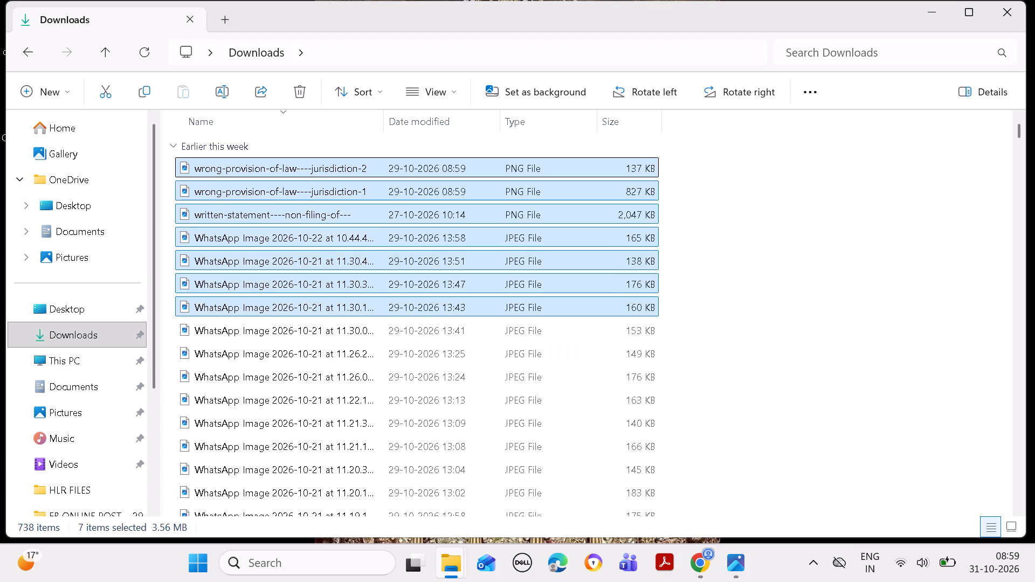
pyautogui.press('Delete')
pyautogui.moveTo(745, 276); pyautogui.dragTo(560, 174)
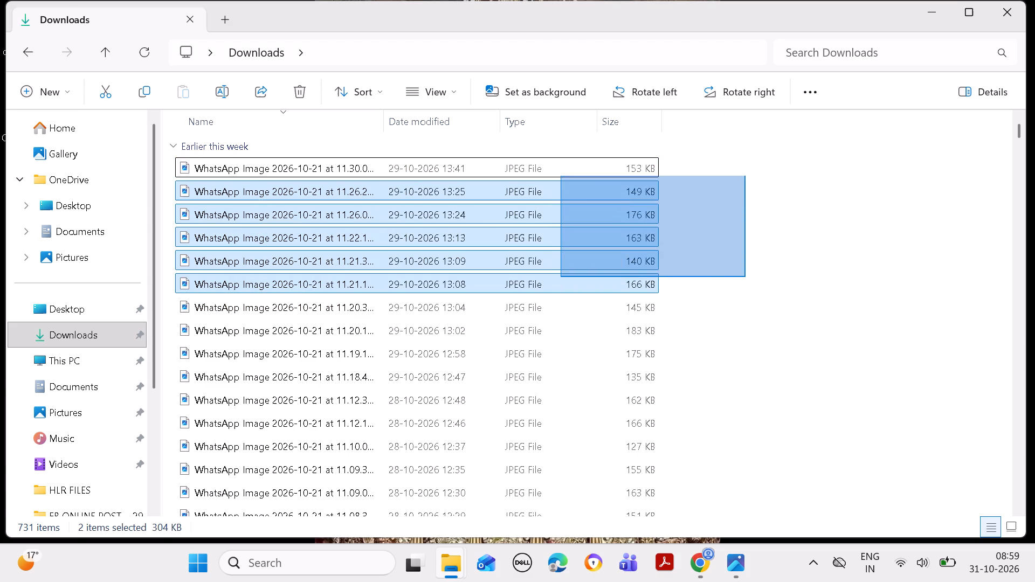
pyautogui.moveTo(560, 174); pyautogui.dragTo(560, 173)
pyautogui.press('Delete')
pyautogui.moveTo(715, 301); pyautogui.dragTo(602, 221)
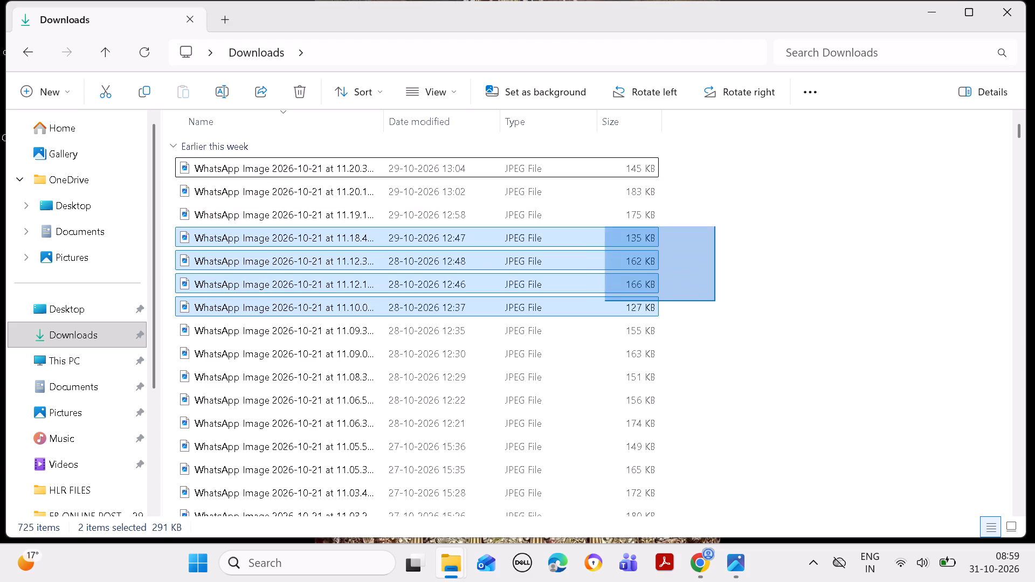
pyautogui.moveTo(602, 221); pyautogui.dragTo(591, 160)
pyautogui.press('Delete')
# Delete the files from WhatsApp Image 2026-10-21 at 11.09.3… through the second transfer-of-property----successive-transf… image.
pyautogui.moveTo(703, 279); pyautogui.dragTo(669, 272)
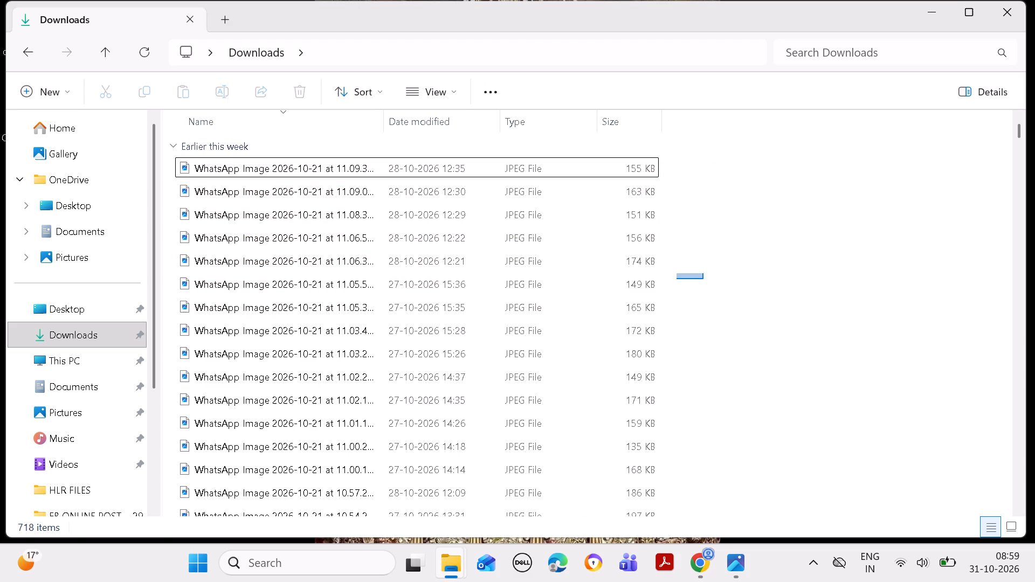
pyautogui.moveTo(669, 272); pyautogui.dragTo(574, 157)
pyautogui.press('Delete')
pyautogui.moveTo(701, 295); pyautogui.dragTo(622, 256)
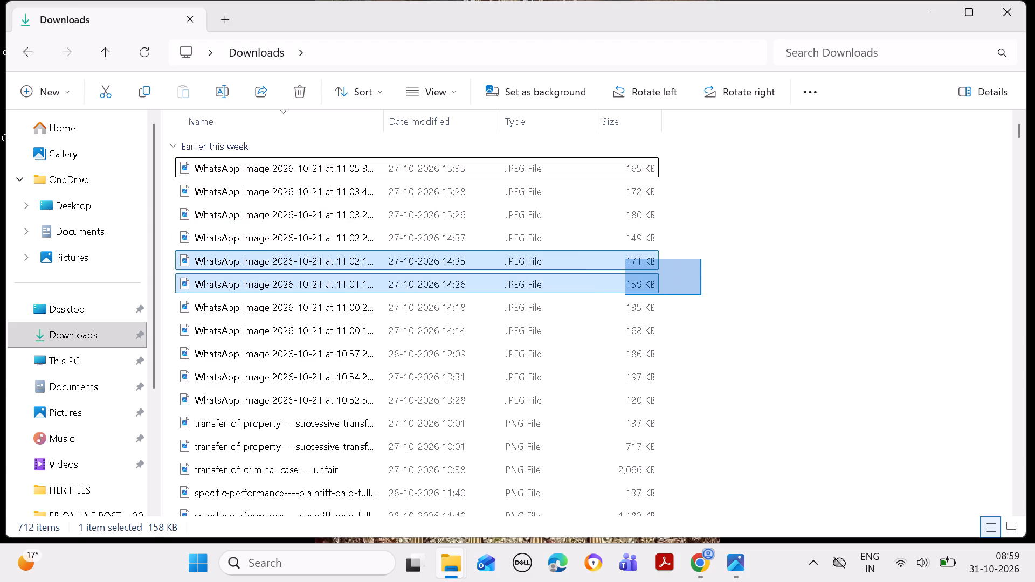
pyautogui.moveTo(622, 256); pyautogui.dragTo(582, 167)
pyautogui.press('Delete')
pyautogui.moveTo(756, 299); pyautogui.dragTo(693, 285)
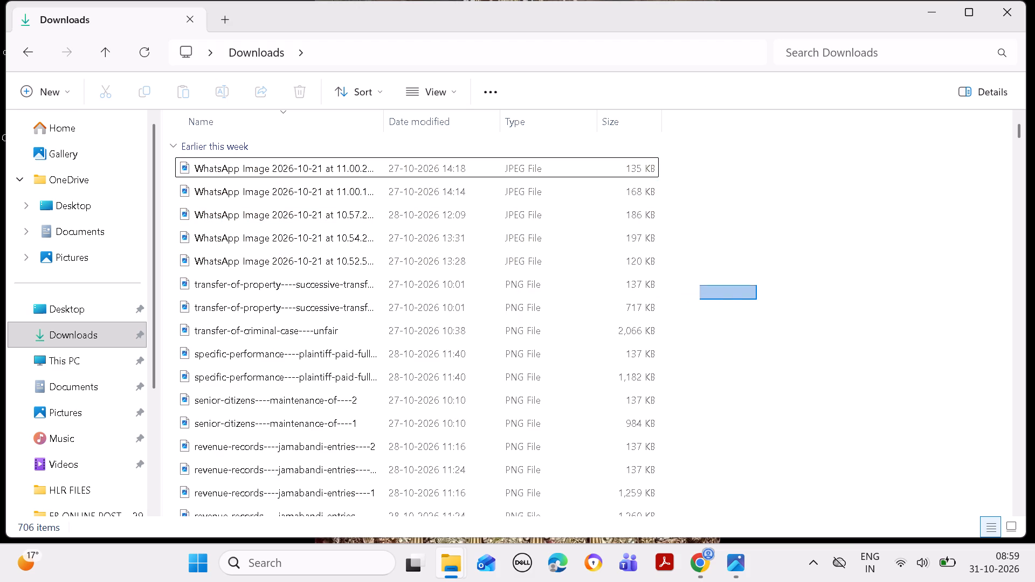
pyautogui.moveTo(693, 285); pyautogui.dragTo(572, 161)
pyautogui.press('Delete')
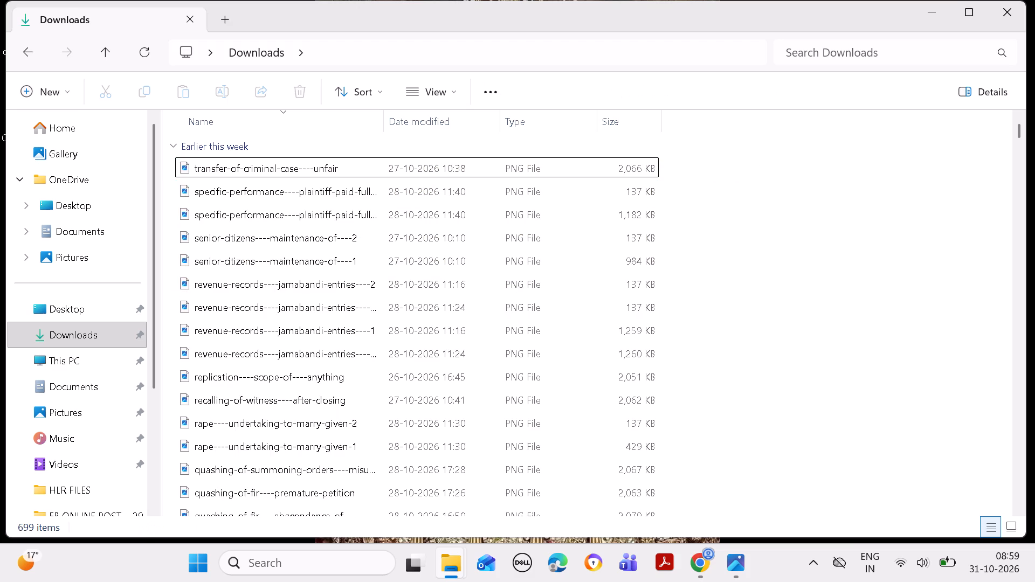
# Delete the files from transfer-of-criminal-case----unfair through preliminary-issue----bar-of-suit-1 in Downloads.
pyautogui.moveTo(799, 301); pyautogui.dragTo(546, 175)
pyautogui.press('Delete')
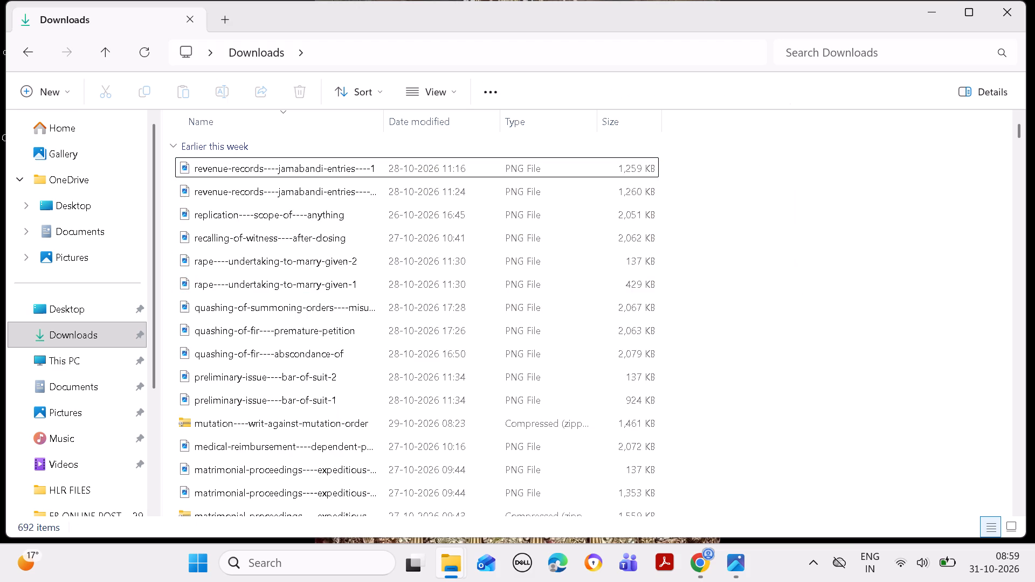
pyautogui.moveTo(742, 290); pyautogui.dragTo(548, 175)
pyautogui.press('Delete')
pyautogui.moveTo(776, 263); pyautogui.dragTo(582, 213)
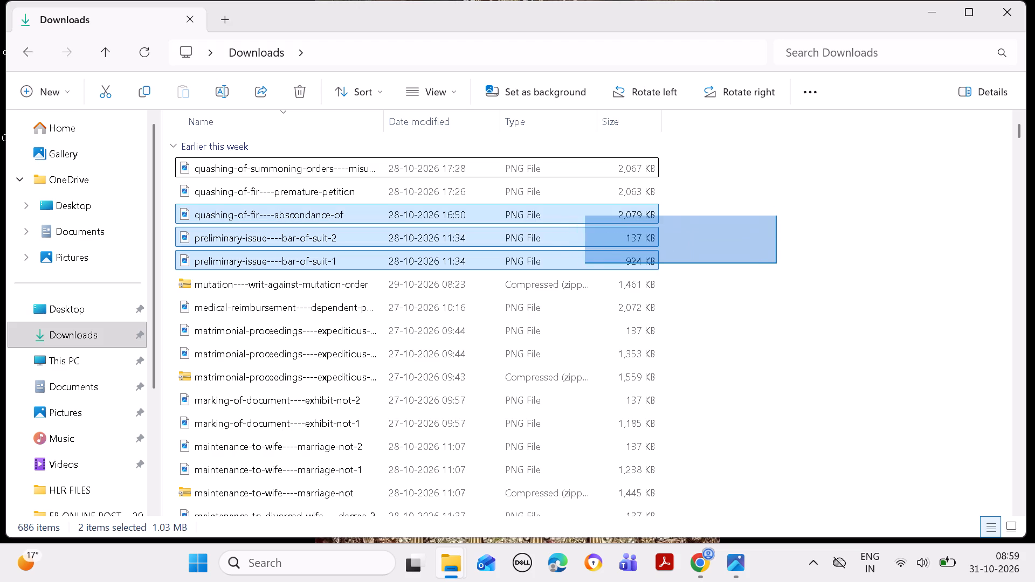
pyautogui.moveTo(582, 213); pyautogui.dragTo(554, 161)
pyautogui.press('Delete')
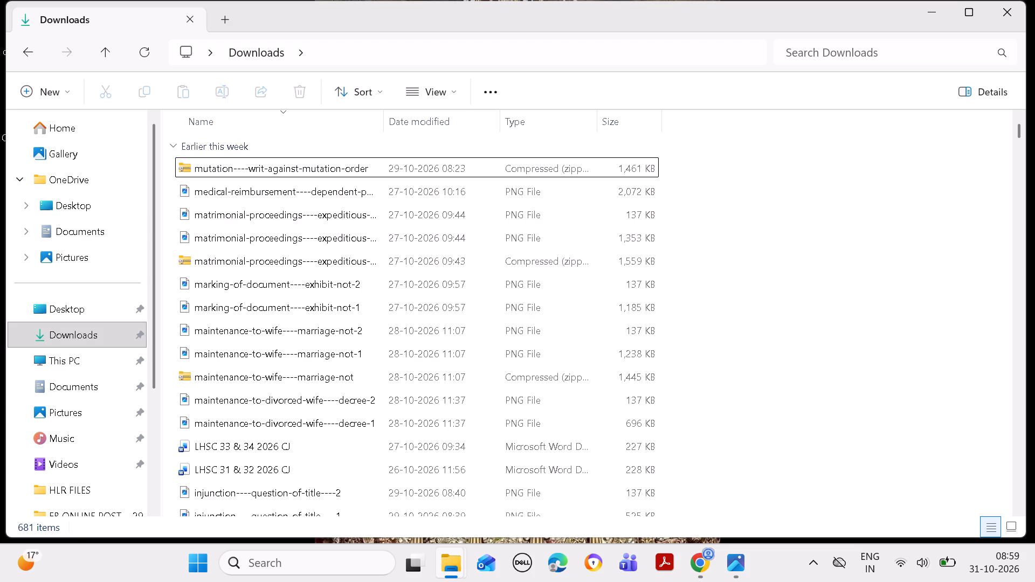
# Delete the files from the mutation----writ-against-mutation-order zip through maintenance-to-divorced-wife----decree-1 in Downloads.
pyautogui.moveTo(739, 242); pyautogui.dragTo(555, 172)
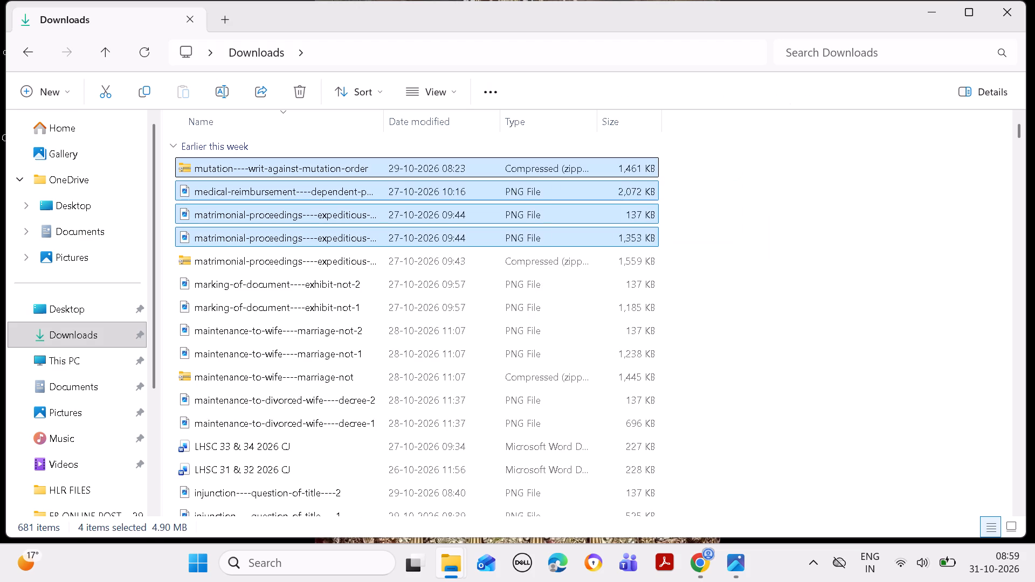
pyautogui.press('Delete')
pyautogui.moveTo(707, 265); pyautogui.dragTo(572, 190)
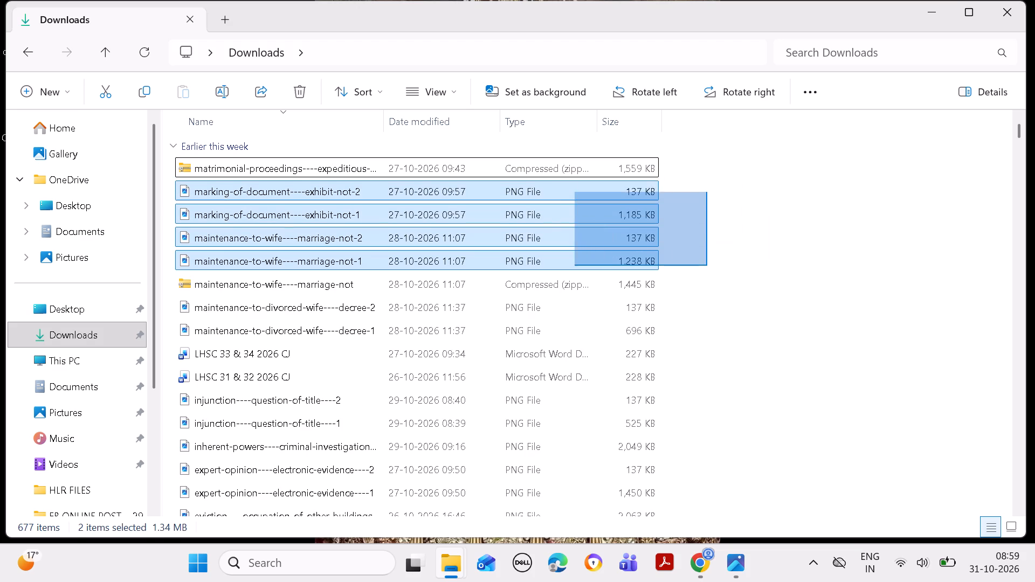
pyautogui.moveTo(572, 190); pyautogui.dragTo(565, 173)
pyautogui.press('Delete')
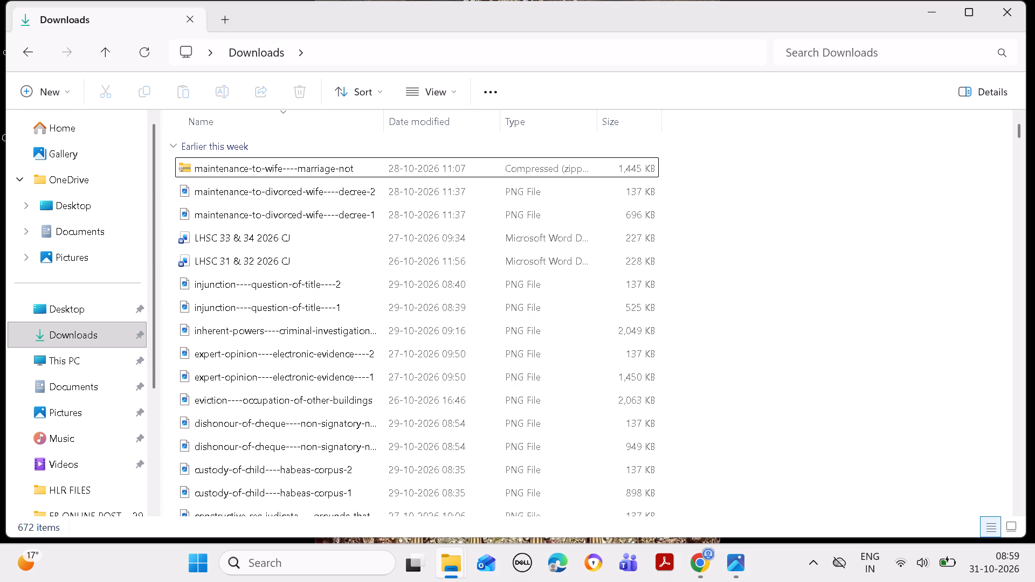
pyautogui.moveTo(683, 213); pyautogui.dragTo(630, 176)
pyautogui.press('Delete')
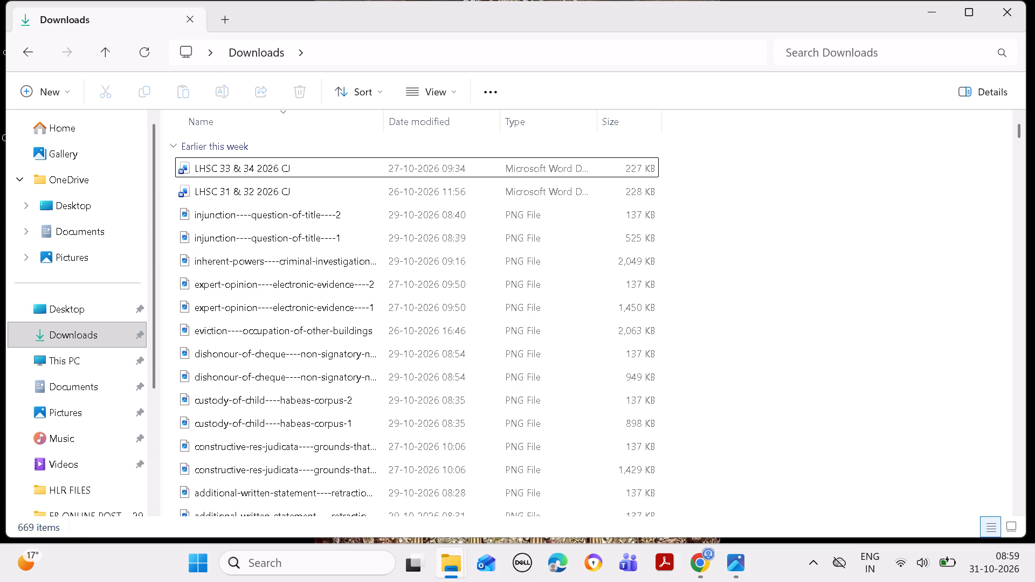
# Delete the PNG files from injunction----question-of-title----2 through abetment-to-suicide----quashing, leaving out the first constructive-res-judicata image.
pyautogui.moveTo(734, 416); pyautogui.dragTo(603, 308)
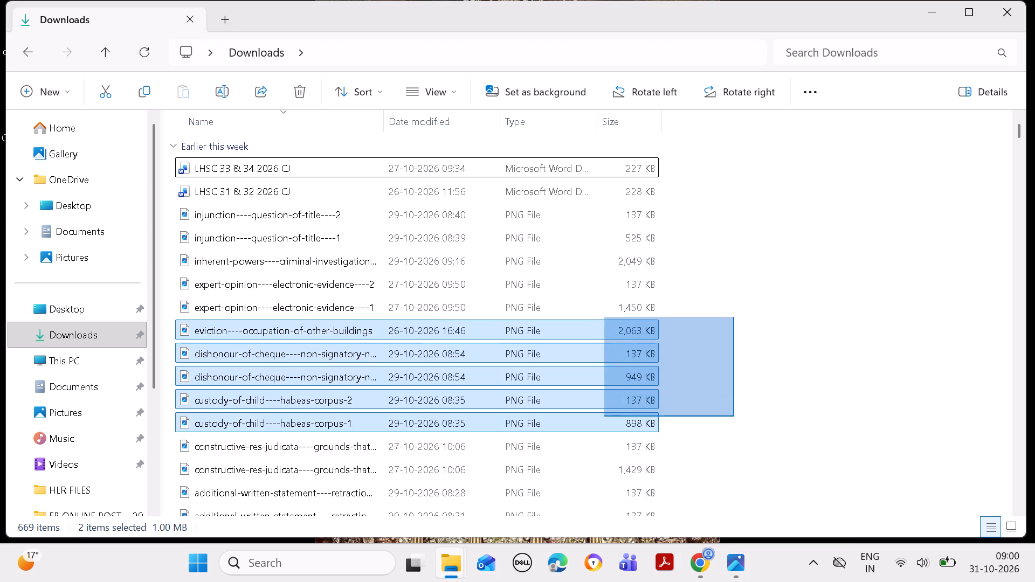
pyautogui.moveTo(603, 308); pyautogui.dragTo(601, 223)
pyautogui.press('Delete')
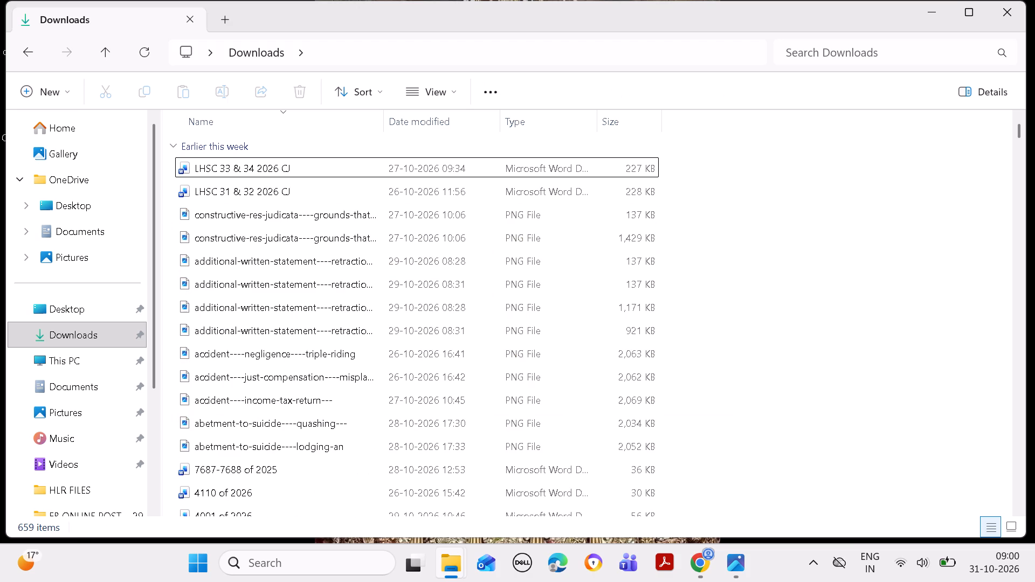
pyautogui.moveTo(736, 417); pyautogui.dragTo(571, 236)
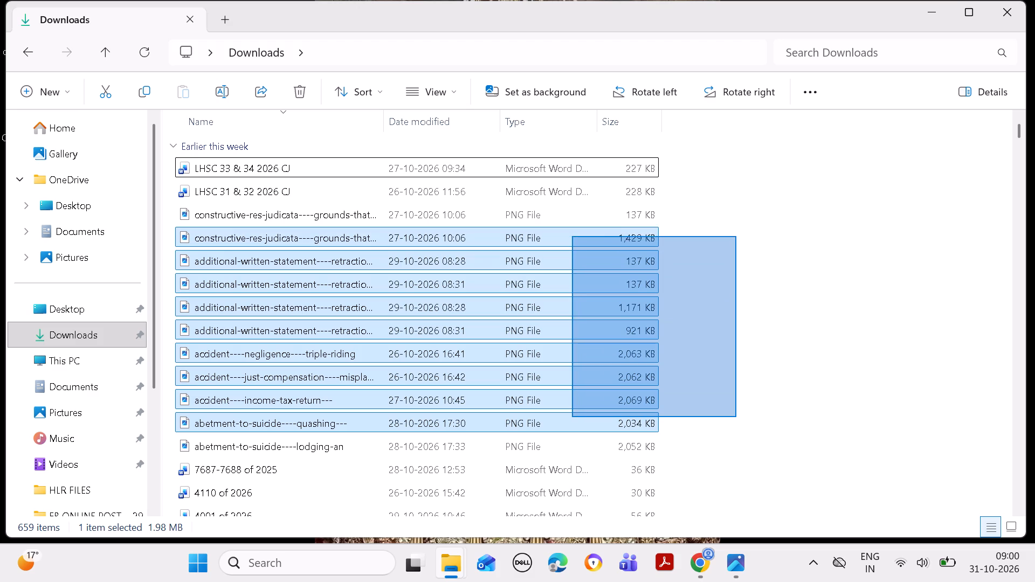
pyautogui.moveTo(571, 236); pyautogui.dragTo(570, 225)
pyautogui.press('Delete')
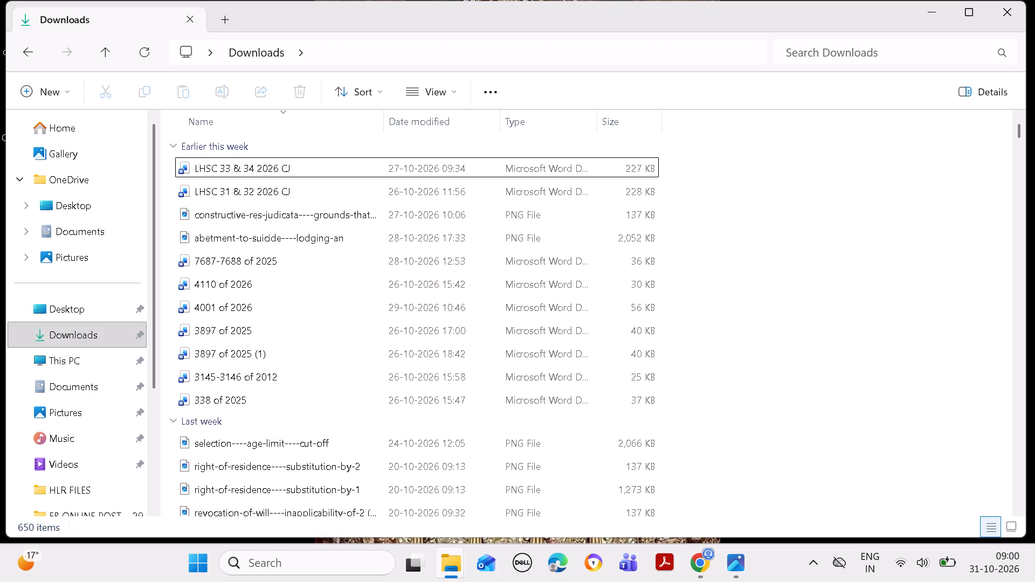
# Delete the remaining constructive-res-judicata and abetment-to-suicide----lodging-an images and the Word documents from 7687-7688 of 2025 through 338 of 2025.
pyautogui.moveTo(748, 386); pyautogui.dragTo(600, 284)
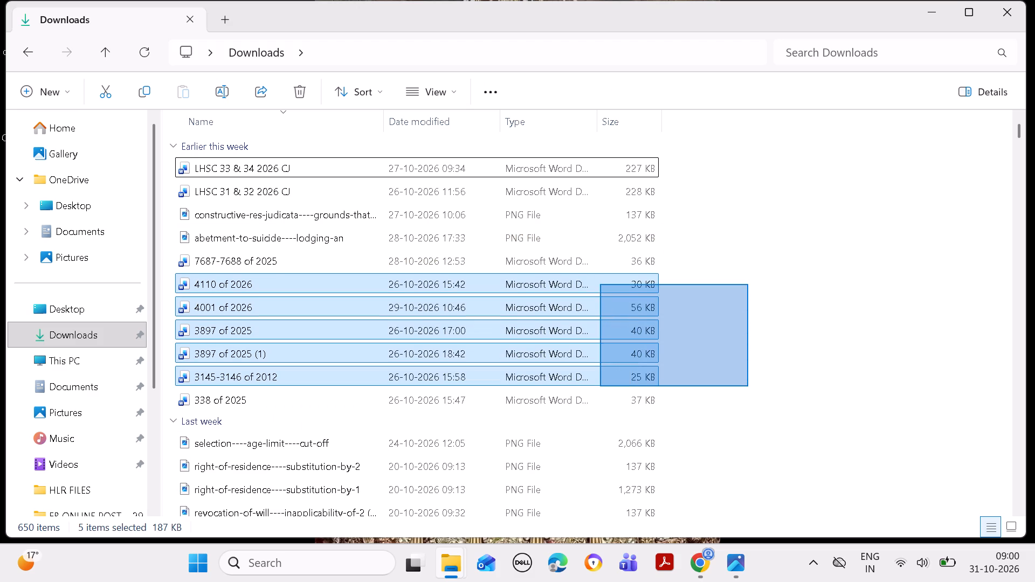
pyautogui.moveTo(600, 284); pyautogui.dragTo(586, 210)
pyautogui.press('Delete')
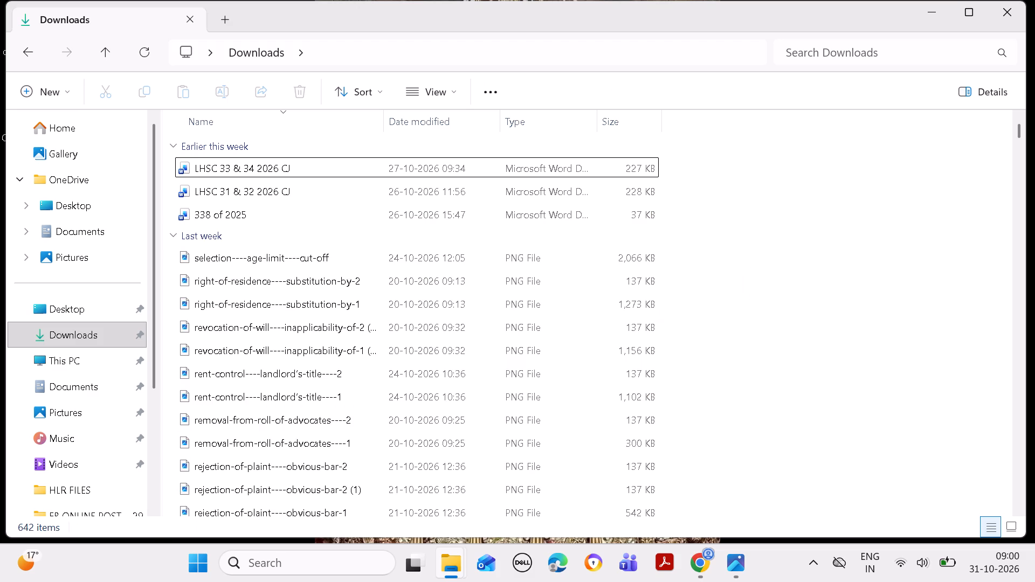
pyautogui.click(646, 210)
pyautogui.press('Delete')
# Delete the Last week PNG files from selection----age-limit----cut-off through removal-from-roll-of-advocates----1.
pyautogui.moveTo(728, 419); pyautogui.dragTo(701, 417)
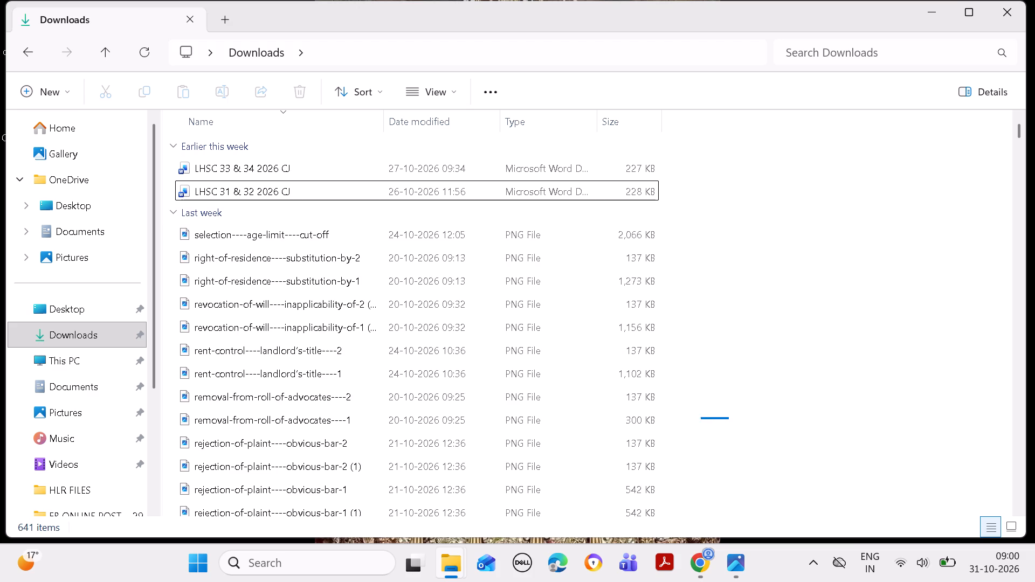
pyautogui.moveTo(701, 417); pyautogui.dragTo(601, 239)
pyautogui.press('Delete')
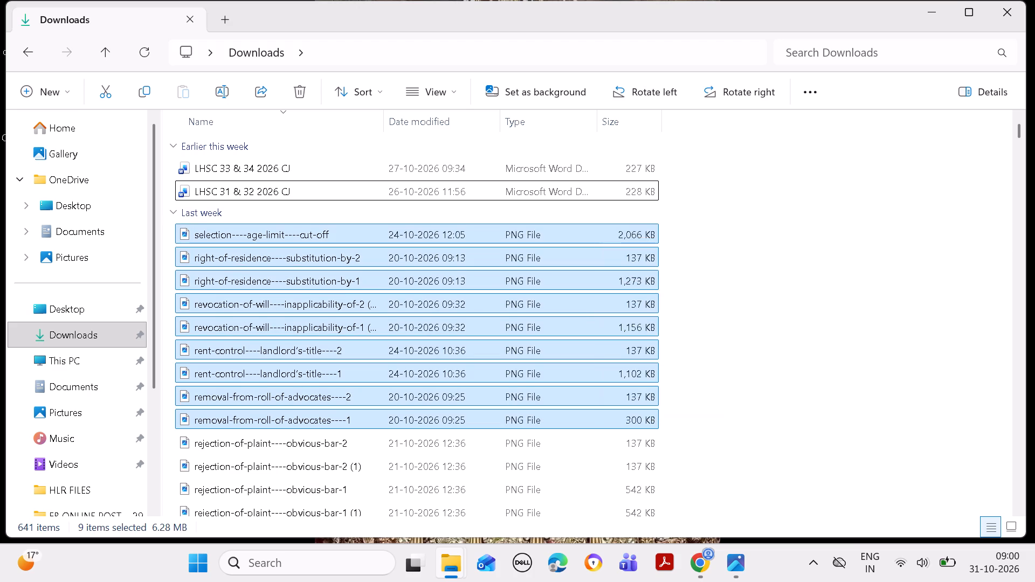
# Delete the Last week files from rejection-of-plaint----obvious-bar-2 through maintenance-to-wife----void-marriage-1.
pyautogui.moveTo(714, 398); pyautogui.dragTo(586, 262)
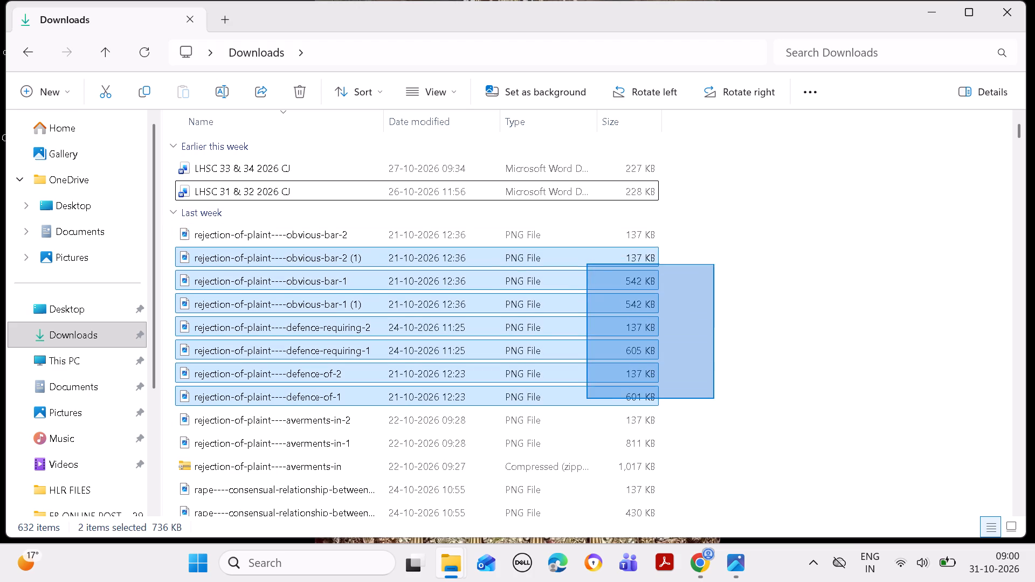
pyautogui.moveTo(586, 262); pyautogui.dragTo(586, 231)
pyautogui.press('Delete')
pyautogui.moveTo(761, 398); pyautogui.dragTo(644, 369)
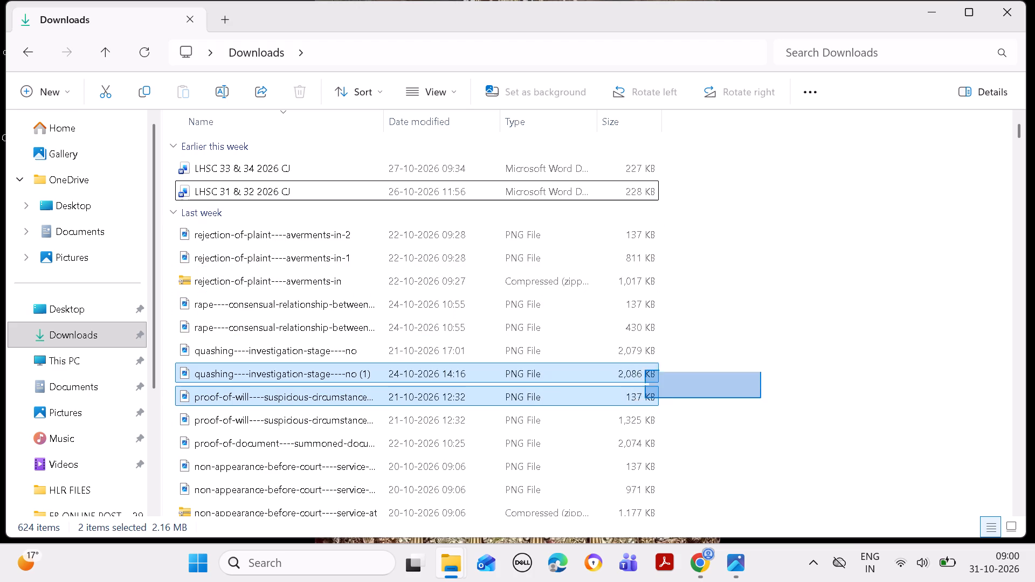
pyautogui.moveTo(644, 369); pyautogui.dragTo(599, 237)
pyautogui.press('Delete')
pyautogui.moveTo(758, 408); pyautogui.dragTo(754, 408)
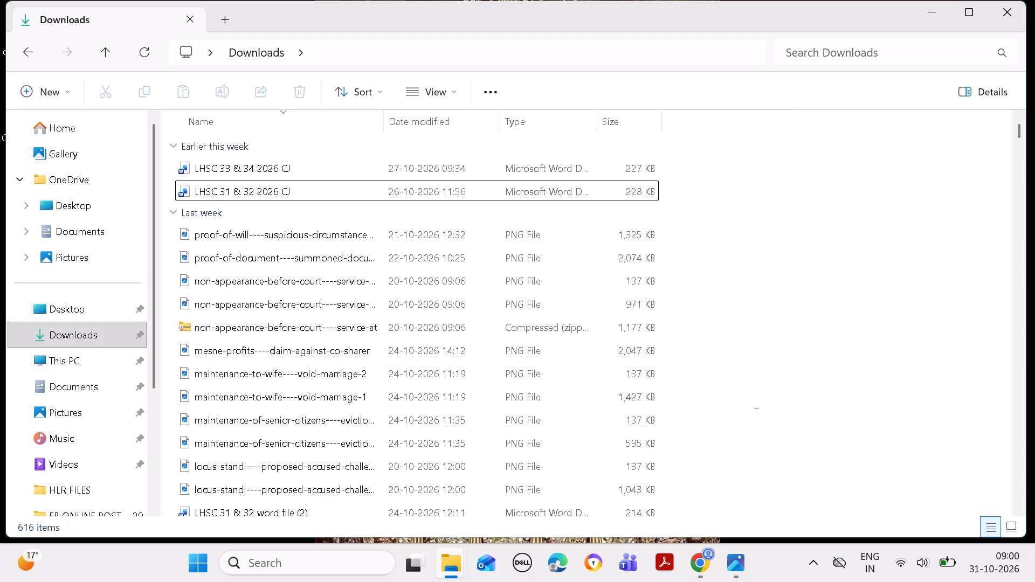
pyautogui.moveTo(754, 408); pyautogui.dragTo(564, 238)
pyautogui.press('Delete')
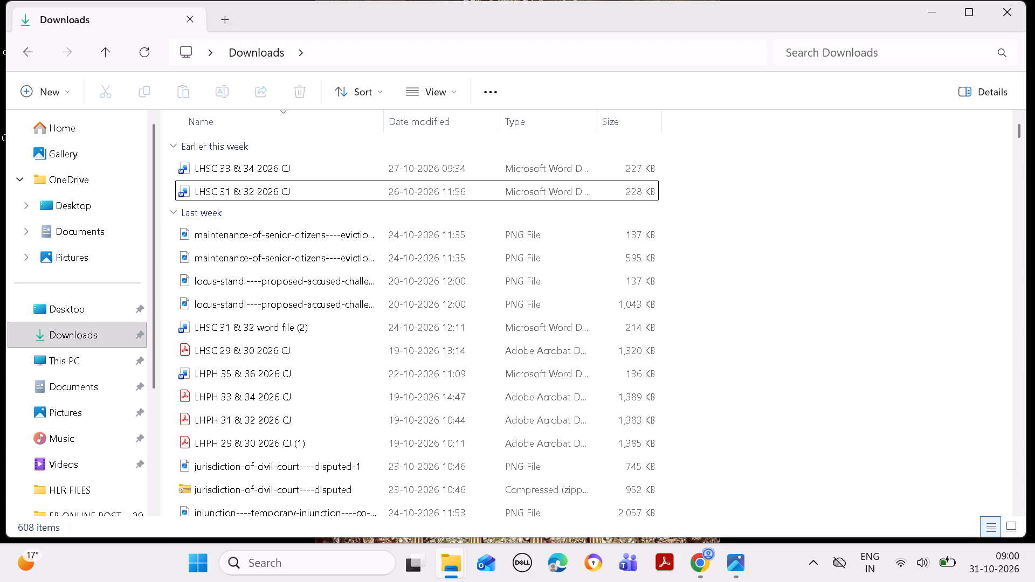
# Delete the files from maintenance-of-senior-citizens through the 137 KB injunction----co-owners image, keeping the LHSC and LHPH documents.
pyautogui.moveTo(704, 301); pyautogui.dragTo(699, 298)
pyautogui.moveTo(699, 298); pyautogui.dragTo(637, 234)
pyautogui.press('Delete')
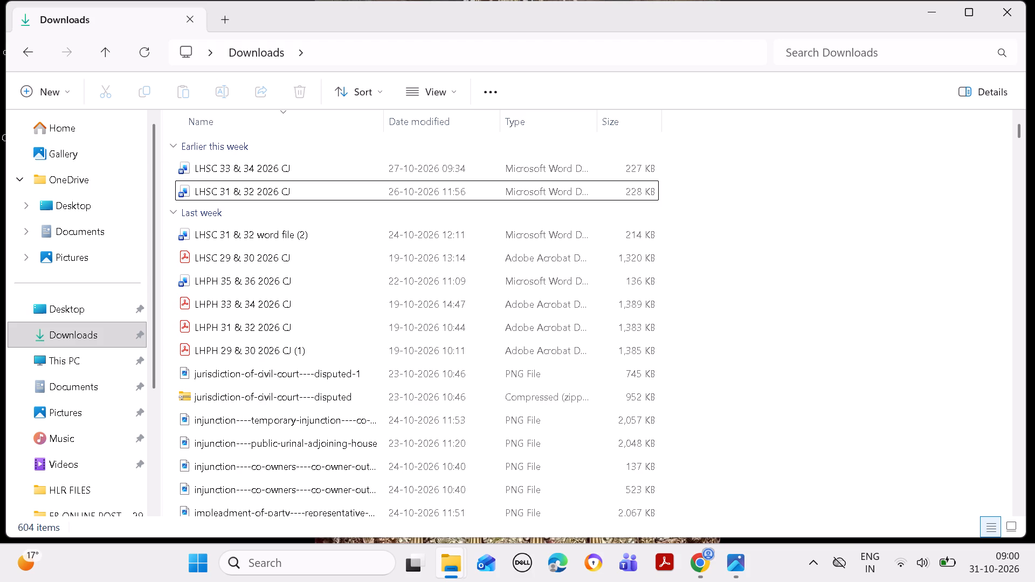
pyautogui.moveTo(721, 470); pyautogui.dragTo(567, 369)
pyautogui.press('Delete')
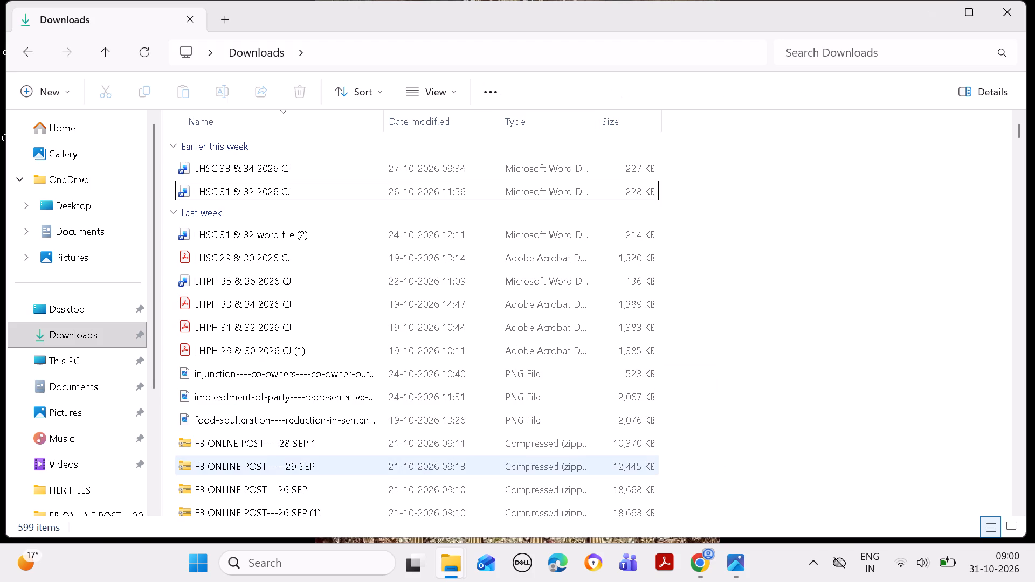
# Delete the files from the 523 KB injunction----co-owners image through FB NEWS POST---26 SEP (1), leaving out FB ONLINE POST----15 OCT.
pyautogui.moveTo(737, 474); pyautogui.dragTo(674, 470)
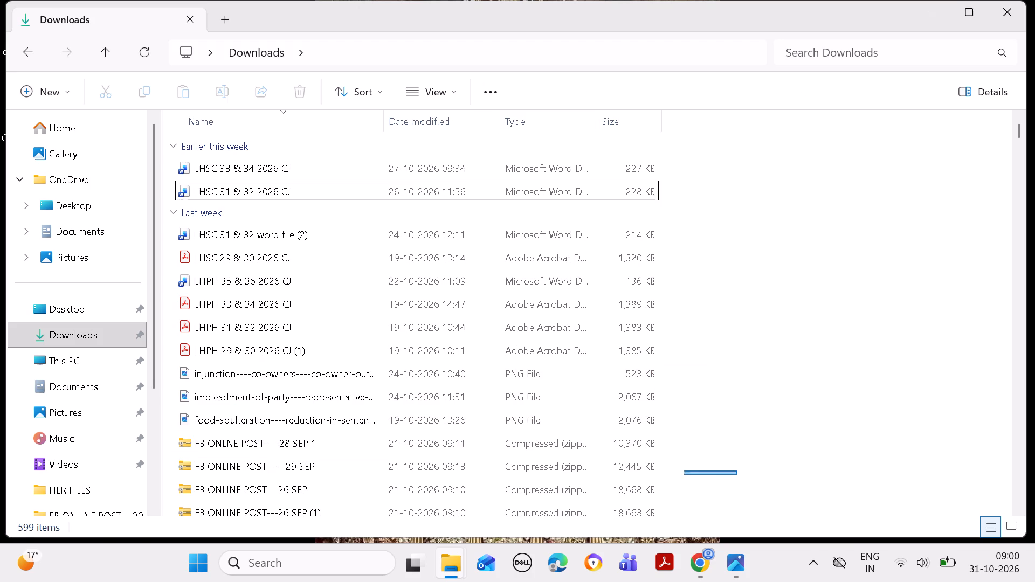
pyautogui.moveTo(674, 470); pyautogui.dragTo(598, 379)
pyautogui.press('Delete')
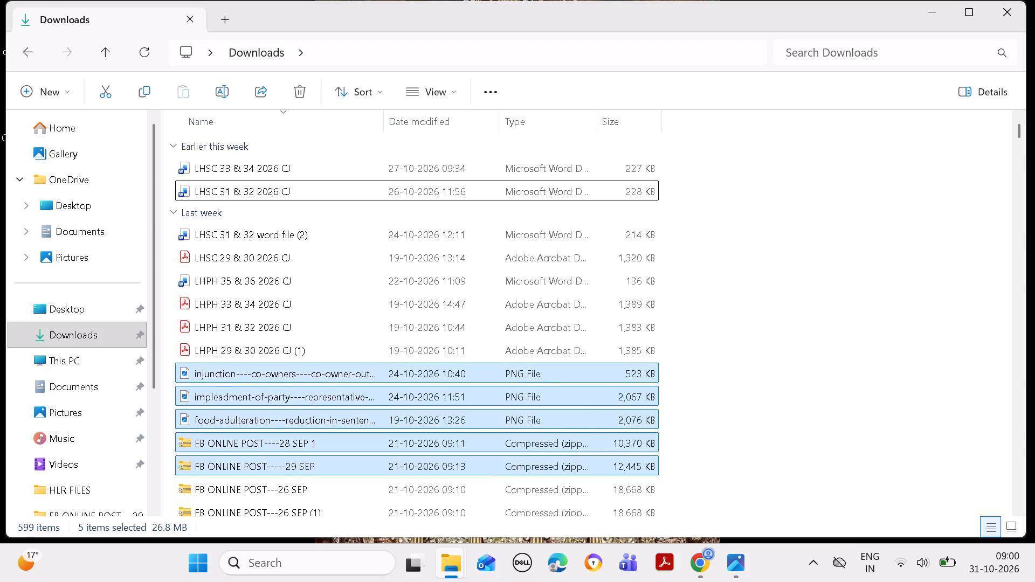
pyautogui.moveTo(744, 460); pyautogui.dragTo(557, 372)
pyautogui.press('Delete')
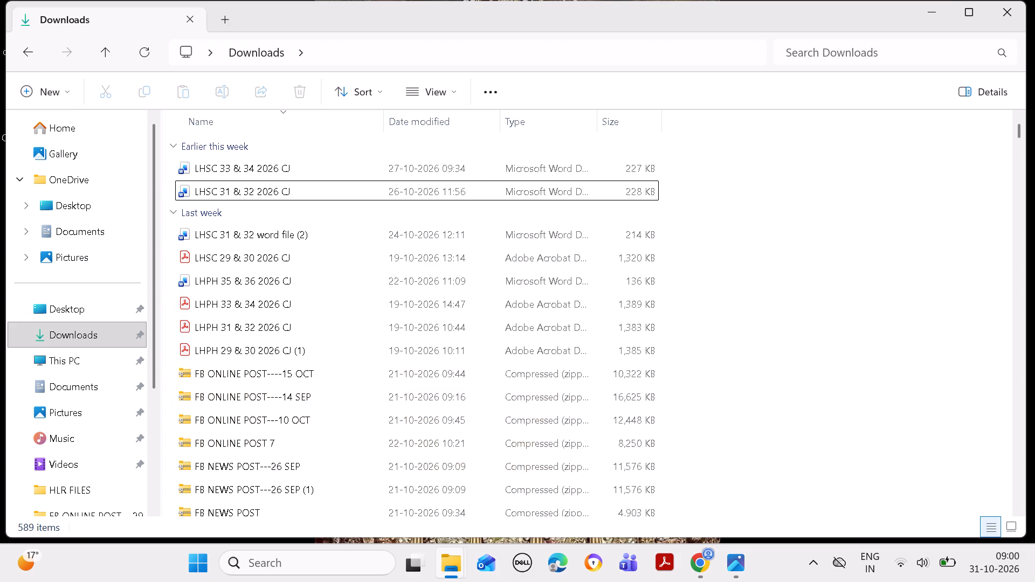
pyautogui.moveTo(734, 480); pyautogui.dragTo(561, 441)
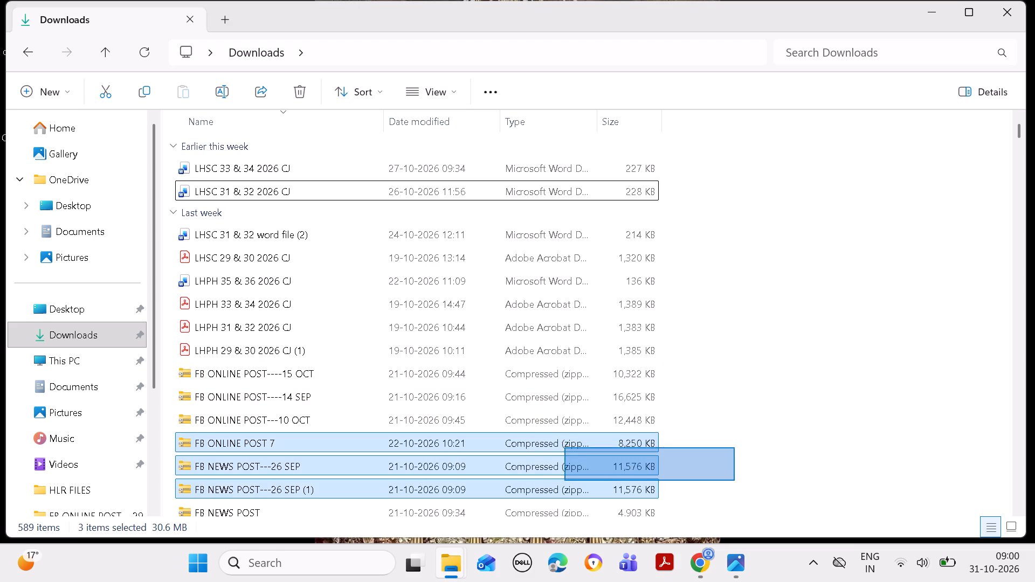
pyautogui.moveTo(561, 441); pyautogui.dragTo(540, 384)
pyautogui.press('Delete')
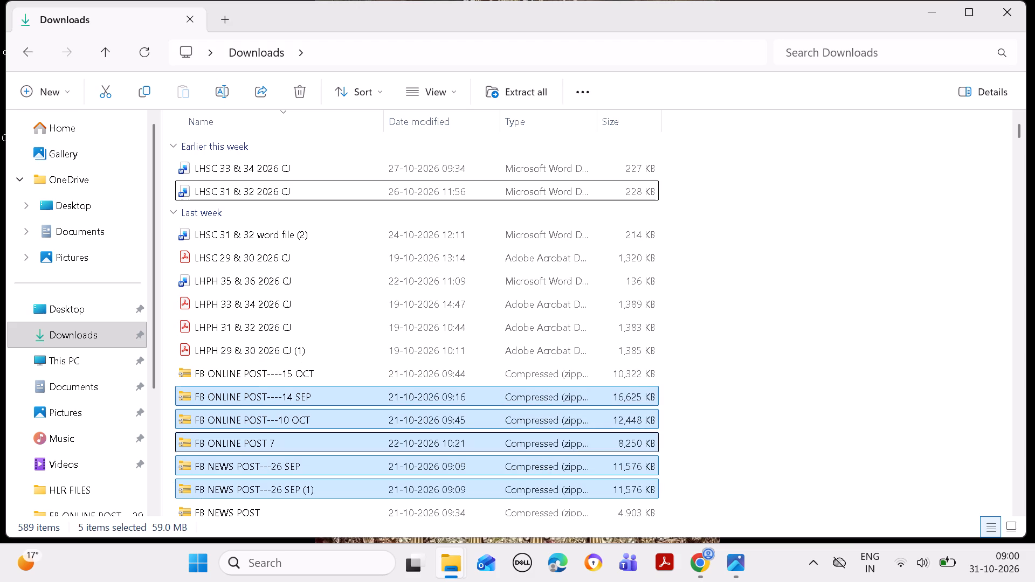
# Delete the files from FB ONLINE POST----15 OCT through divorce----appeal-under-section-19-2.
pyautogui.moveTo(719, 453); pyautogui.dragTo(580, 384)
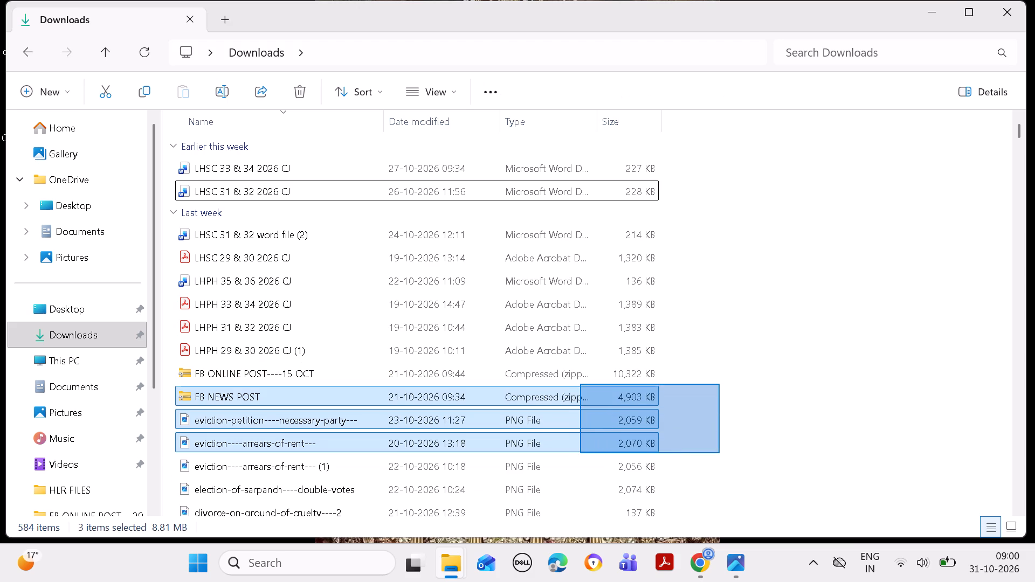
pyautogui.moveTo(580, 384); pyautogui.dragTo(576, 376)
pyautogui.press('Delete')
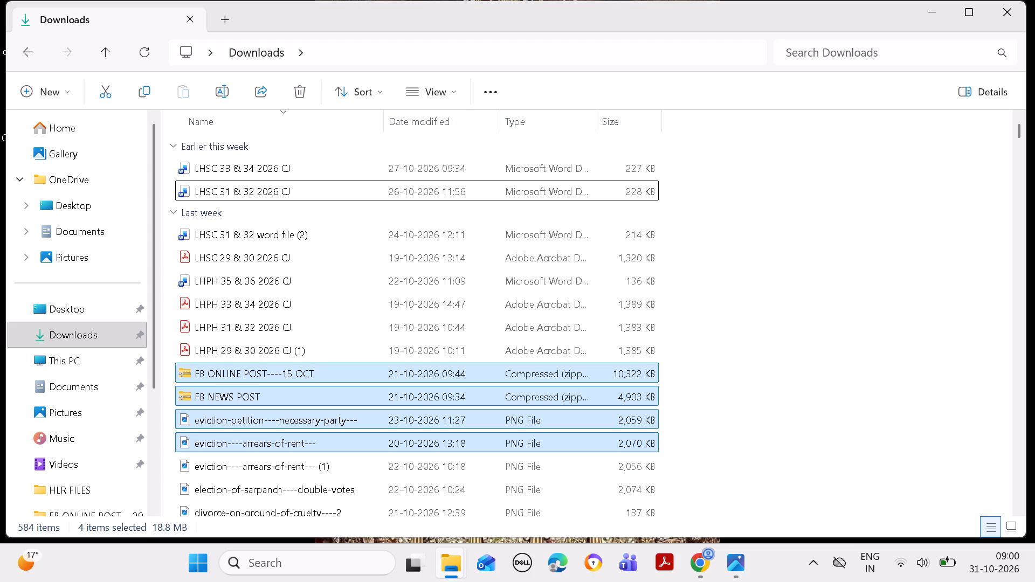
pyautogui.moveTo(673, 459); pyautogui.dragTo(561, 379)
pyautogui.press('Delete')
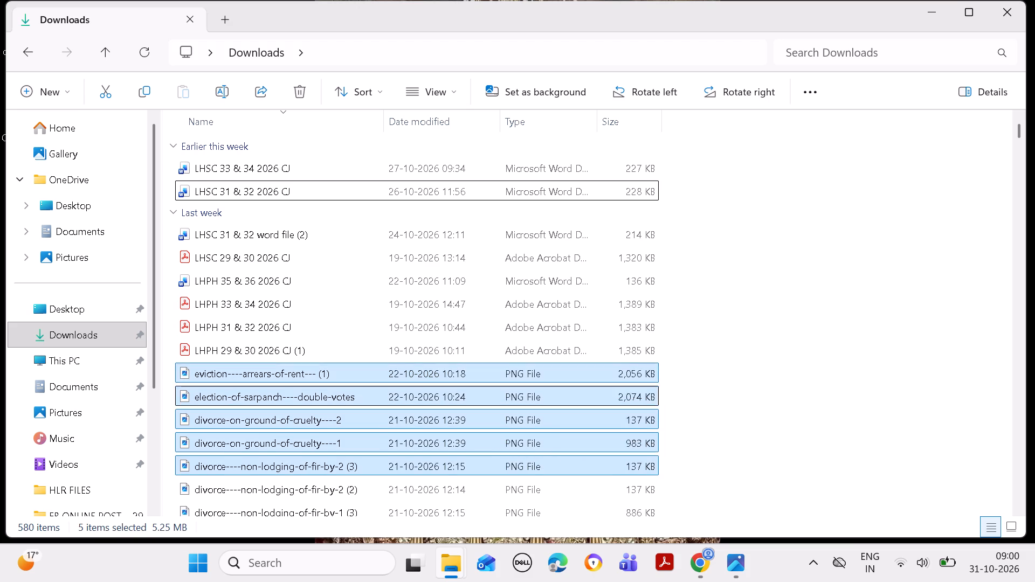
pyautogui.moveTo(752, 463); pyautogui.dragTo(556, 392)
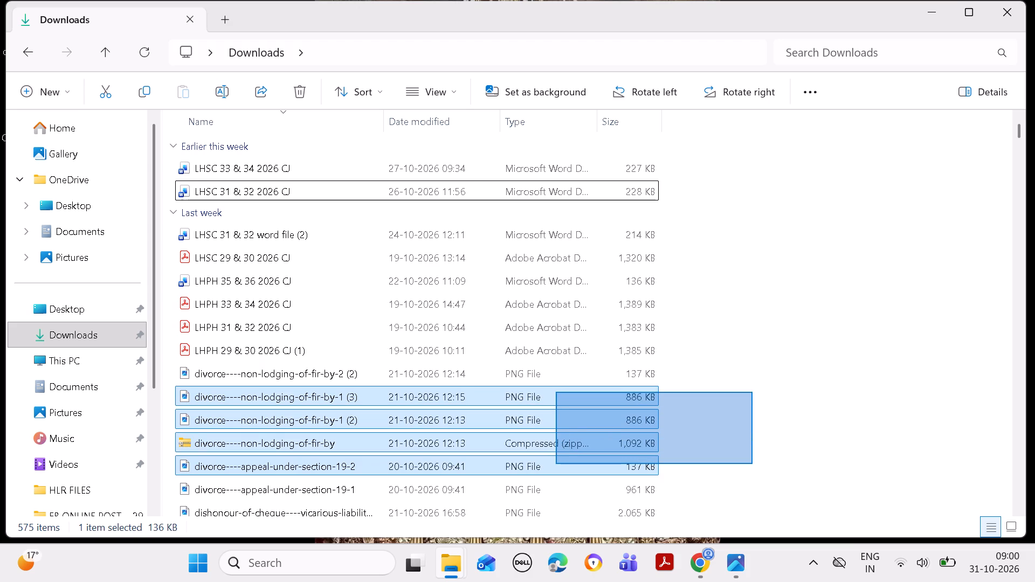
pyautogui.moveTo(556, 392); pyautogui.dragTo(549, 375)
pyautogui.press('Delete')
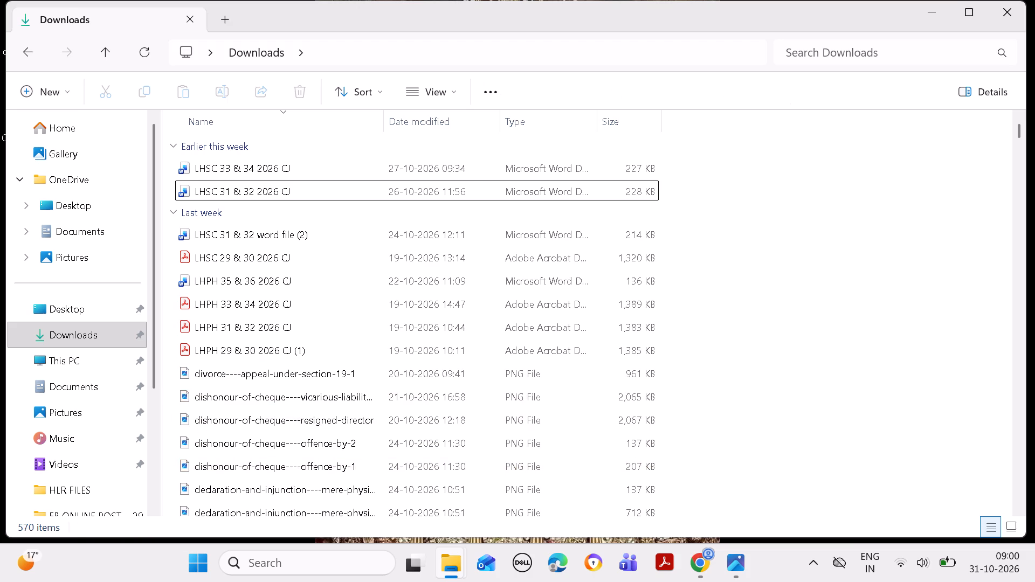
# Delete the files from divorce----appeal-under-section-19-1 up to, but not including, bail----corruption----illegal-mining.
pyautogui.moveTo(711, 474); pyautogui.dragTo(561, 382)
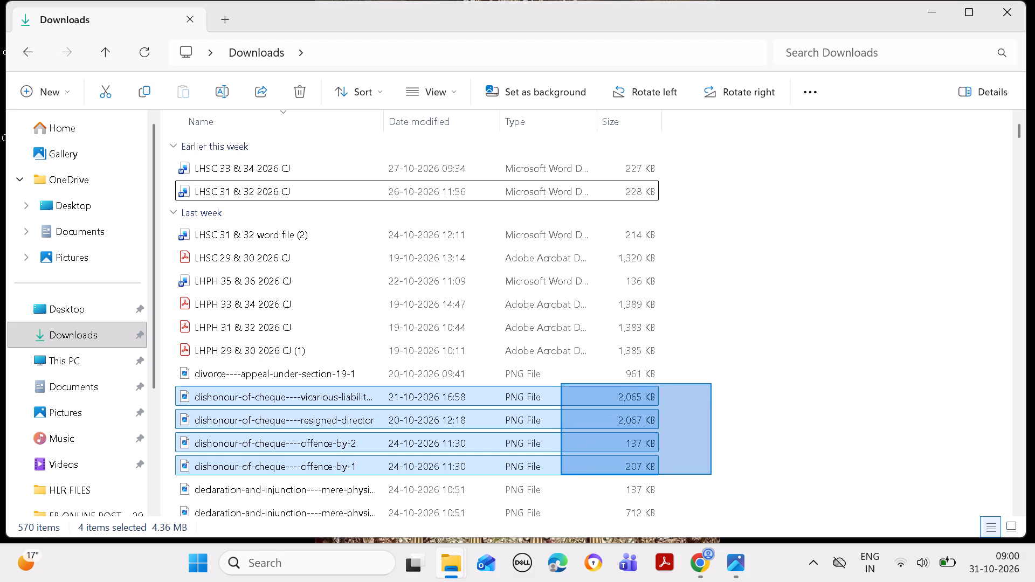
pyautogui.moveTo(561, 382); pyautogui.dragTo(557, 373)
pyautogui.press('Delete')
pyautogui.moveTo(730, 482); pyautogui.dragTo(622, 459)
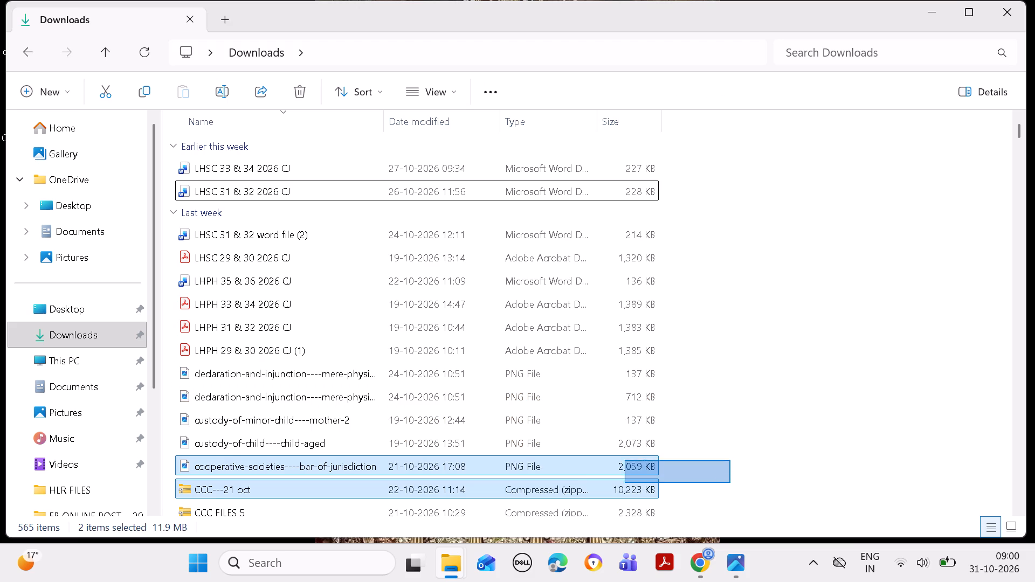
pyautogui.moveTo(622, 459); pyautogui.dragTo(582, 378)
pyautogui.press('Delete')
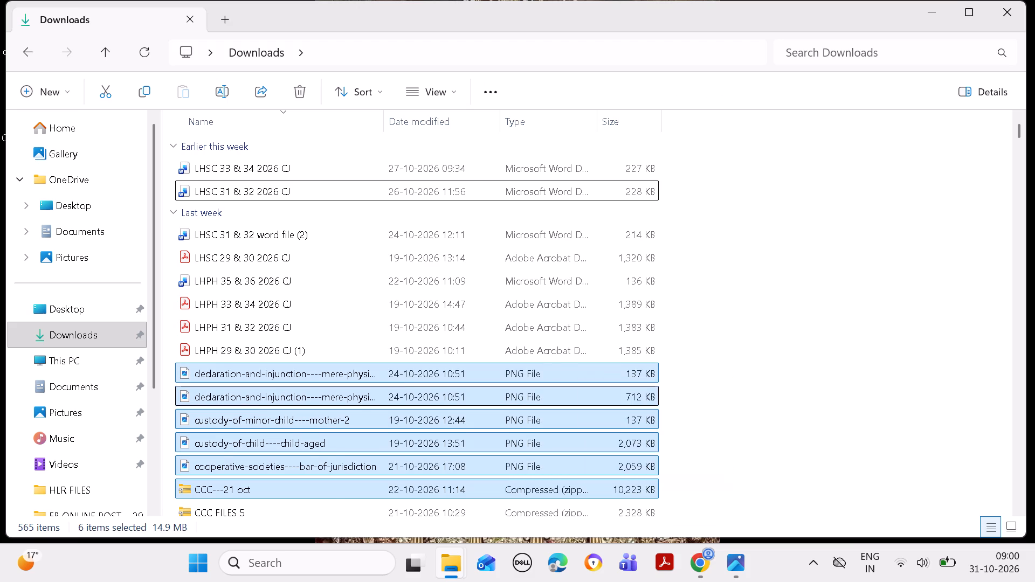
pyautogui.moveTo(772, 507); pyautogui.dragTo(600, 376)
pyautogui.press('Delete')
# Delete the PNG files from bail----corruption----illegal-mining through the advocate's-unpaid-professional-fee images.
pyautogui.moveTo(683, 474); pyautogui.dragTo(557, 432)
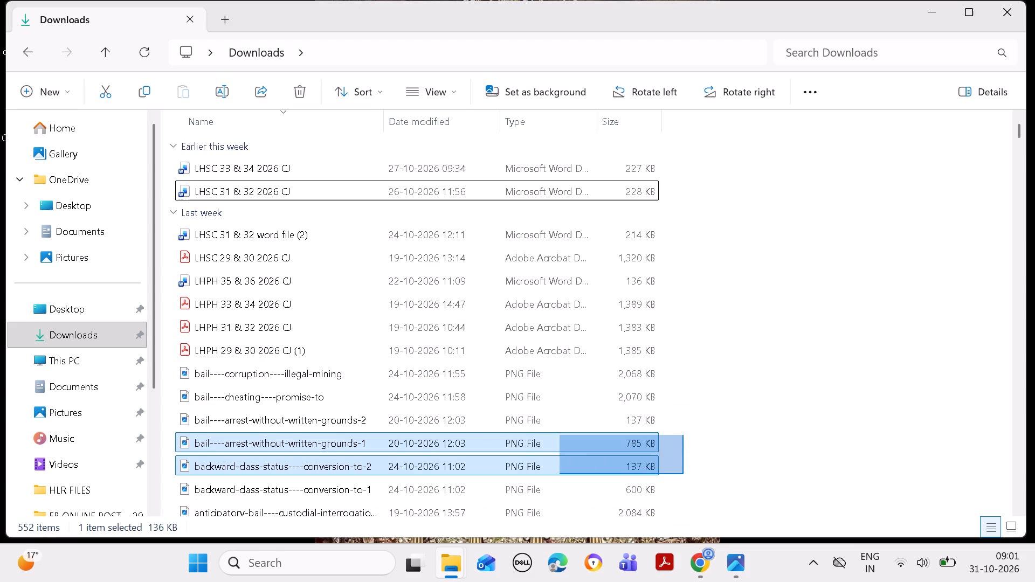
pyautogui.moveTo(557, 432); pyautogui.dragTo(532, 374)
pyautogui.press('Delete')
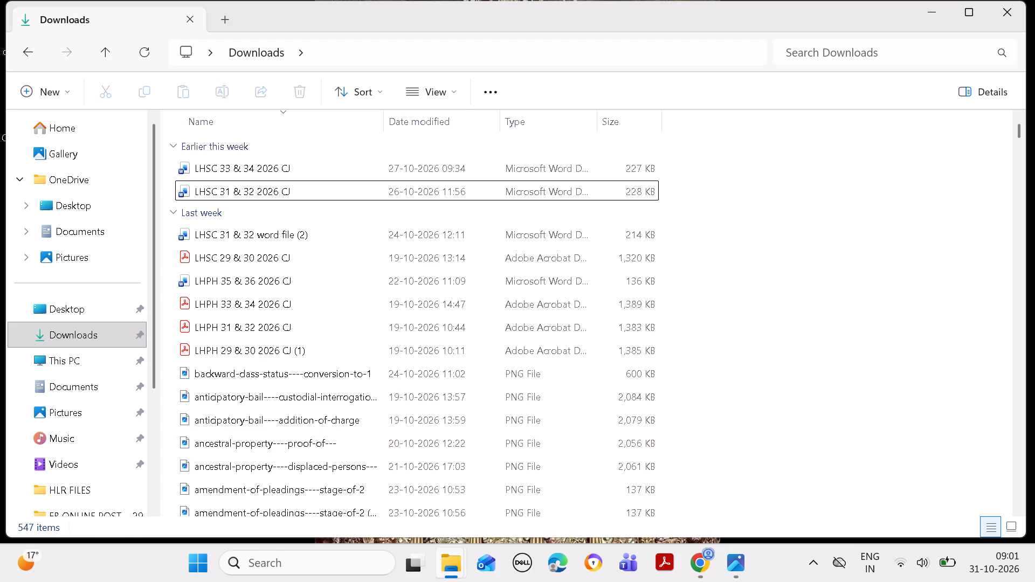
pyautogui.moveTo(713, 469); pyautogui.dragTo(491, 373)
pyautogui.press('Delete')
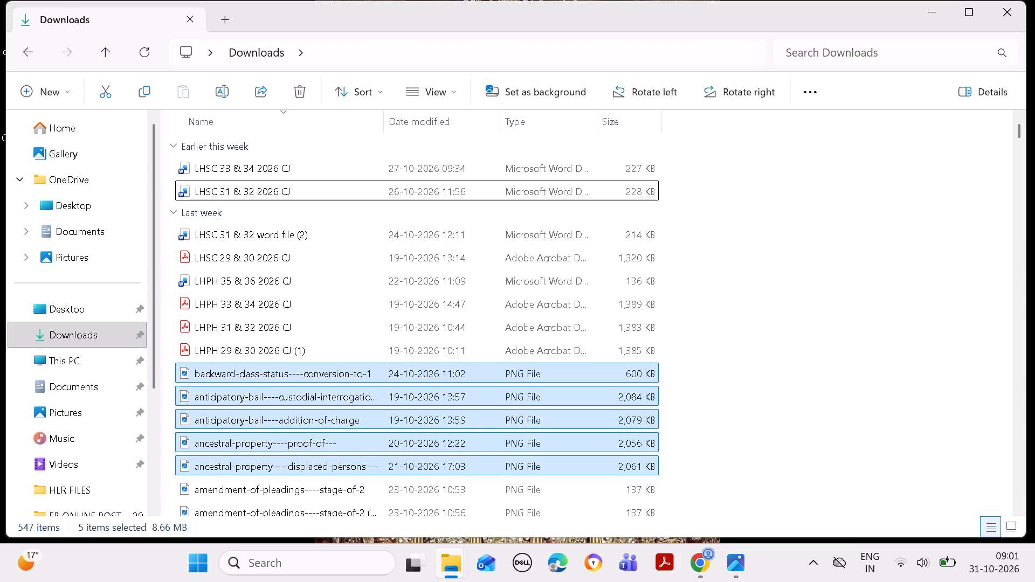
pyautogui.moveTo(699, 481); pyautogui.dragTo(531, 408)
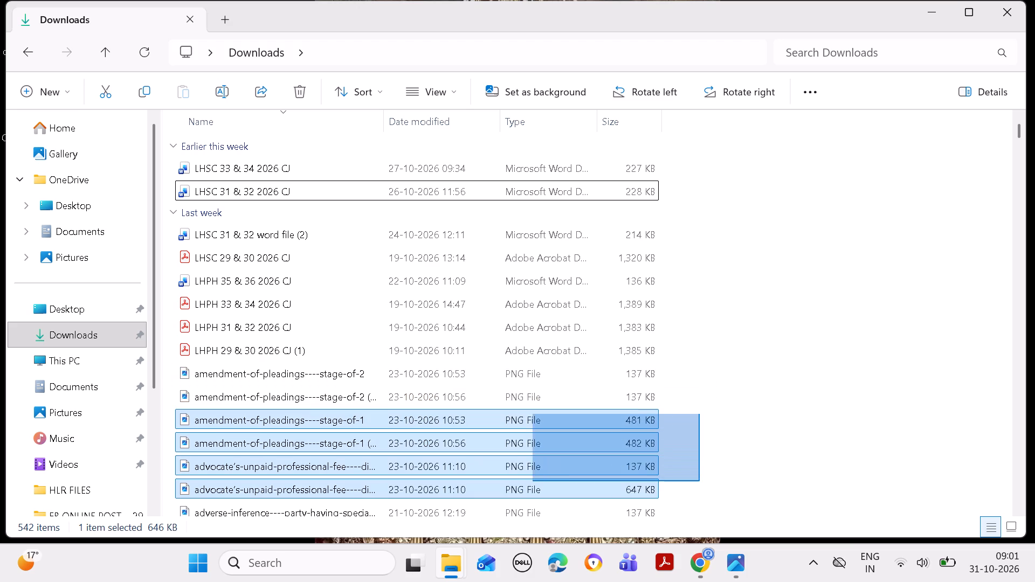
pyautogui.moveTo(531, 408); pyautogui.dragTo(521, 381)
pyautogui.press('Delete')
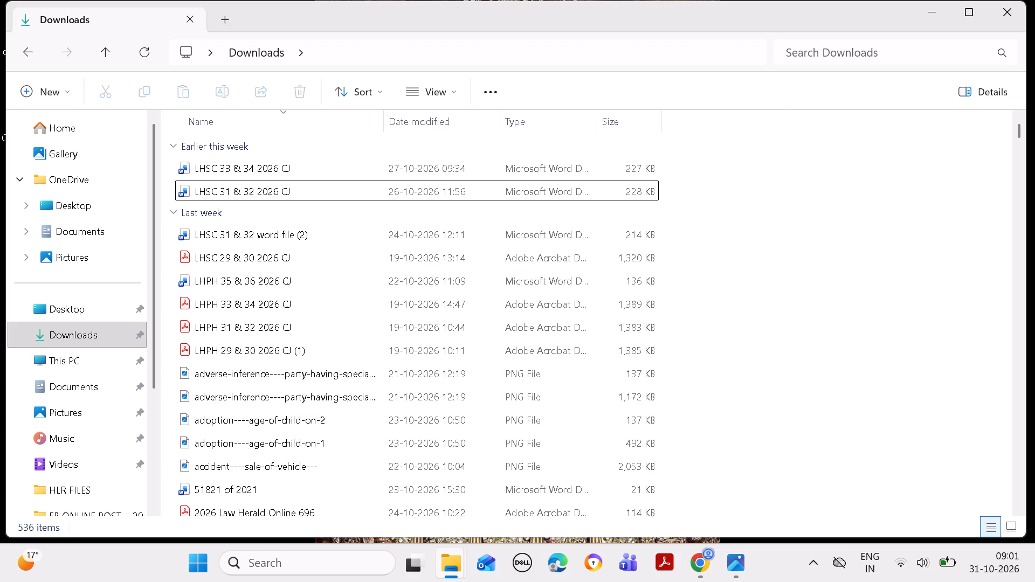
# Delete the PNG files from adverse-inference----party-having through accident----sale-of-vehicle.
pyautogui.moveTo(734, 502); pyautogui.dragTo(665, 445)
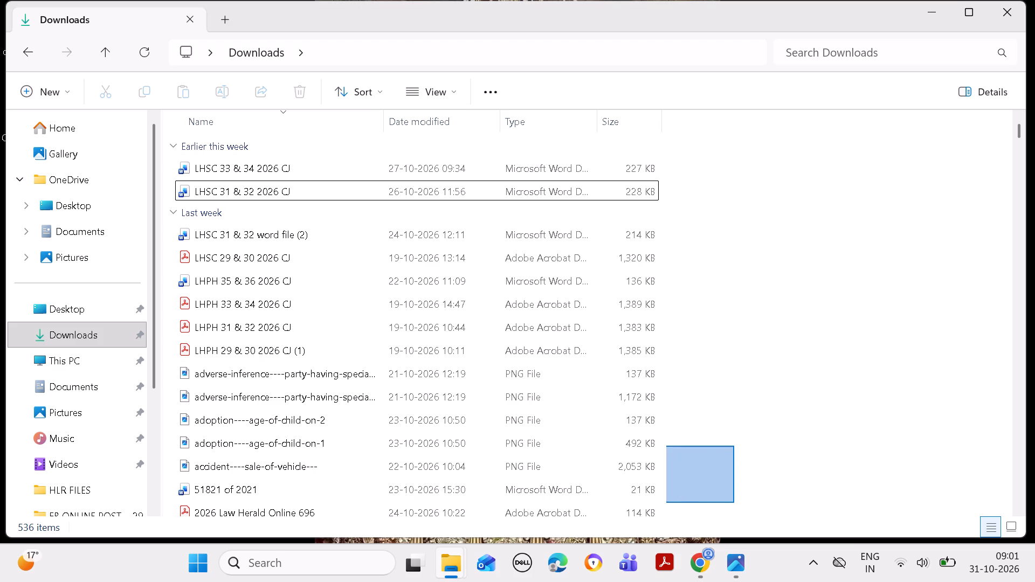
pyautogui.moveTo(665, 445); pyautogui.dragTo(638, 419)
pyautogui.click(717, 457)
pyautogui.moveTo(716, 468); pyautogui.dragTo(639, 440)
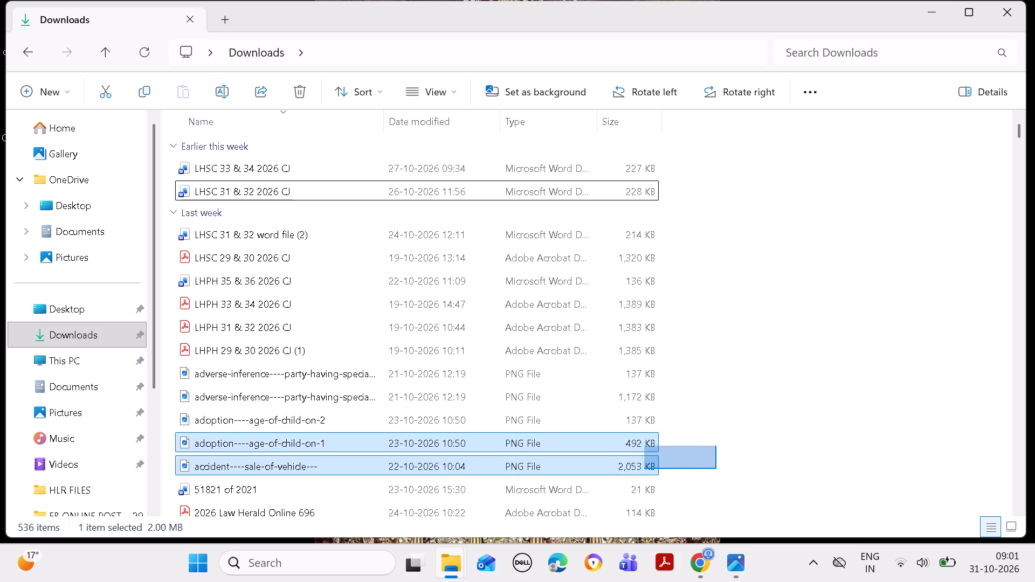
pyautogui.moveTo(639, 440); pyautogui.dragTo(608, 371)
pyautogui.press('Delete')
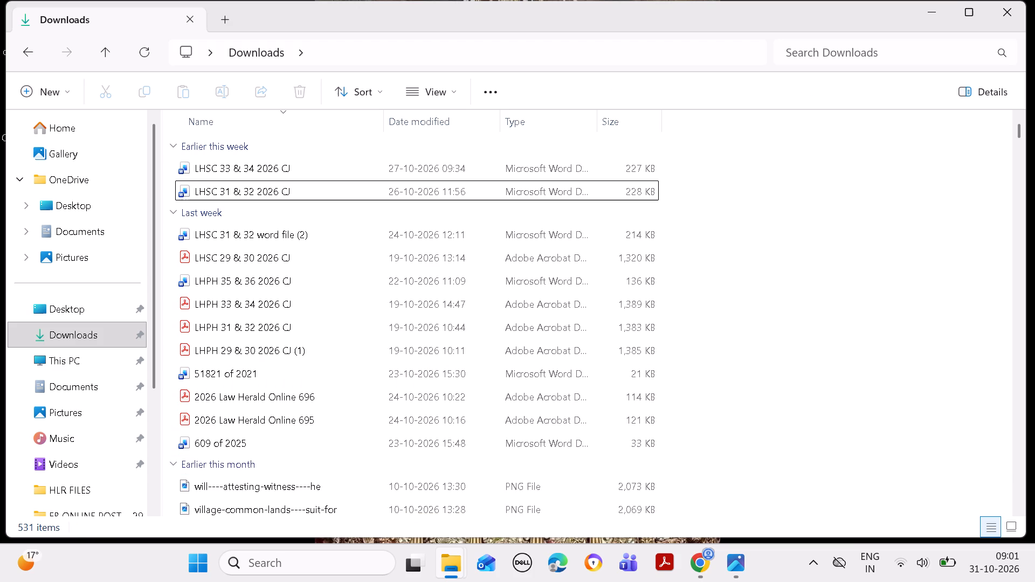
# Delete 51821 of 2021, 2026 Law Herald Online 696 and 695, and 609 of 2025, keeping the LHSC and LHPH documents.
pyautogui.moveTo(727, 469); pyautogui.dragTo(665, 418)
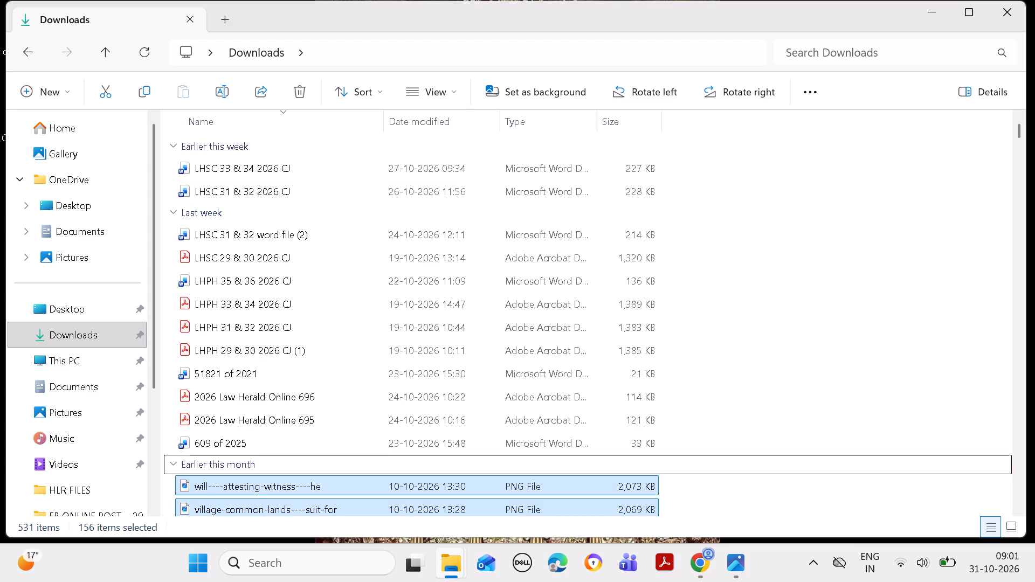
pyautogui.click(764, 438)
pyautogui.moveTo(763, 439); pyautogui.dragTo(651, 351)
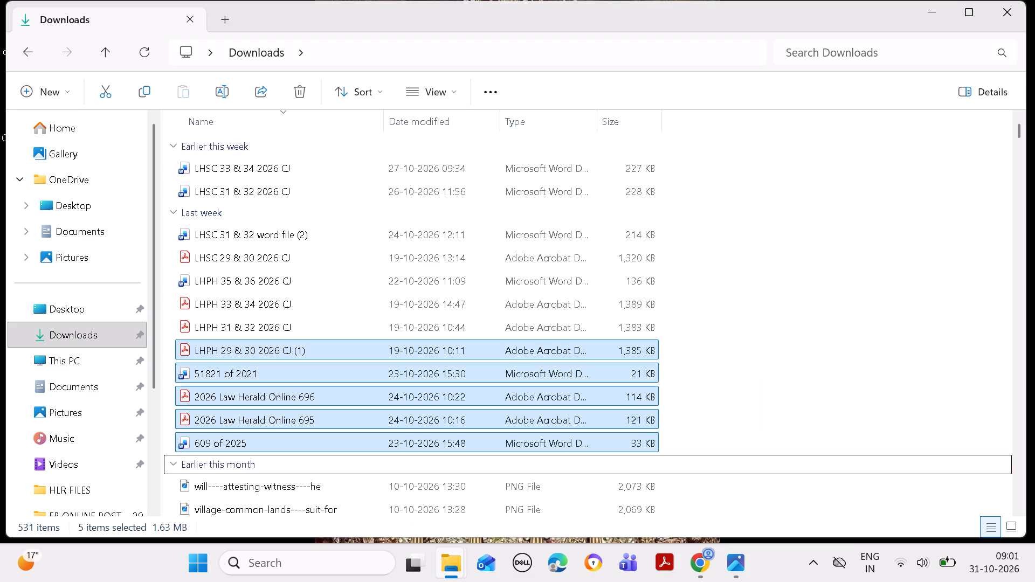
pyautogui.click(734, 410)
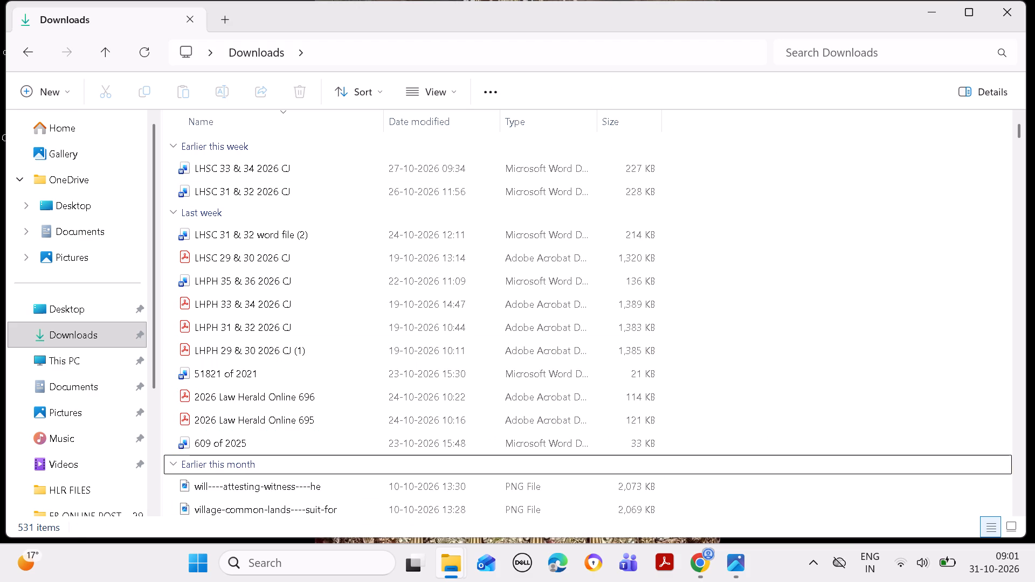
pyautogui.moveTo(721, 423); pyautogui.dragTo(627, 378)
pyautogui.press('Delete')
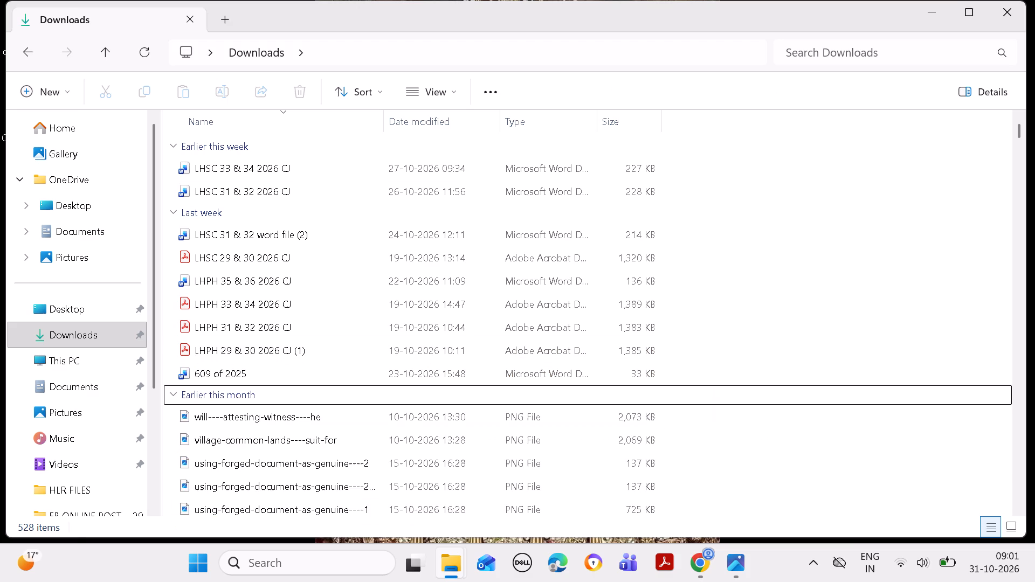
pyautogui.click(648, 372)
pyautogui.press('Delete')
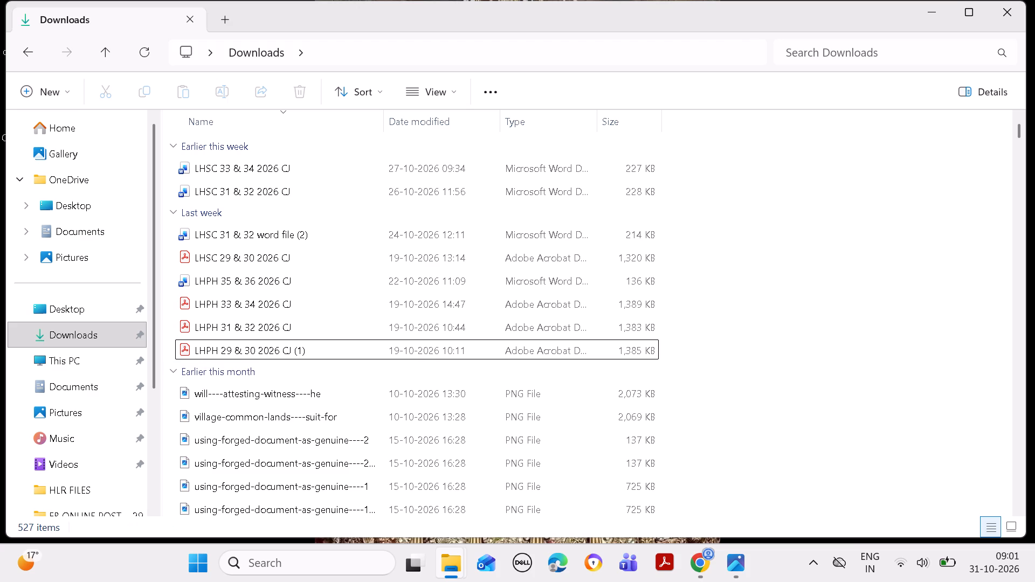
# Delete the PNG files from will----attesting-witness----he through the maintenance-to-wife----recovery images, keeping the LHSC documents.
pyautogui.moveTo(1020, 133); pyautogui.dragTo(1020, 145)
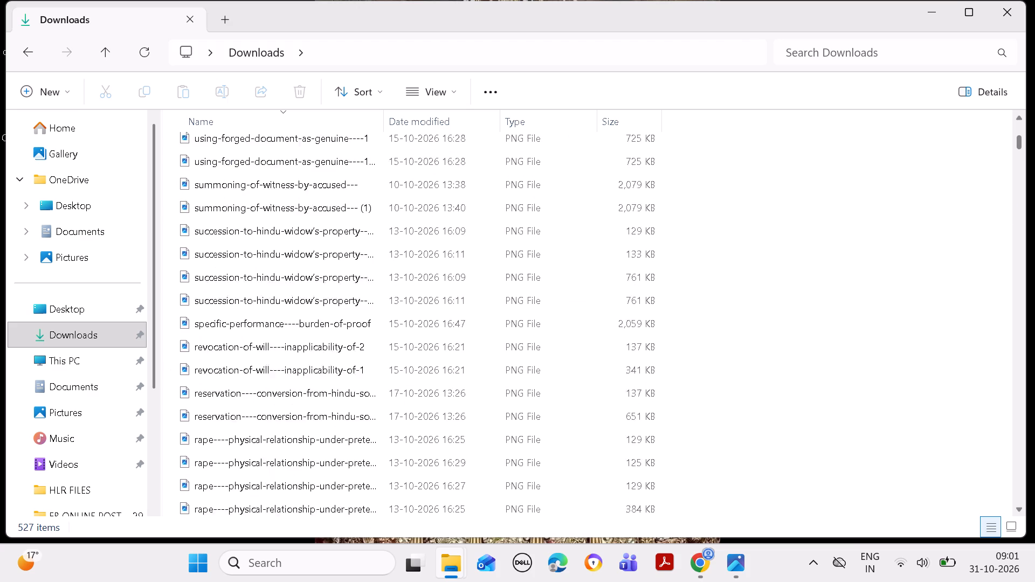
pyautogui.moveTo(1020, 145); pyautogui.dragTo(1020, 140)
pyautogui.moveTo(837, 453); pyautogui.dragTo(533, 256)
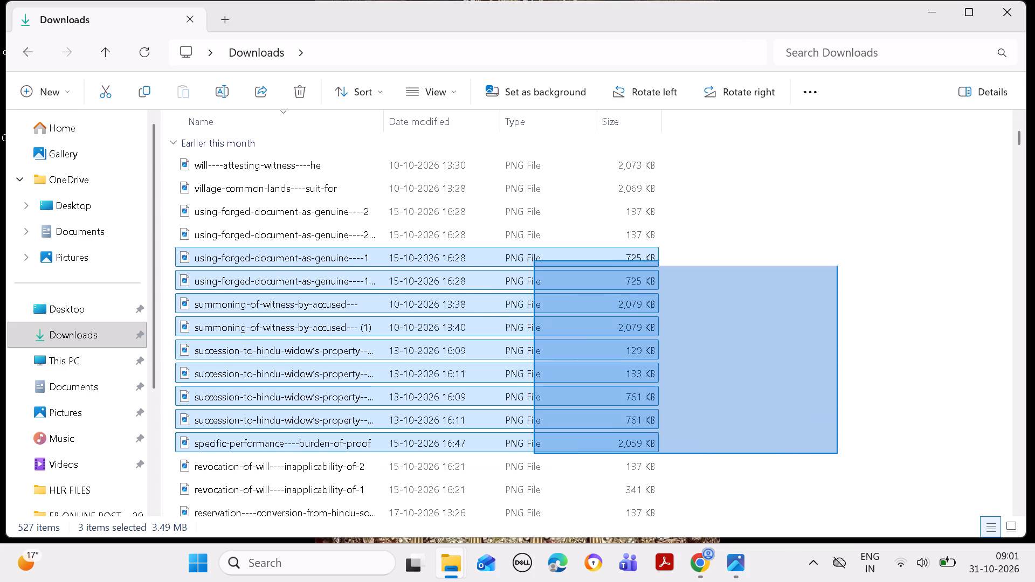
pyautogui.moveTo(533, 256); pyautogui.dragTo(529, 169)
pyautogui.press('Delete')
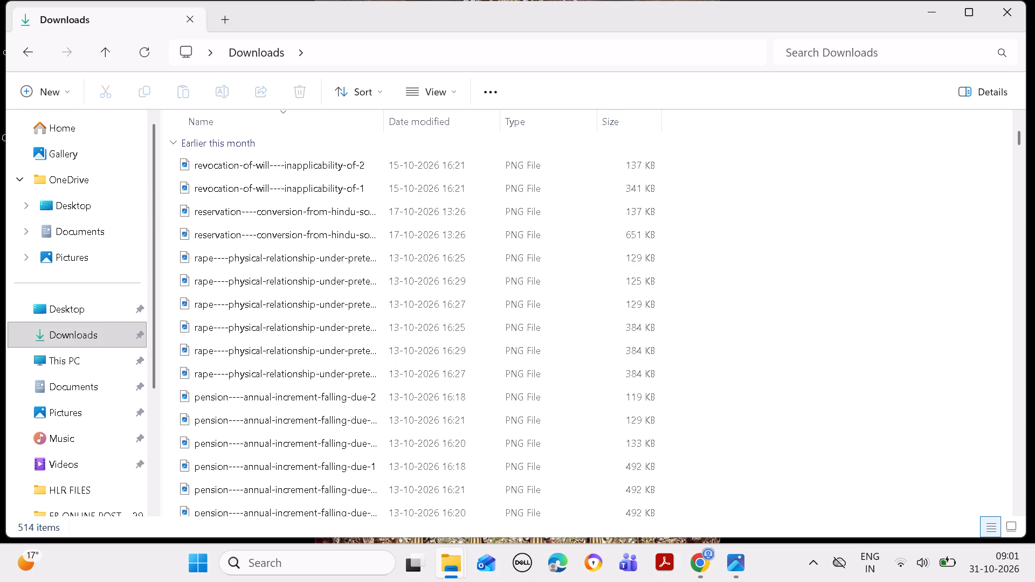
pyautogui.moveTo(713, 425); pyautogui.dragTo(579, 200)
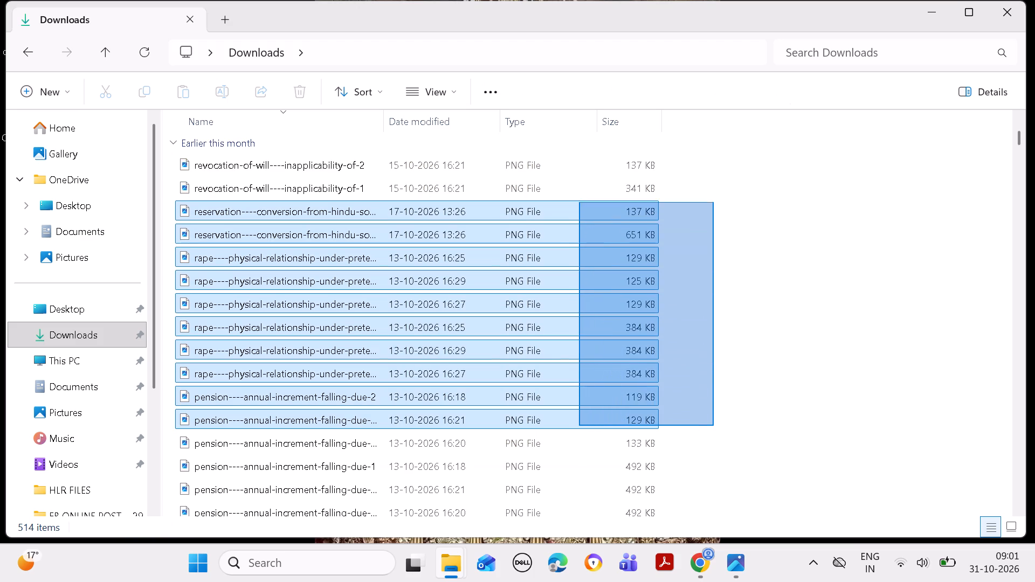
pyautogui.moveTo(579, 200); pyautogui.dragTo(575, 166)
pyautogui.press('Delete')
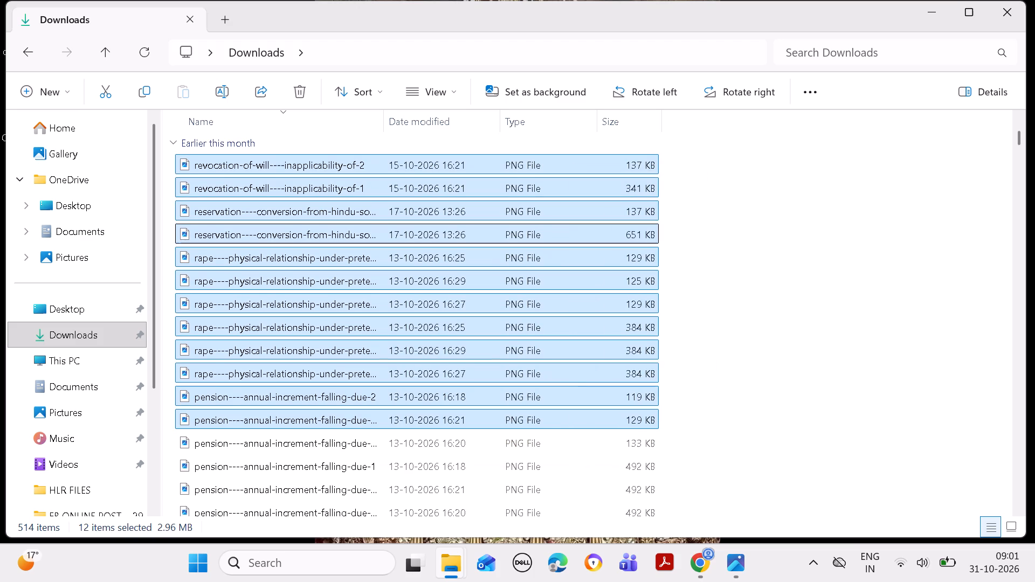
pyautogui.moveTo(726, 372); pyautogui.dragTo(598, 236)
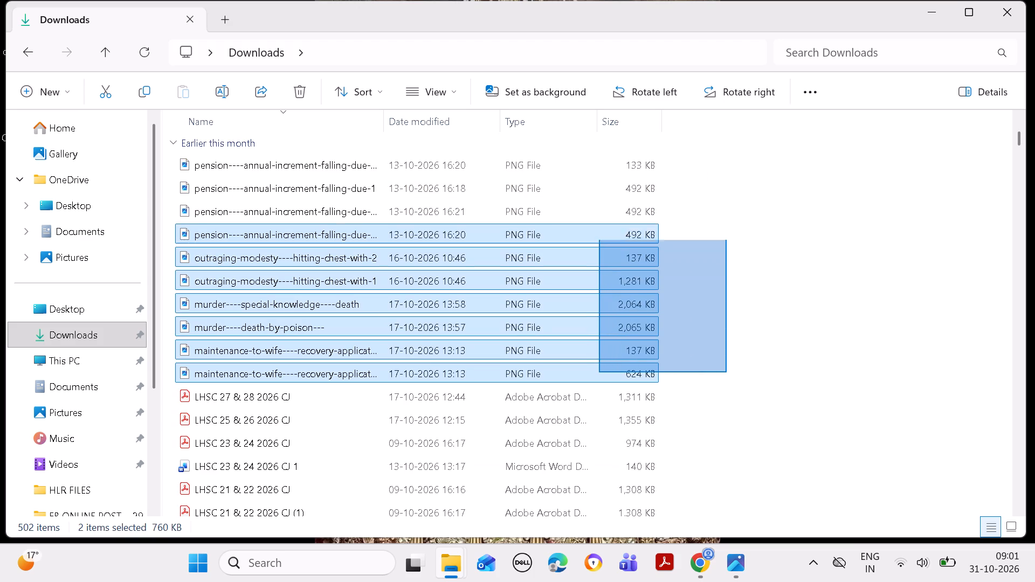
pyautogui.moveTo(598, 236); pyautogui.dragTo(594, 167)
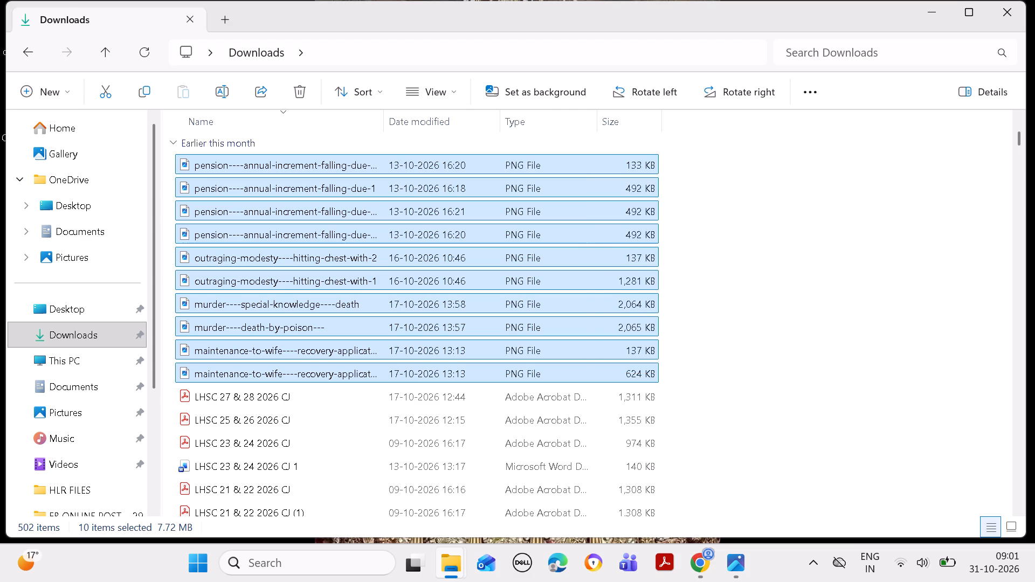
pyautogui.press('Delete')
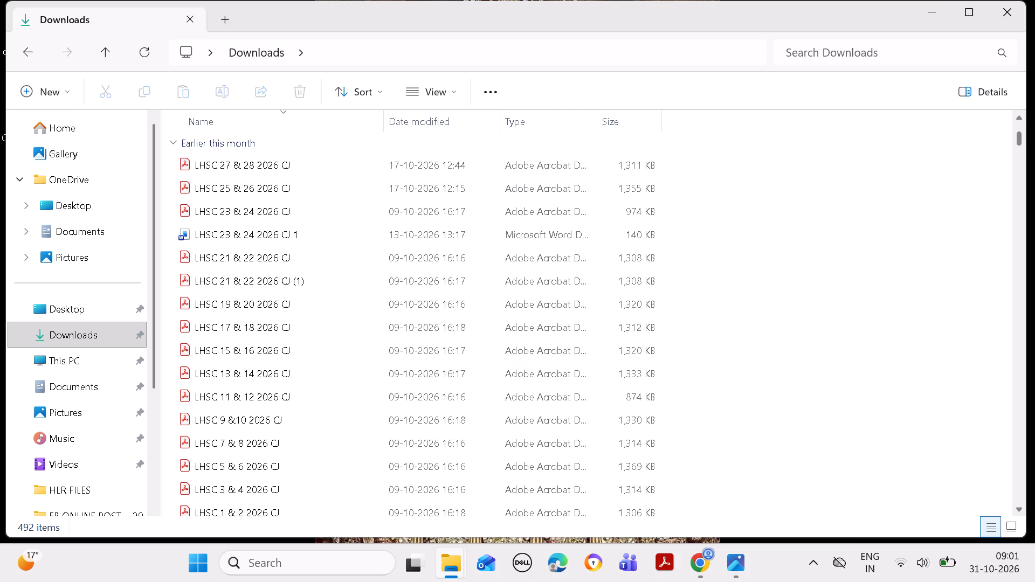
# Delete the PNG files from injunction----temporary-injunction up to, but not including, contempt-of-court----child-produced-2.
pyautogui.moveTo(1022, 141); pyautogui.dragTo(1023, 155)
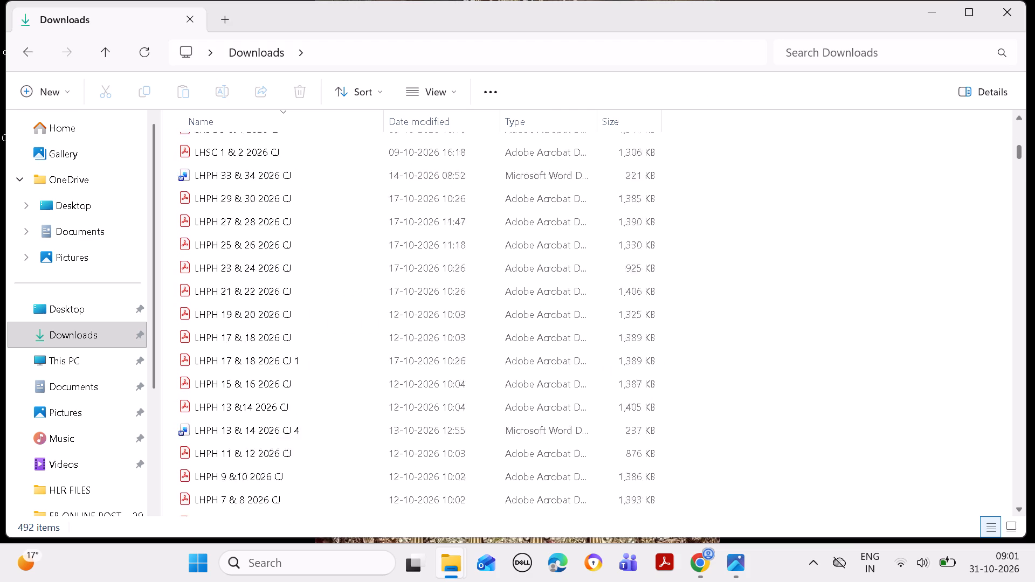
pyautogui.moveTo(1023, 155); pyautogui.dragTo(1024, 170)
pyautogui.moveTo(727, 420); pyautogui.dragTo(686, 390)
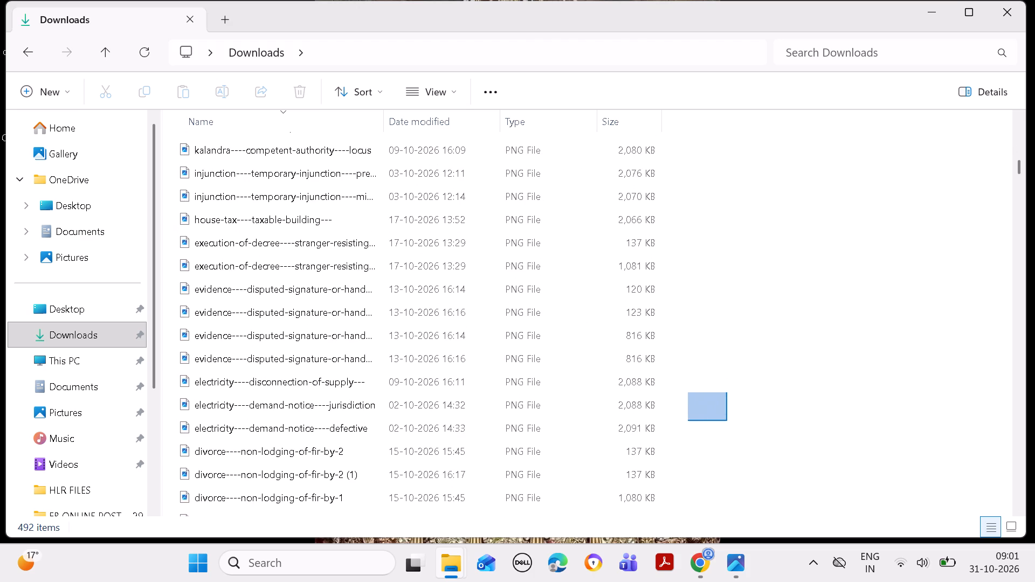
pyautogui.moveTo(686, 390); pyautogui.dragTo(585, 179)
pyautogui.press('Delete')
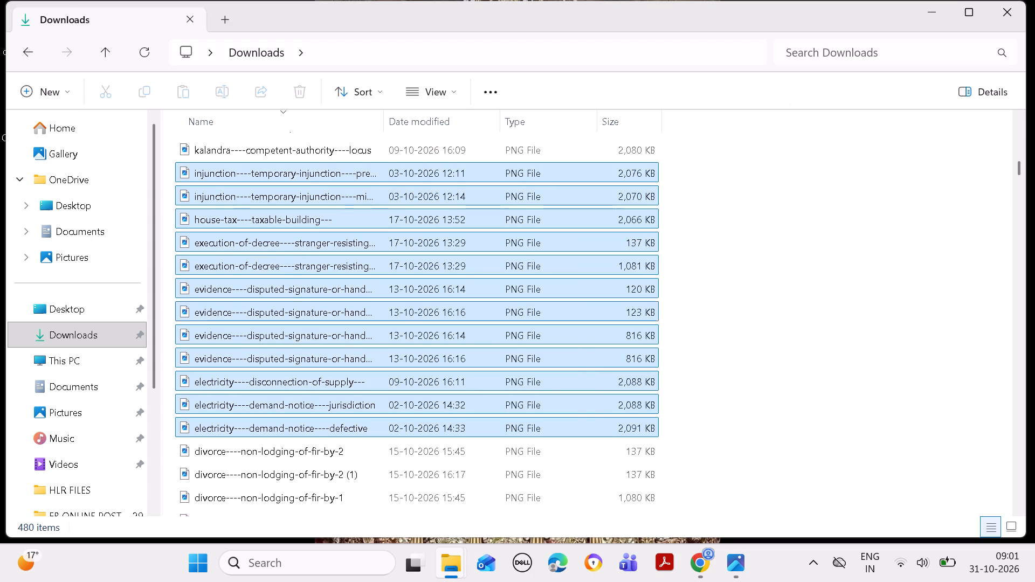
pyautogui.moveTo(735, 422); pyautogui.dragTo(566, 177)
pyautogui.press('Delete')
# Delete kalandra----competent-authority----locus, the contempt-of-court----child-produced images and the 130 KB compromise-decree image, keeping the reel JSON file.
pyautogui.moveTo(712, 349); pyautogui.dragTo(610, 240)
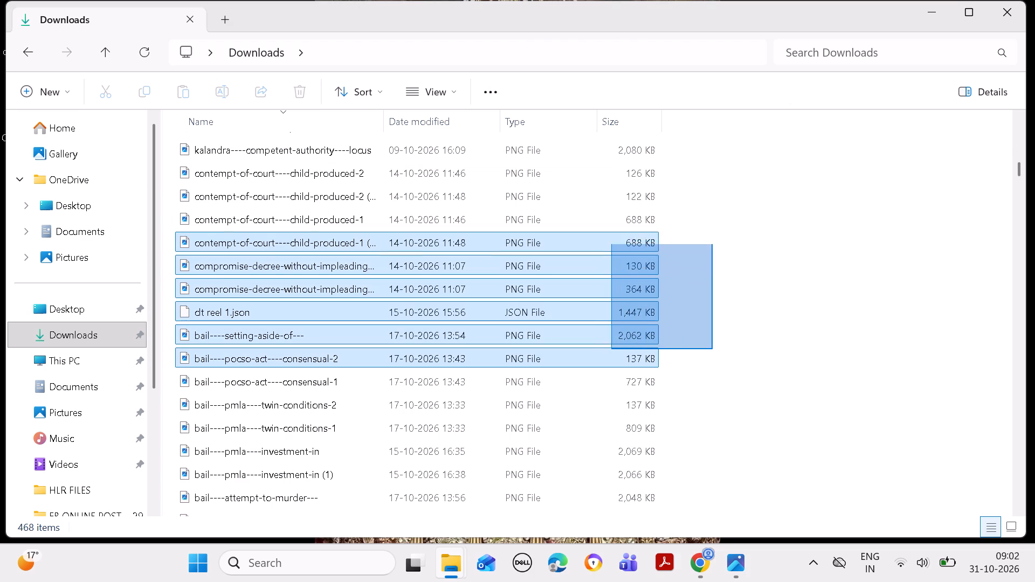
pyautogui.moveTo(610, 240); pyautogui.dragTo(602, 187)
pyautogui.click(726, 239)
pyautogui.moveTo(689, 261); pyautogui.dragTo(688, 260)
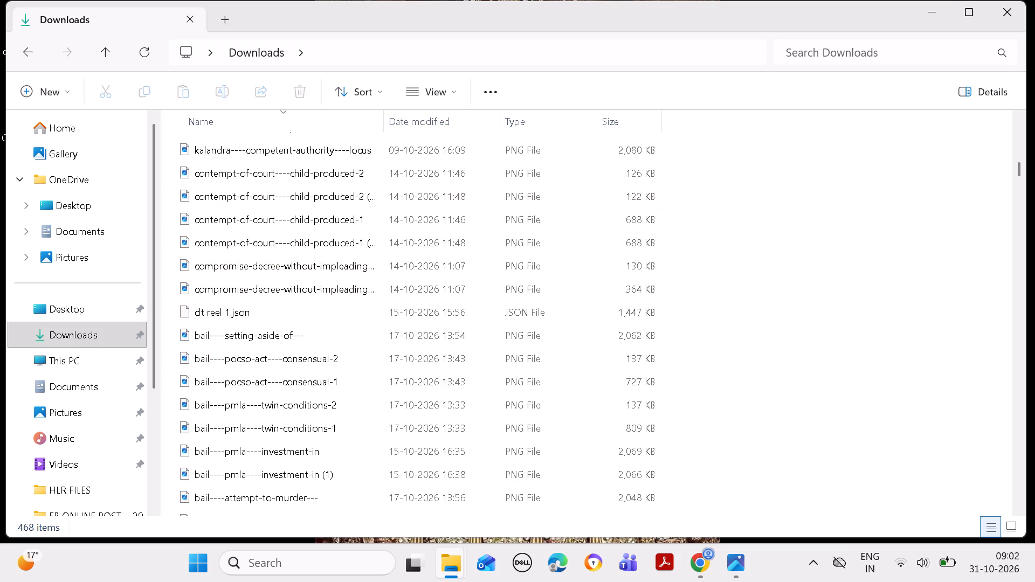
pyautogui.moveTo(688, 260); pyautogui.dragTo(629, 149)
pyautogui.press('Delete')
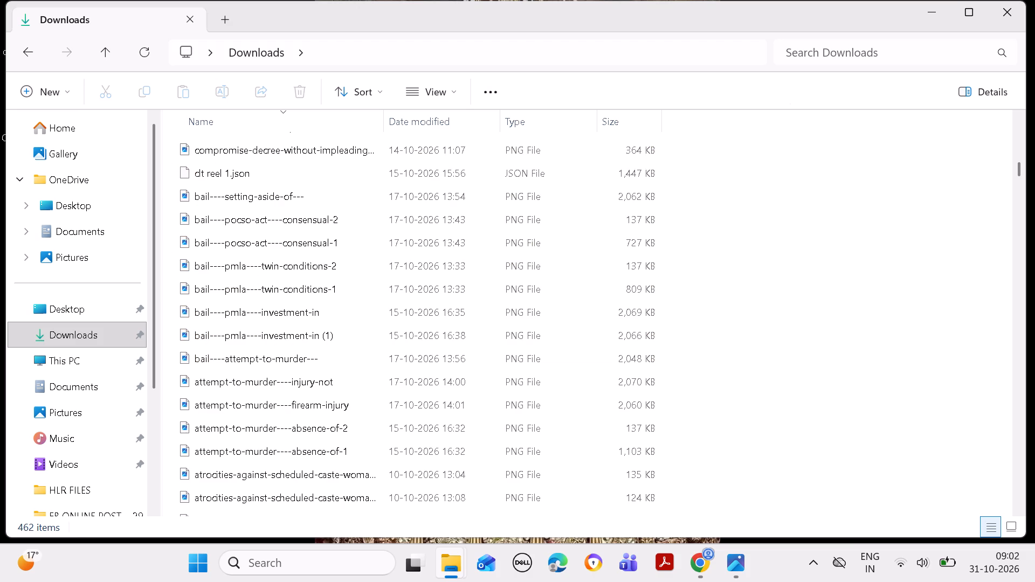
# Delete the PNG files from bail----setting-aside-of through arrest----grounds-of-arrest-not-2 (2).
pyautogui.moveTo(706, 452); pyautogui.dragTo(588, 213)
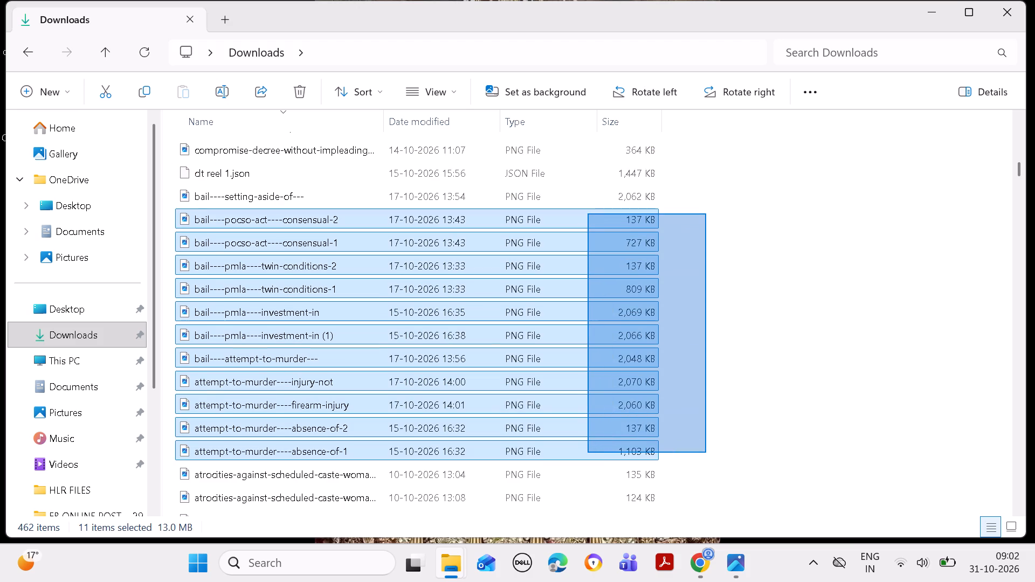
pyautogui.moveTo(588, 213); pyautogui.dragTo(585, 197)
pyautogui.press('Delete')
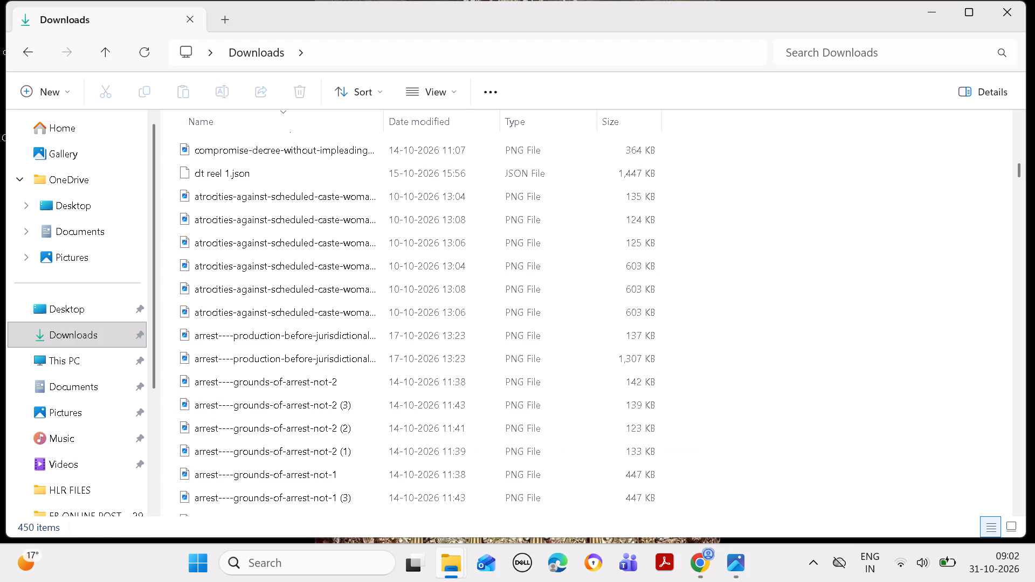
pyautogui.moveTo(734, 425); pyautogui.dragTo(591, 203)
pyautogui.press('Delete')
# Delete the PNG files from arrest----grounds-of-arrest-not-2 (1) through the 122 KB abetment-of-suicide----instigation image.
pyautogui.moveTo(752, 428); pyautogui.dragTo(683, 408)
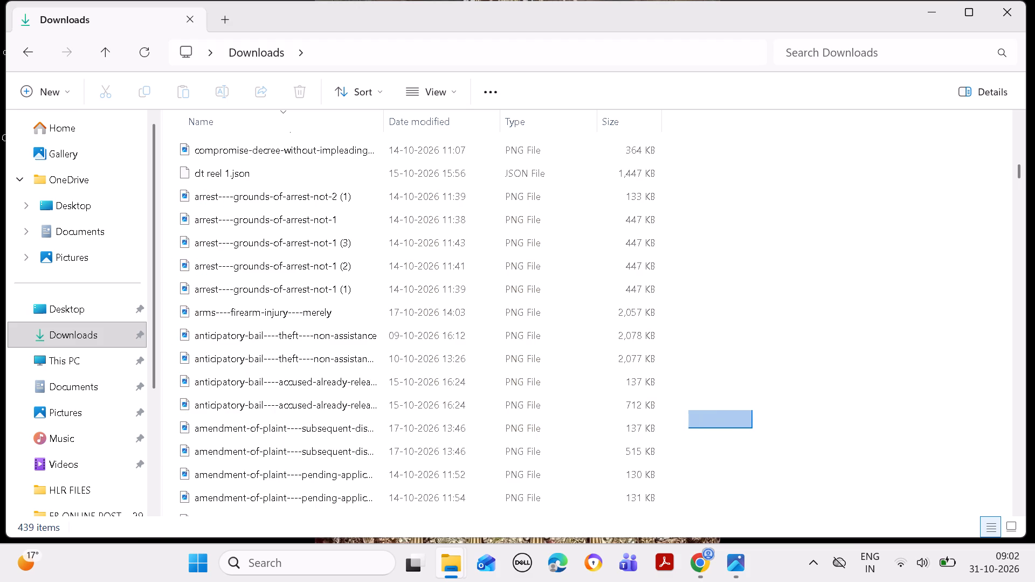
pyautogui.moveTo(683, 408); pyautogui.dragTo(572, 199)
pyautogui.press('Delete')
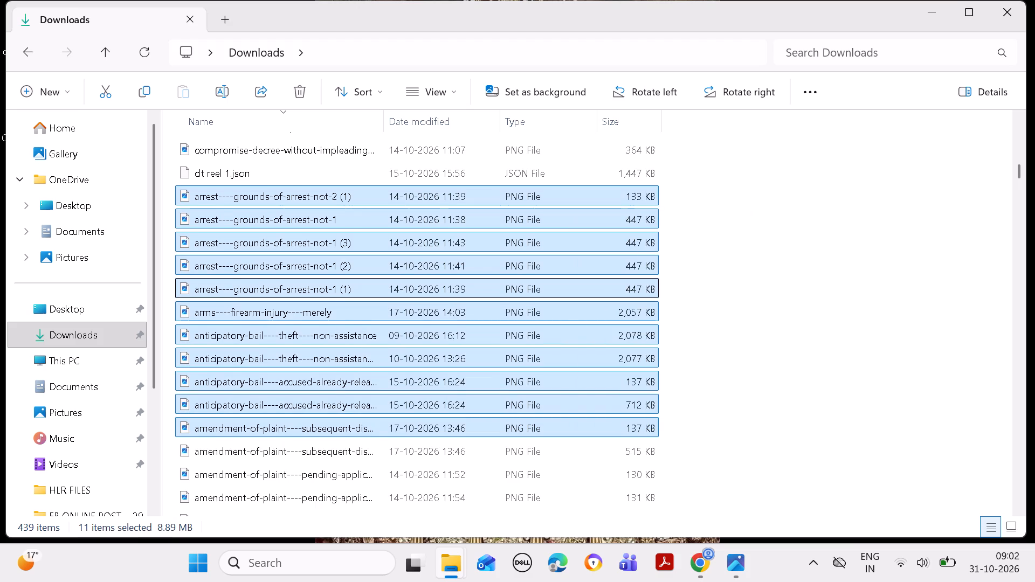
pyautogui.moveTo(799, 457); pyautogui.dragTo(593, 248)
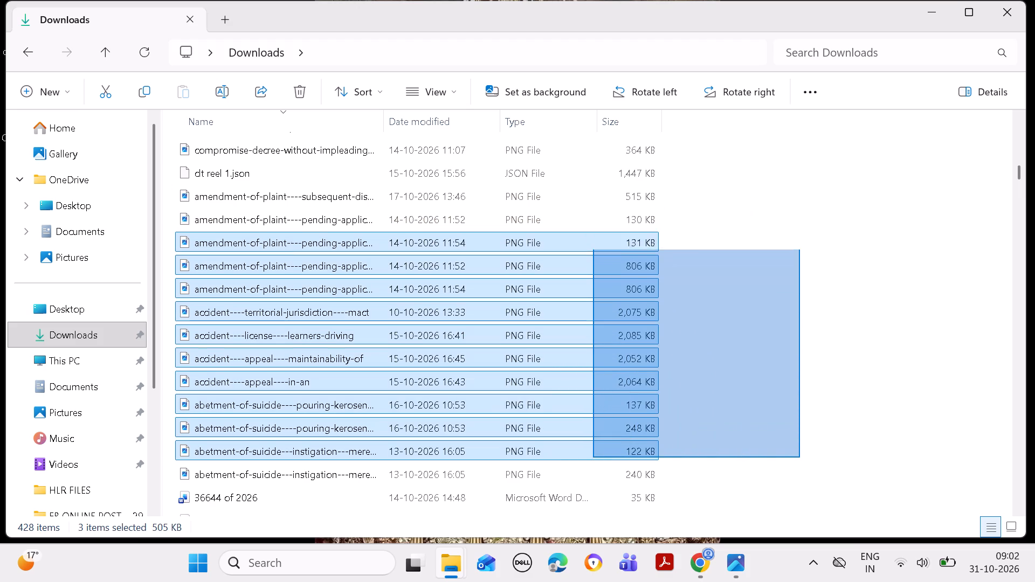
pyautogui.moveTo(593, 248); pyautogui.dragTo(592, 197)
pyautogui.press('Delete')
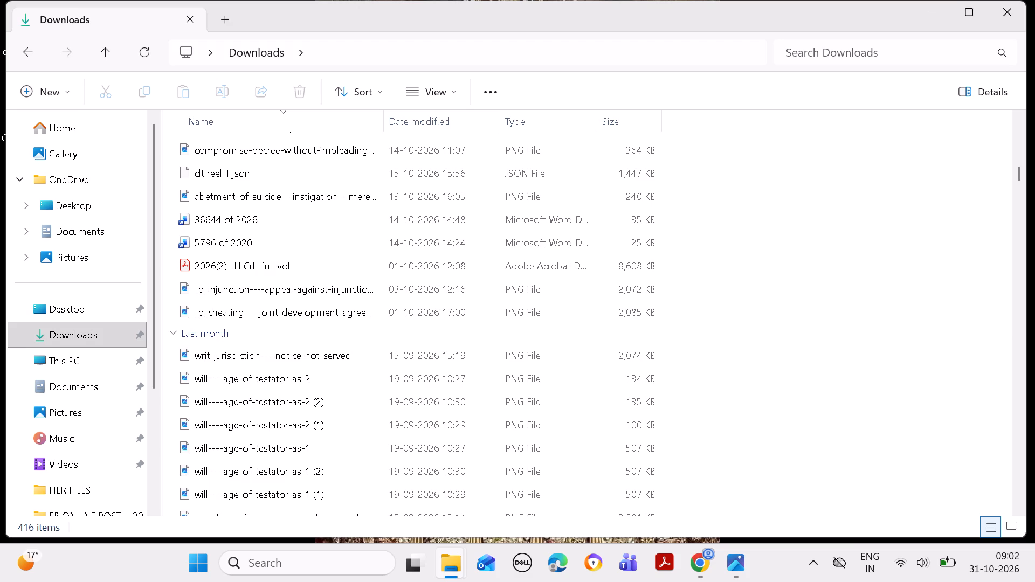
# Minimise the Downloads window and refresh the desktop.
pyautogui.click(931, 18)
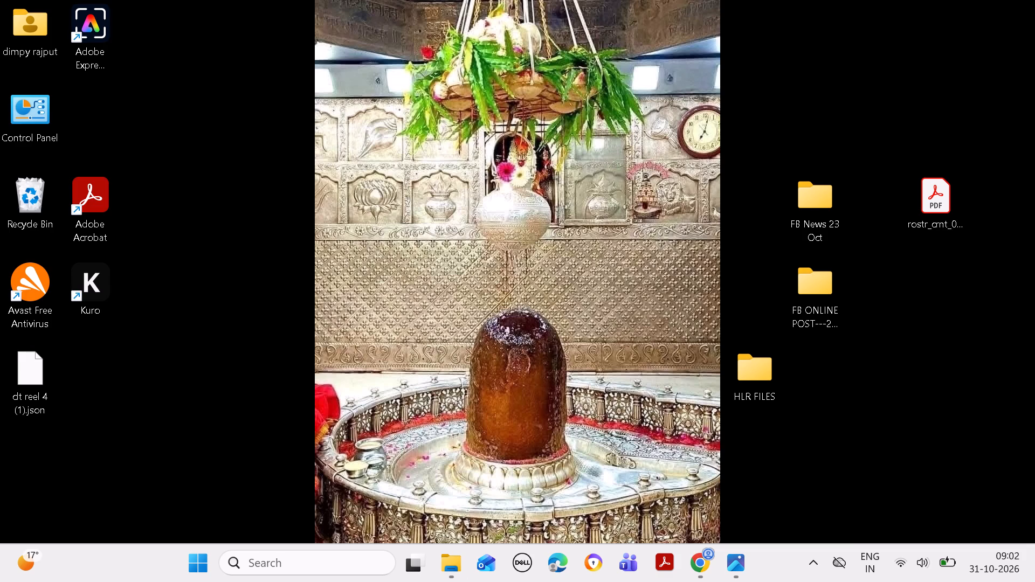
pyautogui.rightClick(861, 62)
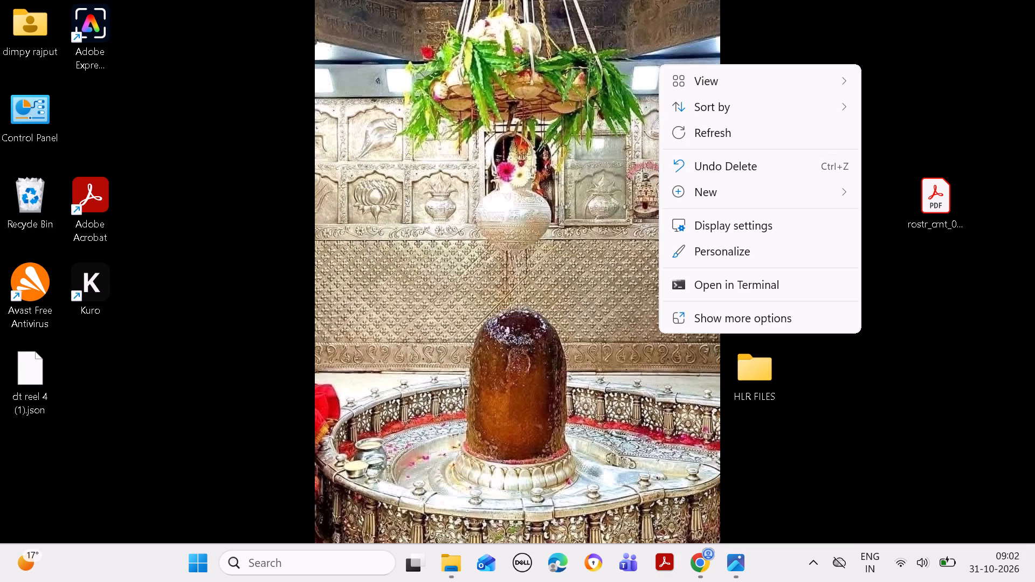
pyautogui.click(742, 136)
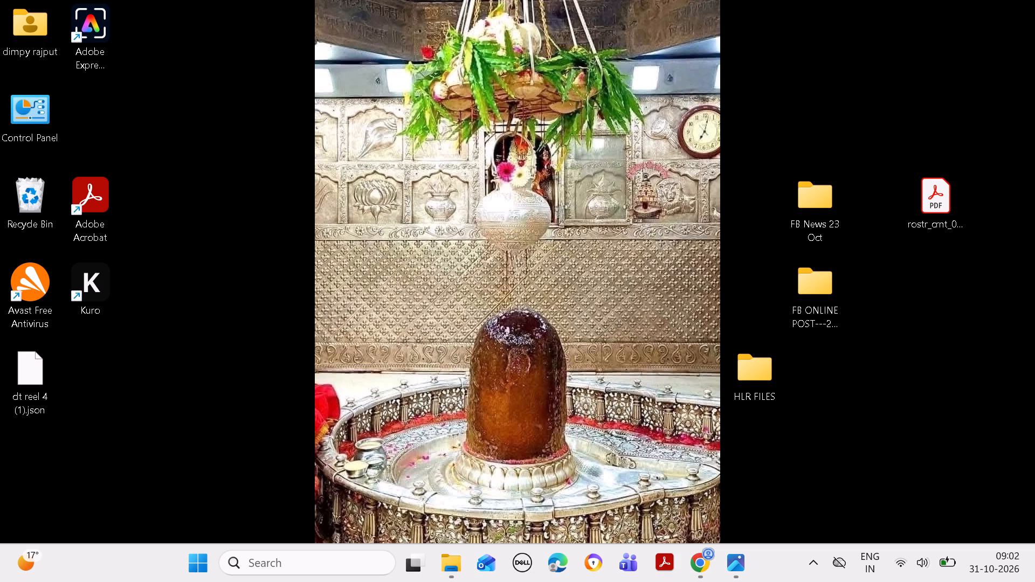
# Switch to Polotno Studio in Chrome and check the accident picture and Gujarat High Court line of the Motor Accident post.
pyautogui.click(709, 552)
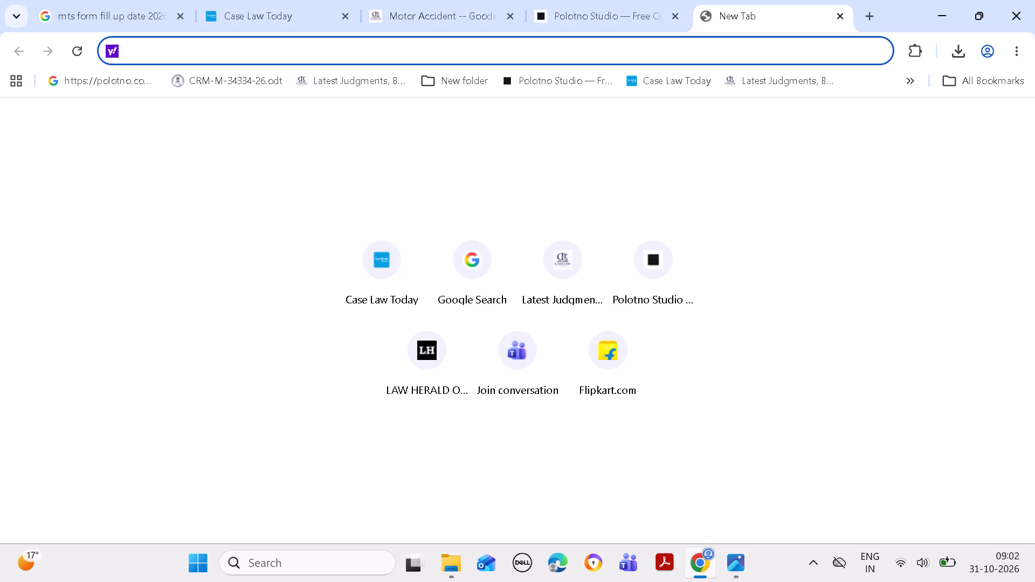
pyautogui.click(596, 17)
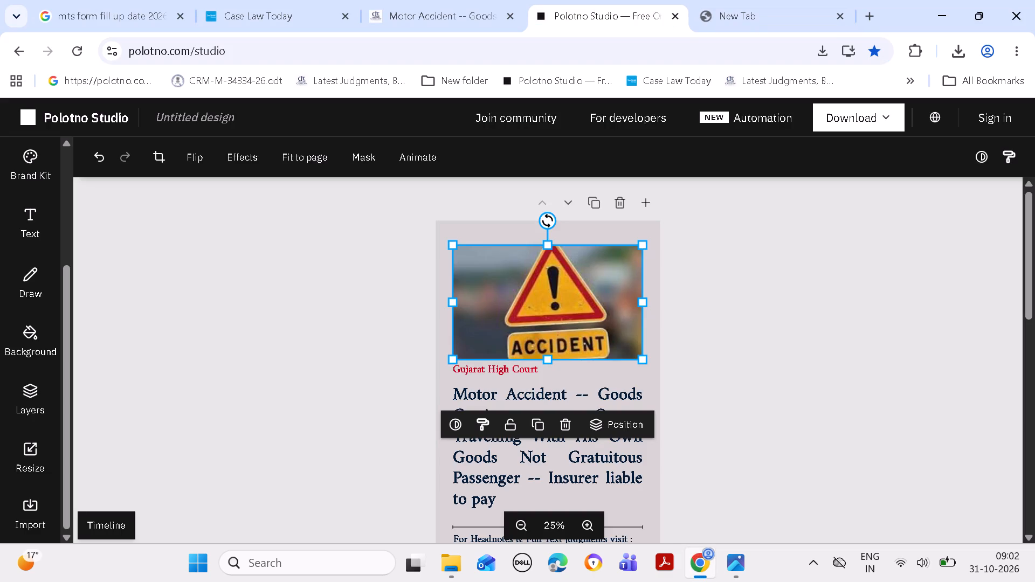
pyautogui.click(812, 242)
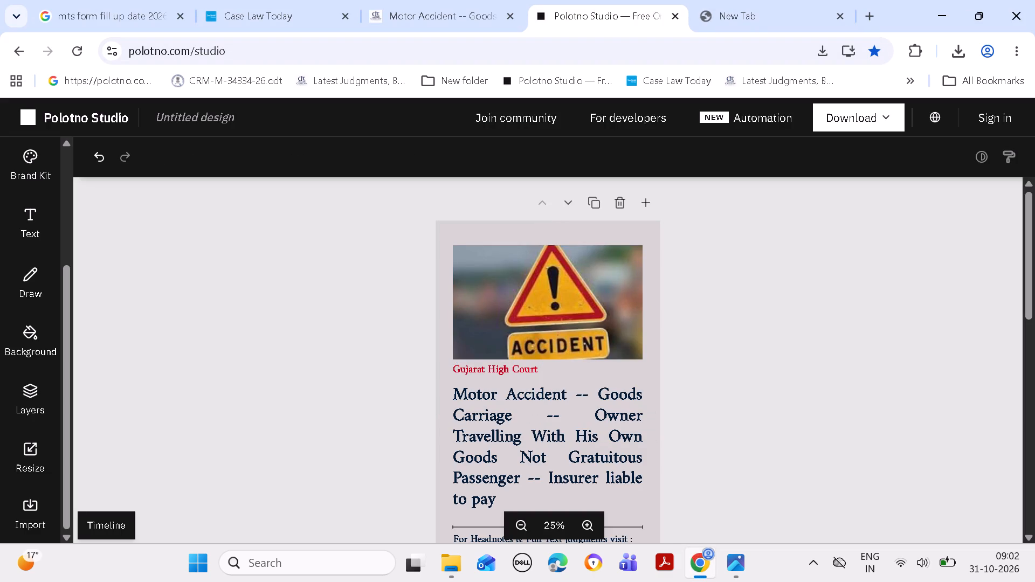
pyautogui.click(617, 280)
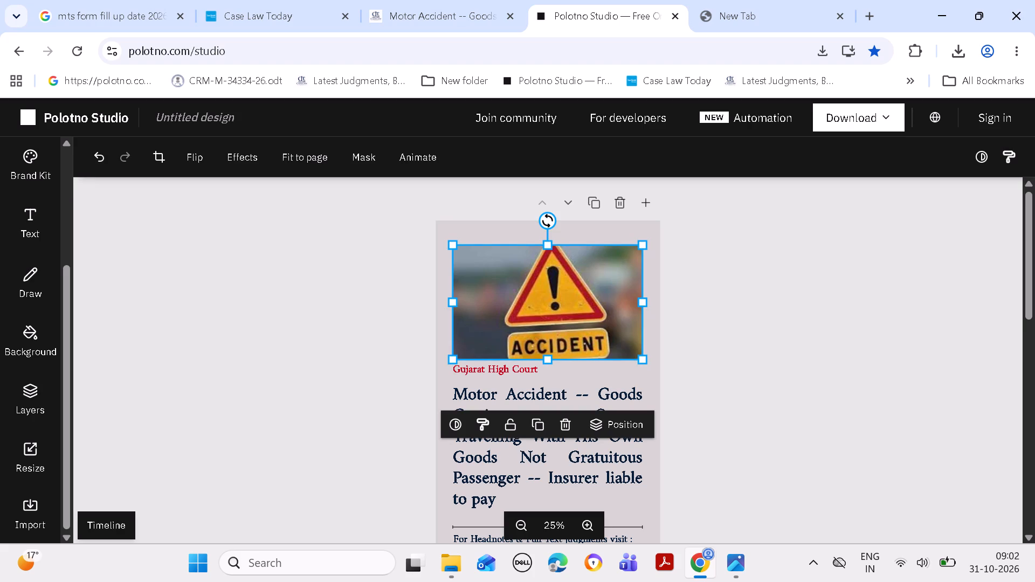
pyautogui.click(646, 298)
pyautogui.click(630, 292)
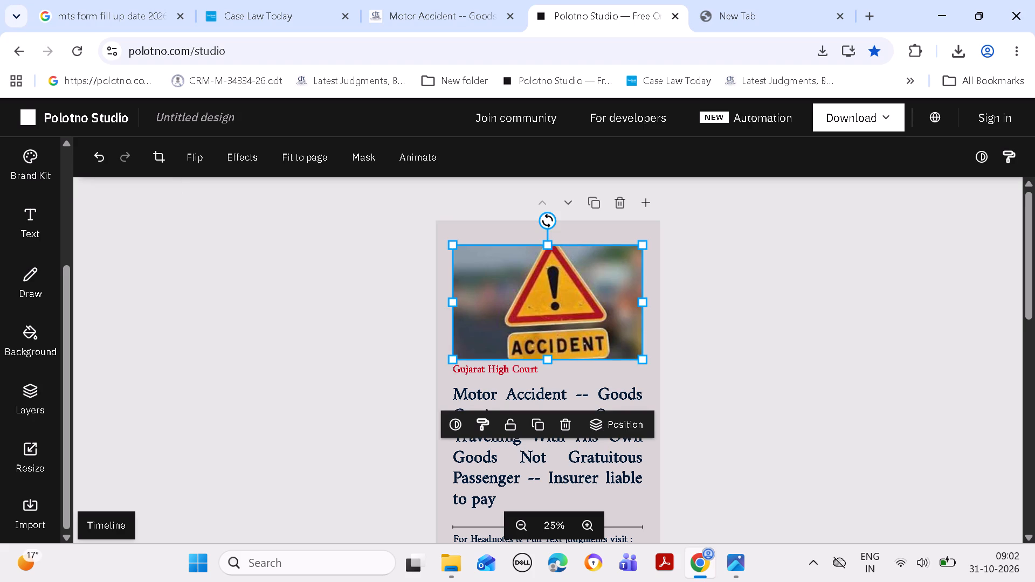
pyautogui.click(644, 303)
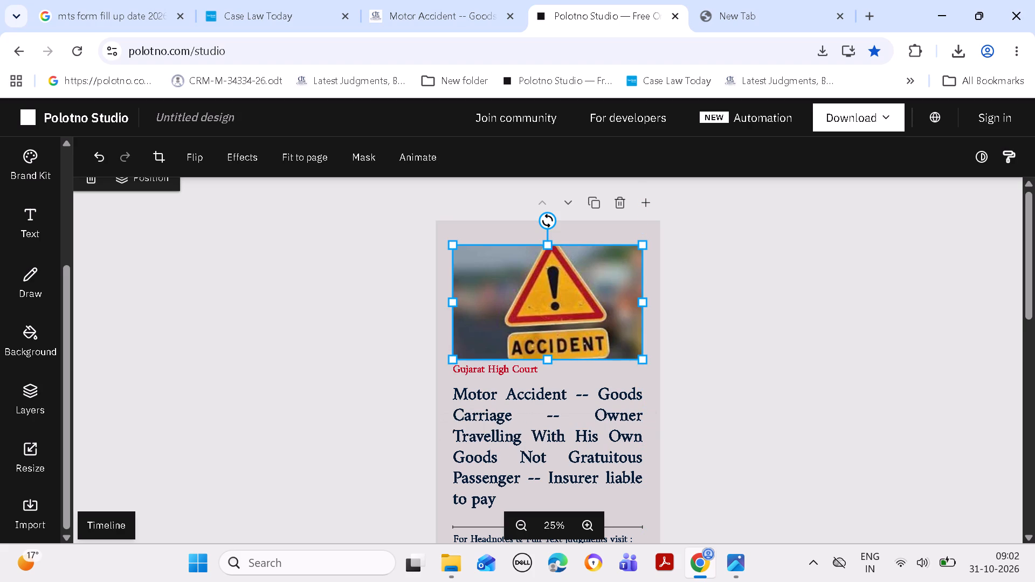
pyautogui.click(453, 302)
pyautogui.click(699, 309)
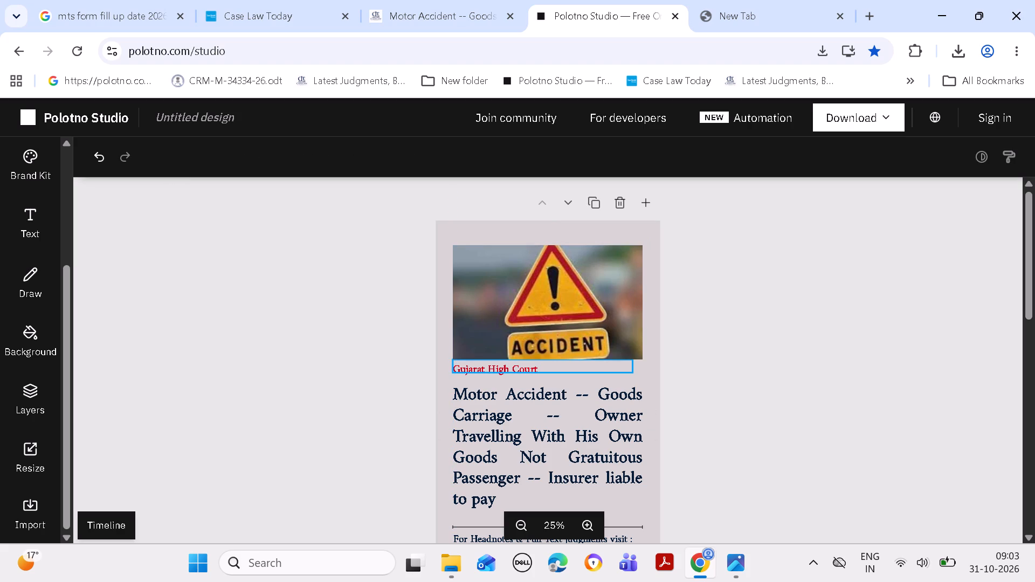
pyautogui.click(503, 366)
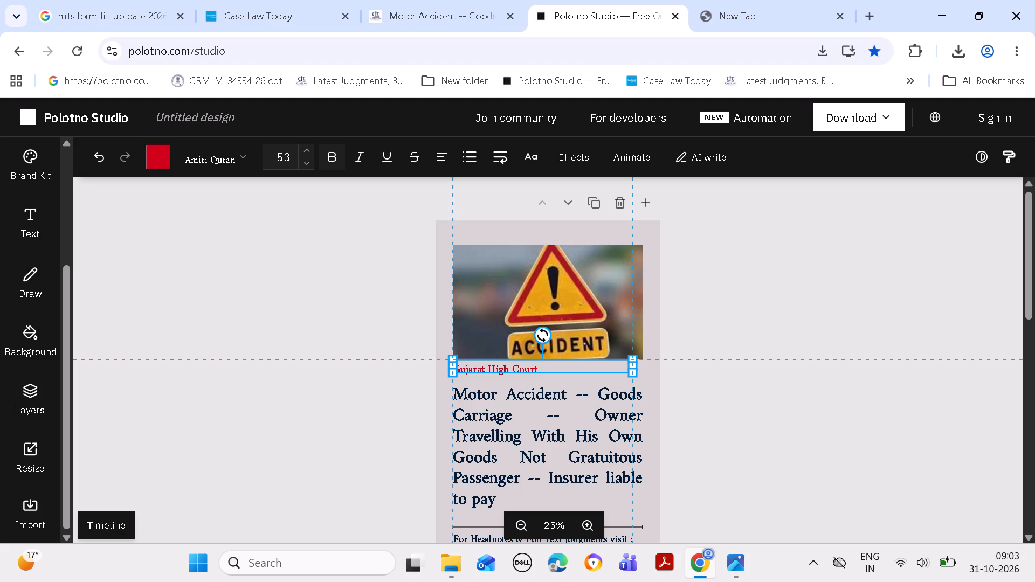
pyautogui.click(723, 371)
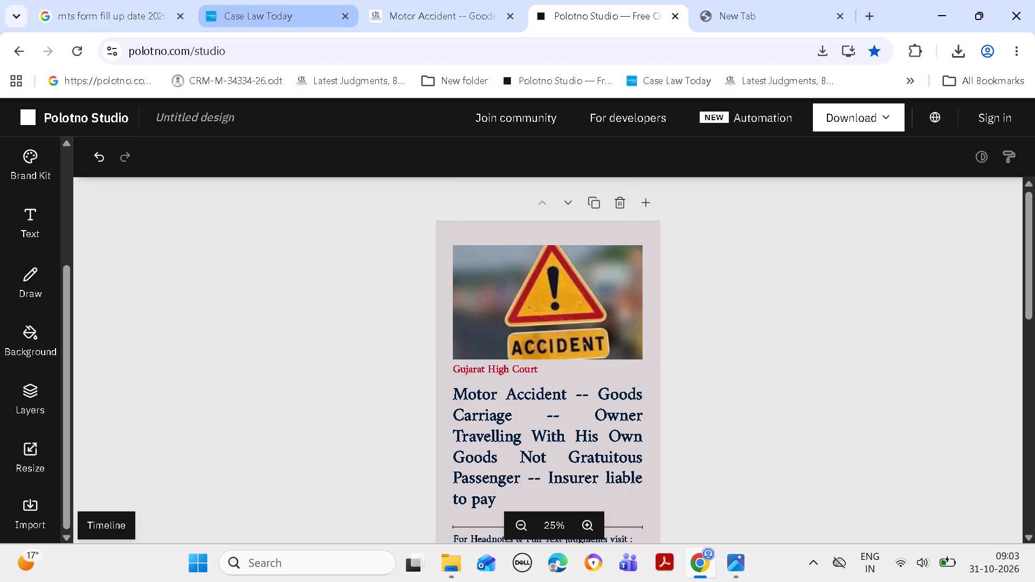
# Compare the Motor Accident headline in the Polotno design with the article's Law Point text in Case Law Today.
pyautogui.click(242, 19)
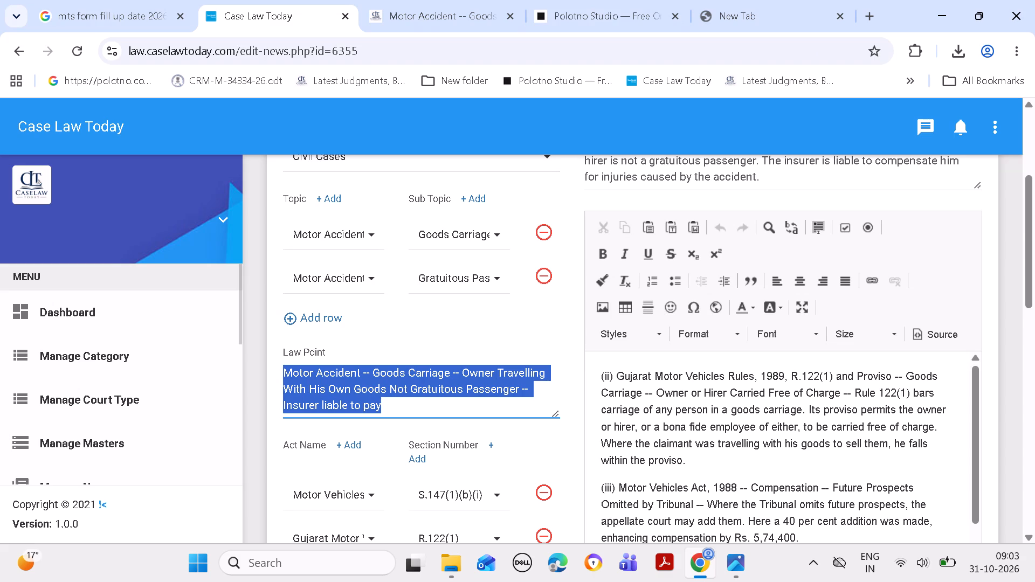
pyautogui.click(562, 19)
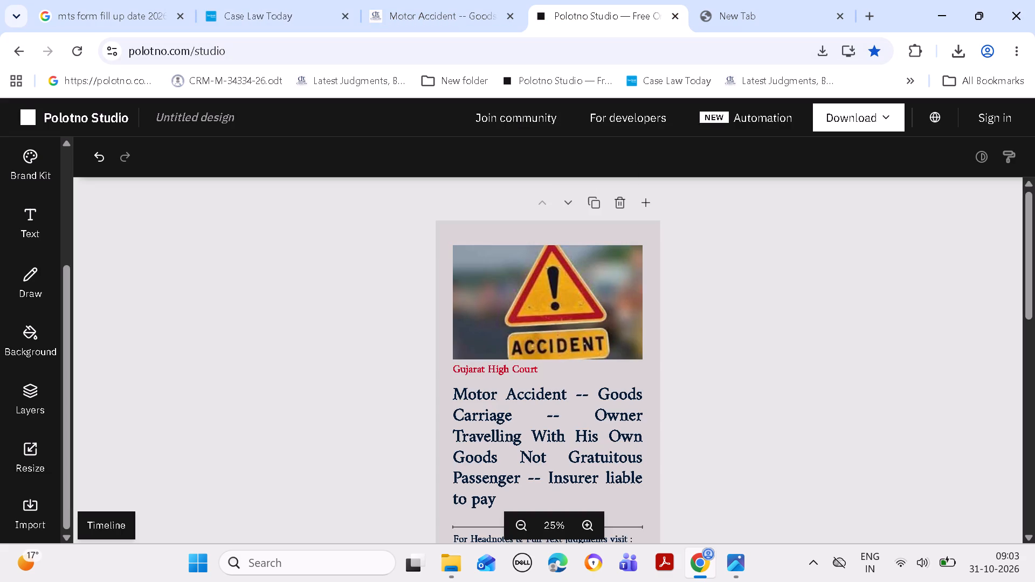
pyautogui.moveTo(1034, 273); pyautogui.dragTo(1034, 272)
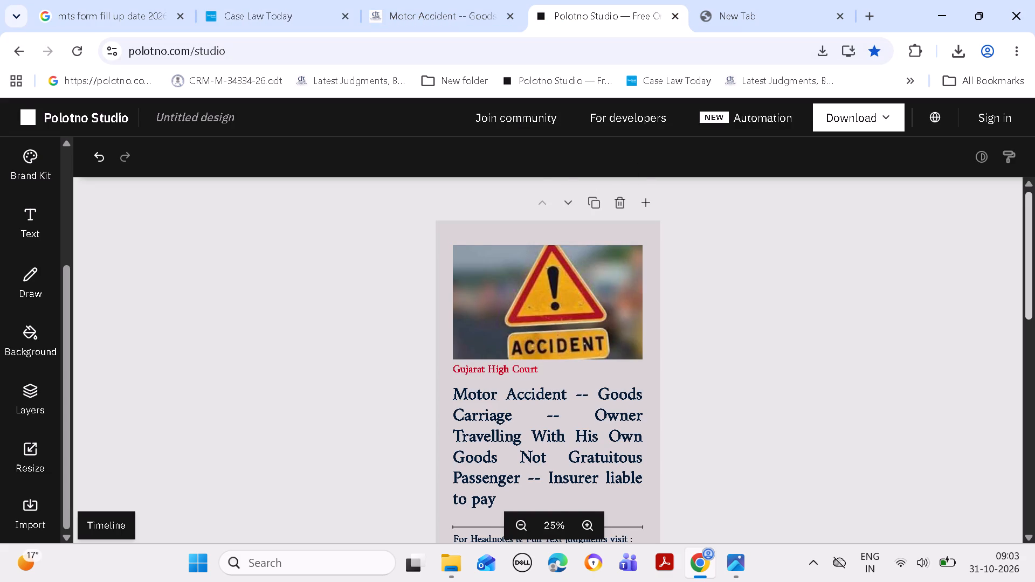
pyautogui.moveTo(1034, 272); pyautogui.dragTo(1034, 288)
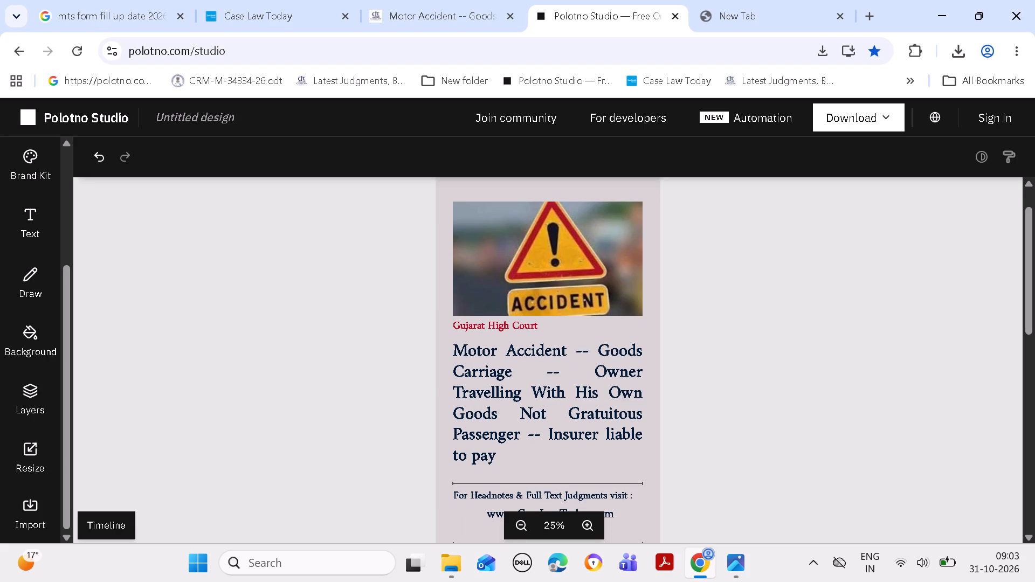
pyautogui.click(616, 380)
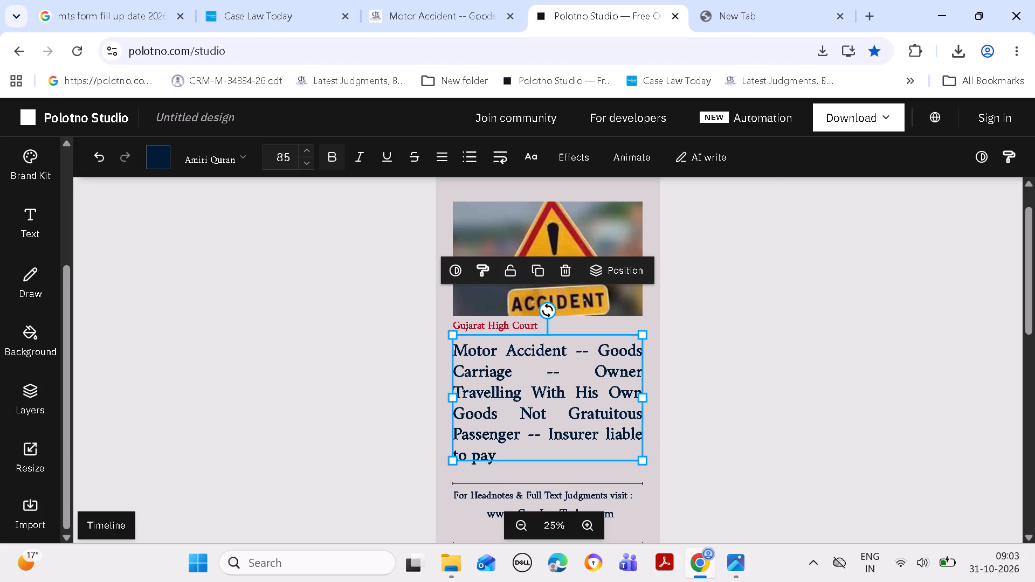
pyautogui.click(643, 392)
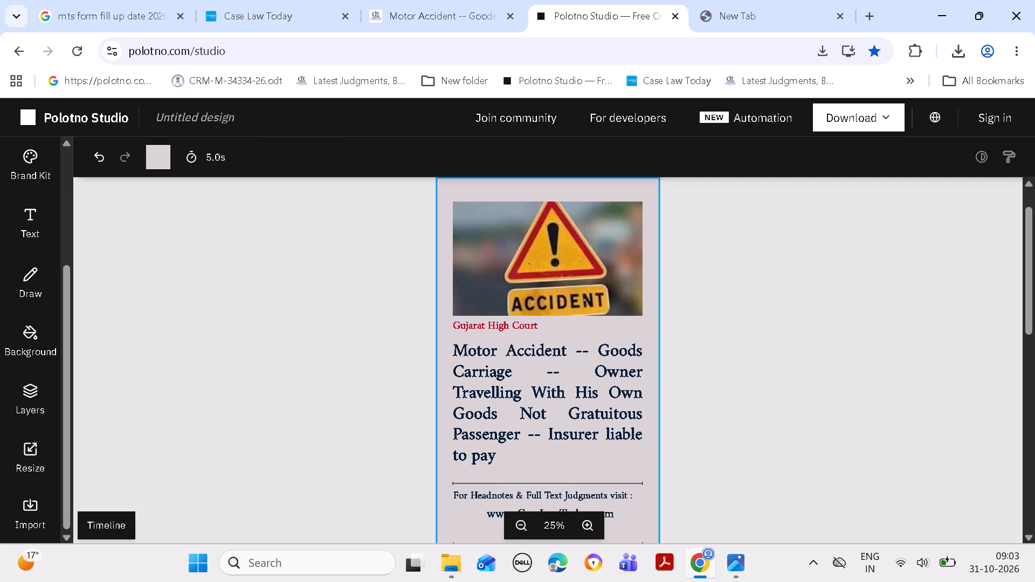
pyautogui.click(836, 338)
pyautogui.doubleClick(875, 265)
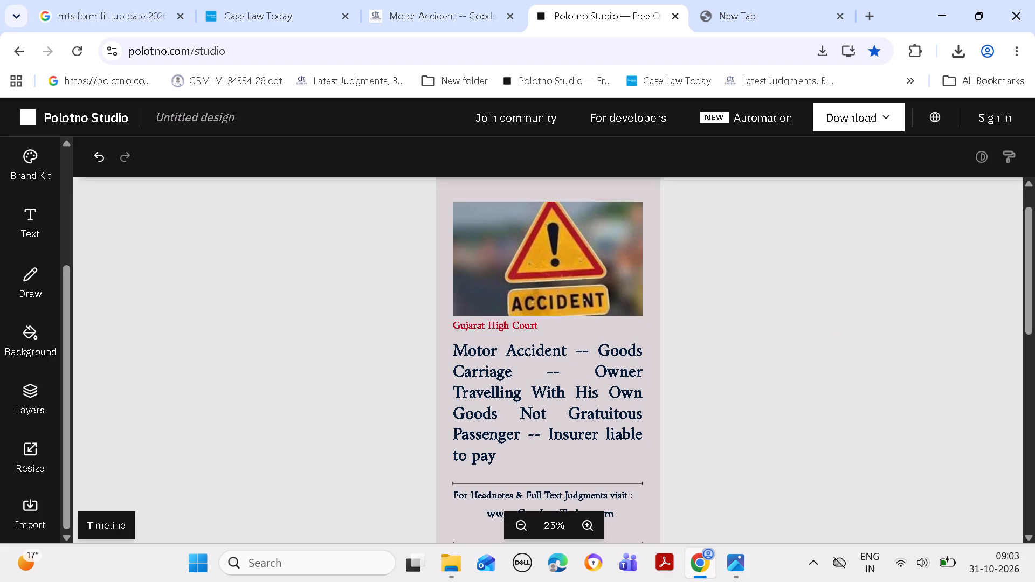
# Adjust both side edges of the Motor Accident headline text box to match the picture's width, about 923 px.
pyautogui.click(608, 379)
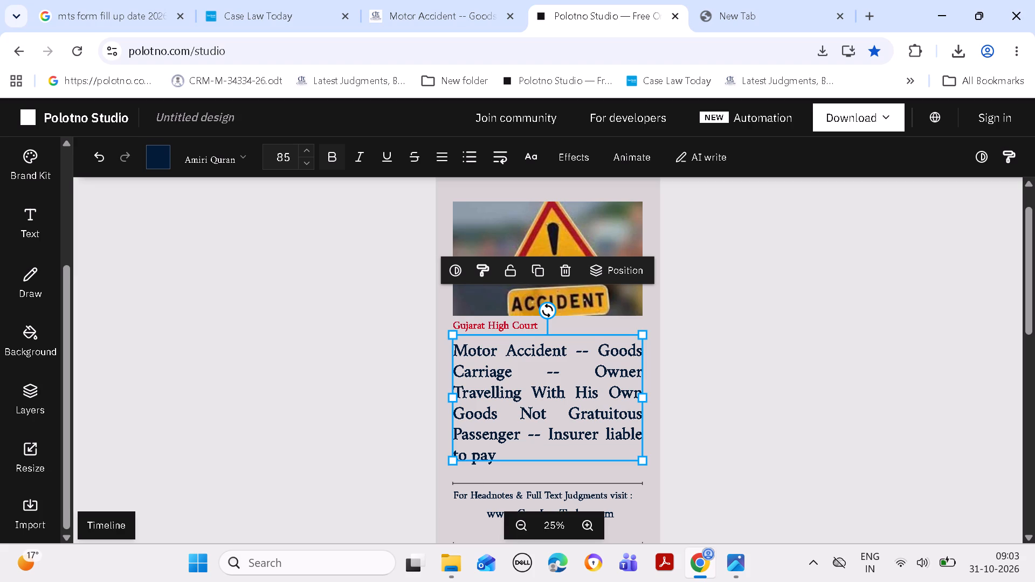
pyautogui.click(644, 397)
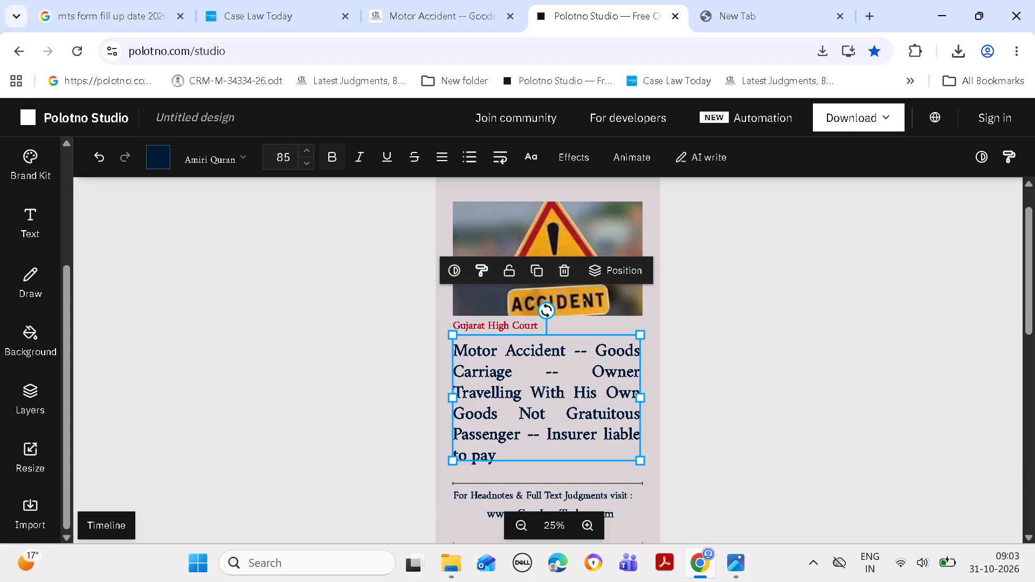
pyautogui.click(638, 399)
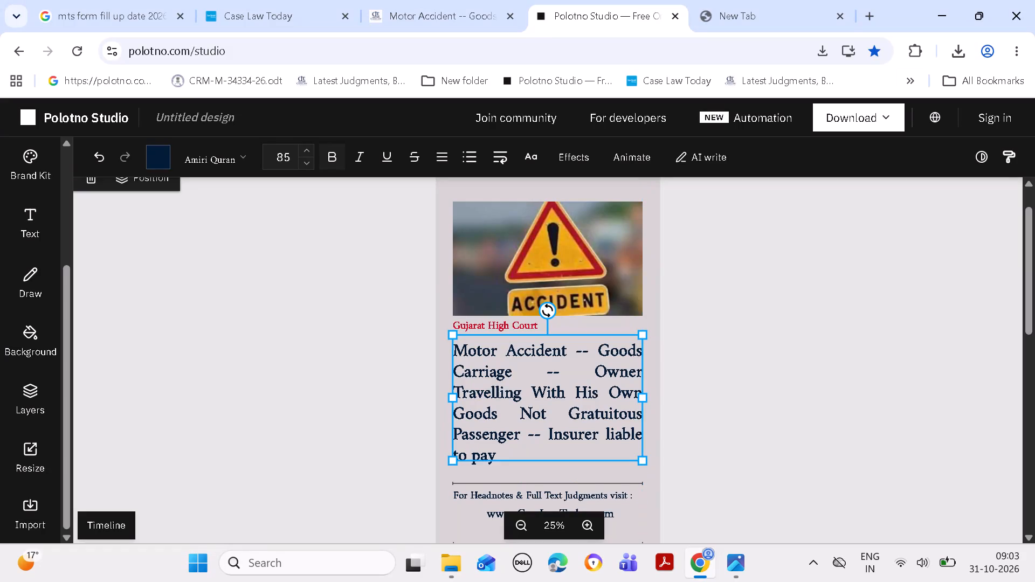
pyautogui.moveTo(455, 396); pyautogui.dragTo(455, 393)
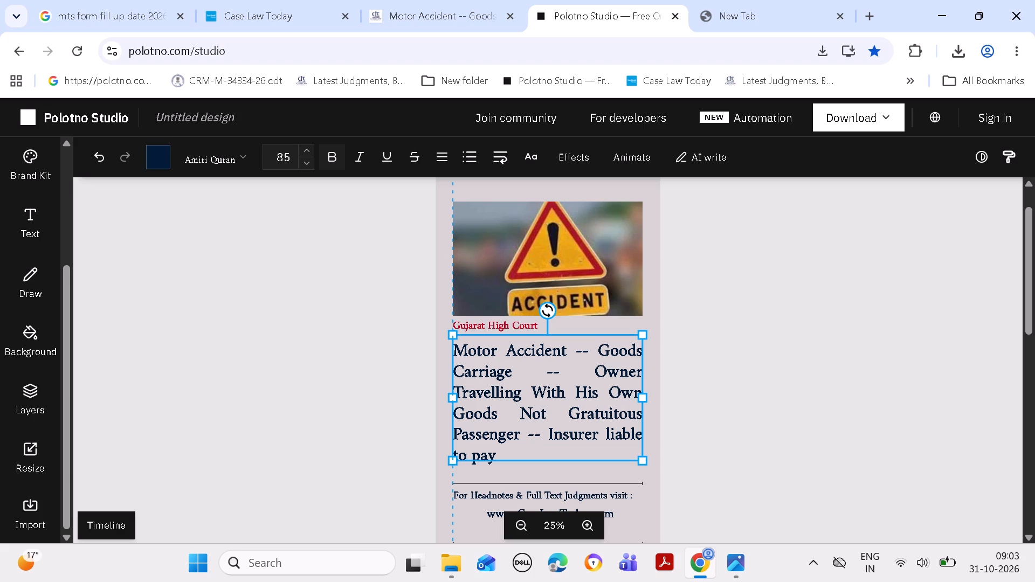
pyautogui.moveTo(455, 393); pyautogui.dragTo(456, 393)
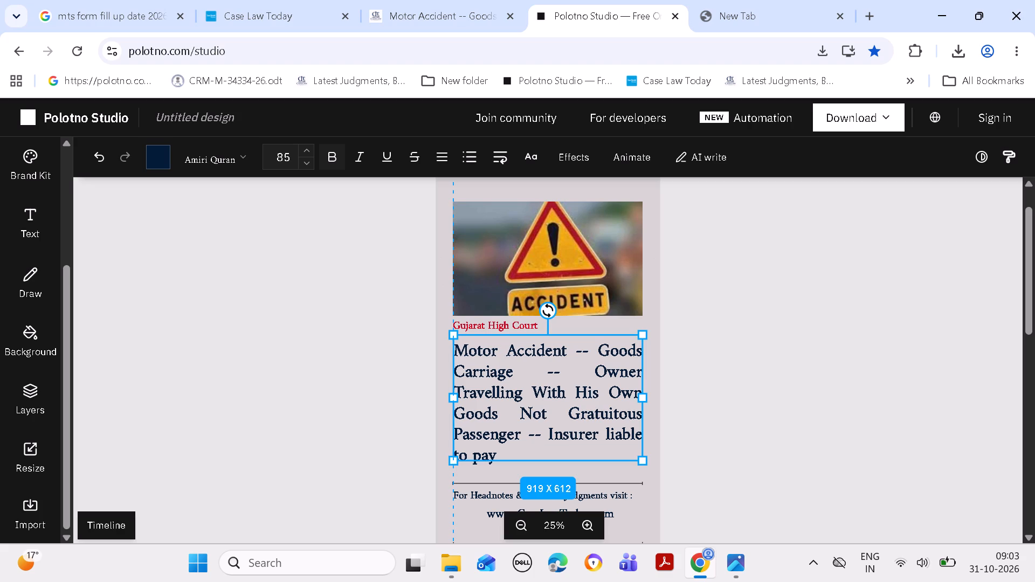
pyautogui.moveTo(456, 393); pyautogui.dragTo(456, 392)
pyautogui.moveTo(456, 392); pyautogui.dragTo(455, 392)
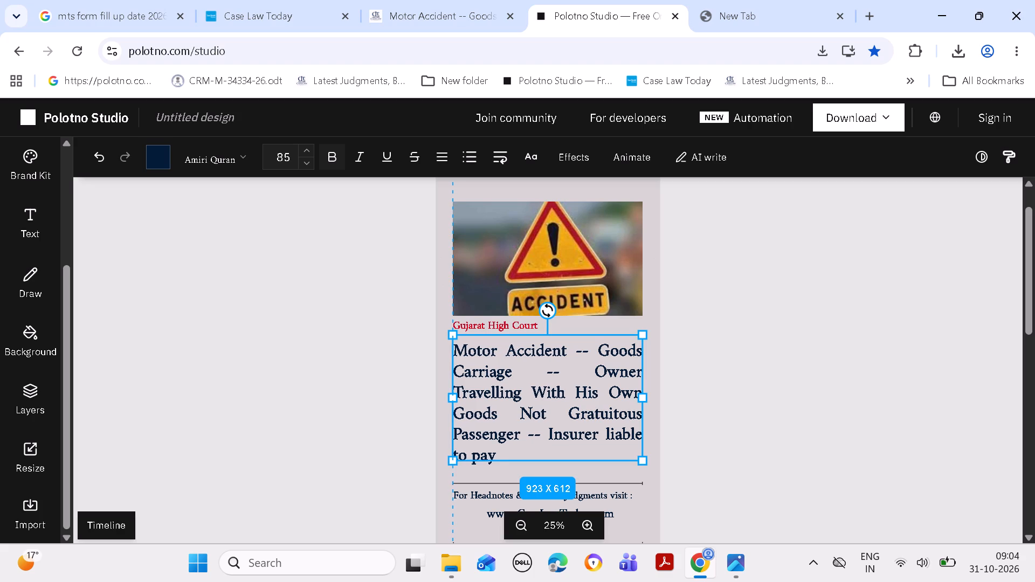
pyautogui.moveTo(455, 392); pyautogui.dragTo(455, 391)
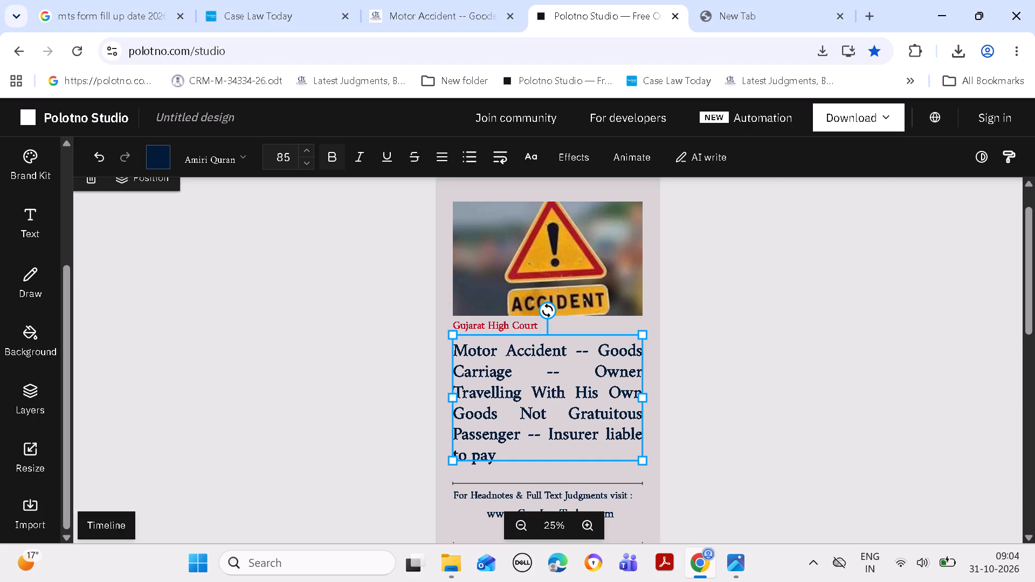
pyautogui.click(641, 397)
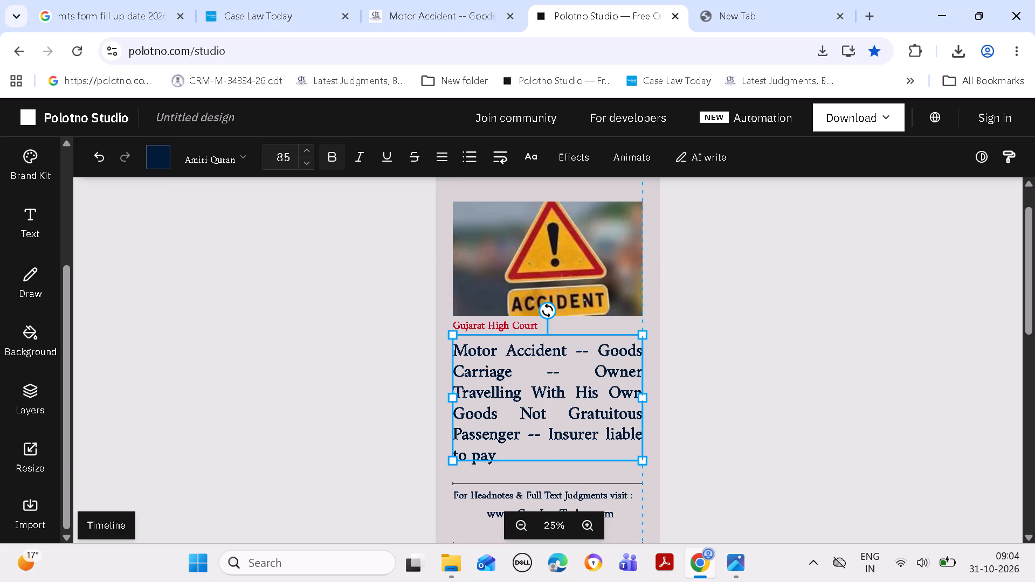
pyautogui.click(452, 397)
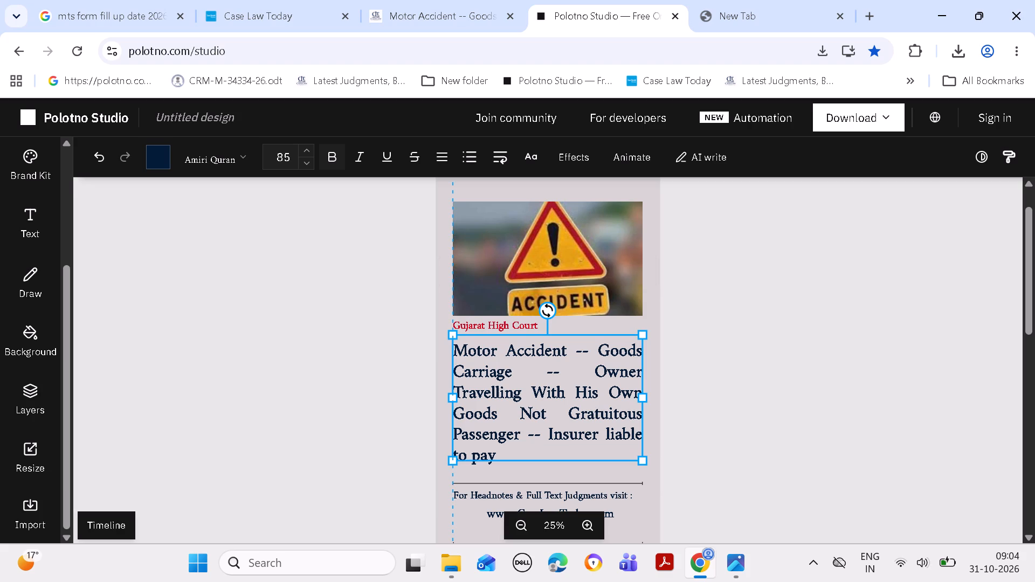
pyautogui.click(452, 394)
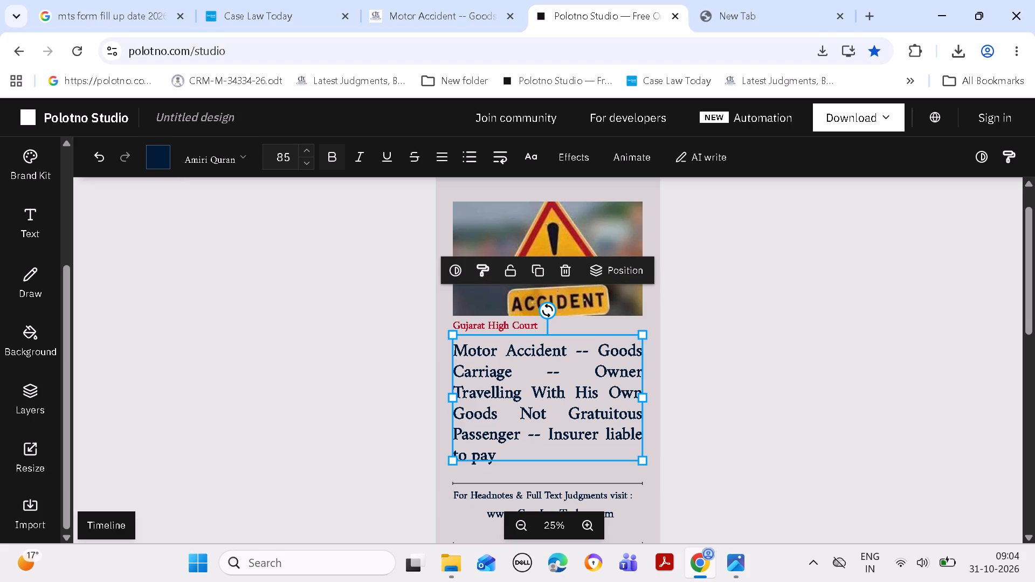
pyautogui.click(825, 380)
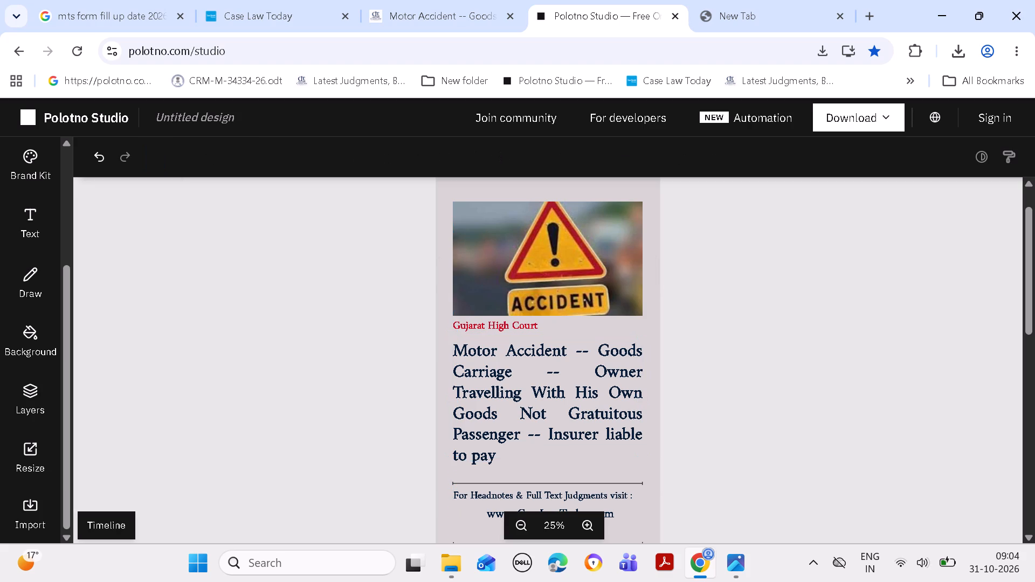
# Download the Motor Accident post design as PNG and close the image preview window.
pyautogui.click(855, 121)
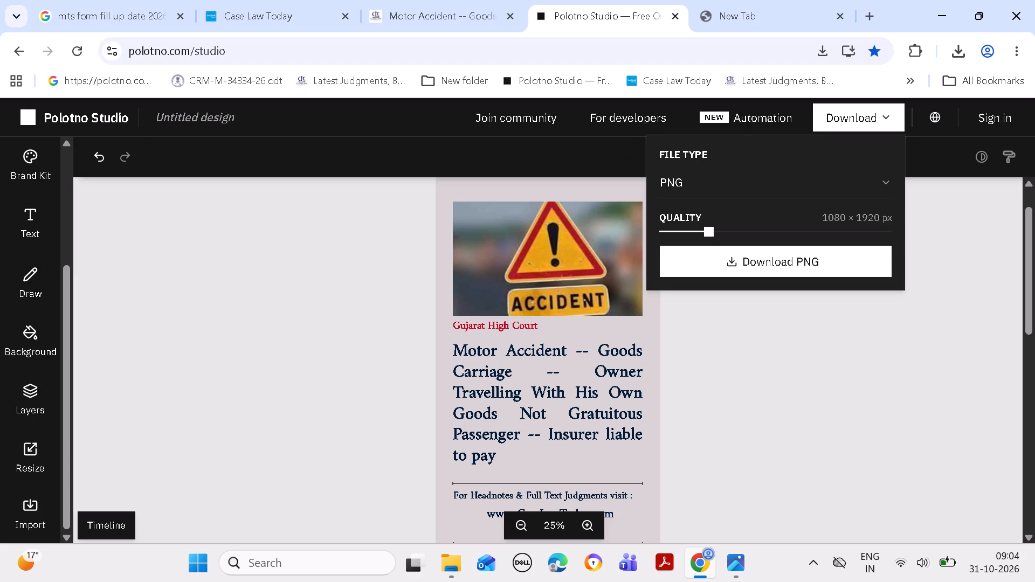
pyautogui.click(810, 252)
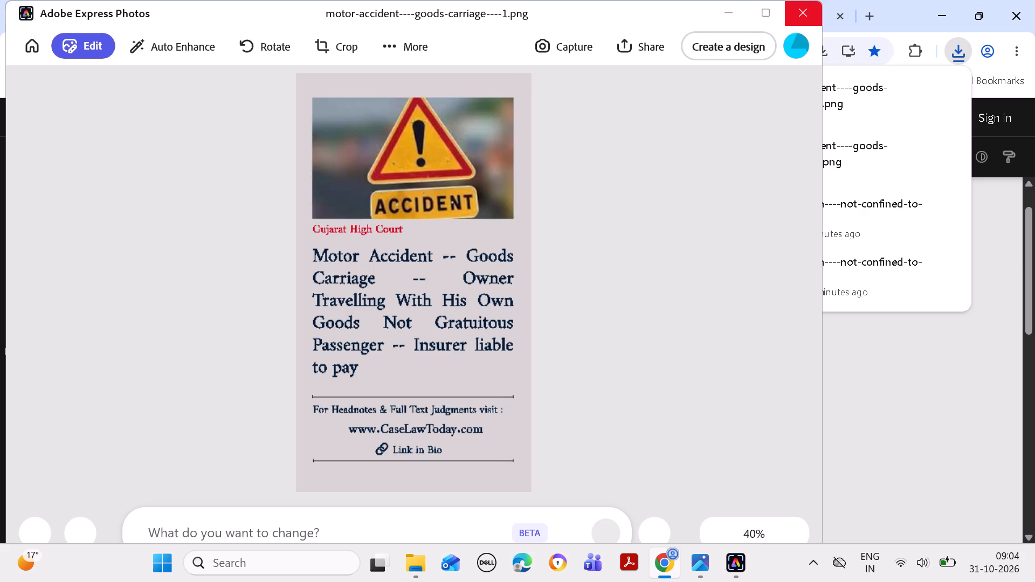
pyautogui.click(805, 13)
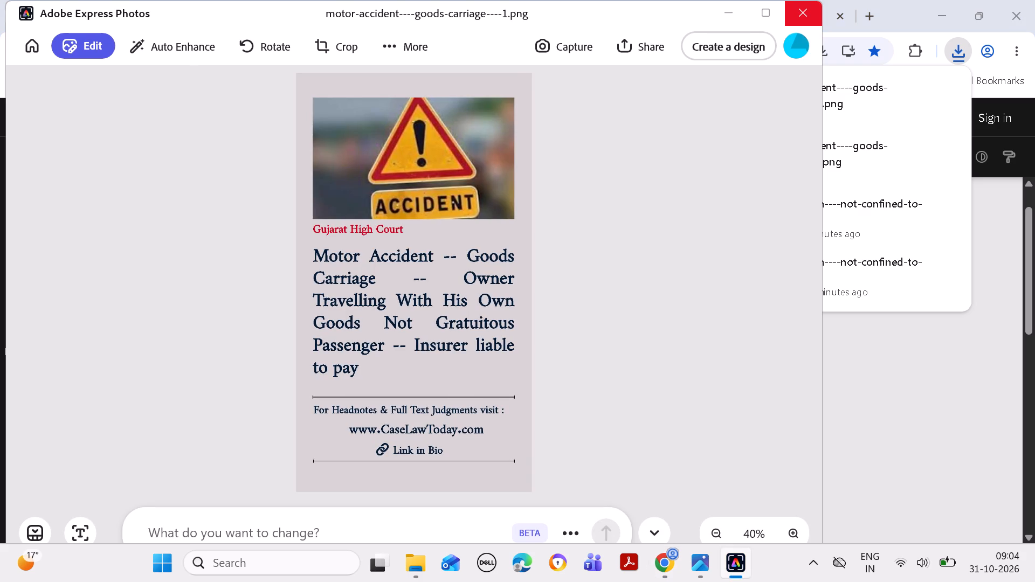
pyautogui.click(805, 12)
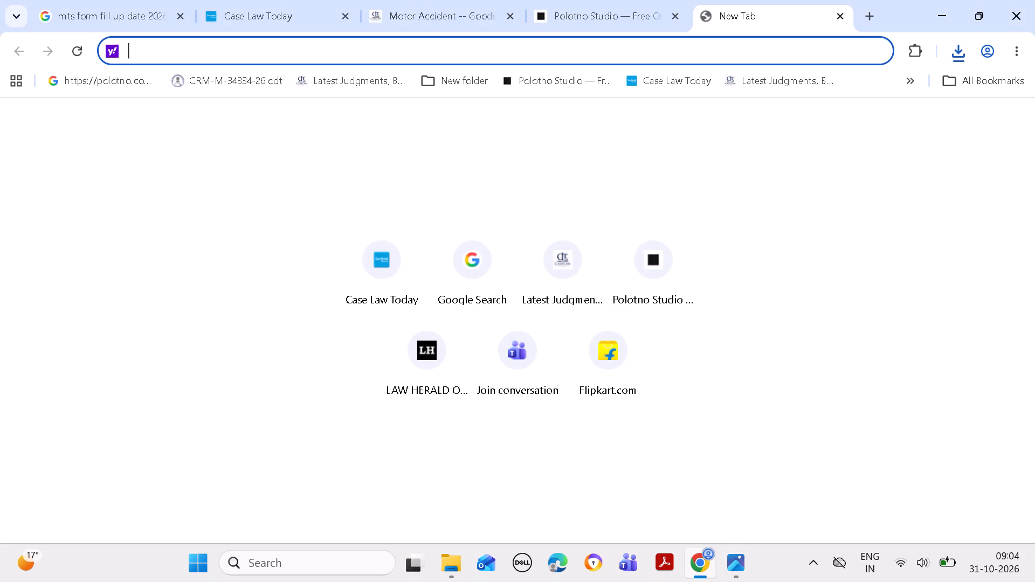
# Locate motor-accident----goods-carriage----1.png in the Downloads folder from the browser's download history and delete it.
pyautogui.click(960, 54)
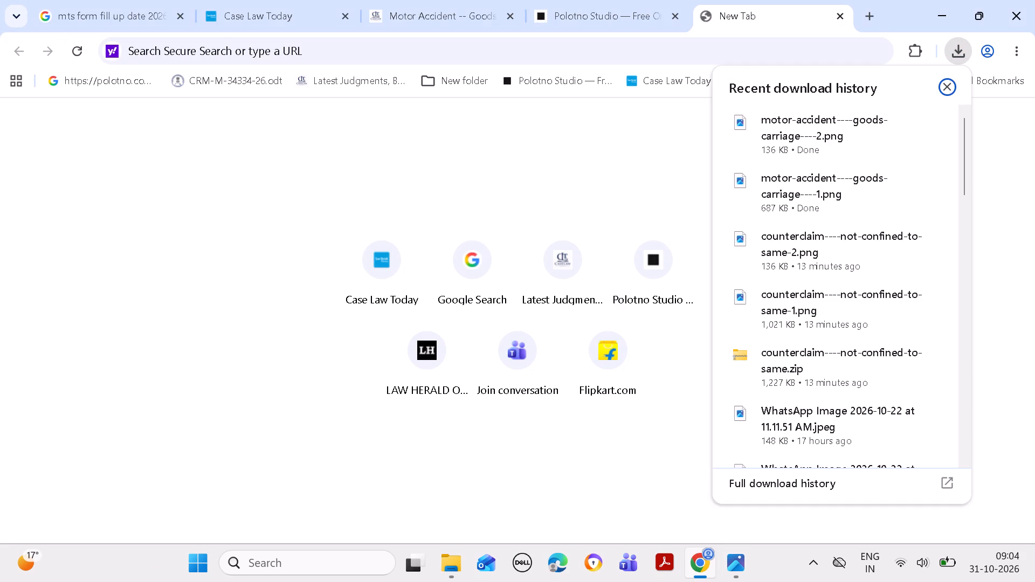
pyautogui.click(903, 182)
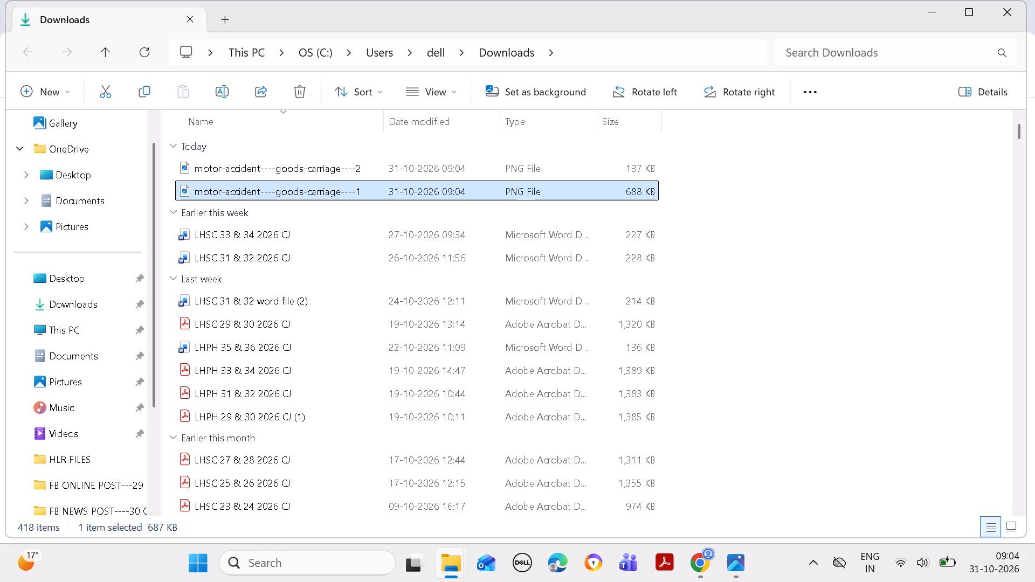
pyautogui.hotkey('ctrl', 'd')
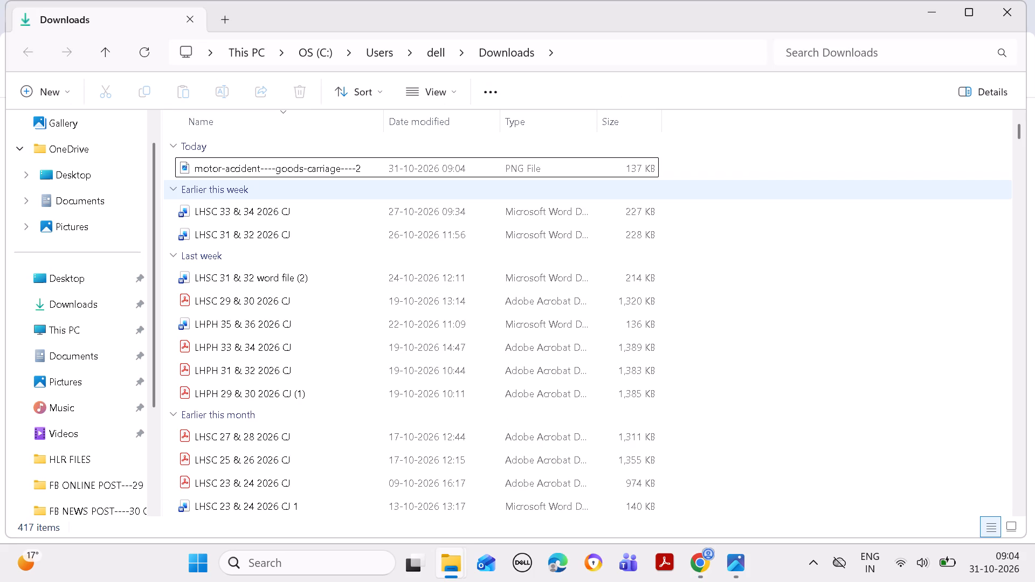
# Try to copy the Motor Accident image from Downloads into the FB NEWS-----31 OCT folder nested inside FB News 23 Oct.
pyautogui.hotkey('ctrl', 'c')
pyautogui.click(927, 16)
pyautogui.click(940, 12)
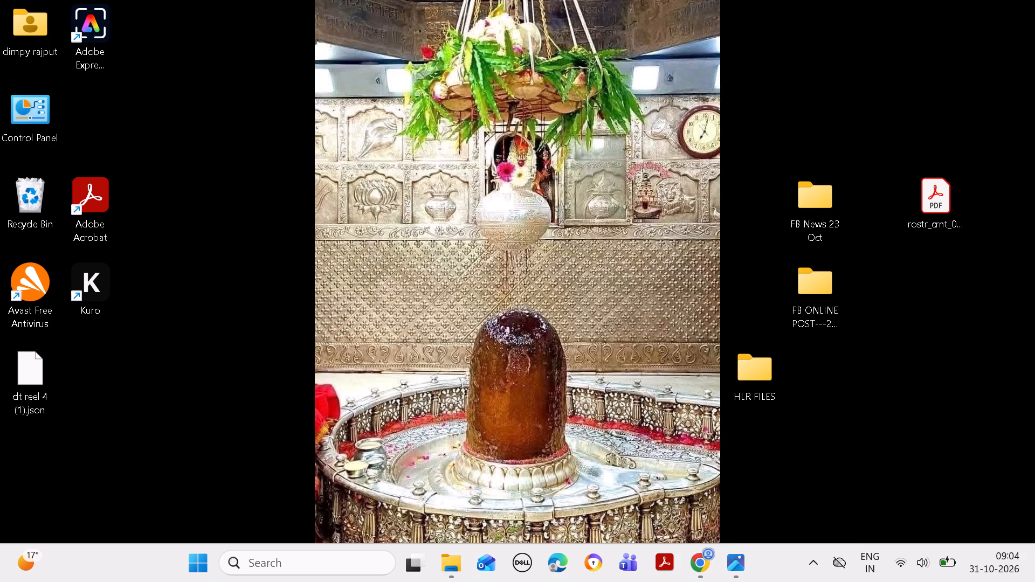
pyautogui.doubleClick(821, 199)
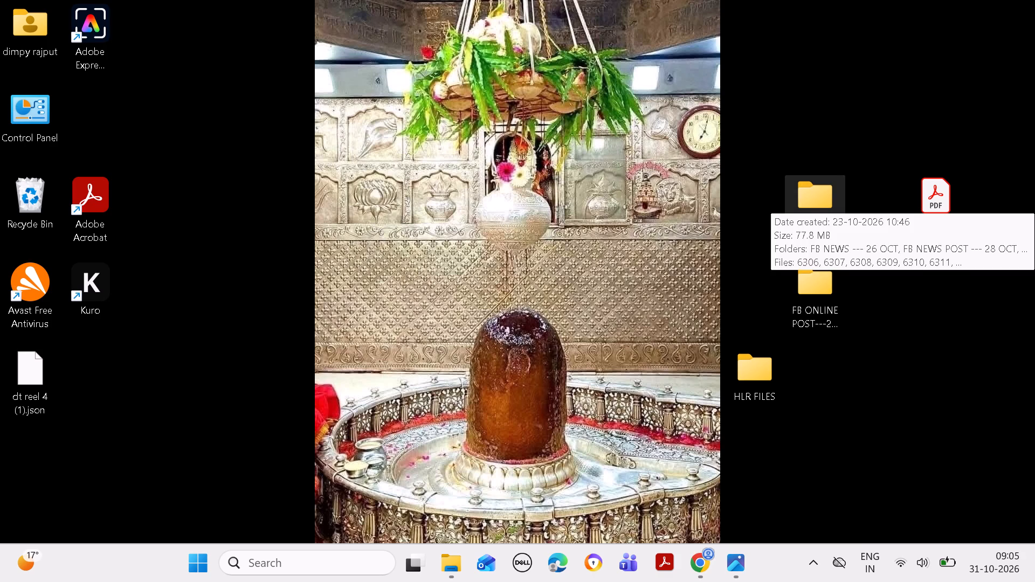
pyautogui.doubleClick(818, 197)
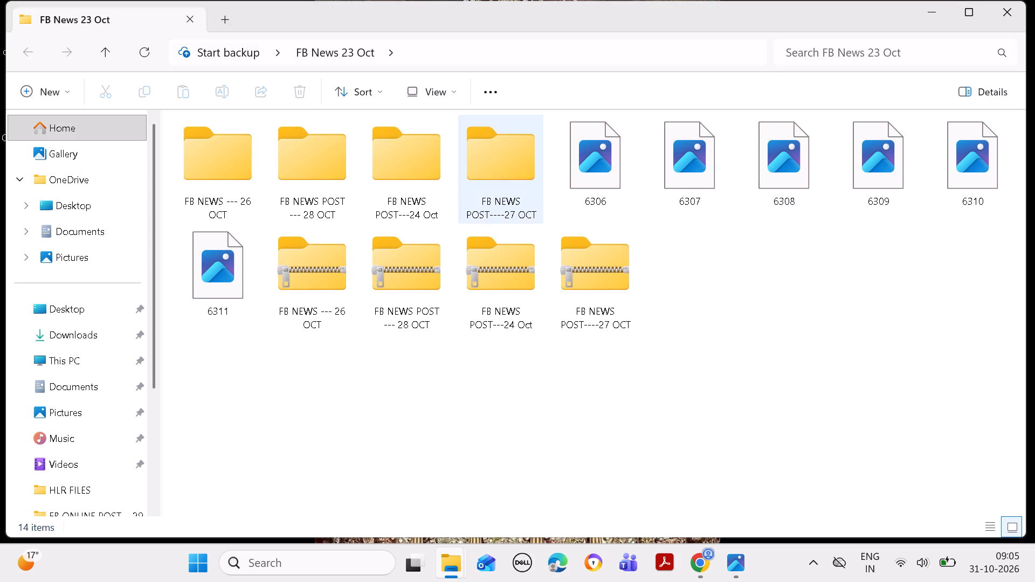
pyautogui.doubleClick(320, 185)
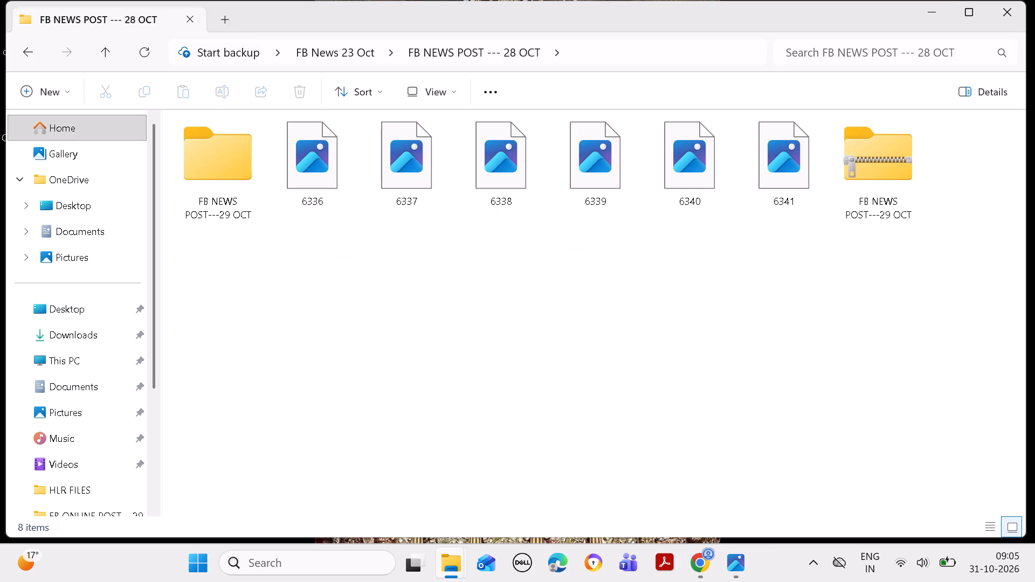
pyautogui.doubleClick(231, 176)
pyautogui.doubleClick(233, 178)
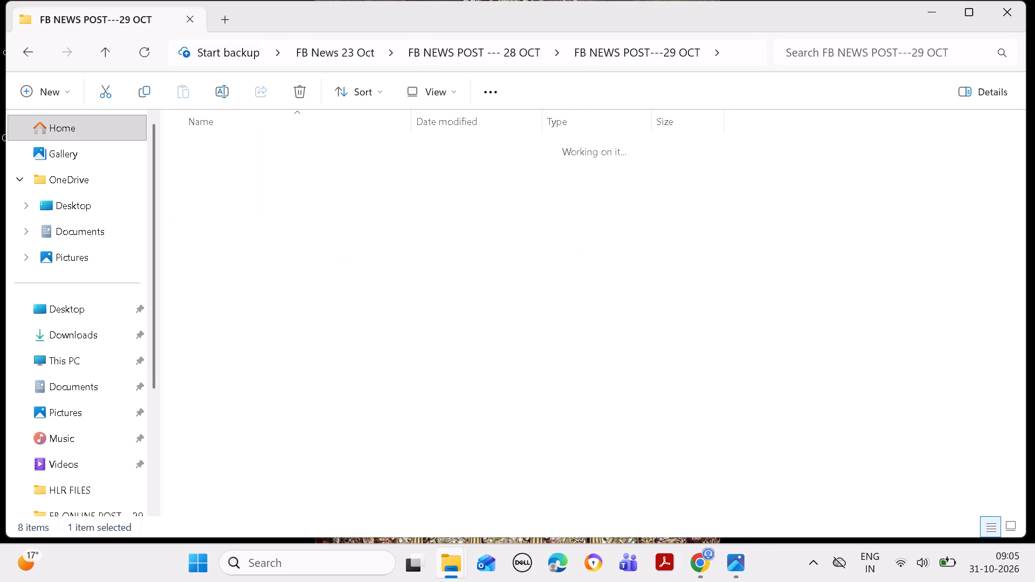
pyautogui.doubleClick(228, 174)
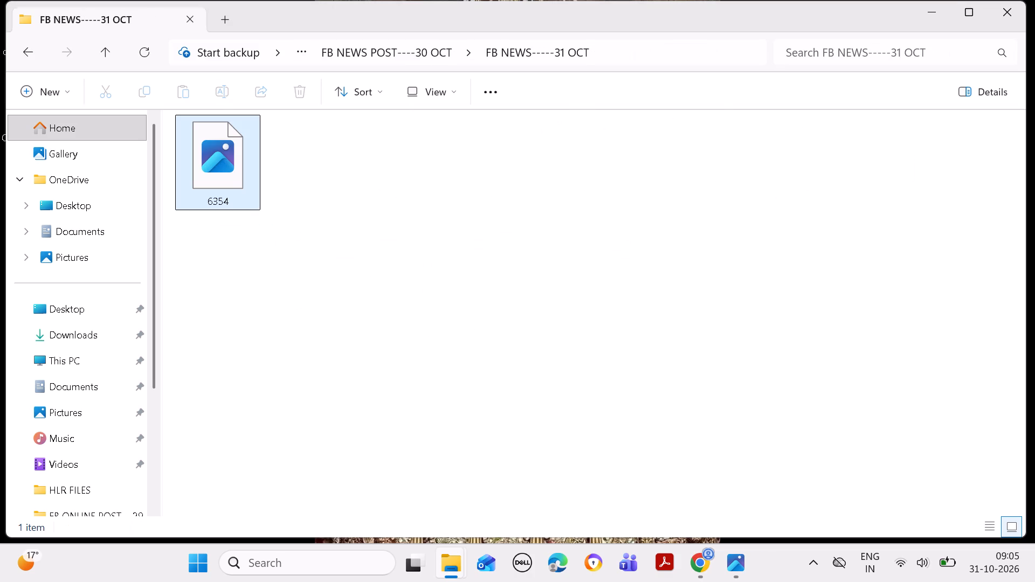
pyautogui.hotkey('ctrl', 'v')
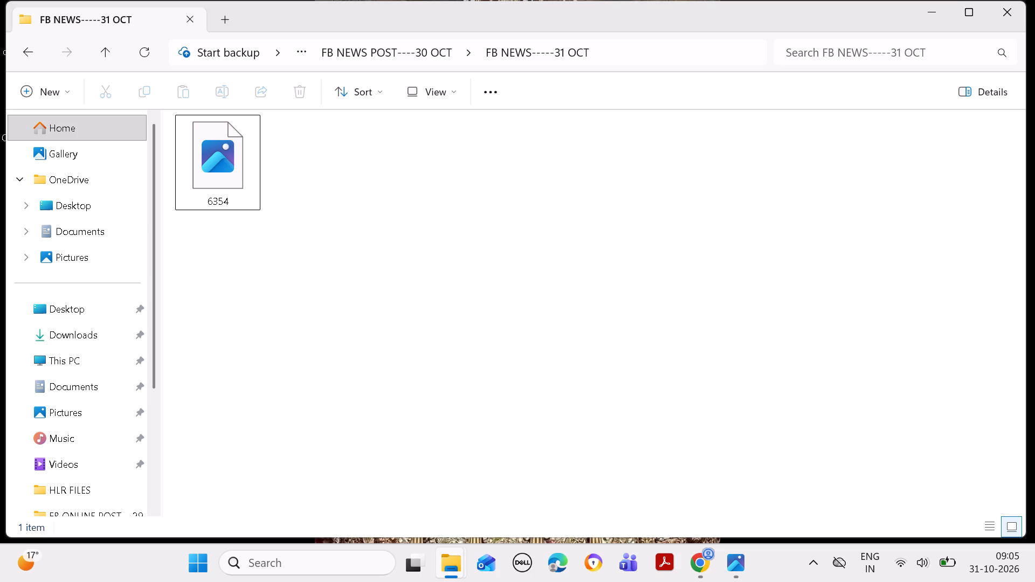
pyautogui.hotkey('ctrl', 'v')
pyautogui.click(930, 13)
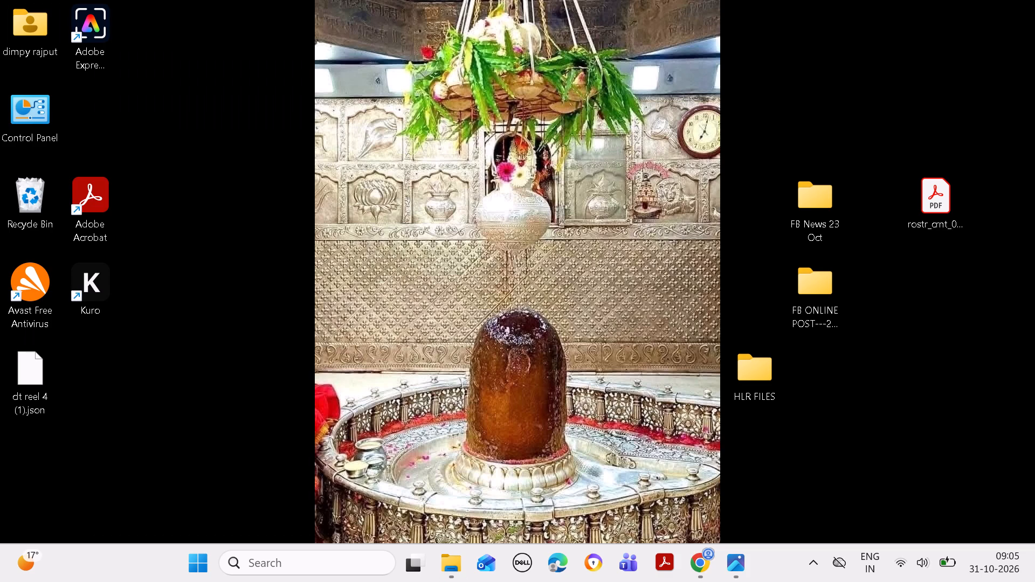
# Return to Polotno Studio in Chrome and download the Motor Accident post design again as PNG.
pyautogui.click(699, 565)
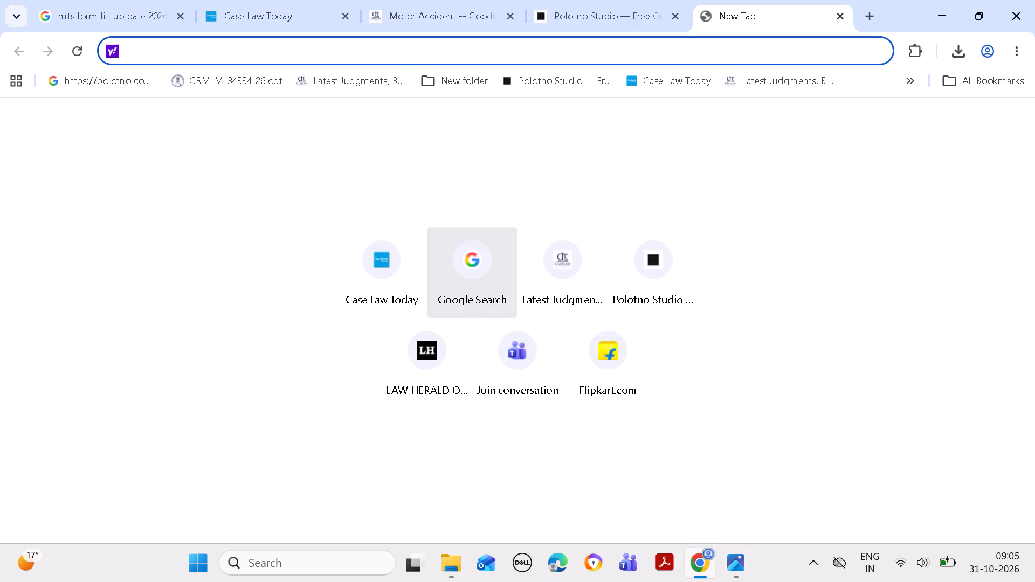
pyautogui.click(557, 22)
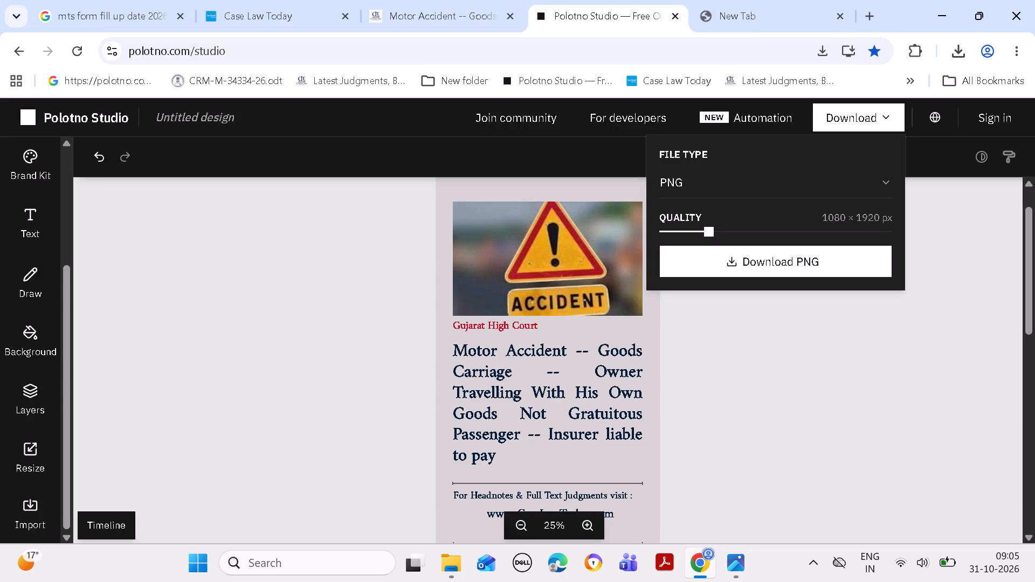
pyautogui.click(837, 258)
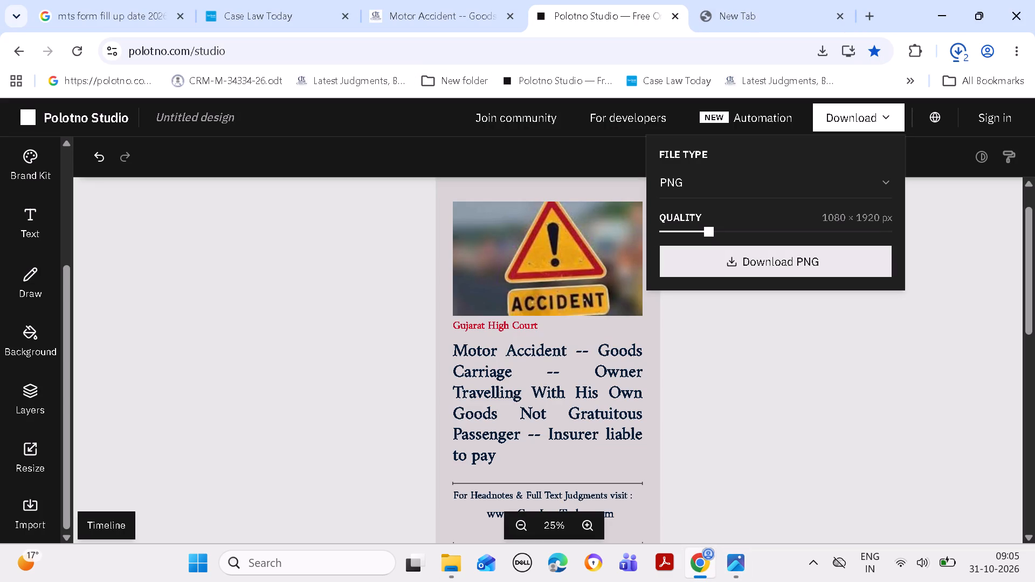
# Show the newly downloaded Motor Accident files in the Downloads folder and copy the motor-accident----goods-carriage----2 image.
pyautogui.click(957, 52)
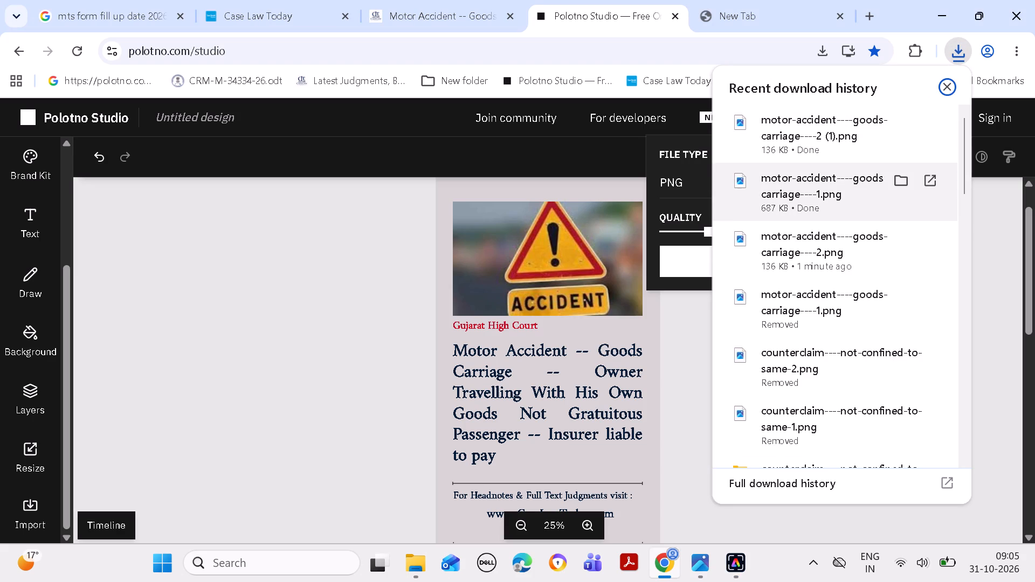
pyautogui.click(900, 180)
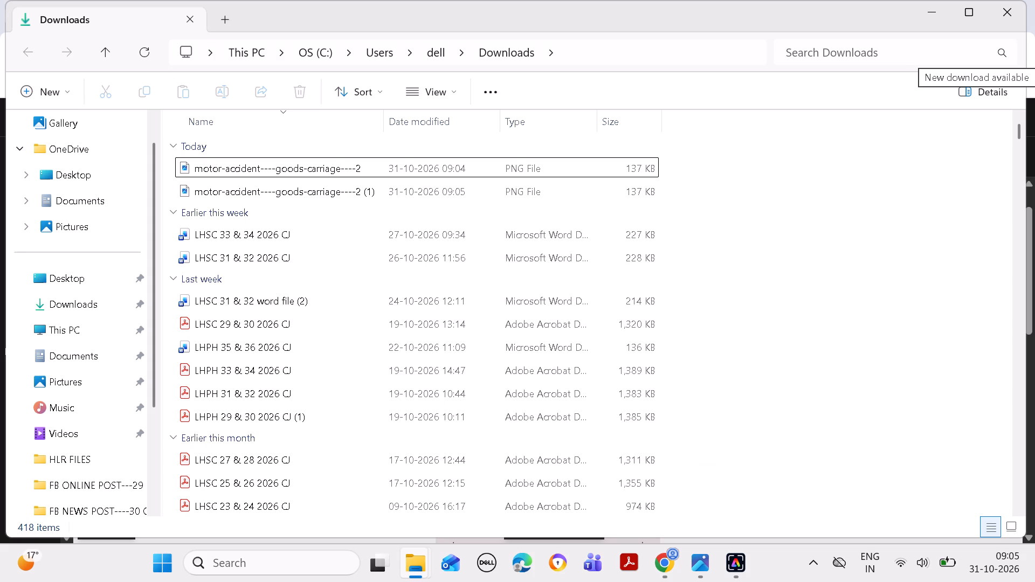
pyautogui.hotkey('ctrl', 'c')
pyautogui.click(619, 163)
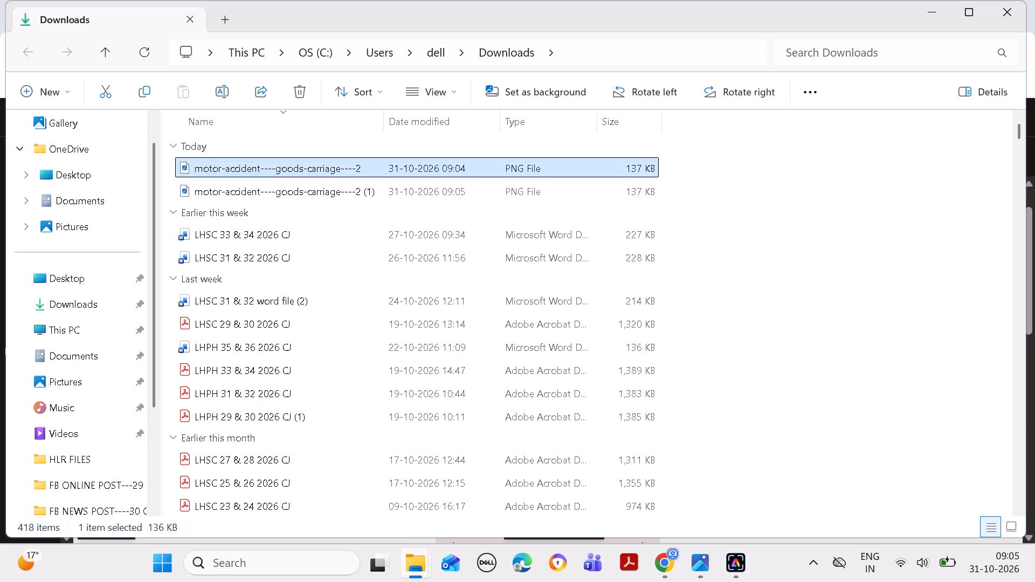
pyautogui.hotkey('ctrl', 'c')
pyautogui.hotkey('ctrl', 'c')
# Paste the copied Motor Accident image into the FB NEWS-----31 OCT folder, nested inside FB News 23 Oct on the desktop.
pyautogui.click(934, 9)
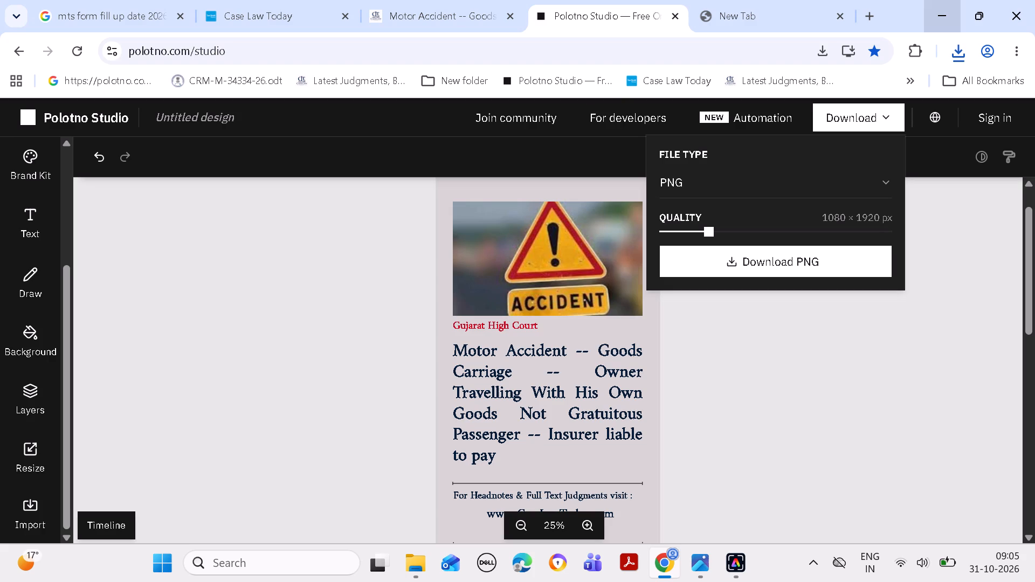
pyautogui.click(937, 15)
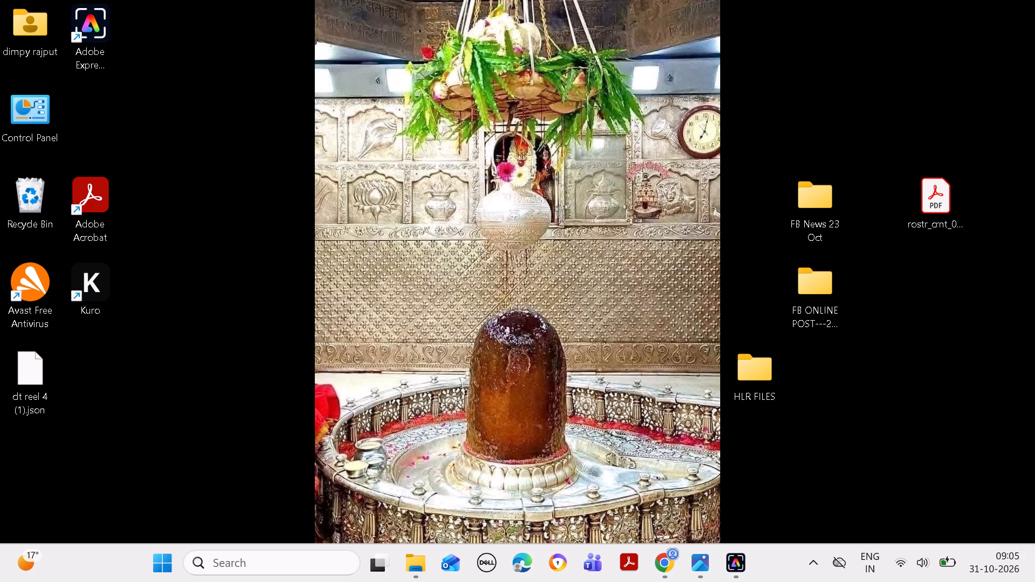
pyautogui.doubleClick(819, 223)
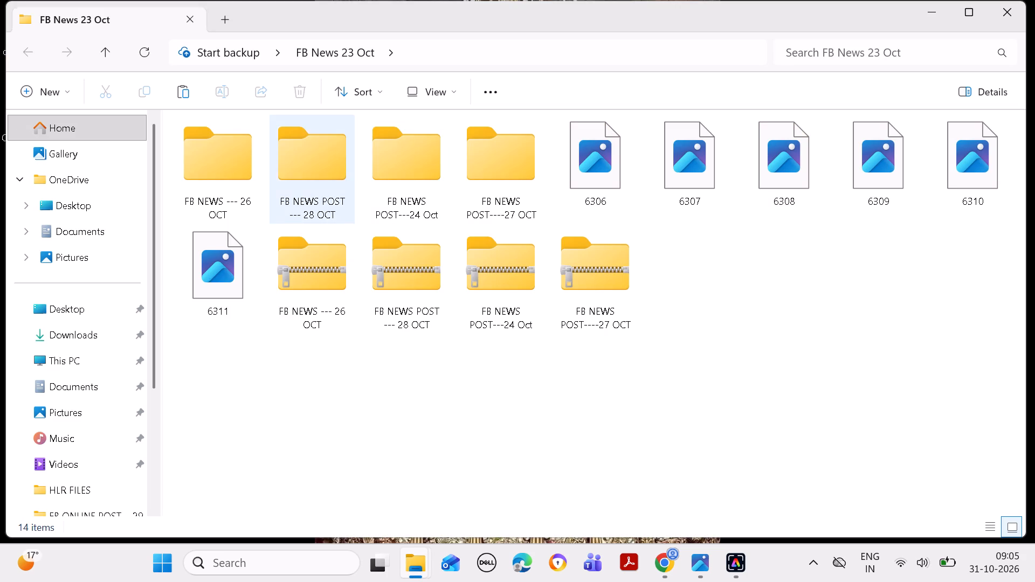
pyautogui.doubleClick(296, 174)
pyautogui.doubleClick(253, 158)
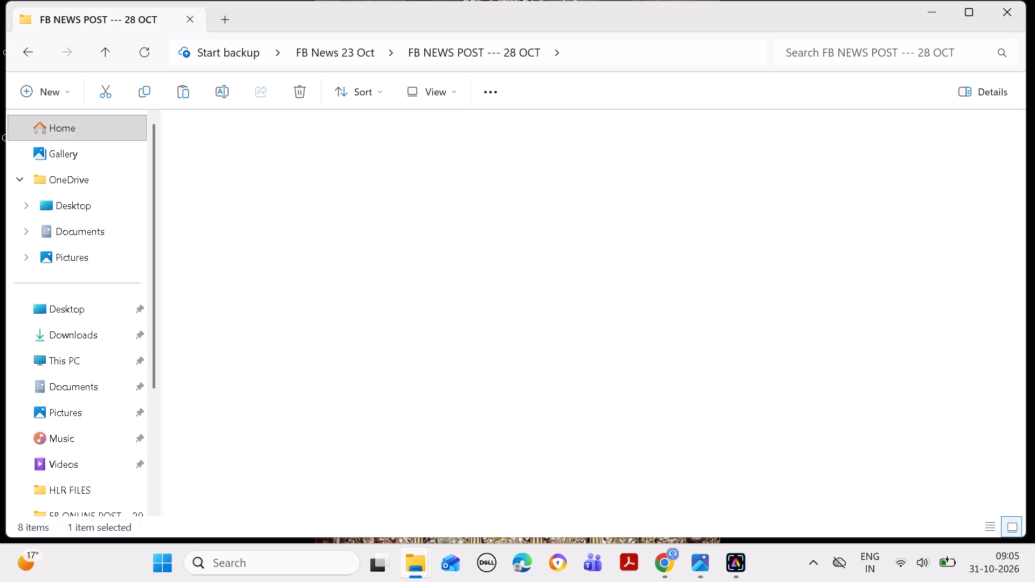
pyautogui.doubleClick(233, 165)
pyautogui.doubleClick(234, 164)
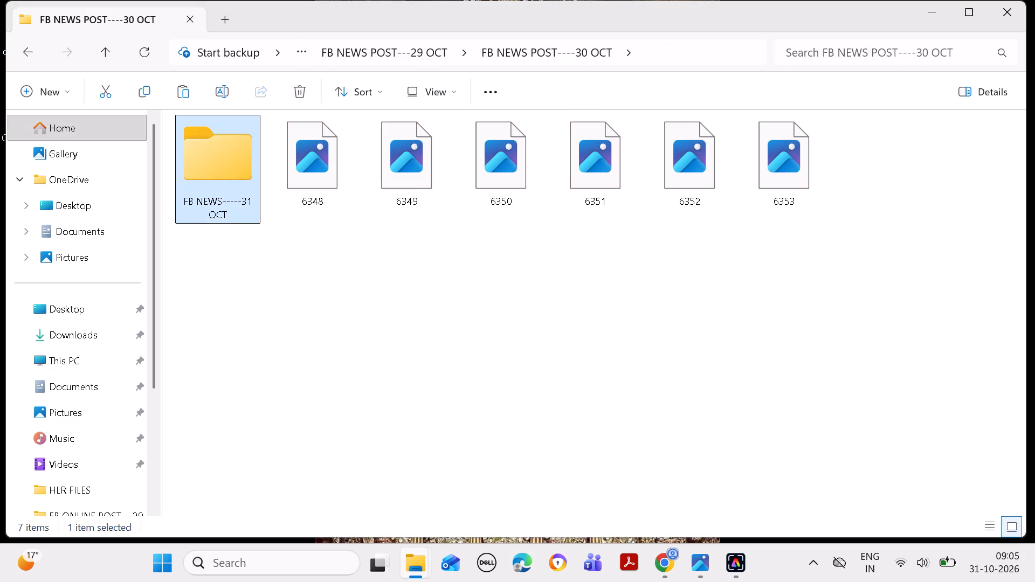
pyautogui.hotkey('ctrl', 'v')
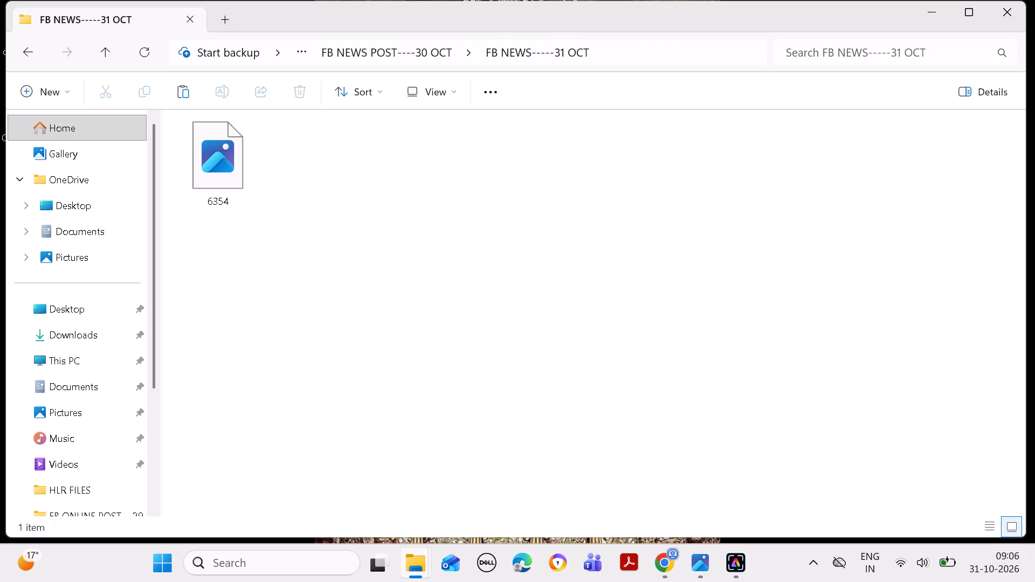
# Rename the pasted Motor Accident image as 6355.
pyautogui.rightClick(318, 154)
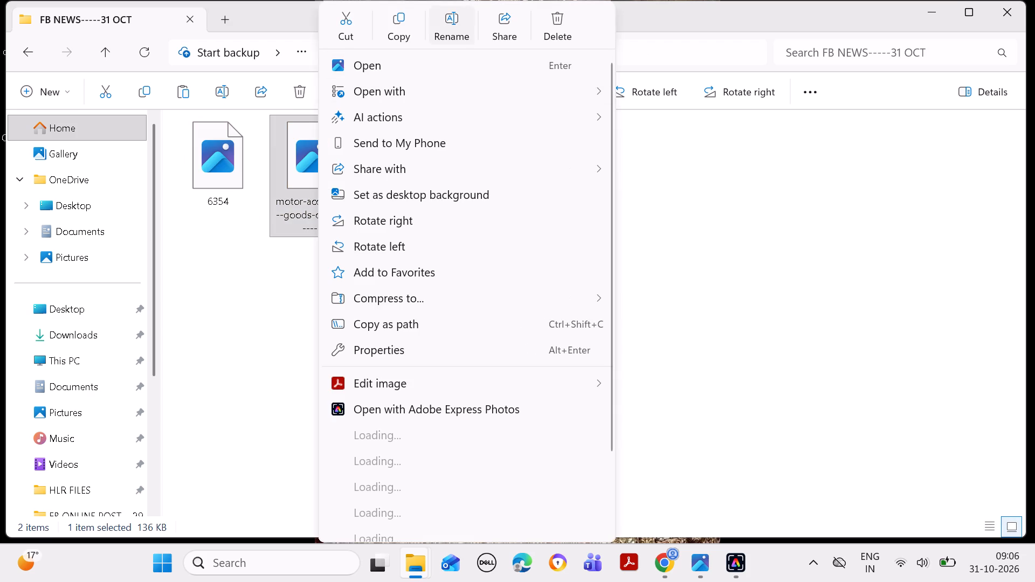
pyautogui.click(452, 18)
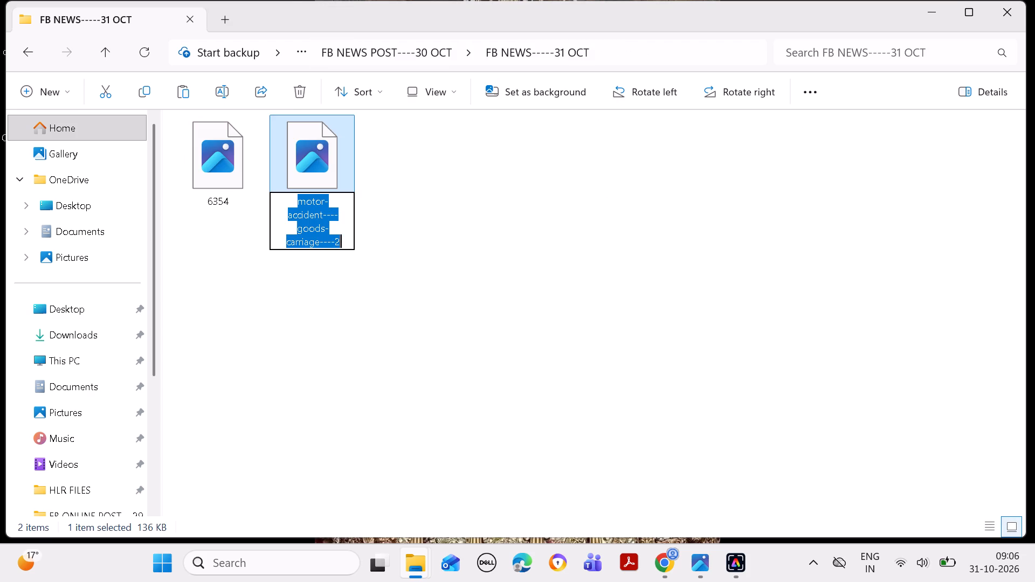
pyautogui.press('BackSpace')
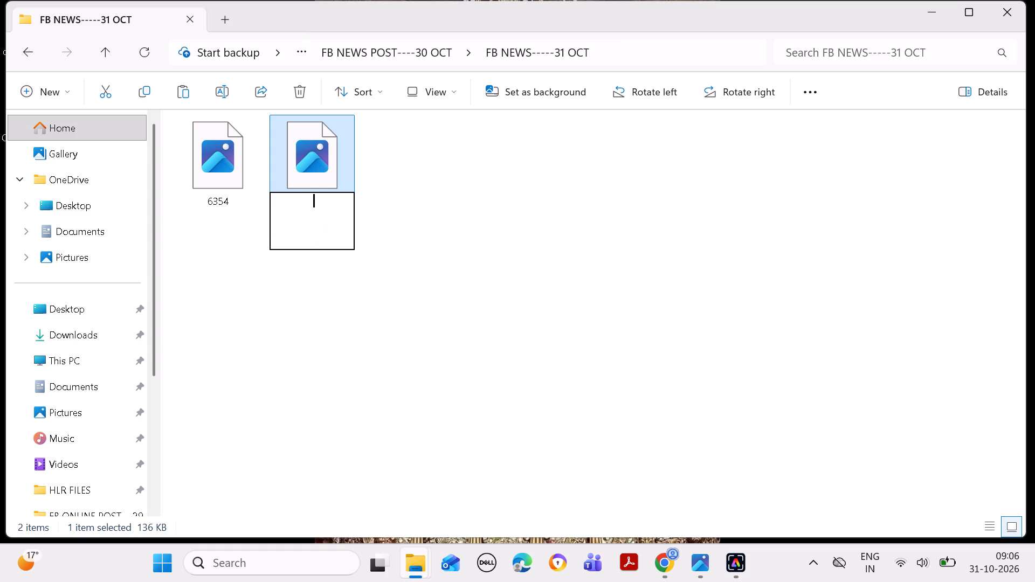
pyautogui.press('6')
pyautogui.write('355')
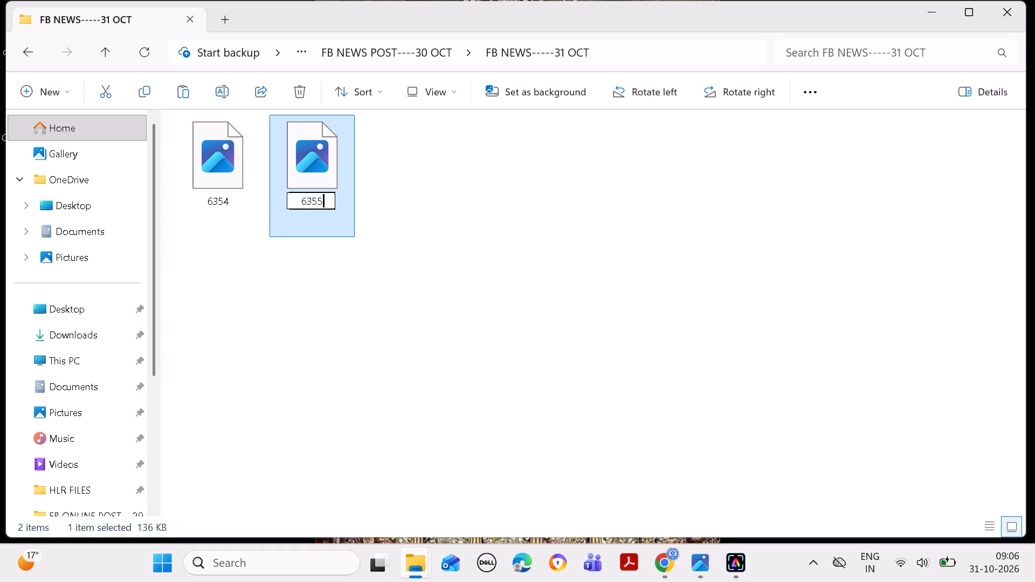
pyautogui.press('Return')
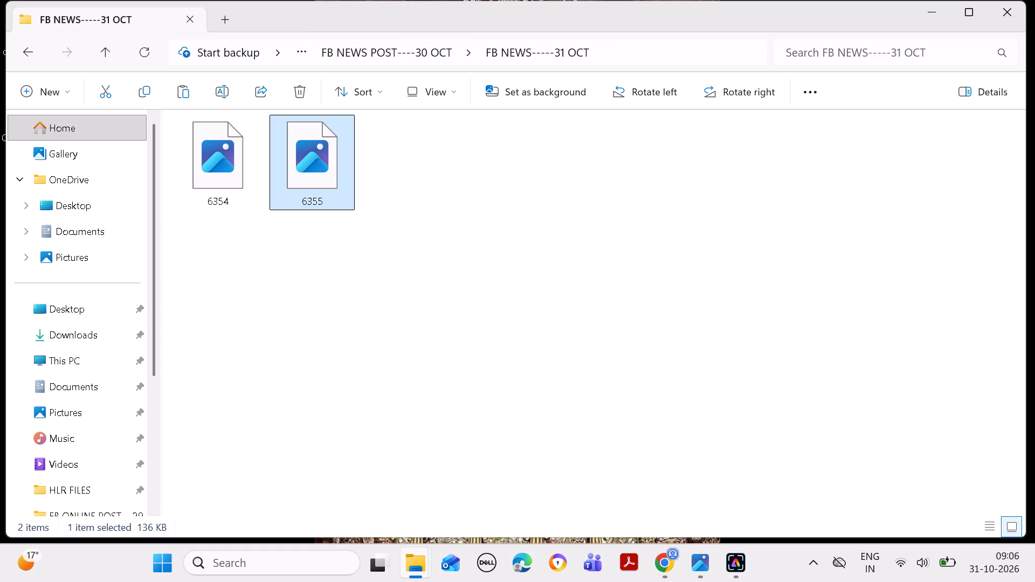
# Switch to Chrome and open news item 6356, Preventive Detention, for editing from the Case Law Today news list.
pyautogui.click(665, 559)
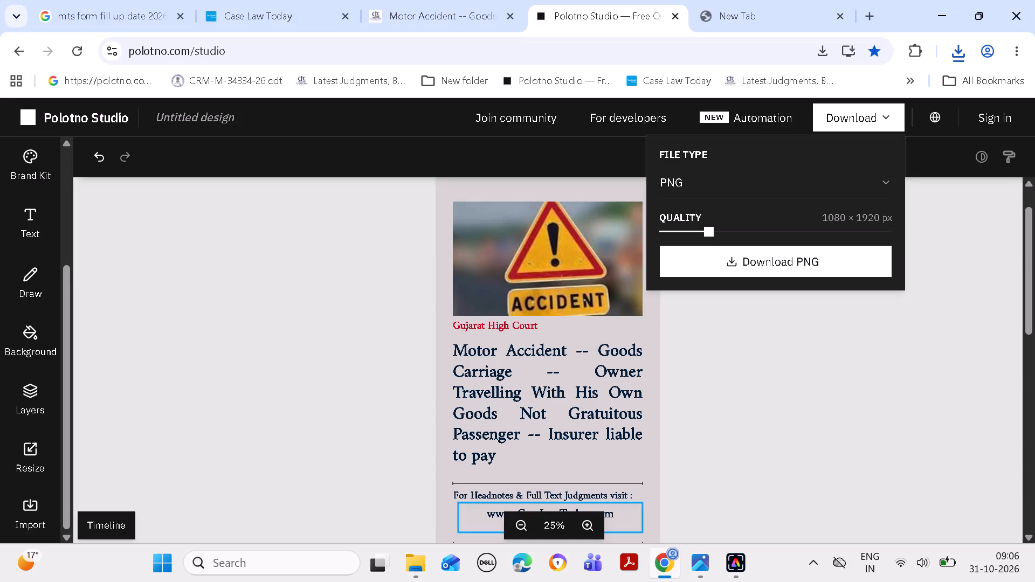
pyautogui.click(244, 4)
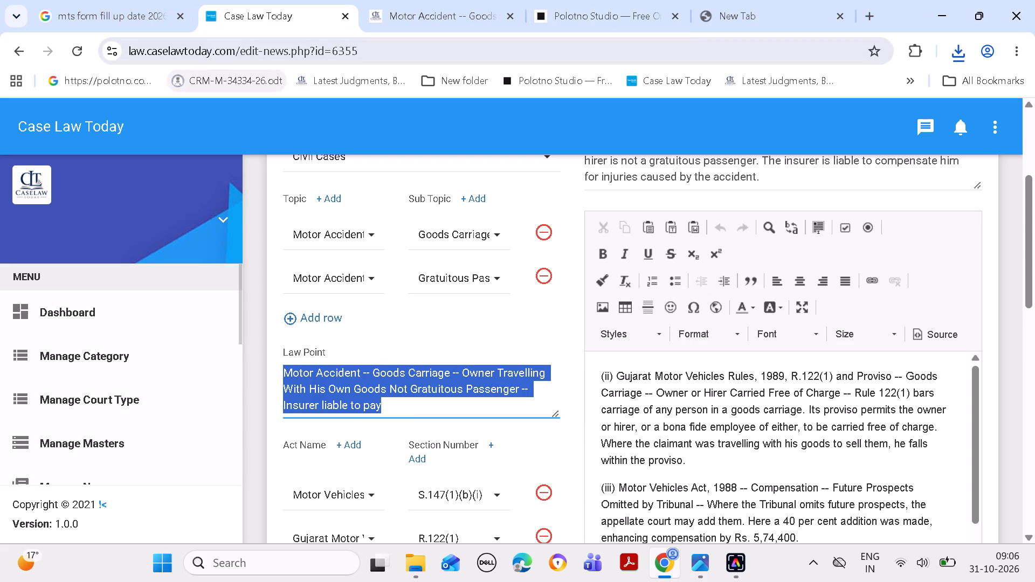
pyautogui.scroll(3, 277, 211)
pyautogui.click(275, 127)
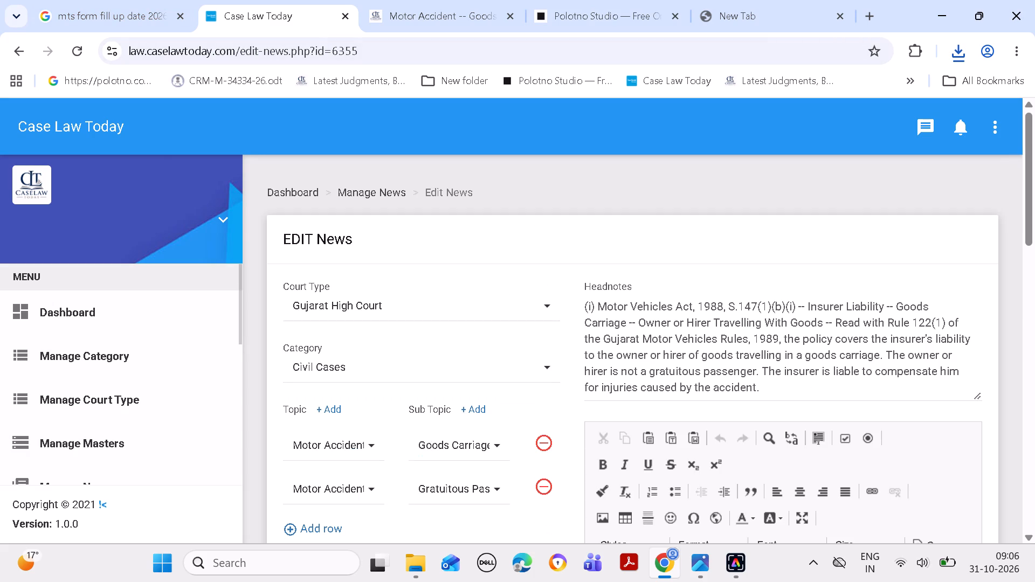
pyautogui.click(27, 45)
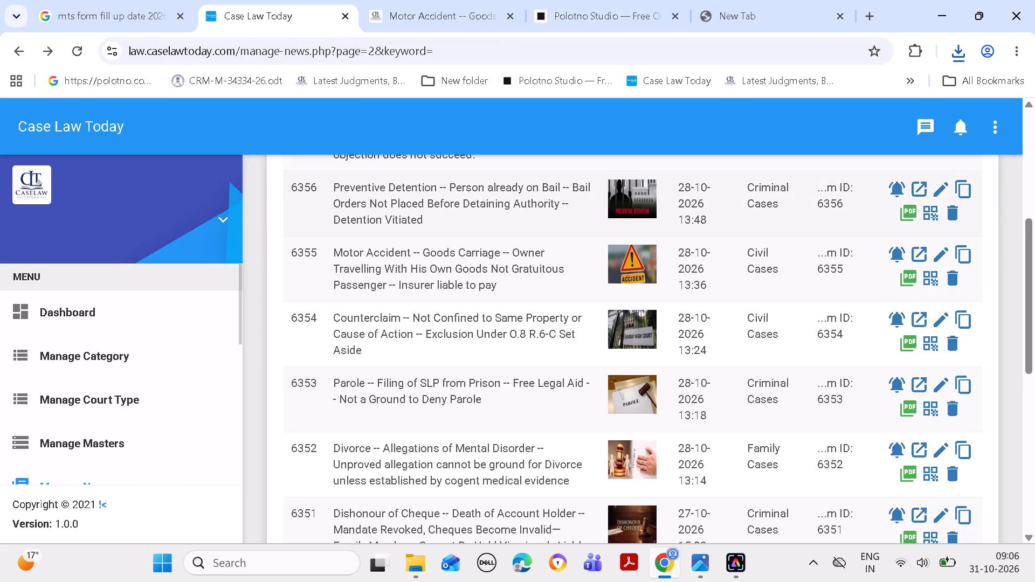
pyautogui.click(941, 190)
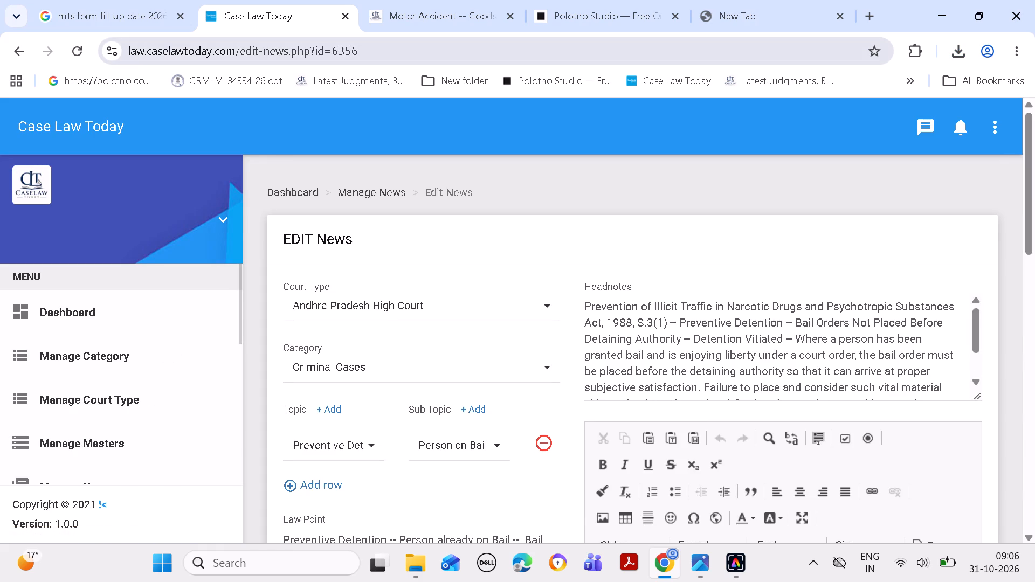
# Copy the court name "Andhra Pradesh High Court" from the article's Citation field.
pyautogui.moveTo(1034, 203); pyautogui.dragTo(1034, 259)
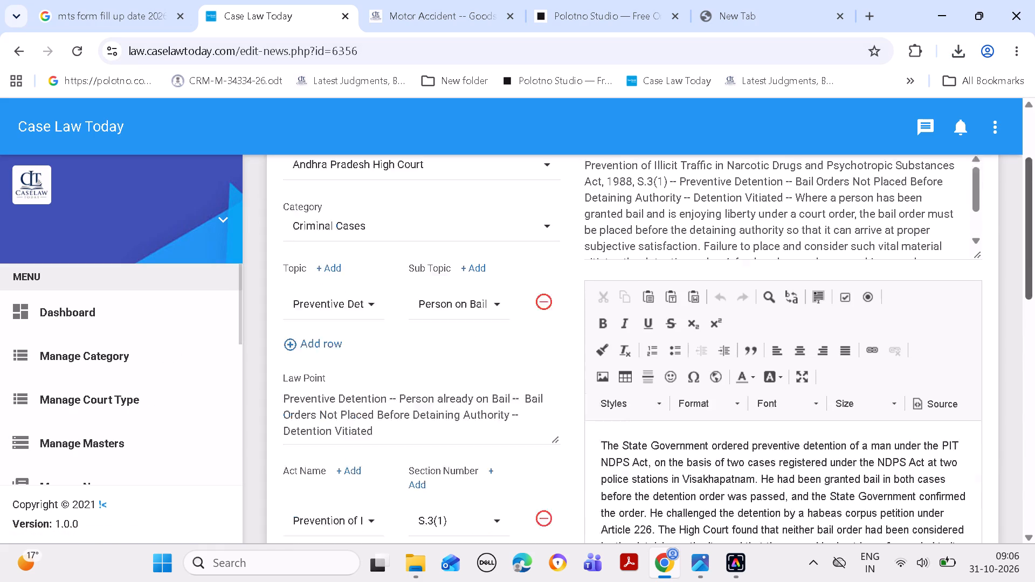
pyautogui.moveTo(1034, 259); pyautogui.dragTo(1033, 361)
pyautogui.moveTo(795, 409); pyautogui.dragTo(886, 406)
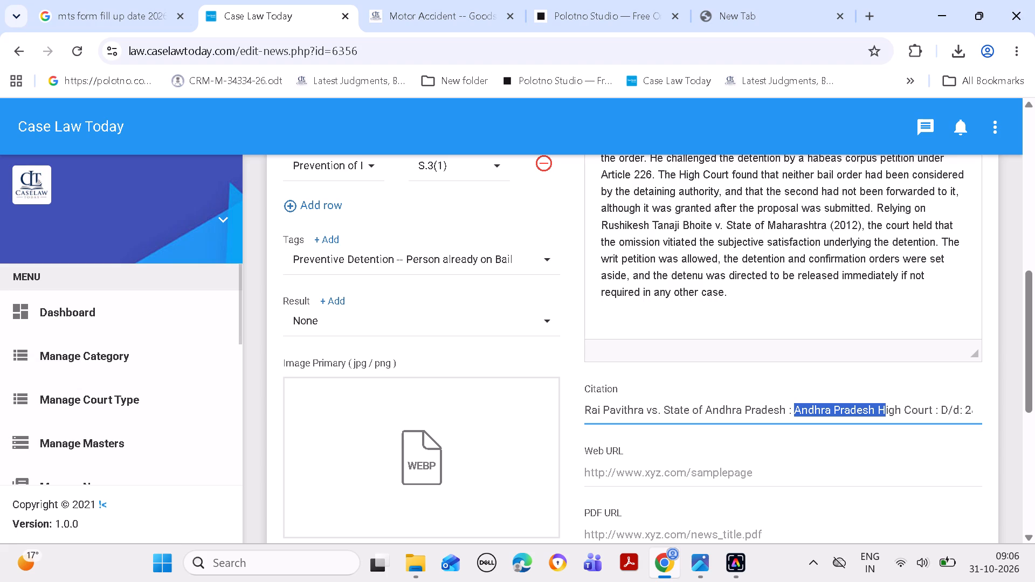
pyautogui.click(841, 435)
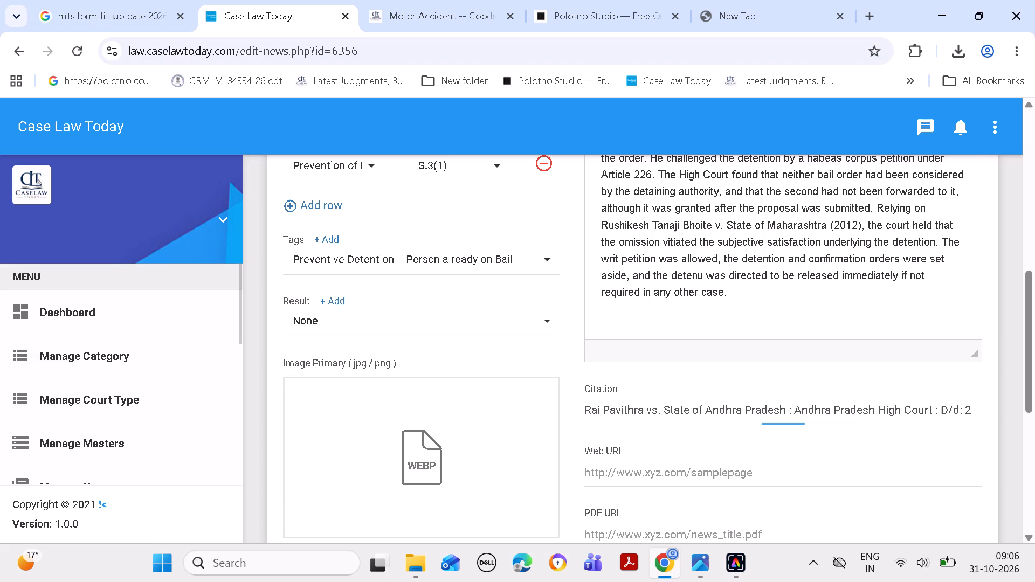
pyautogui.moveTo(797, 405); pyautogui.dragTo(915, 406)
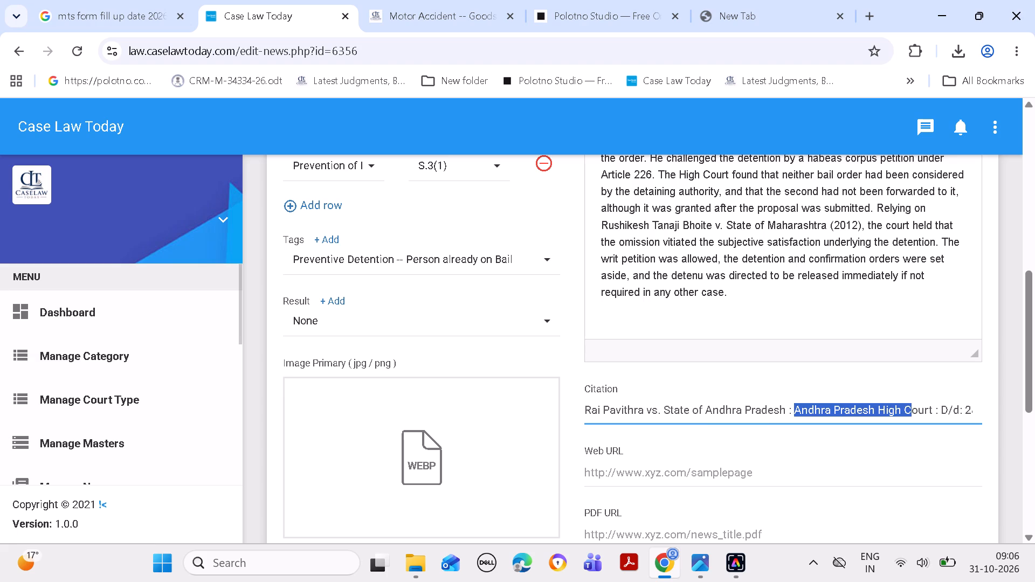
pyautogui.moveTo(915, 406); pyautogui.dragTo(933, 407)
pyautogui.hotkey('ctrl', 'c')
# Replace the red court name under the picture in the Polotno design with the copied "Andhra Pradesh High Court".
pyautogui.click(588, 18)
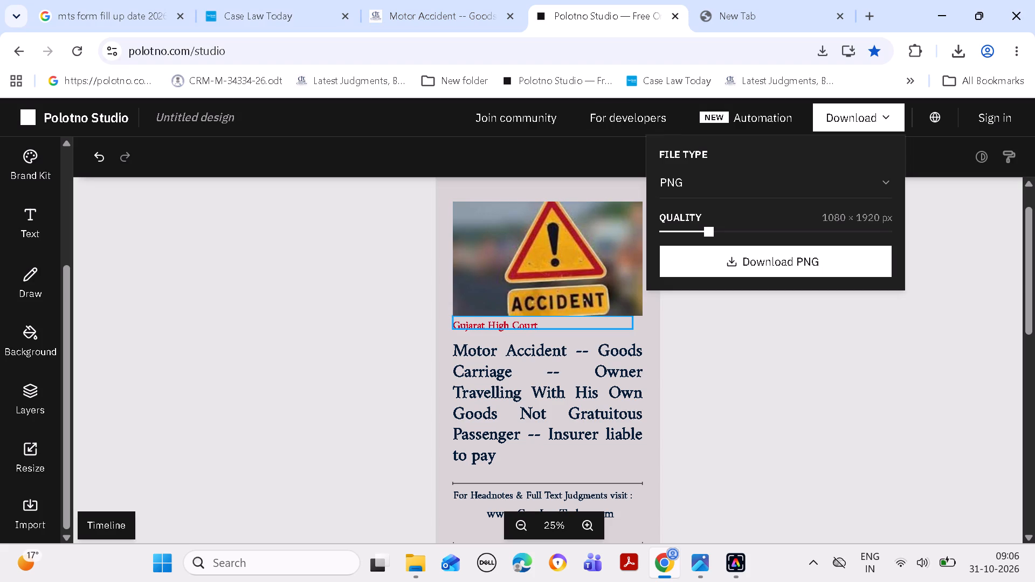
pyautogui.tripleClick(532, 317)
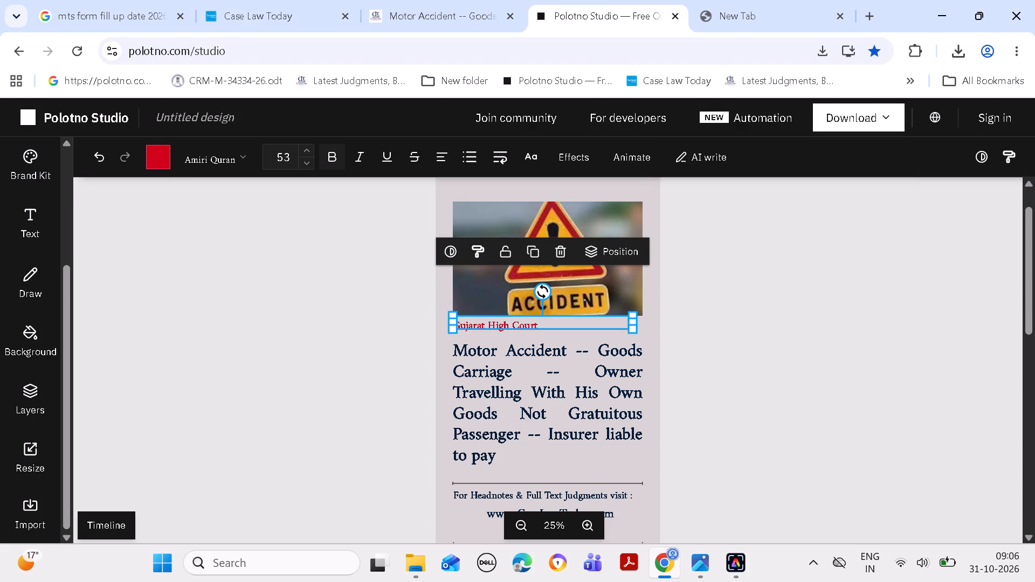
pyautogui.click(543, 322)
pyautogui.click(453, 317)
pyautogui.doubleClick(553, 316)
pyautogui.doubleClick(535, 324)
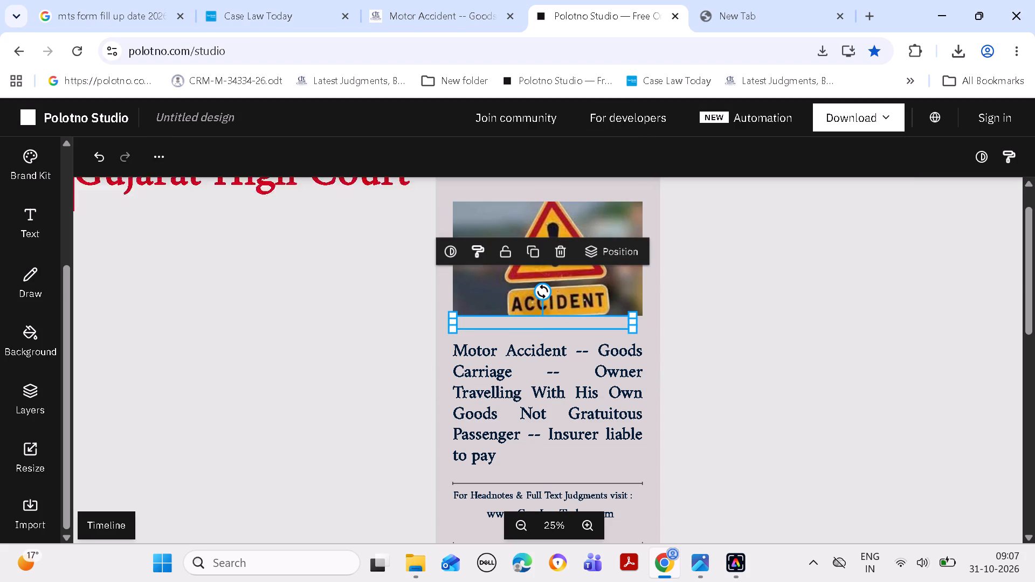
pyautogui.click(542, 324)
pyautogui.press('BackSpace')
pyautogui.press('BackSpace')
pyautogui.press('BackSpace')
pyautogui.press('BackSpace')
pyautogui.press('BackSpace')
pyautogui.press('BackSpace')
pyautogui.press('BackSpace')
pyautogui.press('BackSpace')
pyautogui.press('BackSpace')
pyautogui.press('BackSpace')
pyautogui.press('BackSpace')
pyautogui.press('BackSpace')
pyautogui.press('BackSpace')
pyautogui.press('BackSpace')
pyautogui.press('BackSpace')
pyautogui.press('BackSpace')
pyautogui.press('BackSpace')
pyautogui.press('BackSpace')
pyautogui.press('BackSpace')
pyautogui.press('BackSpace')
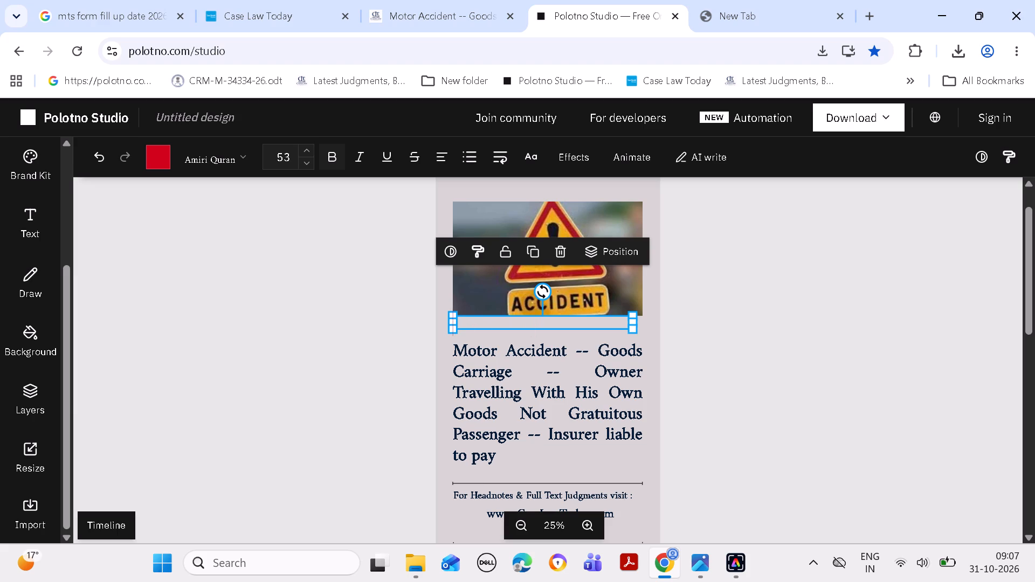
pyautogui.hotkey('ctrl', 'v')
pyautogui.click(692, 329)
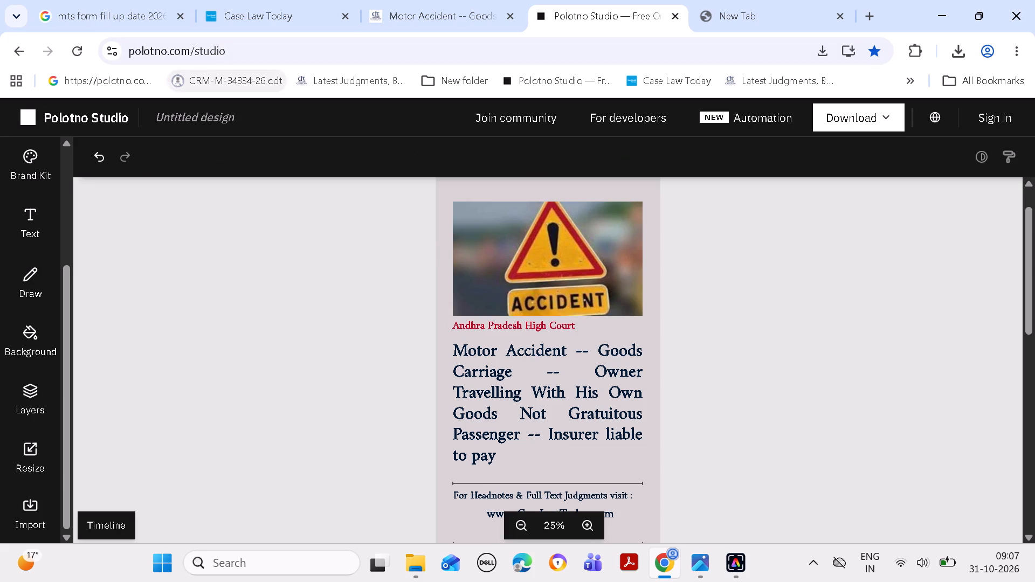
# Copy the article ID 6356 from the web address of the Preventive Detention article's edit page.
pyautogui.click(259, 13)
pyautogui.scroll(1, 501, 228)
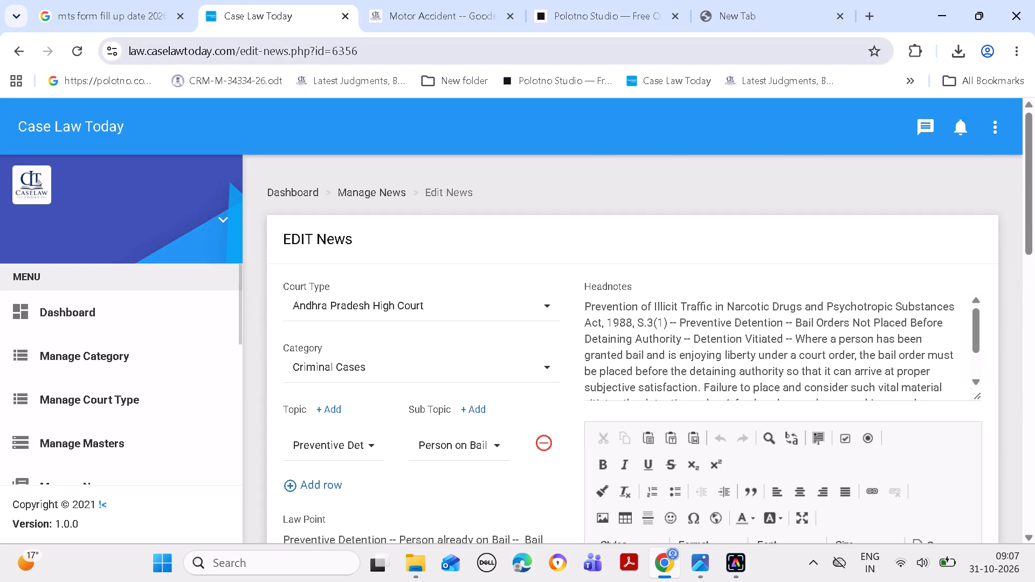
pyautogui.moveTo(334, 53); pyautogui.dragTo(364, 55)
pyautogui.hotkey('ctrl', 'c')
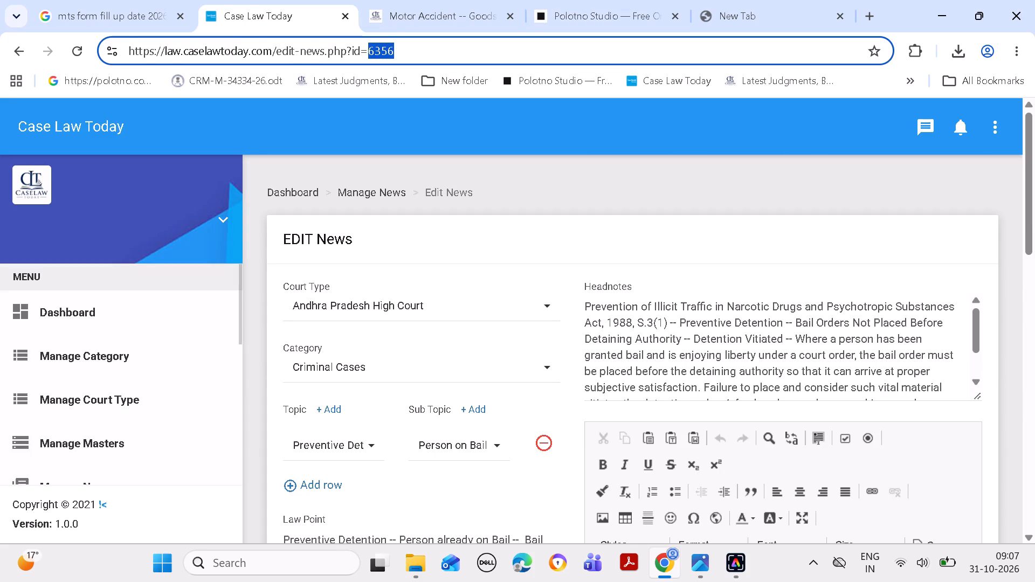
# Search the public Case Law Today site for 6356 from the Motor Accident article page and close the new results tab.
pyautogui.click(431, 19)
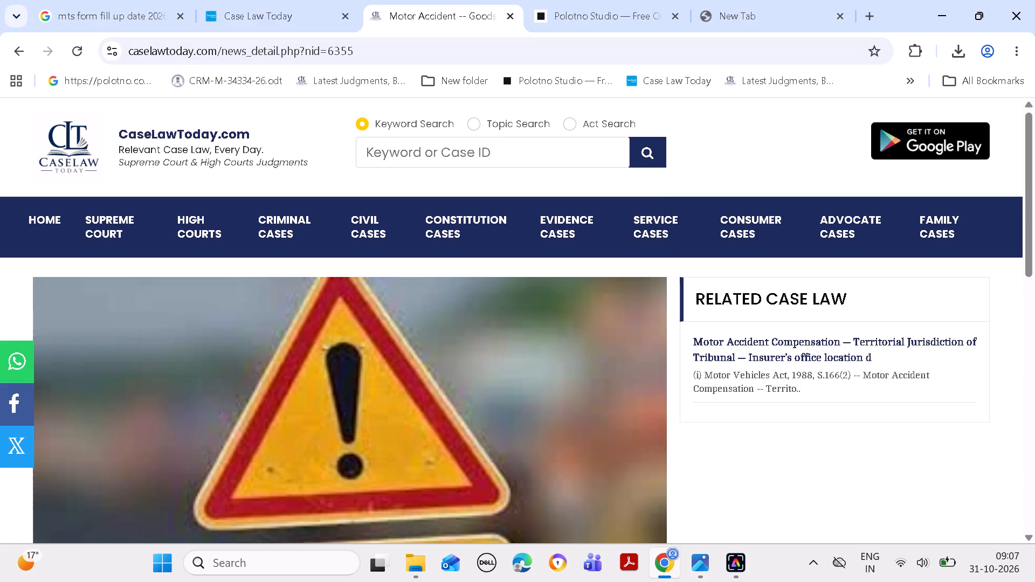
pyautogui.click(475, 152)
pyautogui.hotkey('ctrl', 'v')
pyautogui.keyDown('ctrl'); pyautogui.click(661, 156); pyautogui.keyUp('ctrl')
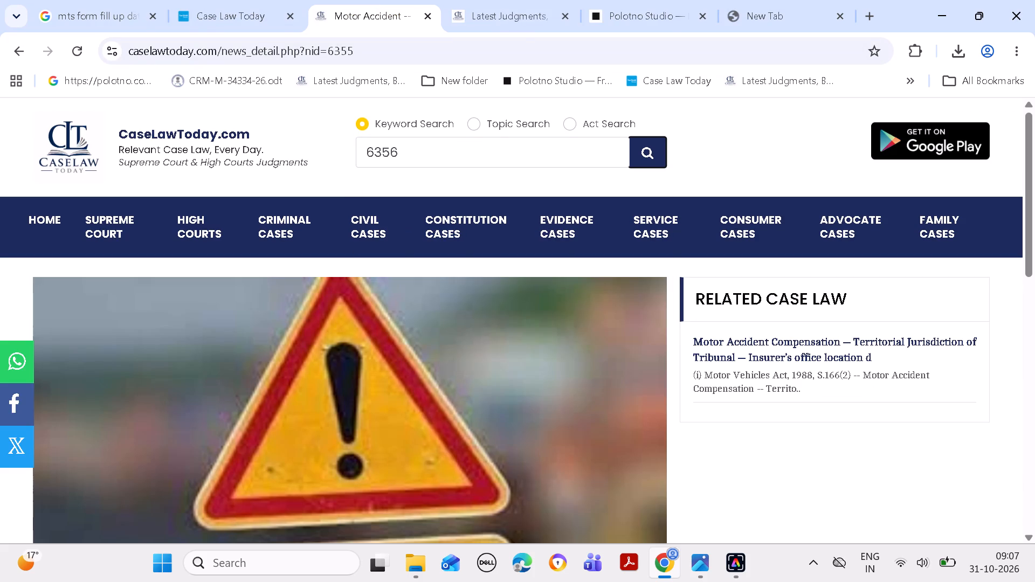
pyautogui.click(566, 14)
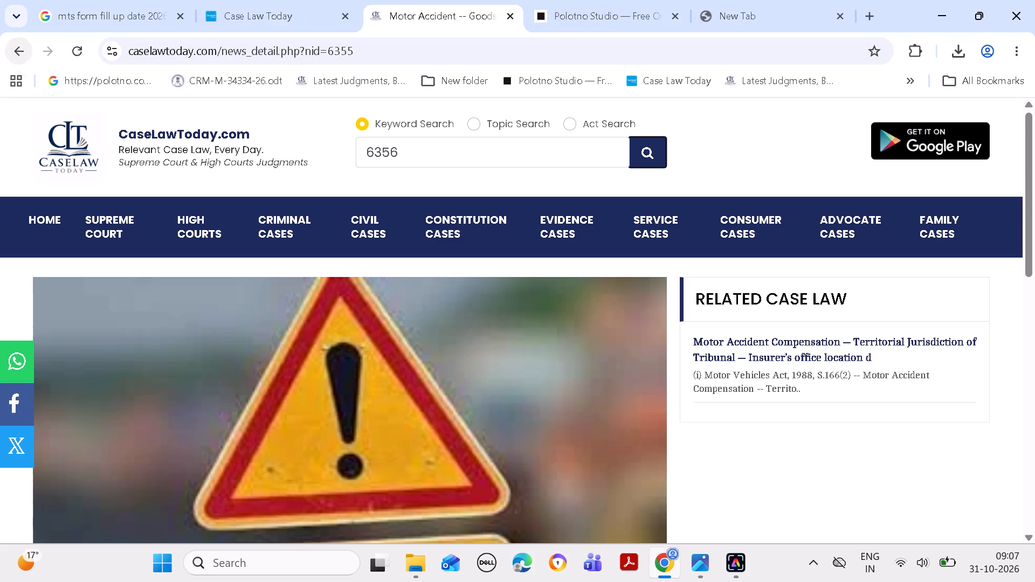
# Search the public Case Law Today site for case ID 6356 from the previous results page and open the Preventive Detention article.
pyautogui.click(9, 54)
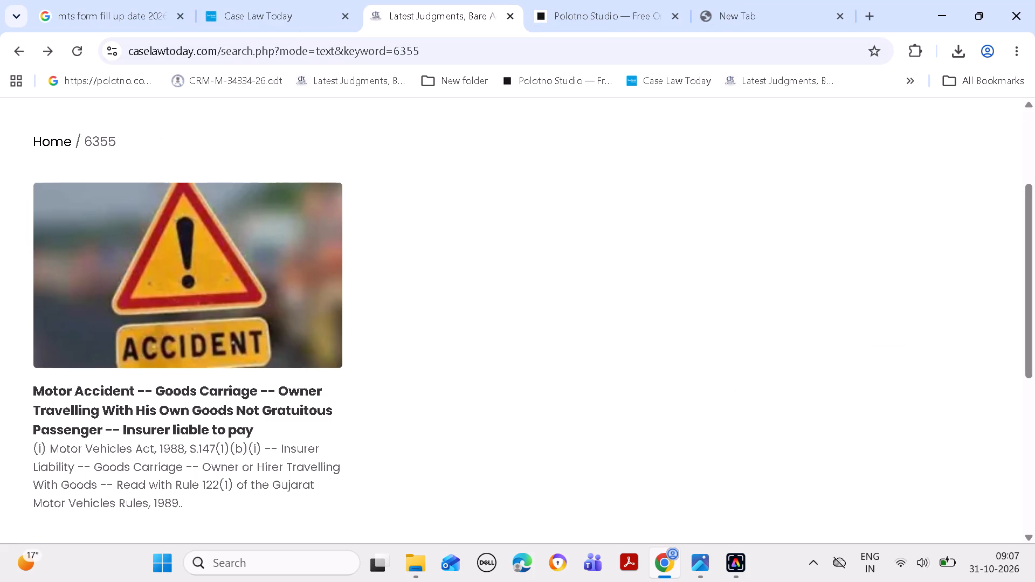
pyautogui.scroll(3, 217, 250)
pyautogui.click(439, 152)
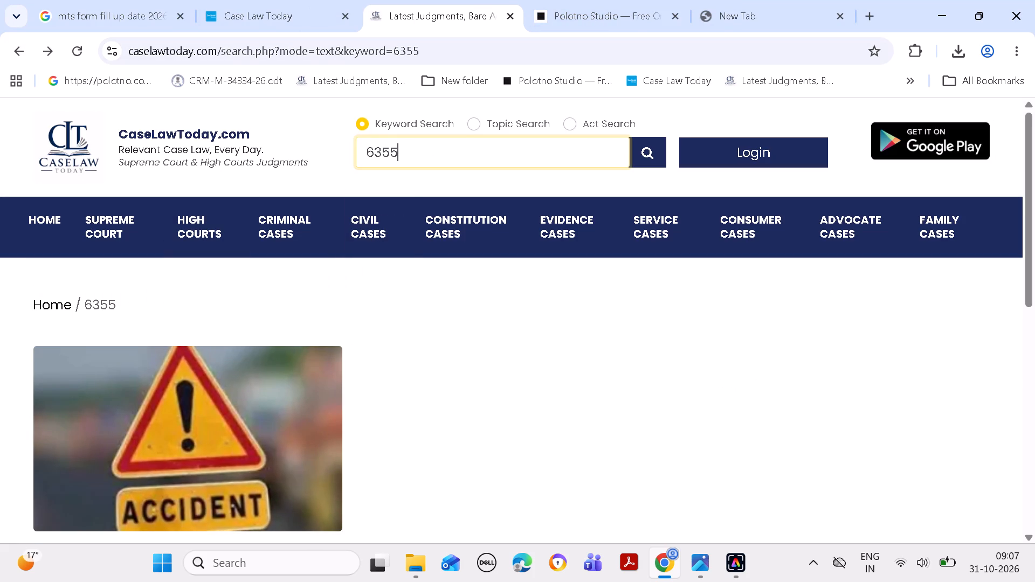
pyautogui.press('BackSpace')
pyautogui.press('BackSpace')
pyautogui.press('BackSpace')
pyautogui.press('BackSpace')
pyautogui.press('BackSpace')
pyautogui.press('BackSpace')
pyautogui.press('BackSpace')
pyautogui.press('BackSpace')
pyautogui.press('BackSpace')
pyautogui.press('BackSpace')
pyautogui.press('BackSpace')
pyautogui.press('BackSpace')
pyautogui.press('BackSpace')
pyautogui.press('BackSpace')
pyautogui.press('BackSpace')
pyautogui.press('BackSpace')
pyautogui.press('BackSpace')
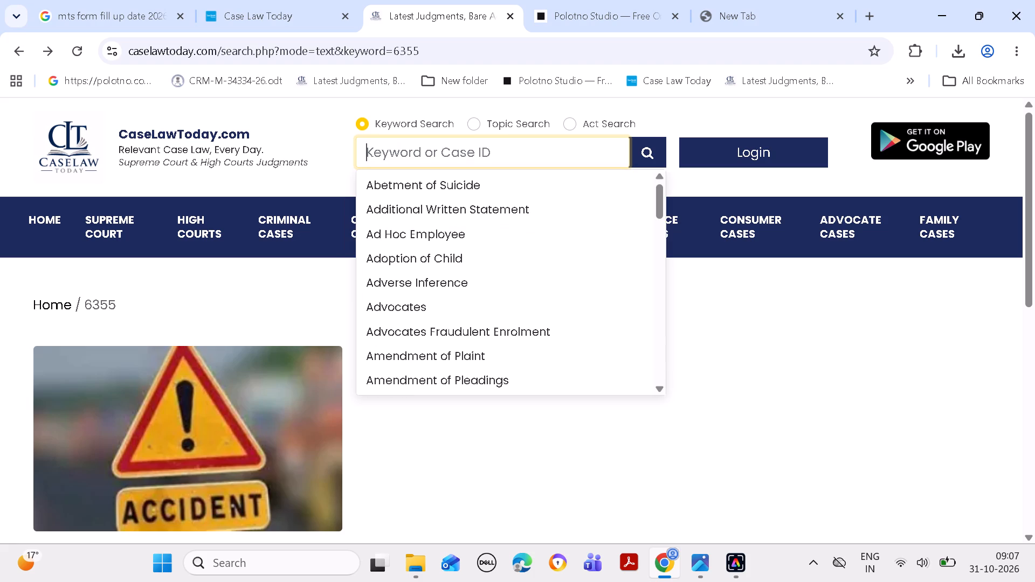
pyautogui.hotkey('ctrl', 'v')
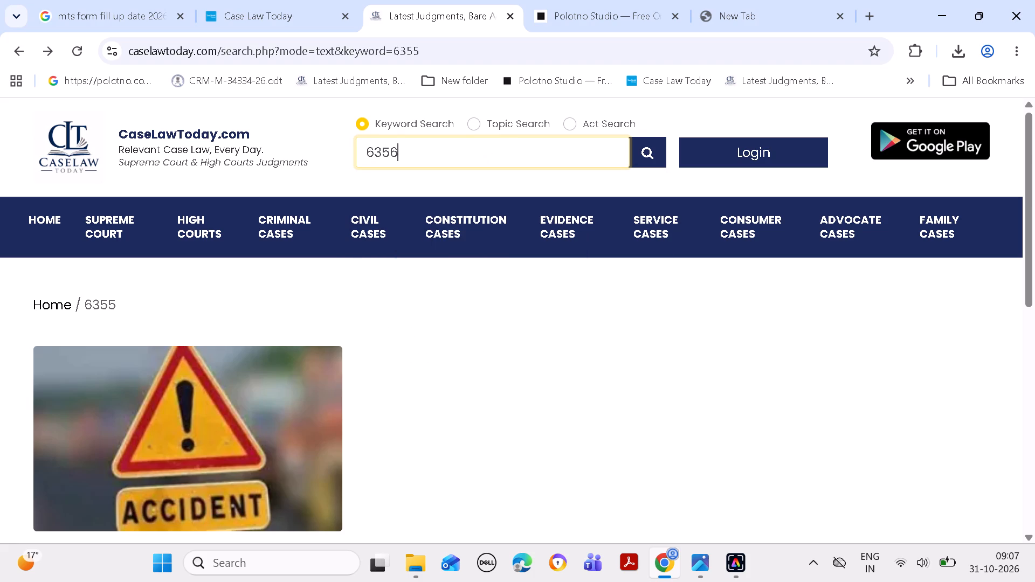
pyautogui.click(642, 156)
pyautogui.moveTo(1034, 258); pyautogui.dragTo(1034, 278)
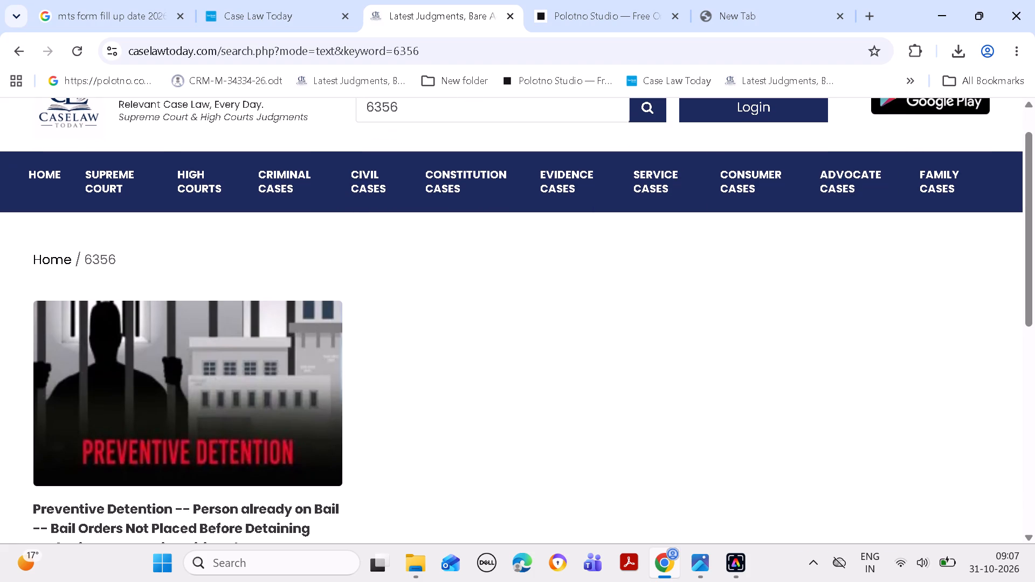
pyautogui.click(302, 506)
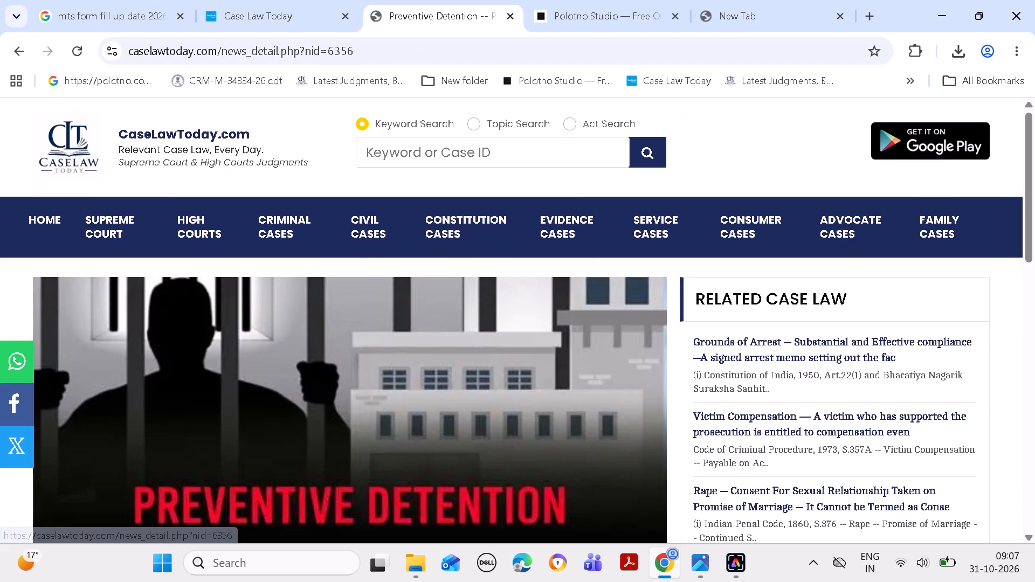
# Copy the main picture of the Preventive Detention article.
pyautogui.rightClick(318, 417)
pyautogui.click(355, 317)
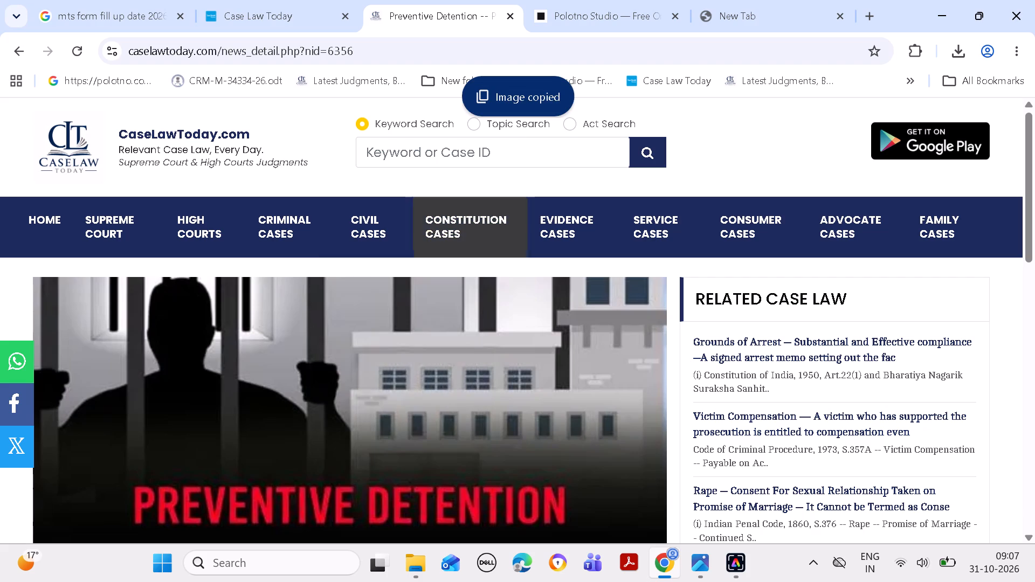
# Delete the accident picture from the Polotno design and paste the copied Preventive Detention picture onto the page.
pyautogui.click(591, 16)
pyautogui.click(547, 269)
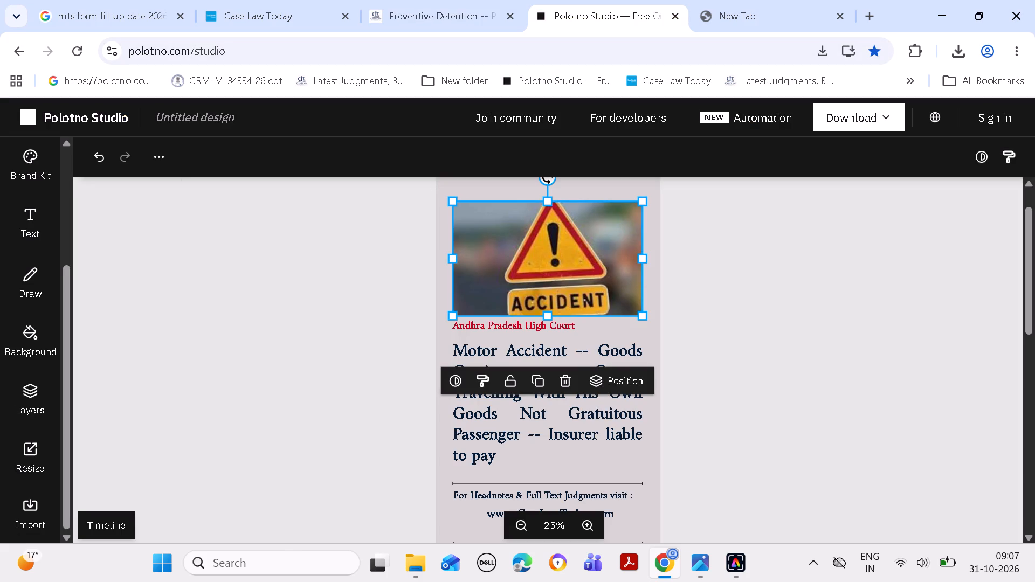
pyautogui.click(568, 378)
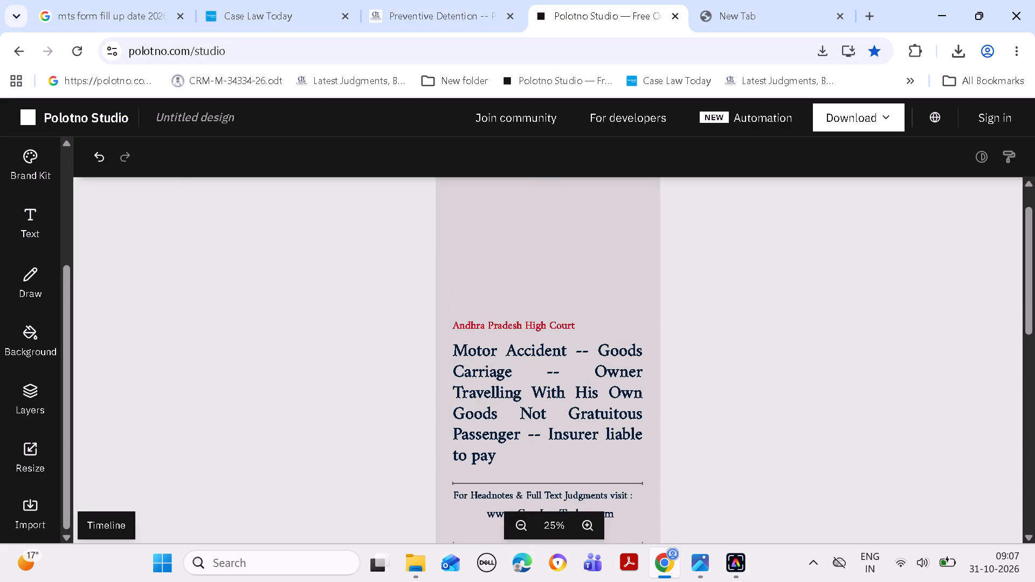
pyautogui.scroll(1, 597, 268)
pyautogui.click(570, 277)
pyautogui.hotkey('ctrl', 'v')
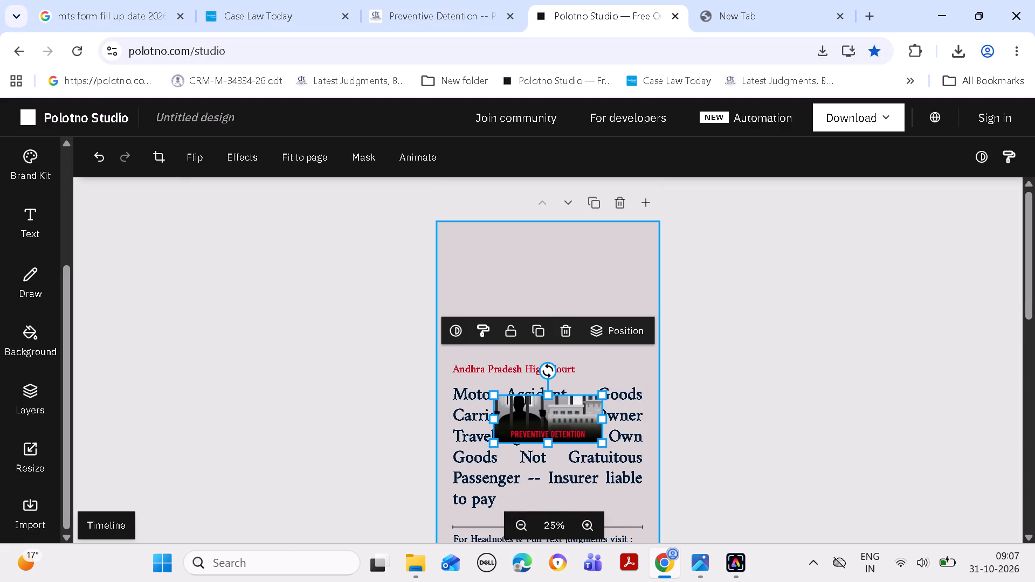
# Move the Preventive Detention picture to the top of the page and stretch it to the text width, about 923 x 465.
pyautogui.moveTo(551, 403); pyautogui.dragTo(531, 251)
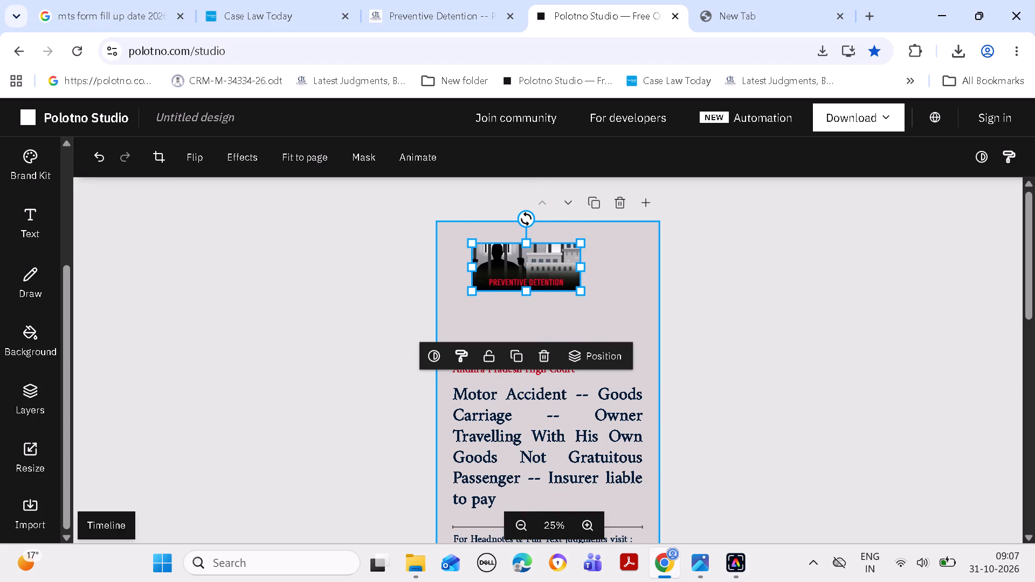
pyautogui.moveTo(579, 270); pyautogui.dragTo(637, 273)
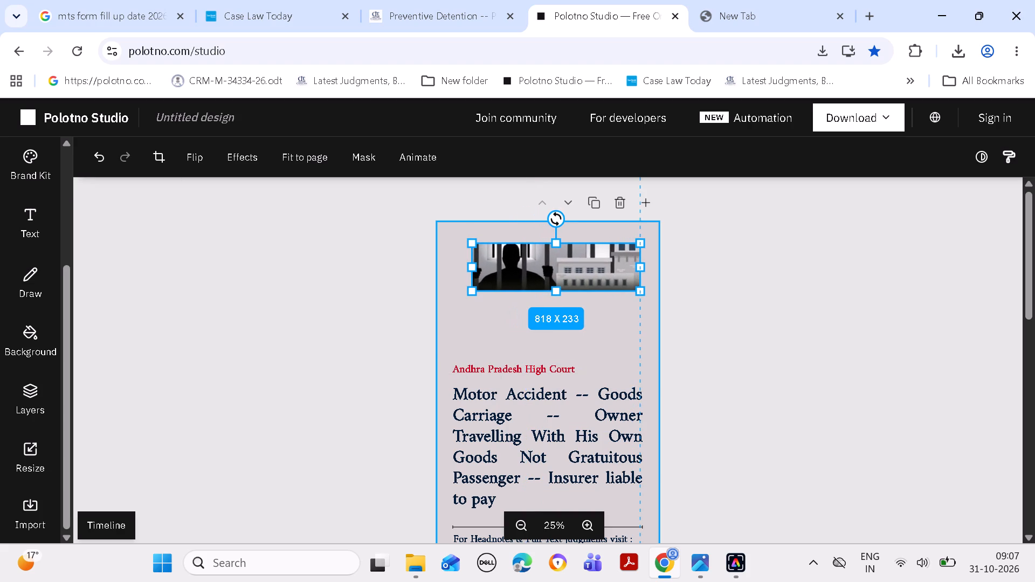
pyautogui.moveTo(637, 273); pyautogui.dragTo(641, 273)
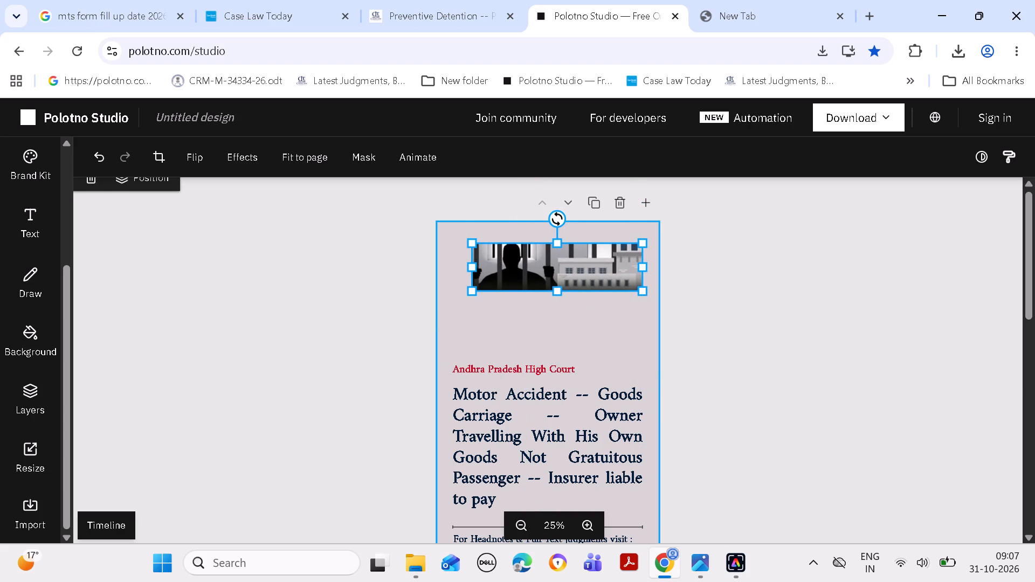
pyautogui.moveTo(470, 265); pyautogui.dragTo(470, 264)
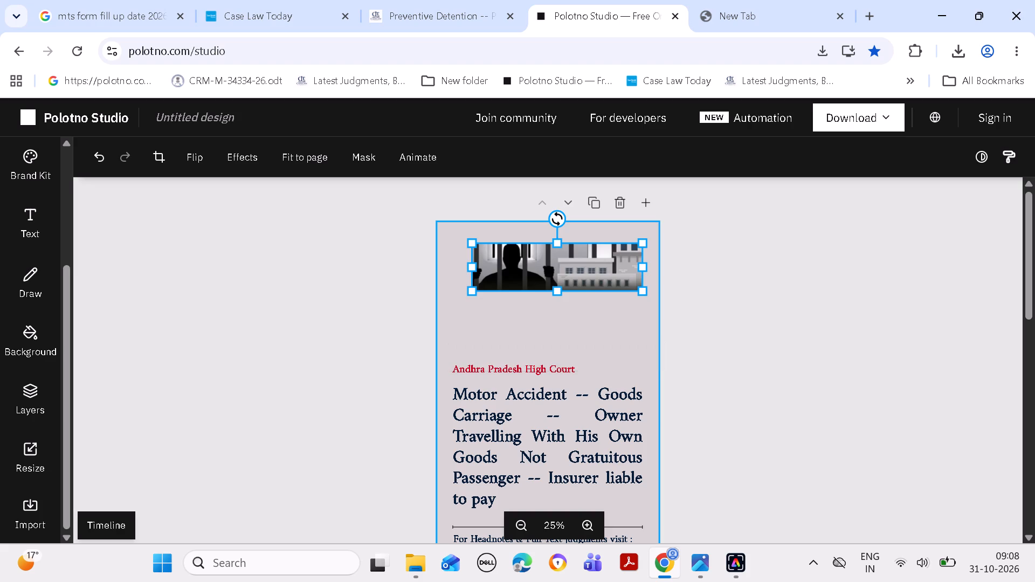
pyautogui.moveTo(470, 264); pyautogui.dragTo(450, 257)
pyautogui.moveTo(549, 289); pyautogui.dragTo(550, 298)
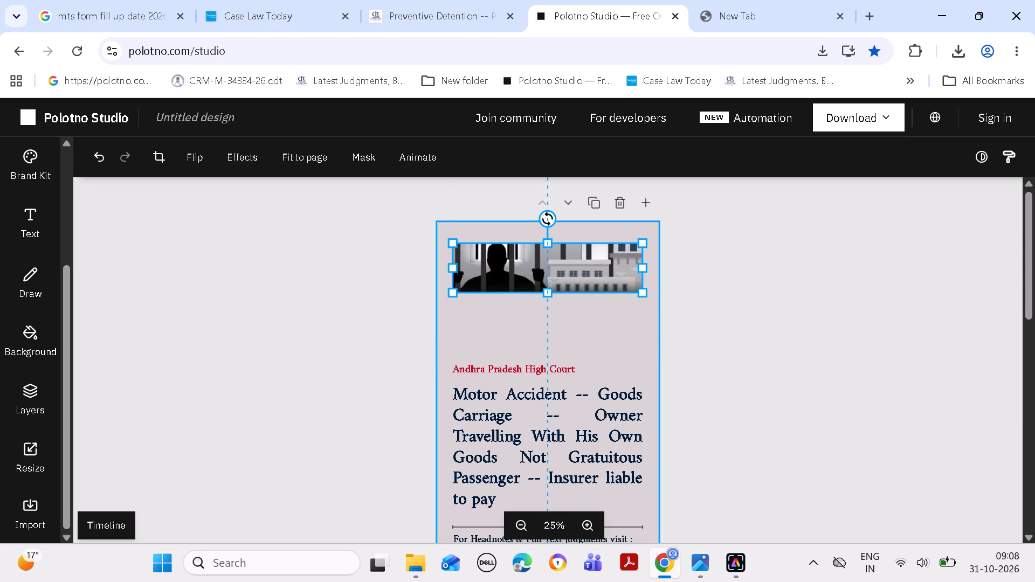
pyautogui.moveTo(550, 298); pyautogui.dragTo(550, 337)
pyautogui.click(831, 278)
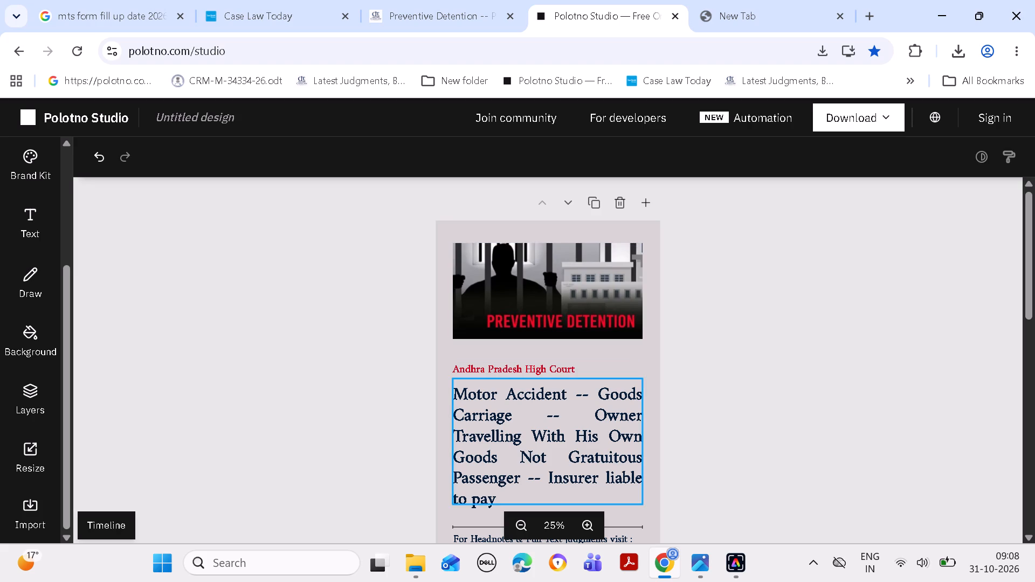
pyautogui.click(473, 302)
pyautogui.click(453, 291)
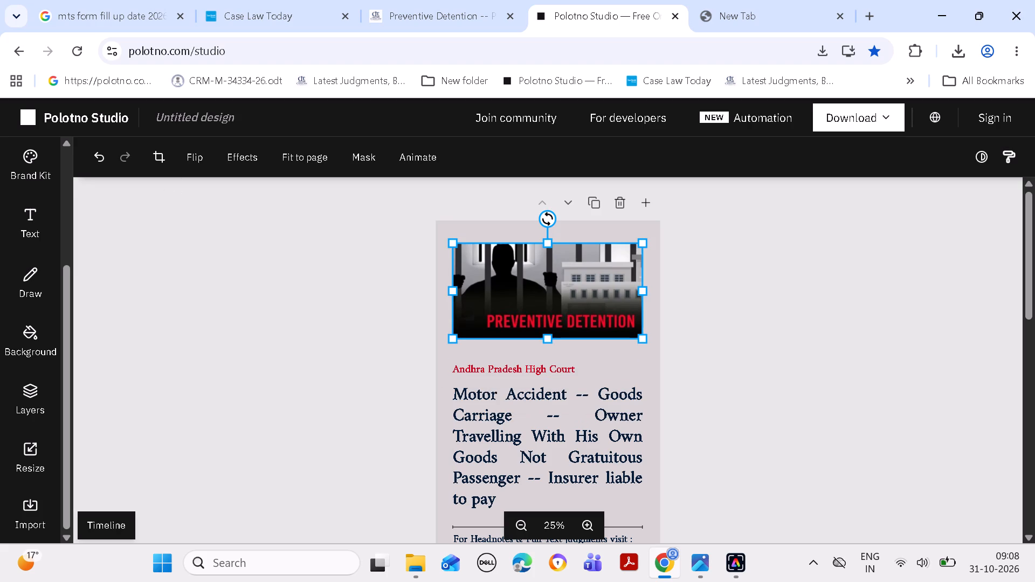
pyautogui.click(644, 293)
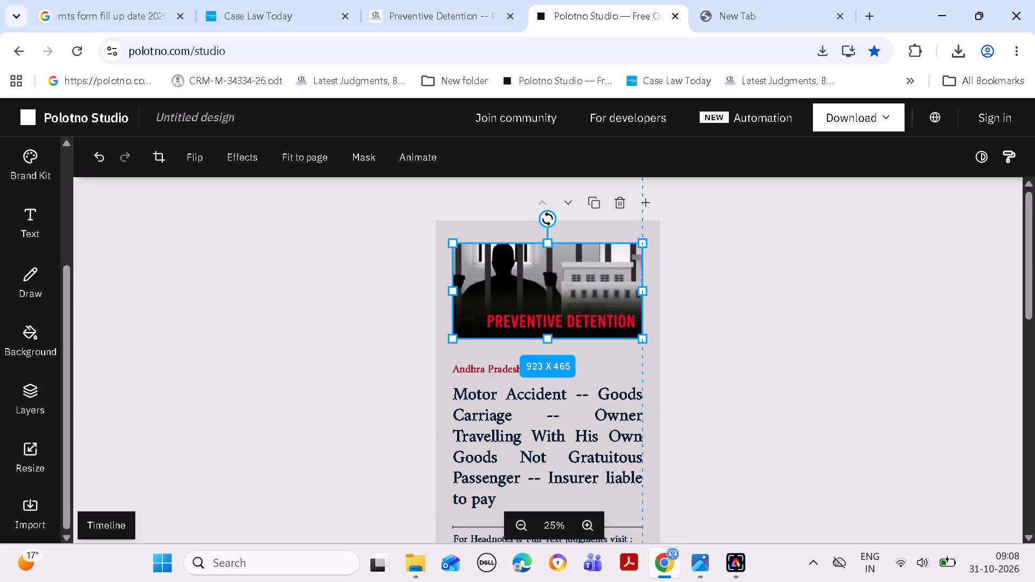
pyautogui.click(753, 295)
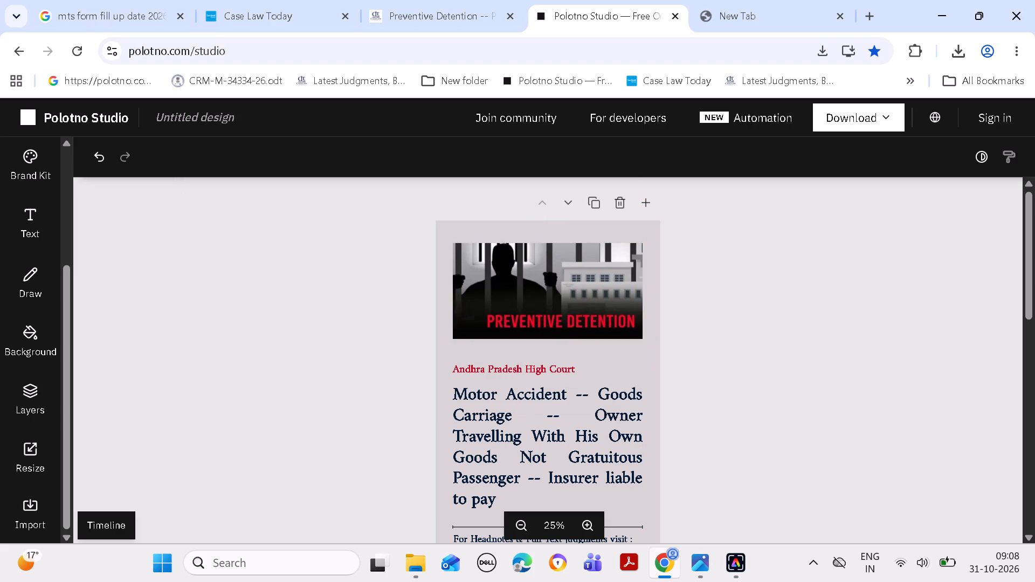
# Move the red court name "Andhra Pradesh High Court" up to sit directly beneath the picture.
pyautogui.moveTo(502, 366); pyautogui.dragTo(502, 344)
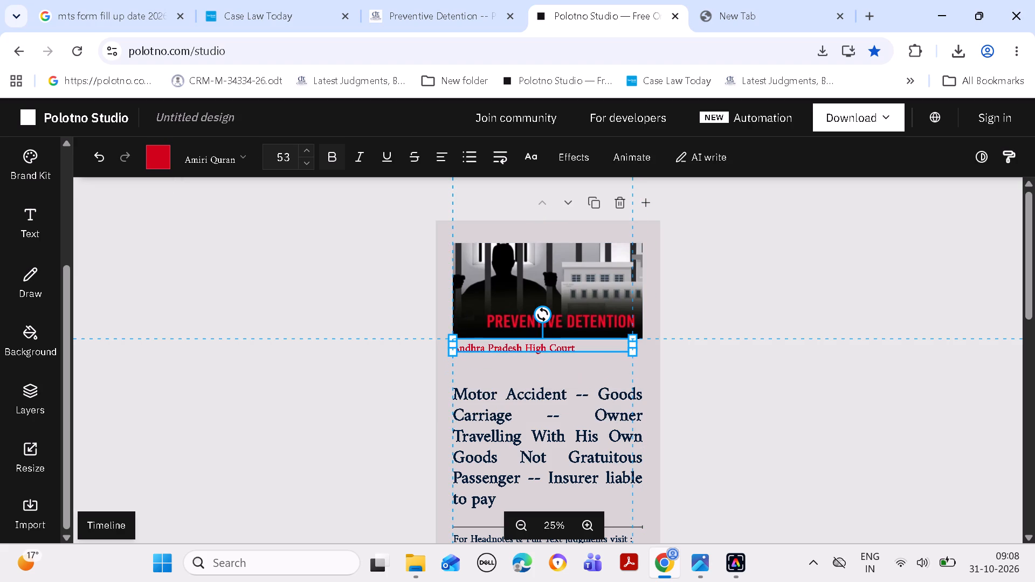
pyautogui.moveTo(502, 344); pyautogui.dragTo(502, 340)
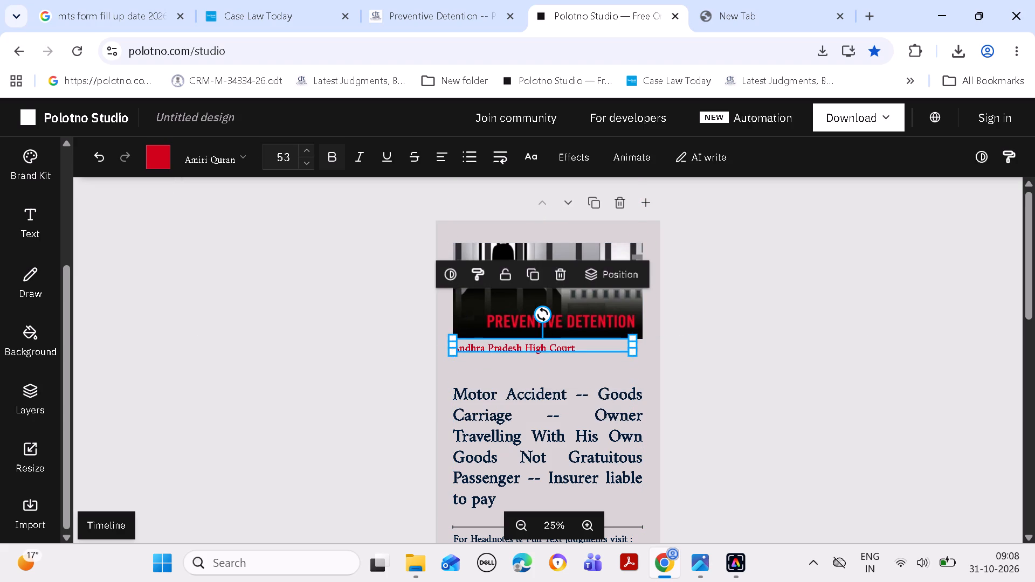
pyautogui.click(829, 354)
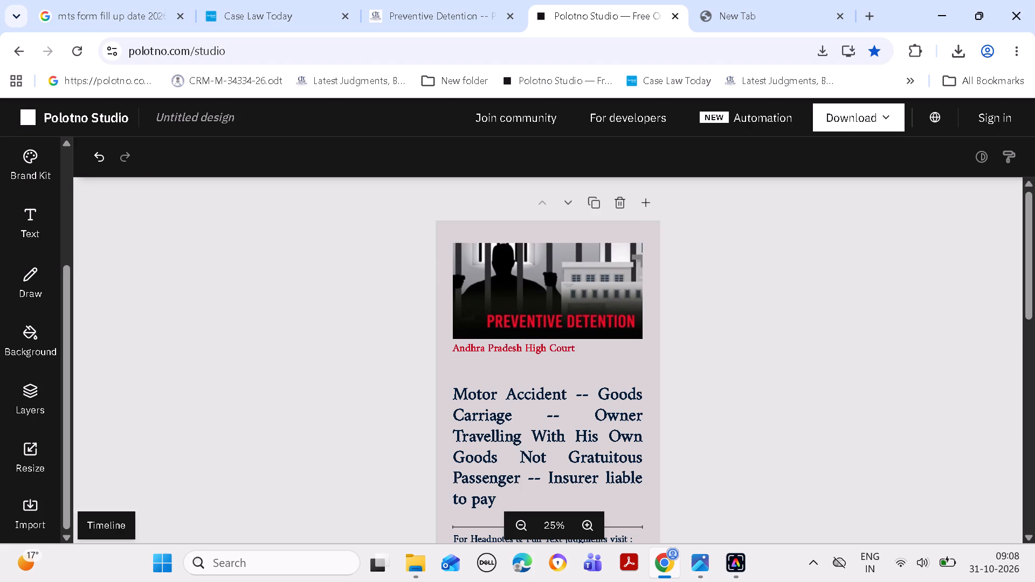
# Copy the full Law Point text from the Preventive Detention article's edit page.
pyautogui.click(241, 14)
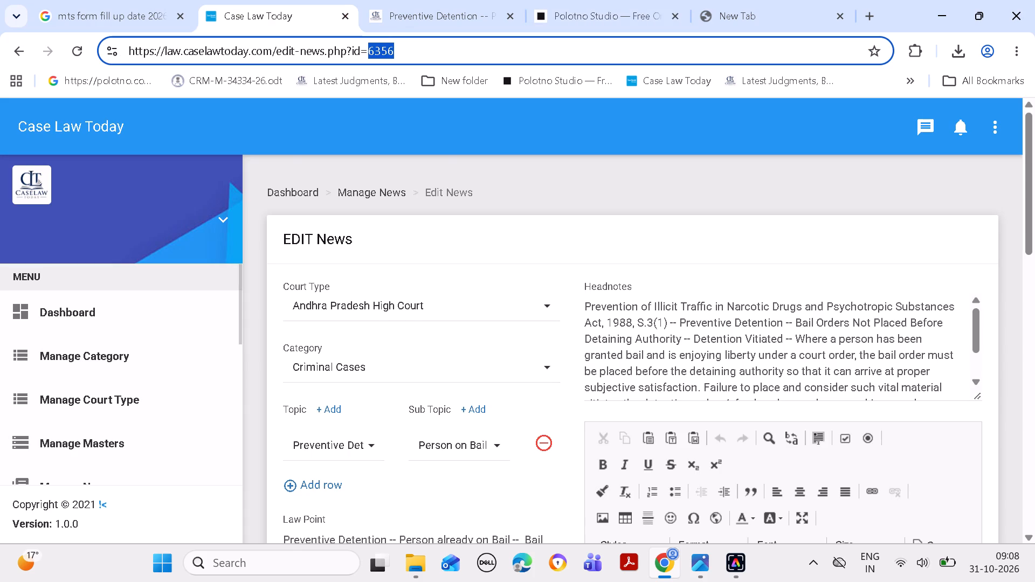
pyautogui.moveTo(1034, 200); pyautogui.dragTo(1034, 281)
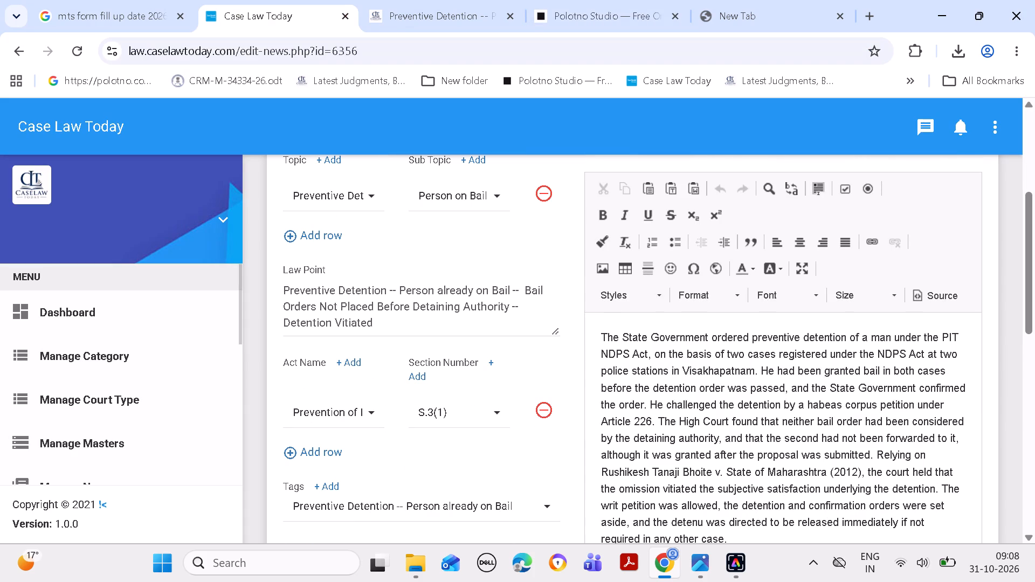
pyautogui.click(284, 286)
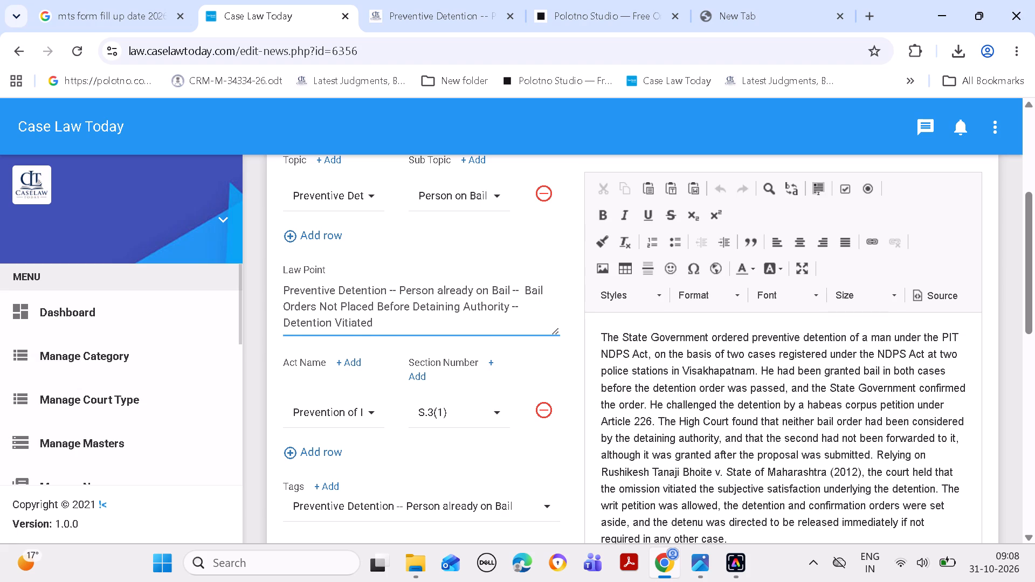
pyautogui.hotkey('ctrl', 'a')
pyautogui.hotkey('ctrl', 'c')
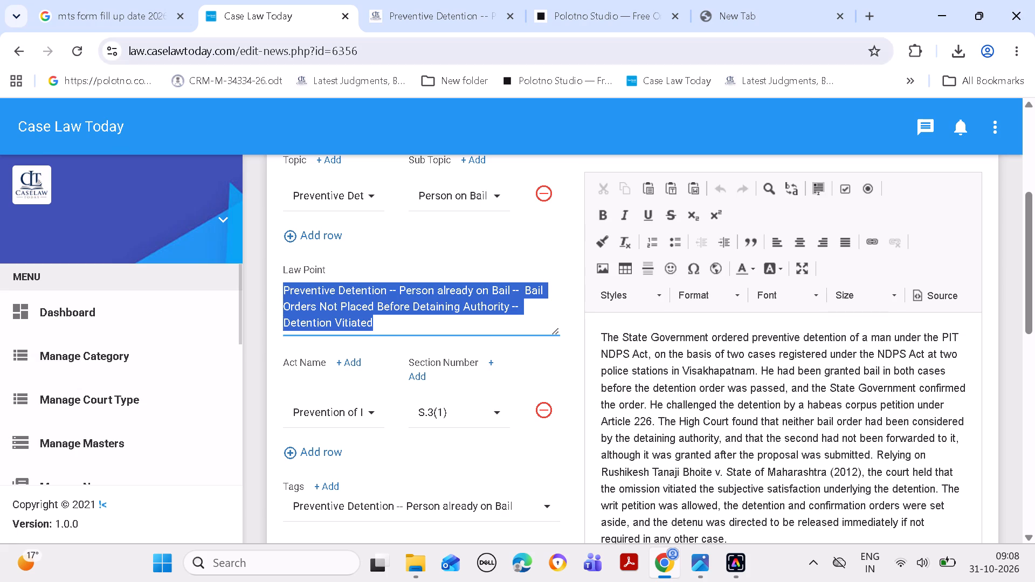
# Replace the Motor Accident headline in the Polotno design with the copied Preventive Detention law point.
pyautogui.click(597, 13)
pyautogui.doubleClick(520, 449)
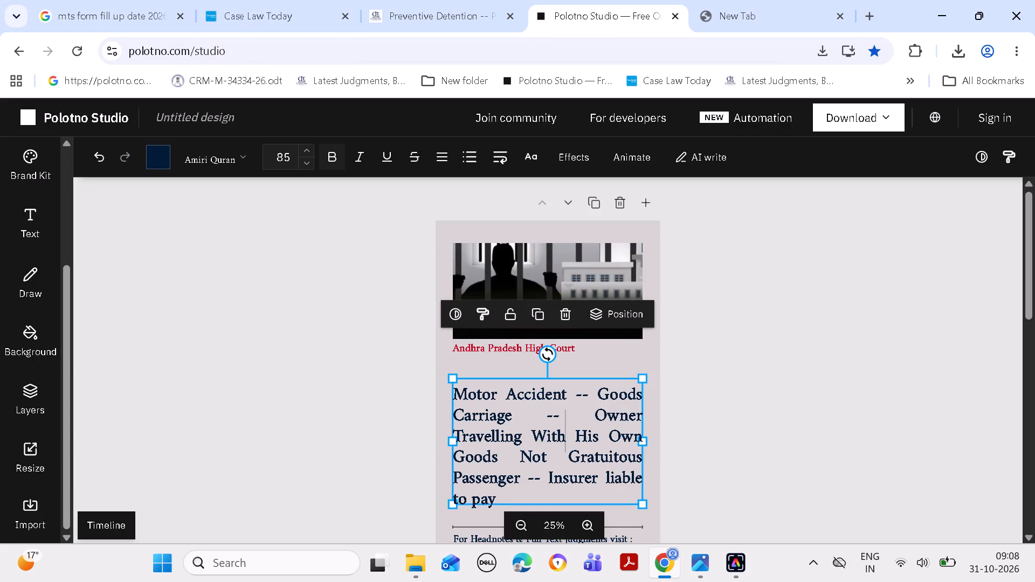
pyautogui.hotkey('ctrl', 'a')
pyautogui.hotkey('ctrl', 'v')
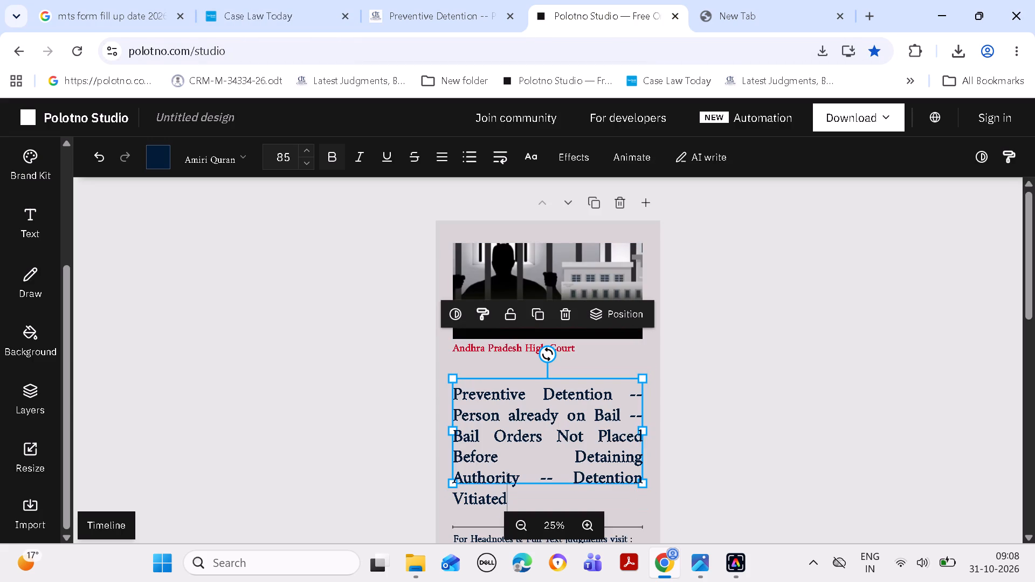
pyautogui.click(775, 415)
# Select the Preventive Detention headline text block below the court name.
pyautogui.click(551, 445)
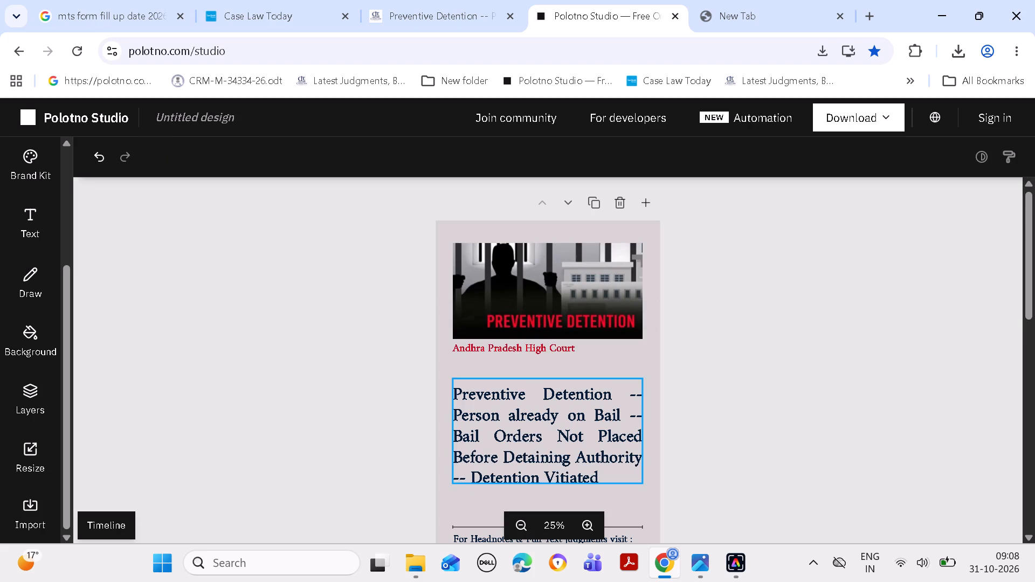
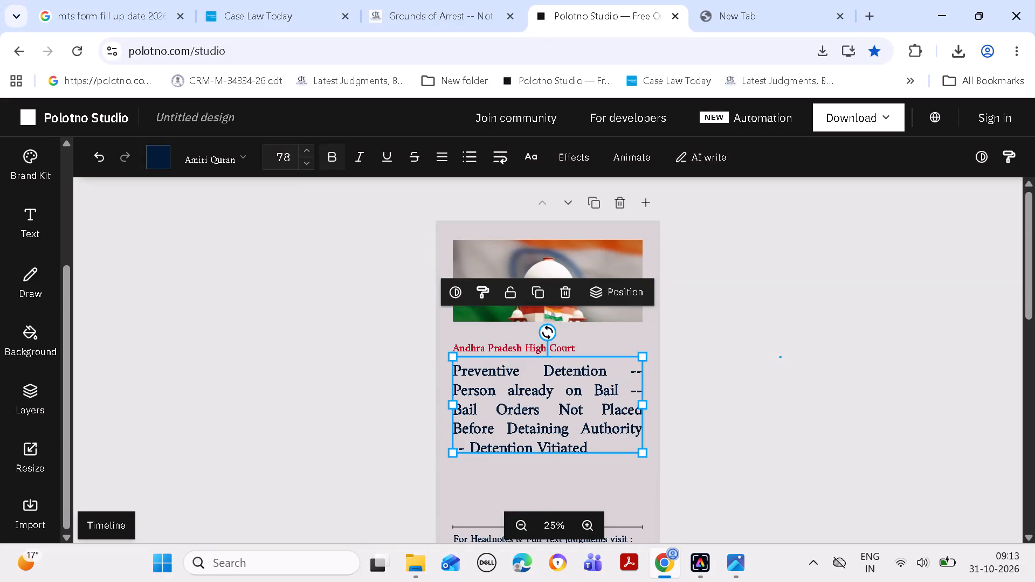
# Move the Preventive Detention headline and the red court name lower on the page to free space beneath the picture.
pyautogui.moveTo(551, 418); pyautogui.dragTo(551, 468)
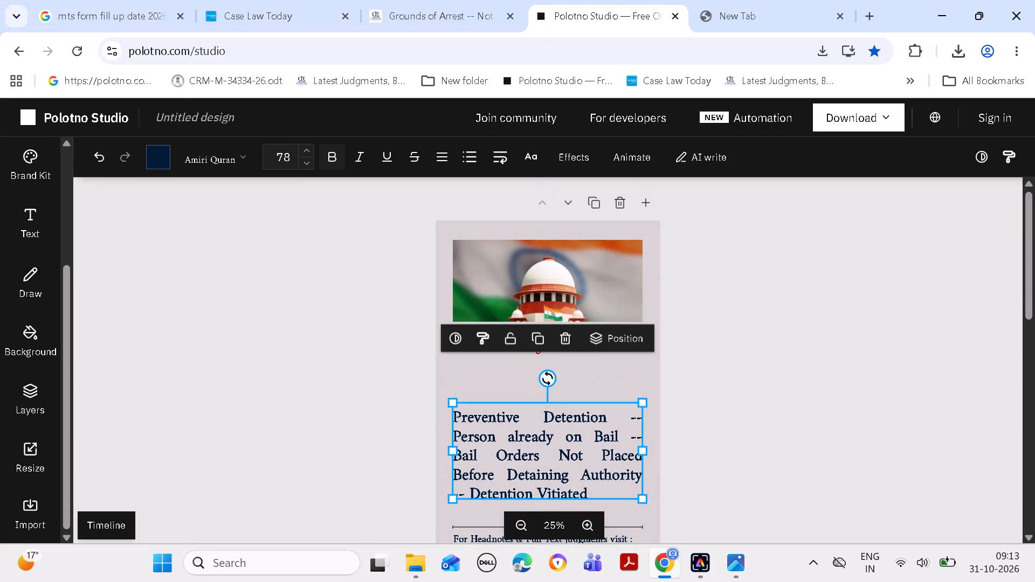
pyautogui.click(762, 349)
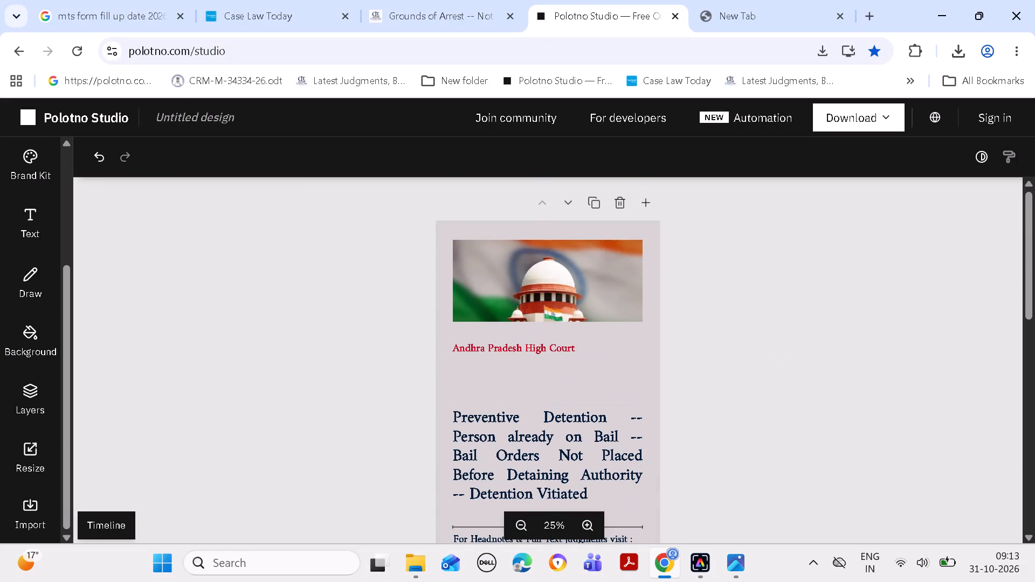
pyautogui.moveTo(509, 348); pyautogui.dragTo(504, 411)
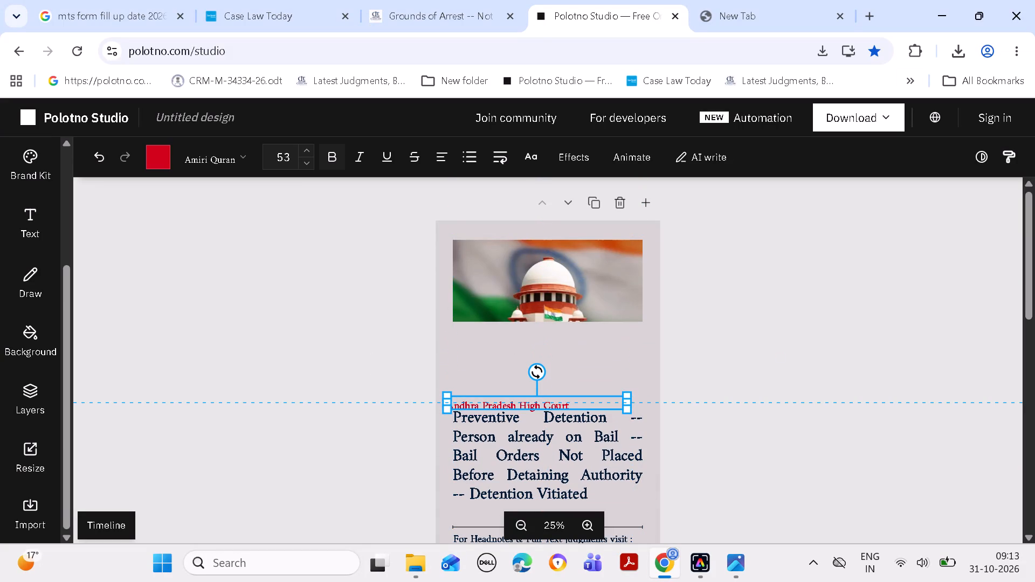
pyautogui.click(943, 296)
# Extend the picture's crop downward to the bottom of the source image so the whole court building shows.
pyautogui.click(578, 293)
pyautogui.click(574, 290)
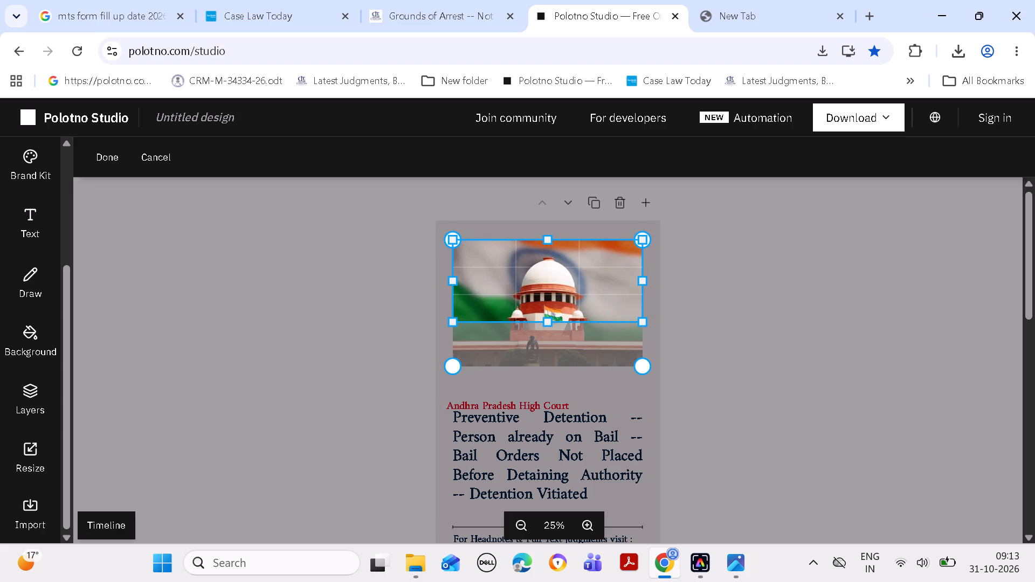
pyautogui.moveTo(549, 320); pyautogui.dragTo(554, 371)
pyautogui.doubleClick(815, 316)
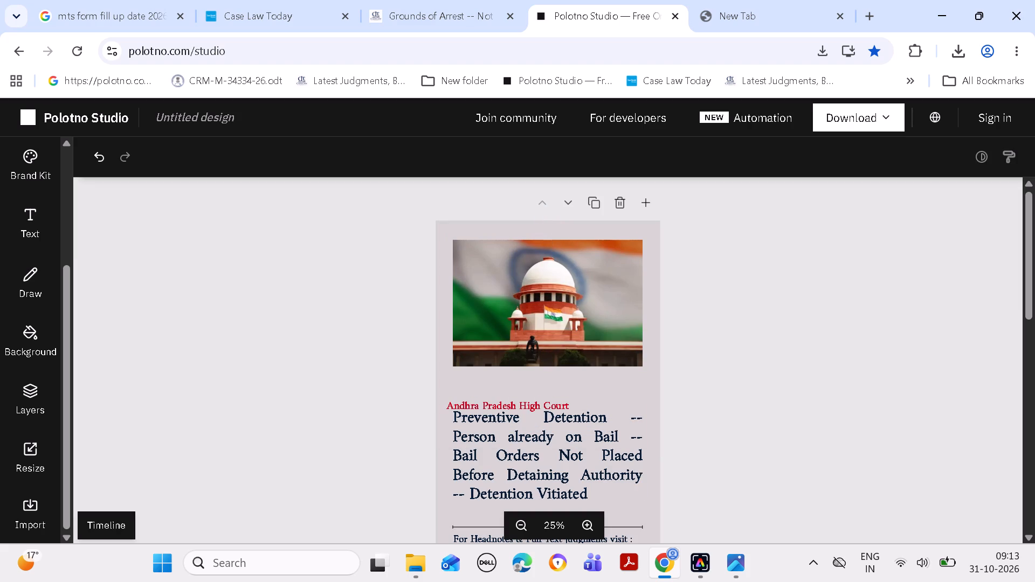
pyautogui.click(637, 311)
pyautogui.click(643, 305)
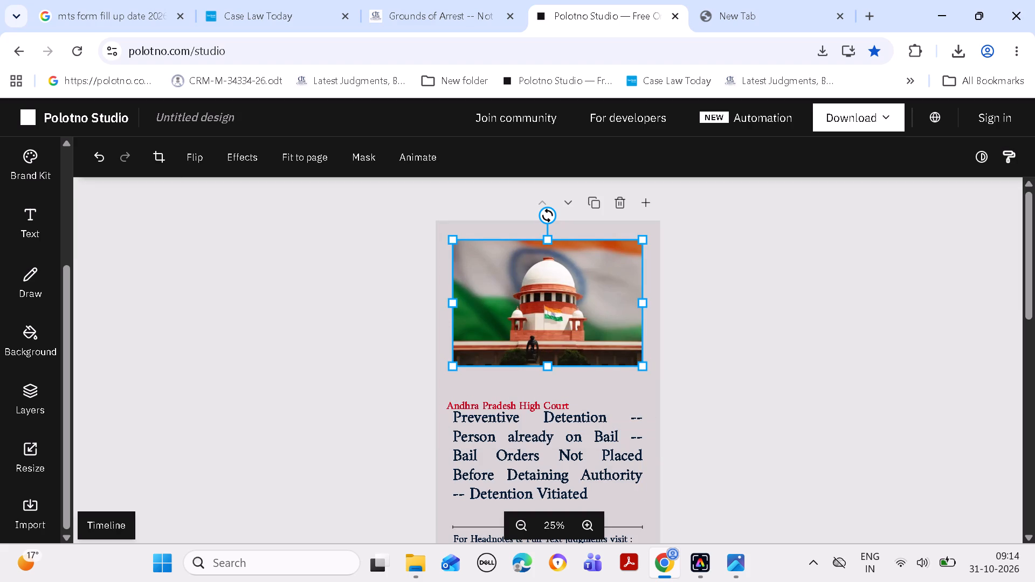
pyautogui.click(451, 304)
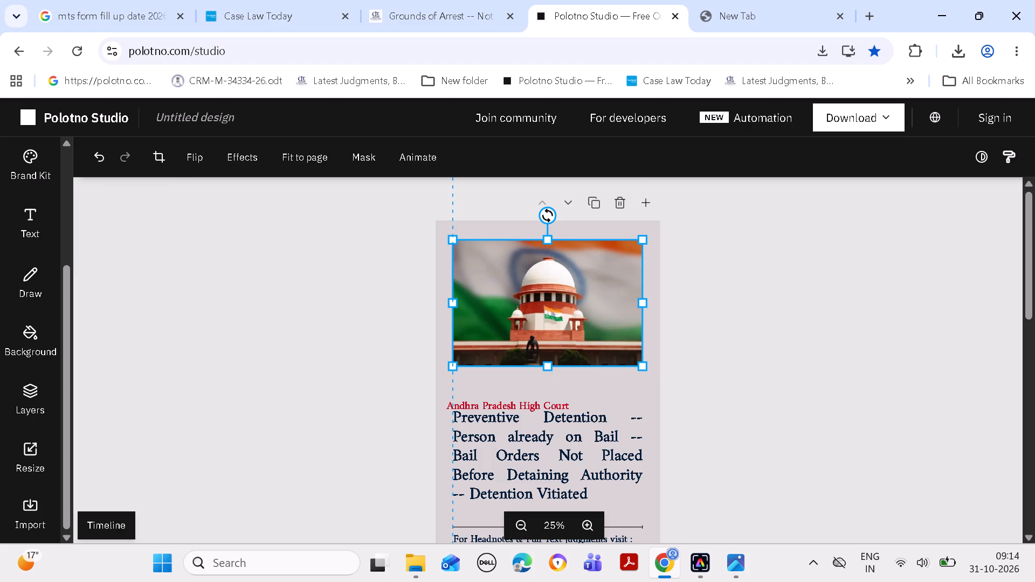
pyautogui.click(902, 301)
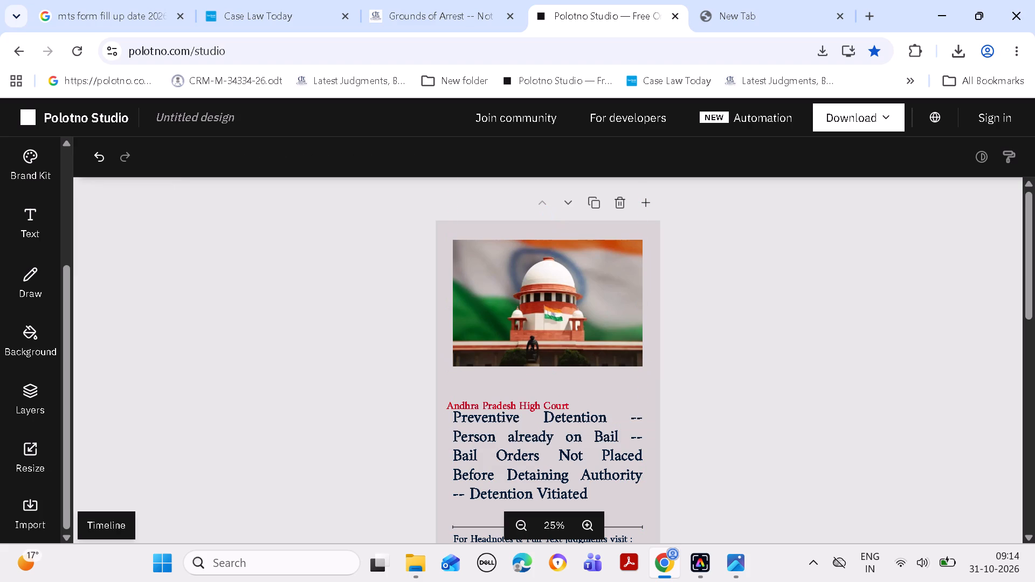
# Move the red court name directly beneath the enlarged picture, aligned with the picture's left edge.
pyautogui.moveTo(533, 394); pyautogui.dragTo(533, 370)
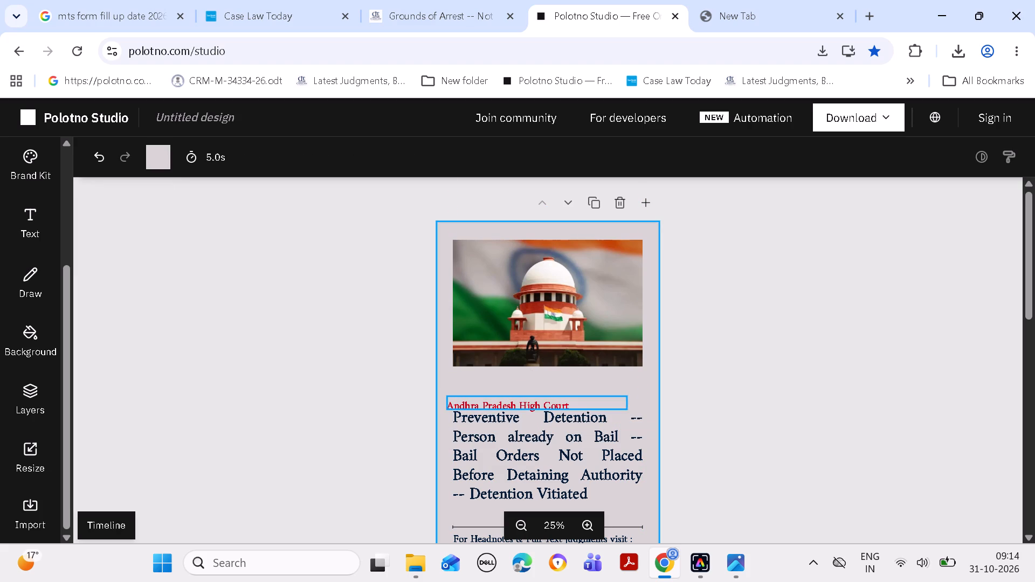
pyautogui.click(869, 344)
pyautogui.moveTo(519, 403); pyautogui.dragTo(519, 379)
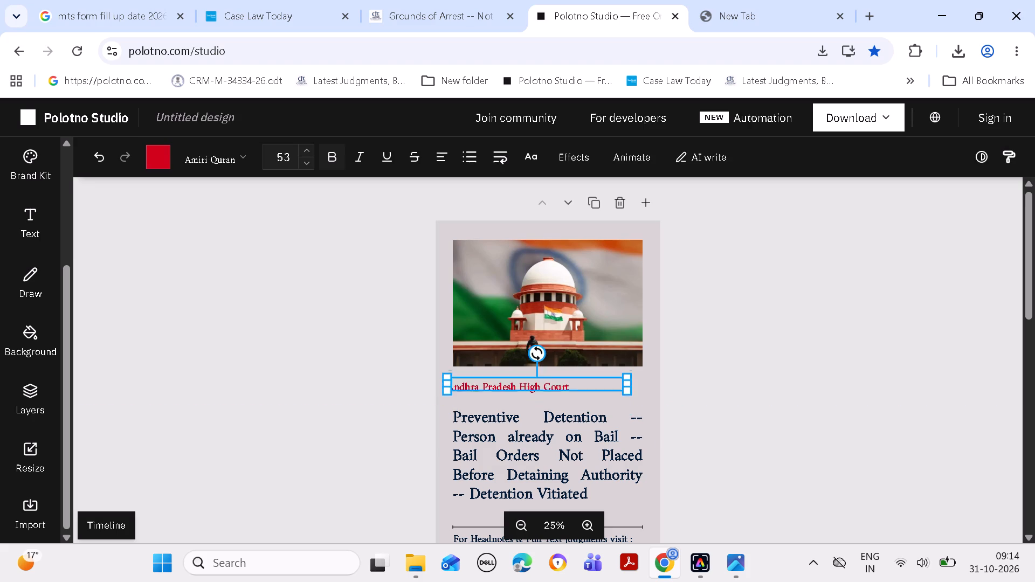
pyautogui.moveTo(519, 379); pyautogui.dragTo(524, 366)
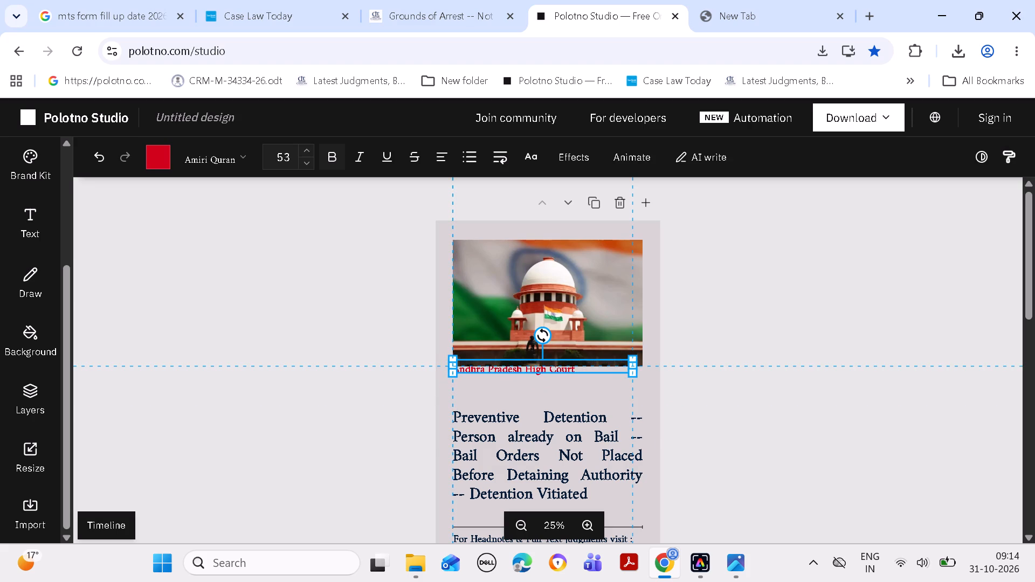
pyautogui.moveTo(524, 366); pyautogui.dragTo(524, 366)
pyautogui.click(864, 319)
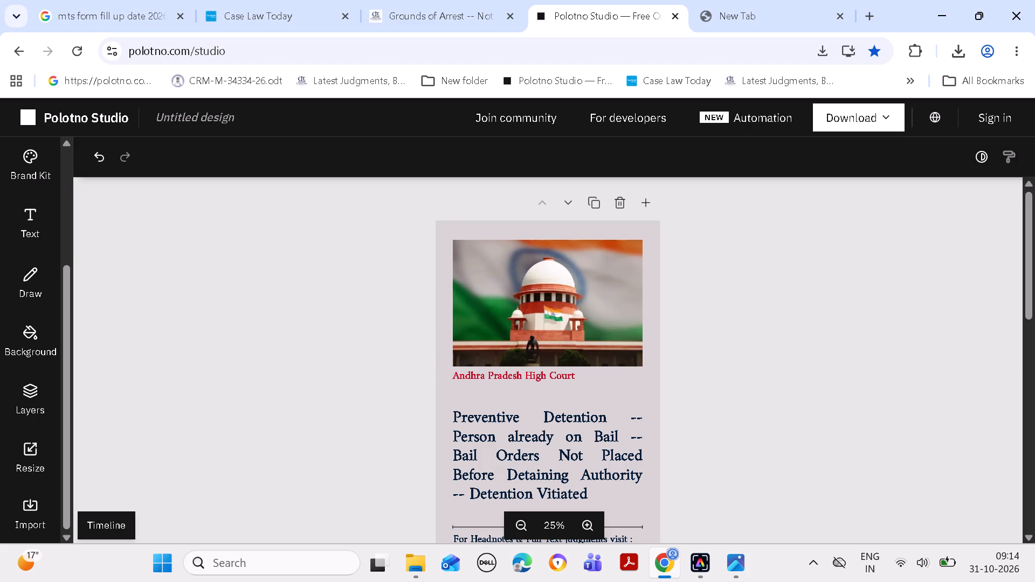
# Copy the court name "Supreme Court" from the Citation on article 6357's edit page in Case Law Today.
pyautogui.click(268, 15)
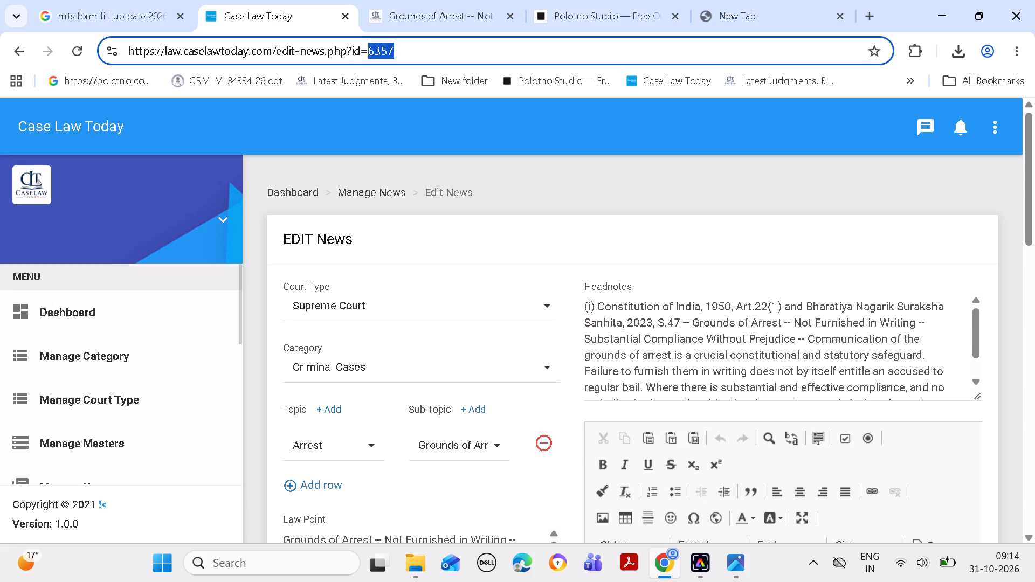
pyautogui.moveTo(1030, 227); pyautogui.dragTo(1034, 338)
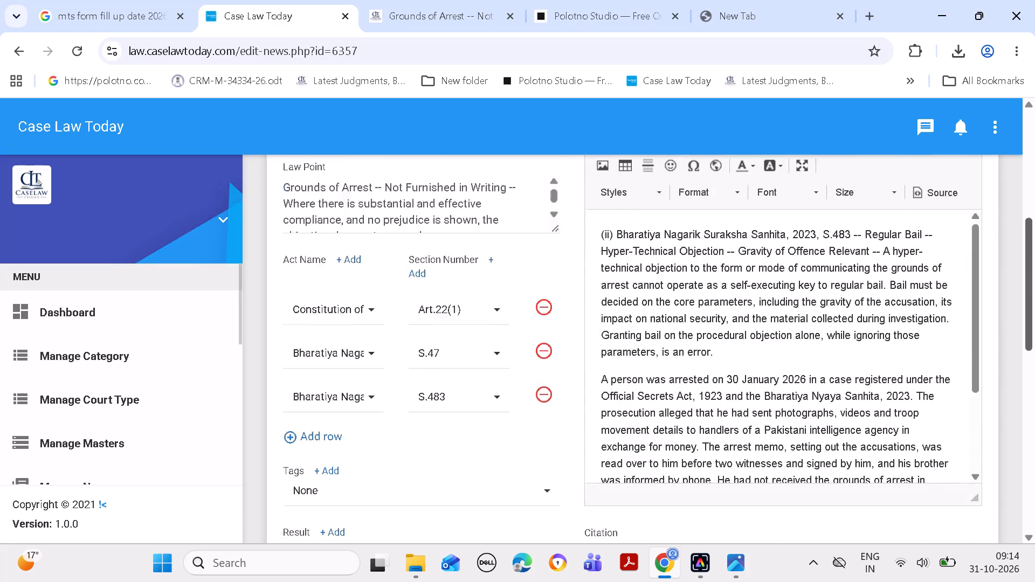
pyautogui.moveTo(1034, 338); pyautogui.dragTo(1032, 384)
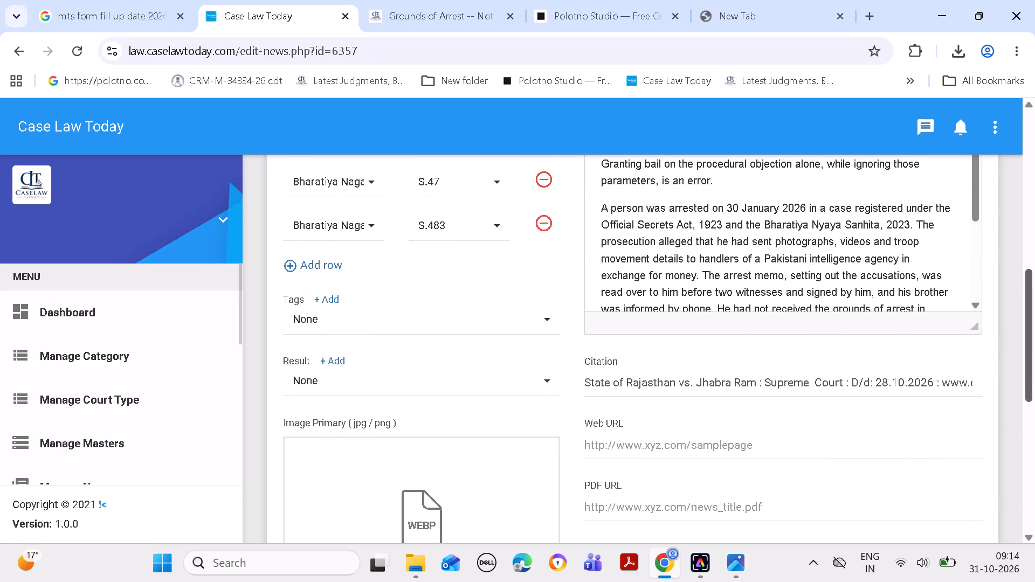
pyautogui.moveTo(766, 383); pyautogui.dragTo(845, 381)
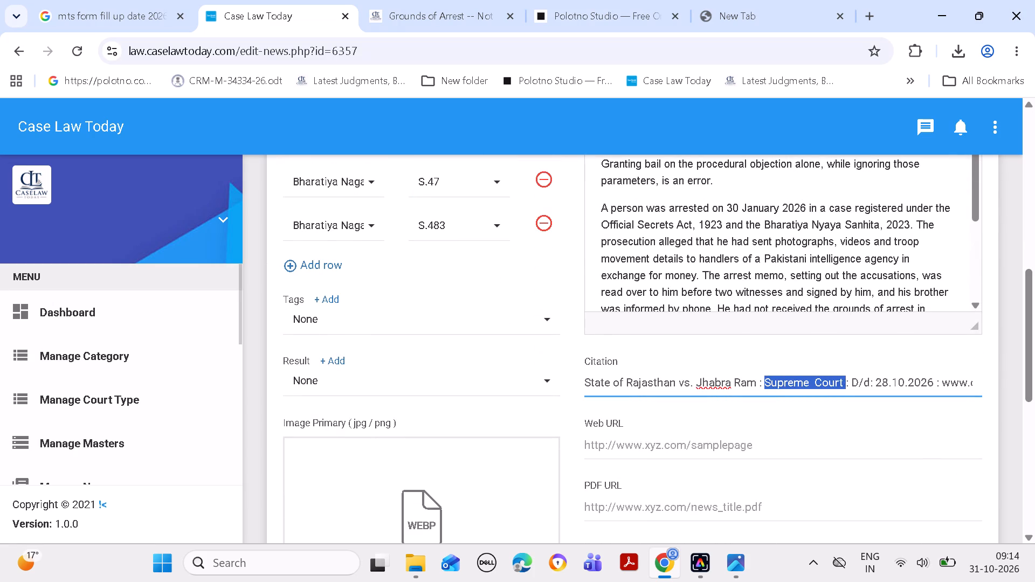
pyautogui.moveTo(845, 381); pyautogui.dragTo(843, 381)
pyautogui.hotkey('ctrl', 'c')
# Replace the red "Andhra Pradesh High Court" text in the Polotno design with the copied "Supreme Court".
pyautogui.click(586, 3)
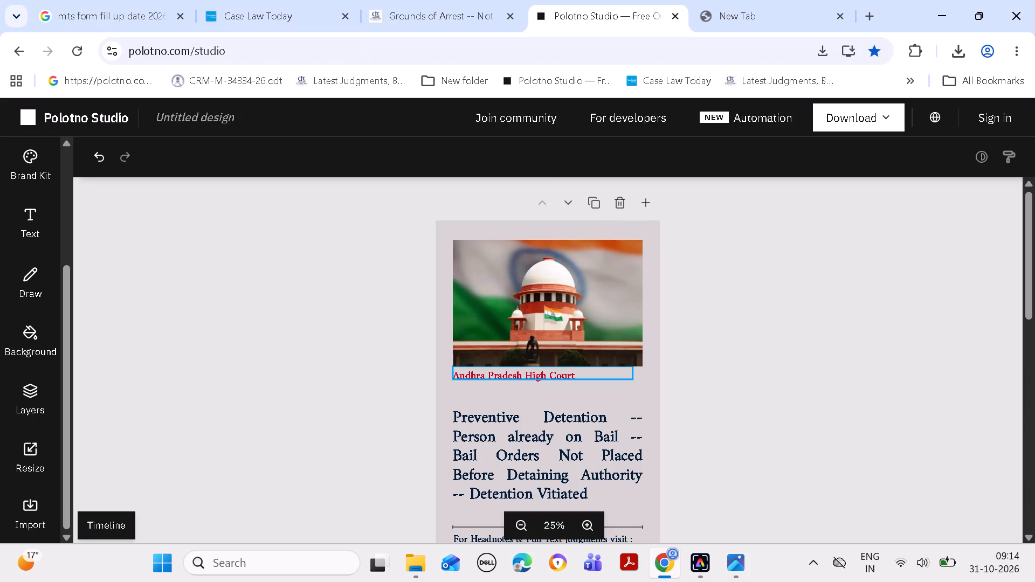
pyautogui.doubleClick(554, 373)
pyautogui.click(583, 378)
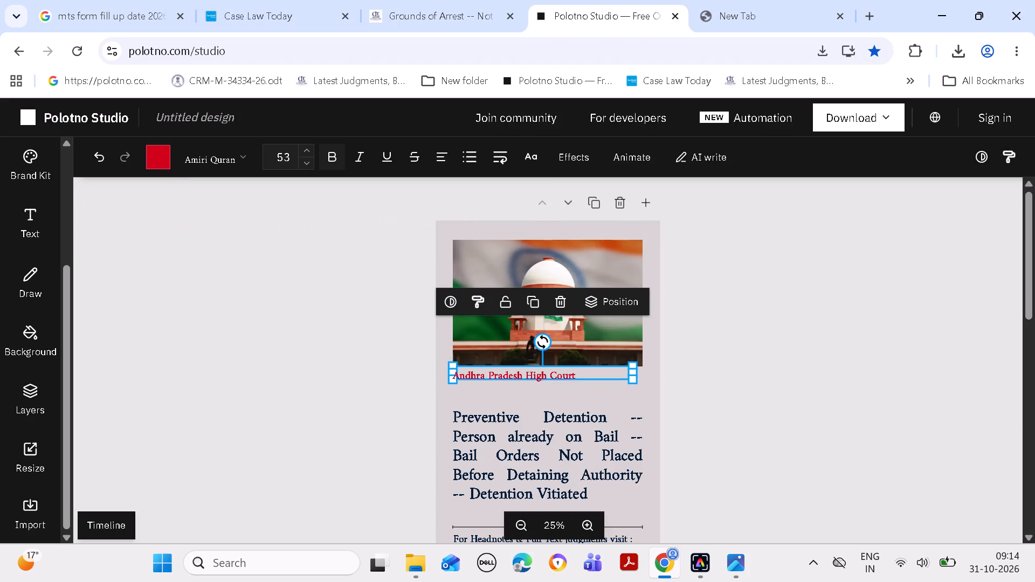
pyautogui.press('BackSpace')
pyautogui.press('BackSpace')
pyautogui.press('BackSpace')
pyautogui.press('BackSpace')
pyautogui.press('BackSpace')
pyautogui.press('BackSpace')
pyautogui.press('BackSpace')
pyautogui.press('BackSpace')
pyautogui.press('BackSpace')
pyautogui.press('BackSpace')
pyautogui.press('BackSpace')
pyautogui.press('BackSpace')
pyautogui.press('BackSpace')
pyautogui.press('BackSpace')
pyautogui.press('BackSpace')
pyautogui.press('BackSpace')
pyautogui.press('BackSpace')
pyautogui.press('BackSpace')
pyautogui.press('BackSpace')
pyautogui.press('BackSpace')
pyautogui.hotkey('ctrl', 'v')
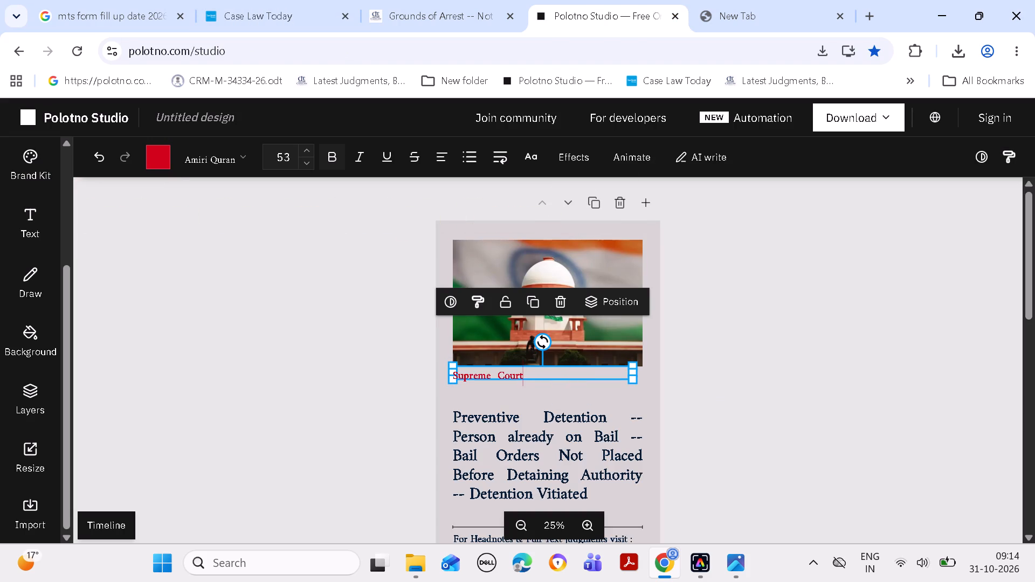
pyautogui.click(811, 366)
# Remove the extra space between "Supreme" and "Court" in the red court name.
pyautogui.doubleClick(498, 373)
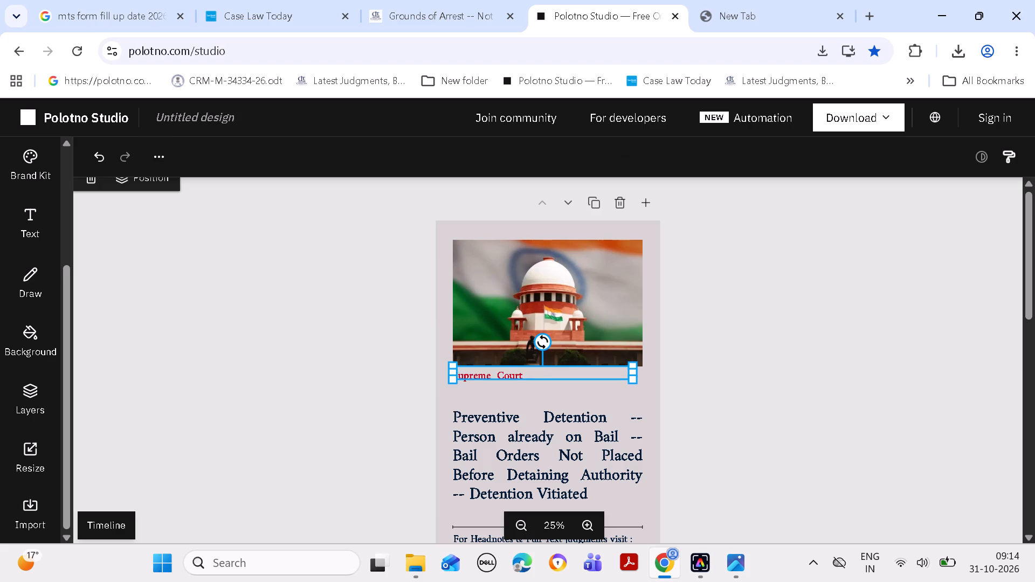
pyautogui.click(500, 381)
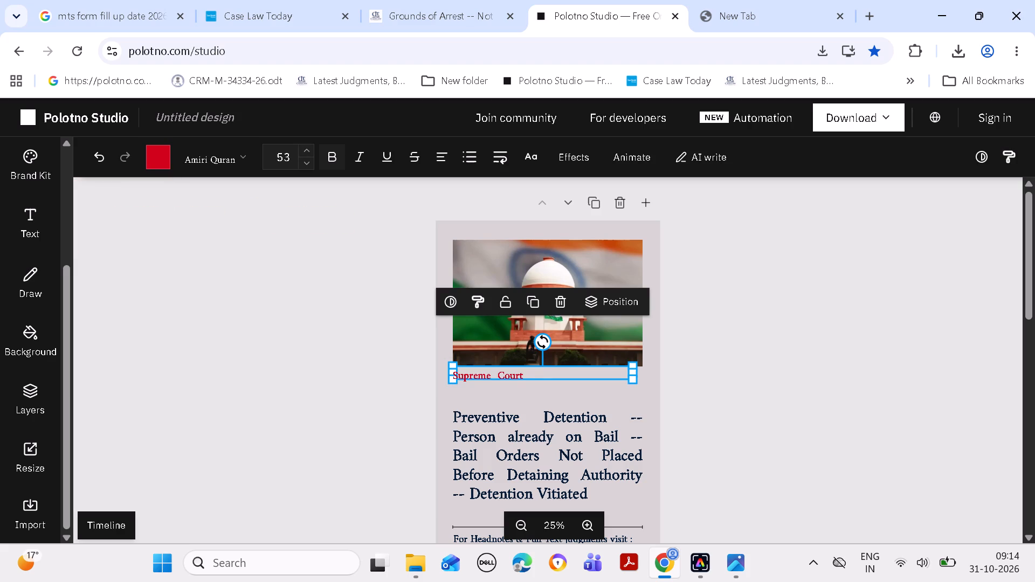
pyautogui.press('BackSpace')
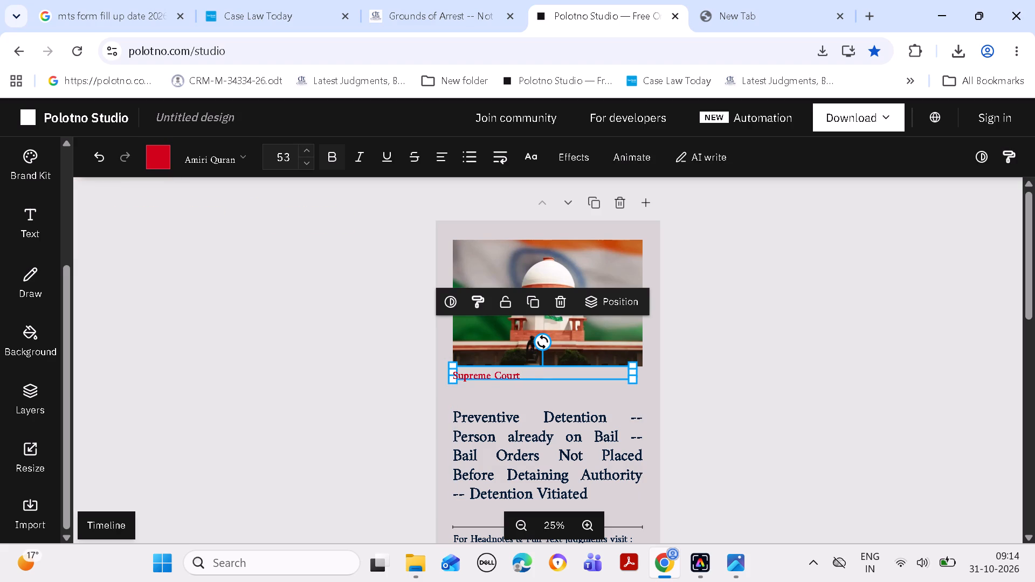
pyautogui.click(716, 373)
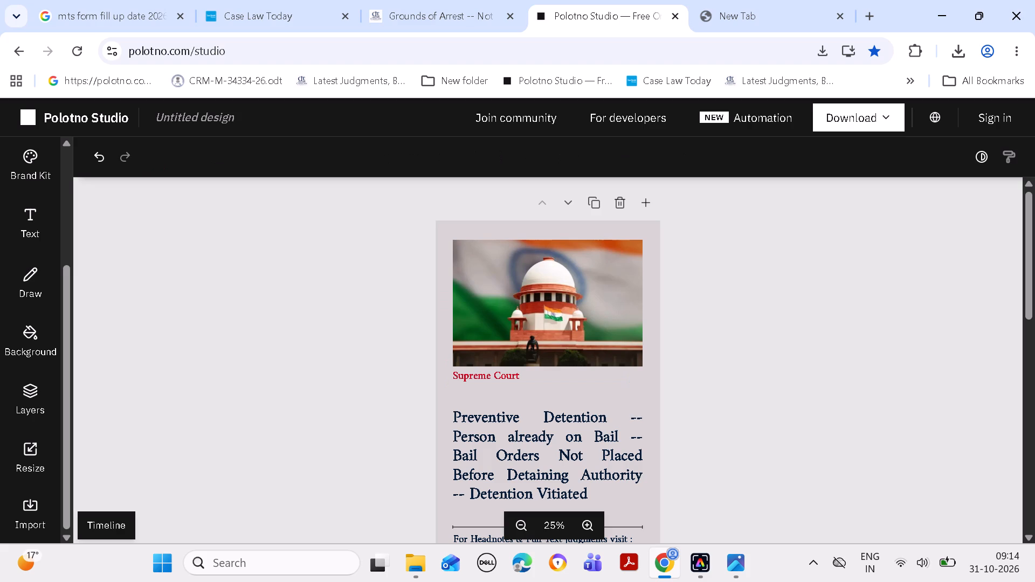
pyautogui.moveTo(718, 371); pyautogui.dragTo(734, 376)
# Copy the full Law Point text on Grounds of Arrest from article 6357's edit page in Case Law Today.
pyautogui.click(554, 468)
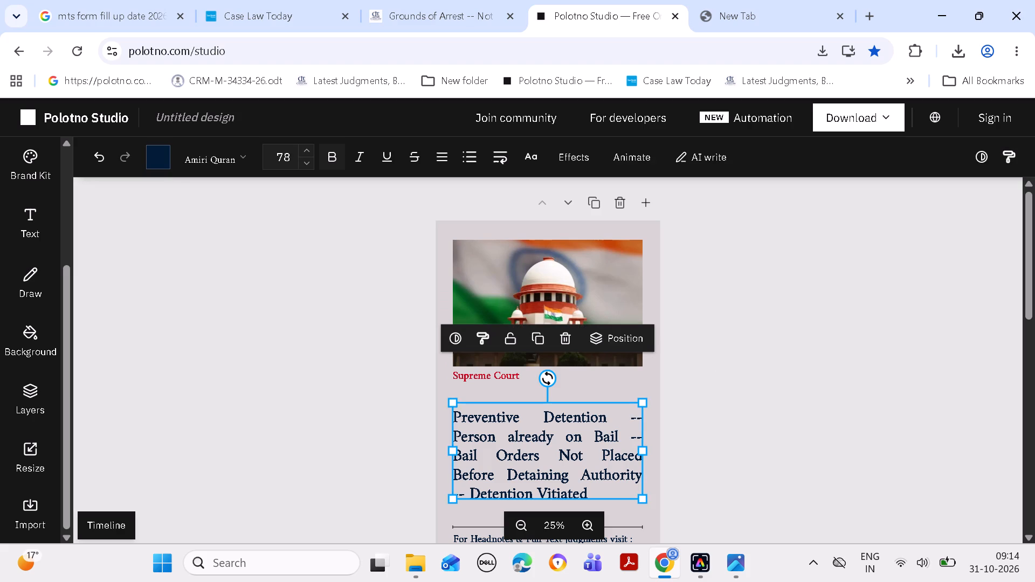
pyautogui.click(226, 13)
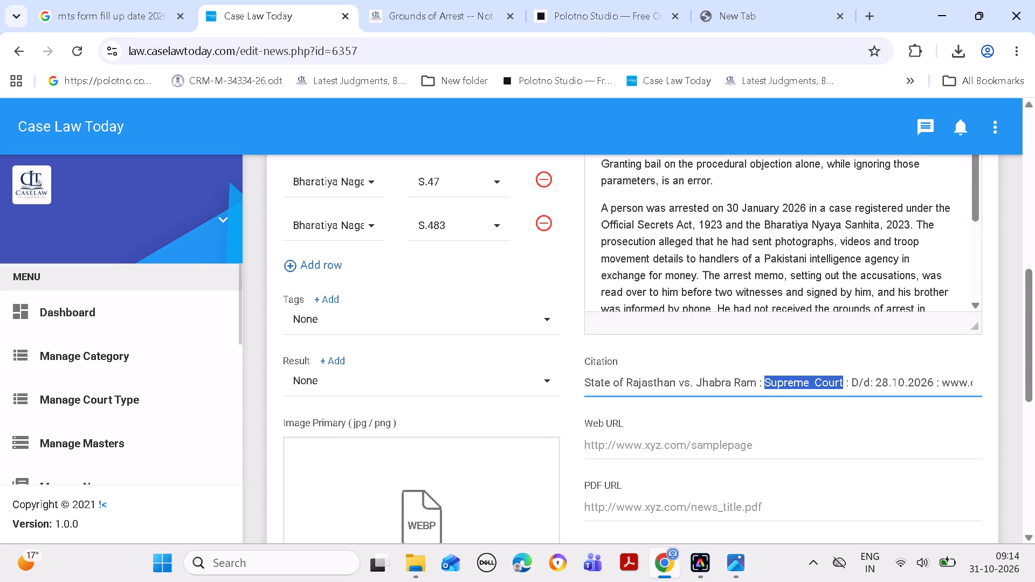
pyautogui.moveTo(1032, 319); pyautogui.dragTo(1027, 233)
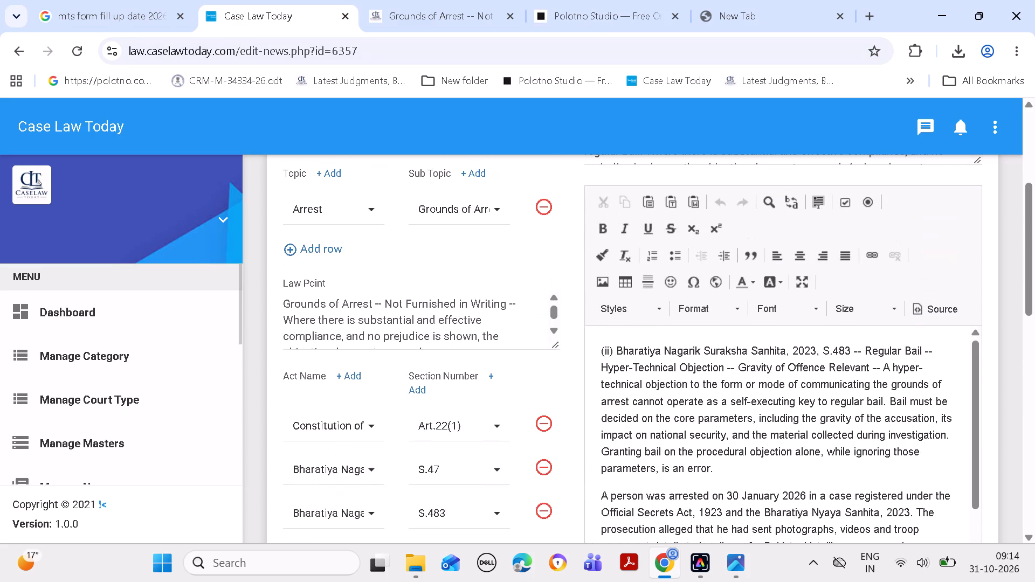
pyautogui.click(284, 306)
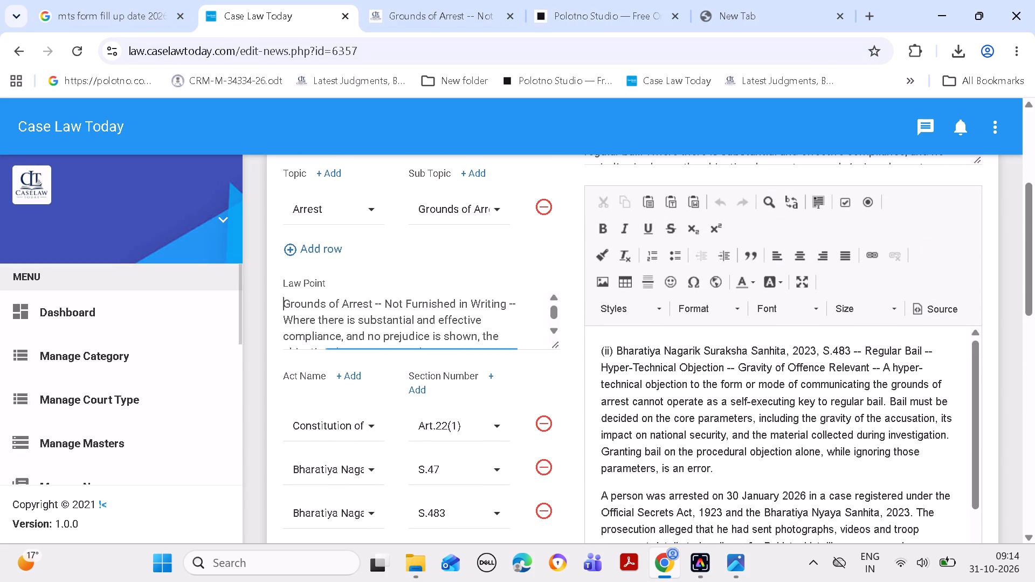
pyautogui.hotkey('ctrl', 'a')
pyautogui.hotkey('ctrl', 'c')
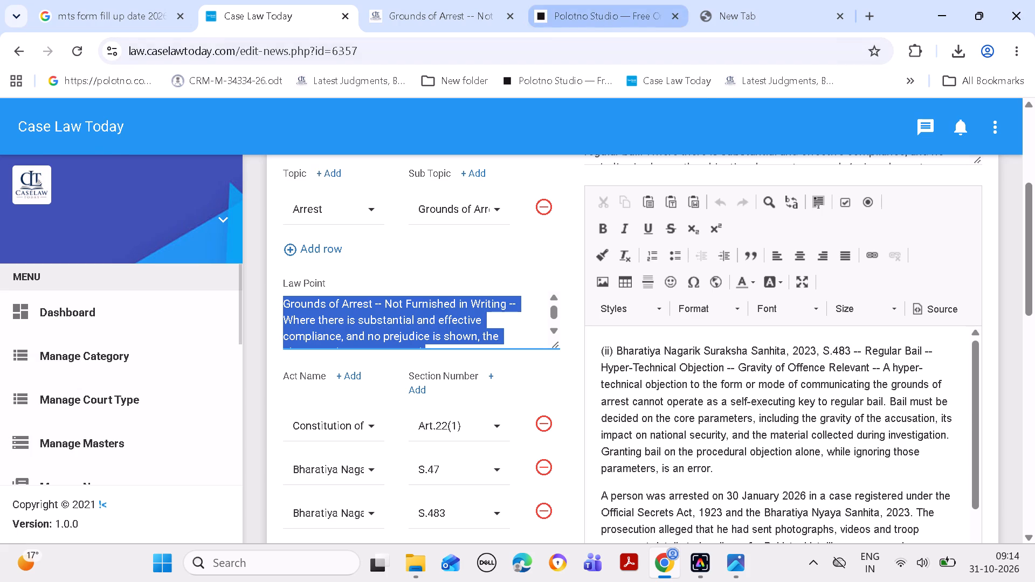
# Replace the whole Preventive Detention headline in the Polotno design with the copied Grounds of Arrest law point.
pyautogui.click(570, 20)
pyautogui.doubleClick(576, 463)
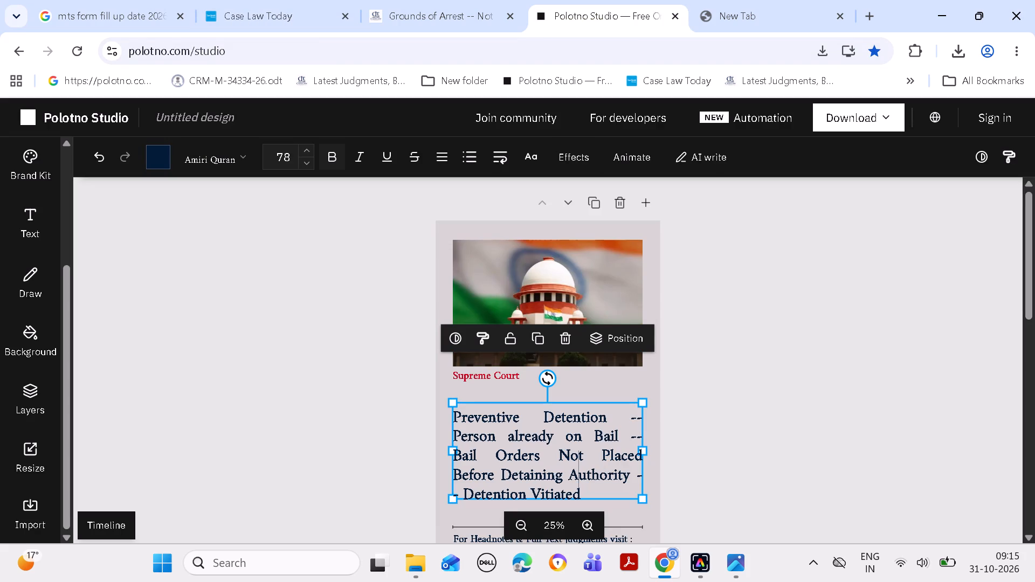
pyautogui.hotkey('ctrl', 'a')
pyautogui.hotkey('ctrl', 'v')
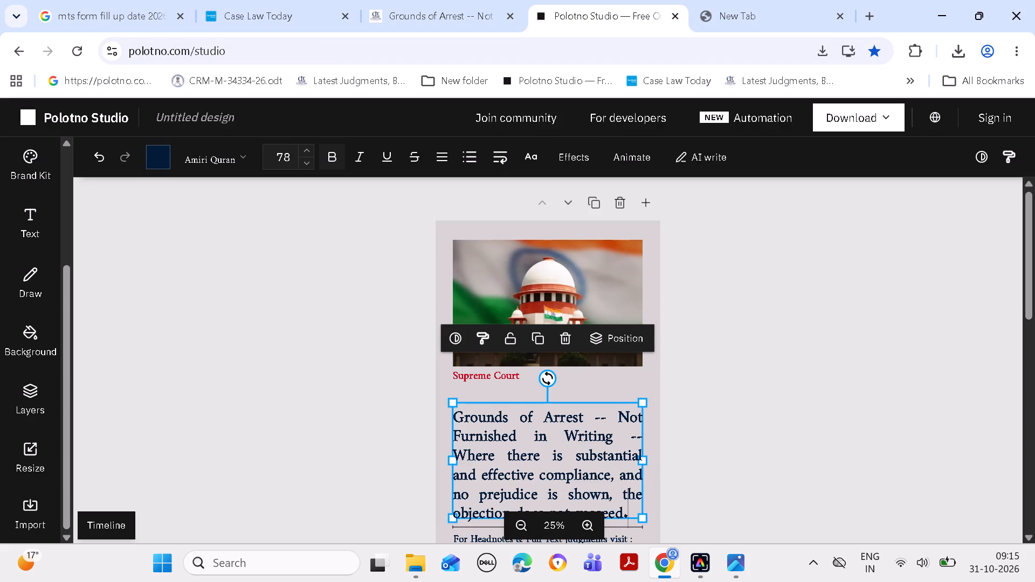
# Move the Grounds of Arrest headline up so it sits closer beneath the red "Supreme Court" text.
pyautogui.click(950, 310)
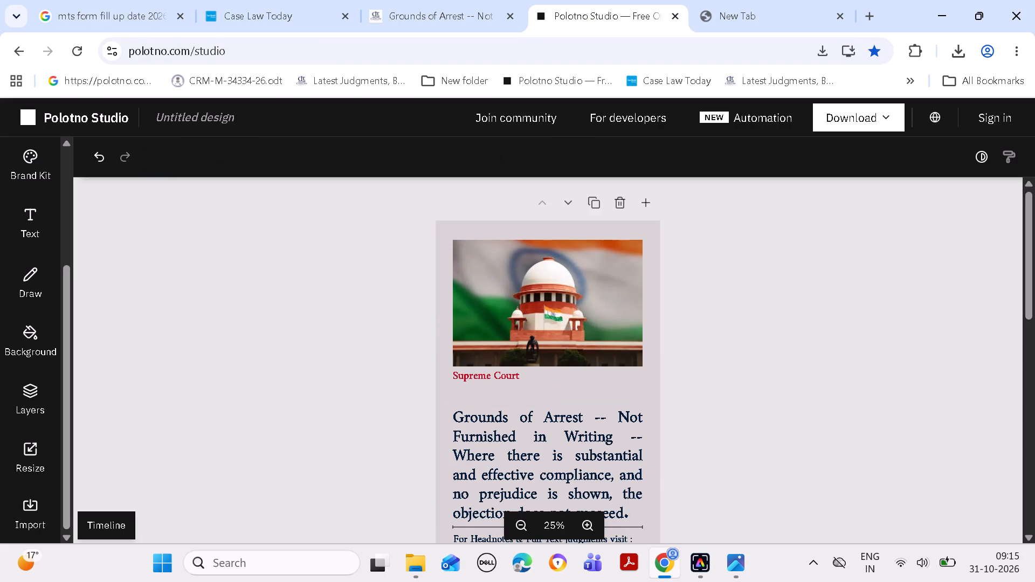
pyautogui.moveTo(1032, 262); pyautogui.dragTo(1034, 279)
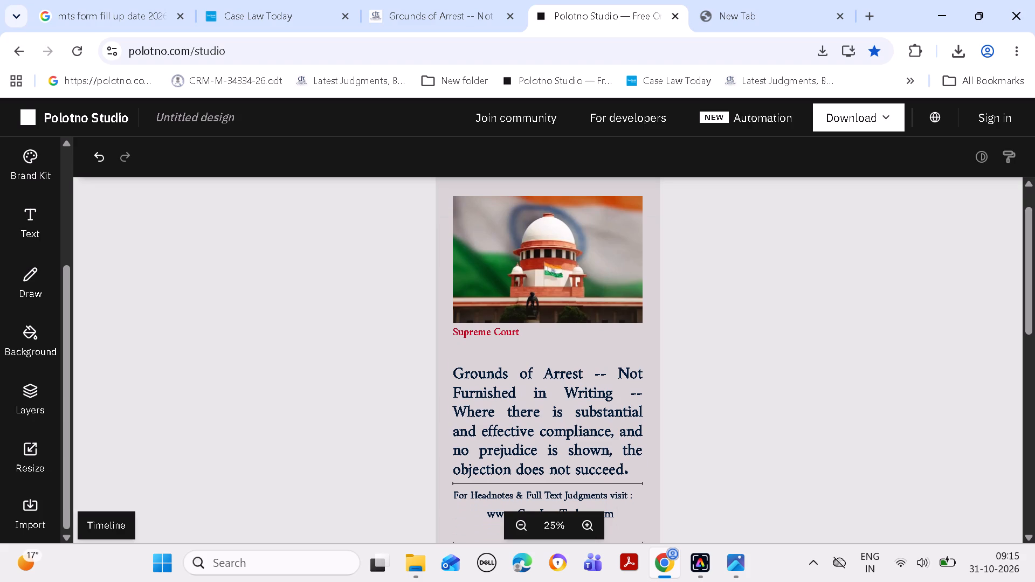
pyautogui.moveTo(524, 413); pyautogui.dragTo(525, 396)
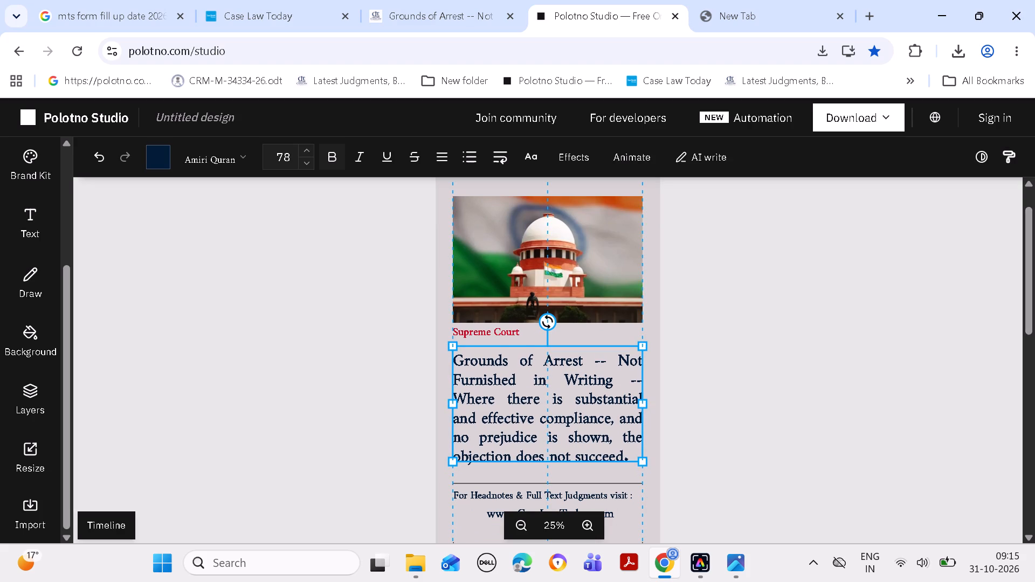
pyautogui.moveTo(525, 396); pyautogui.dragTo(525, 393)
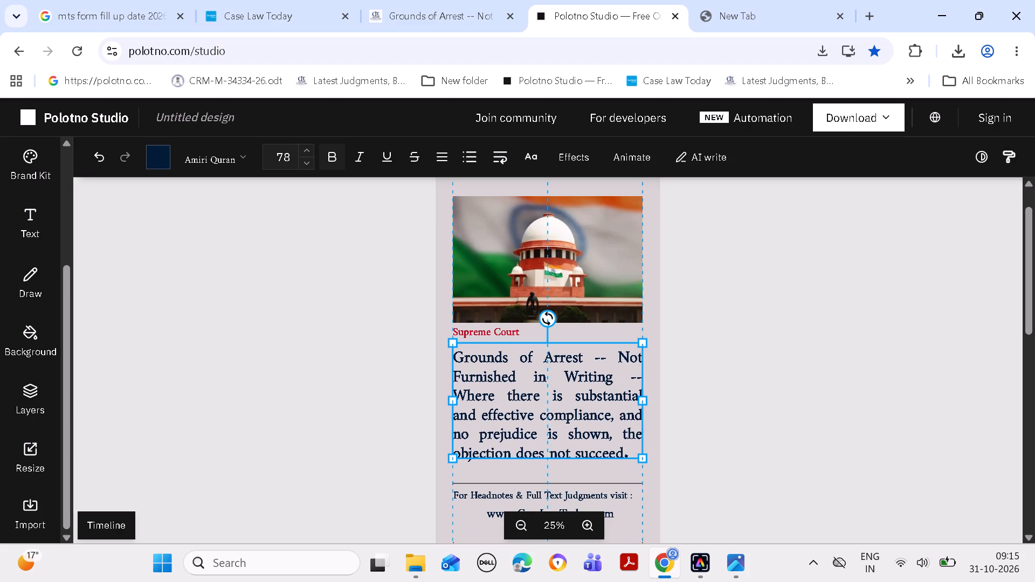
pyautogui.moveTo(525, 393); pyautogui.dragTo(525, 390)
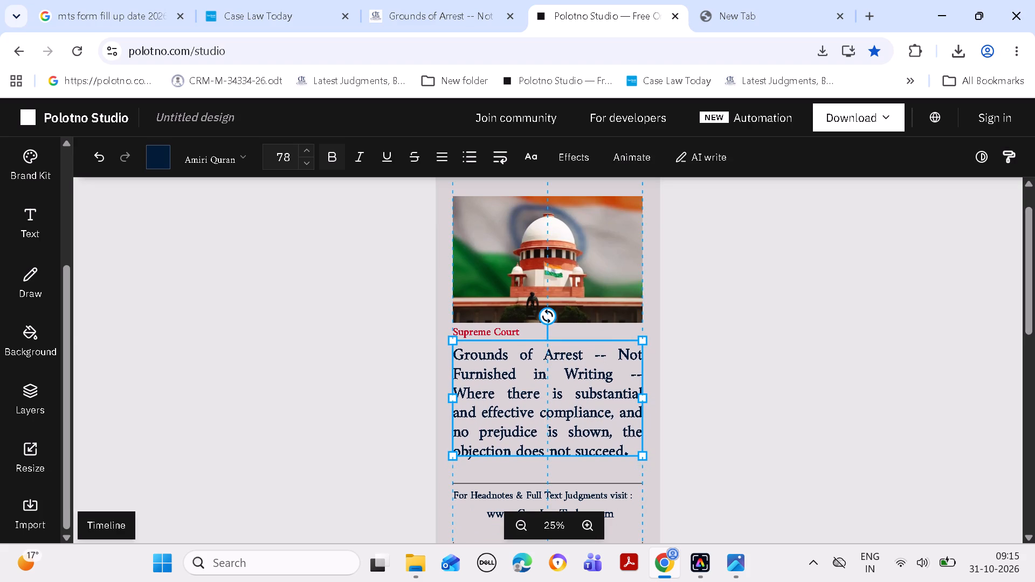
pyautogui.moveTo(525, 390); pyautogui.dragTo(525, 392)
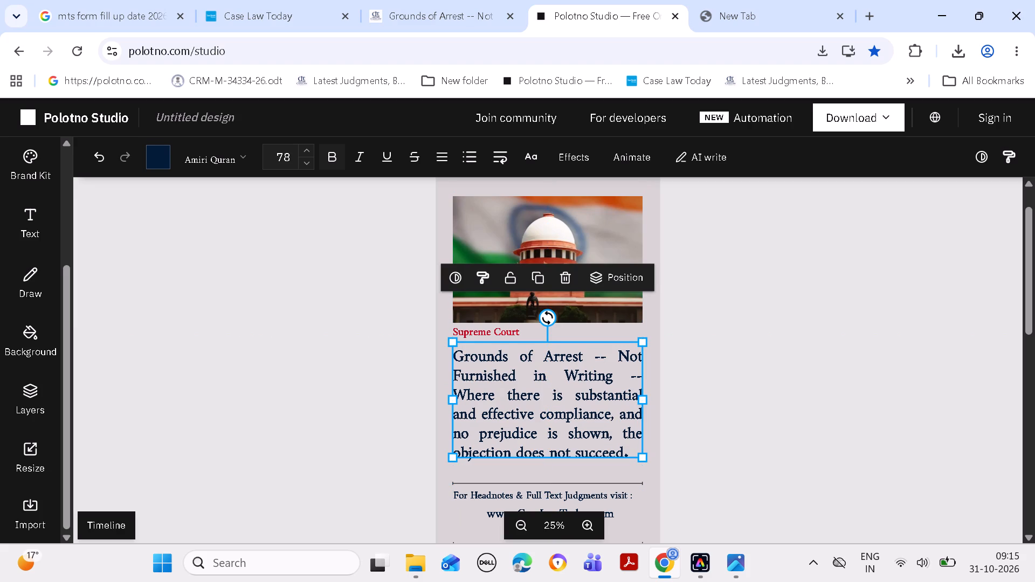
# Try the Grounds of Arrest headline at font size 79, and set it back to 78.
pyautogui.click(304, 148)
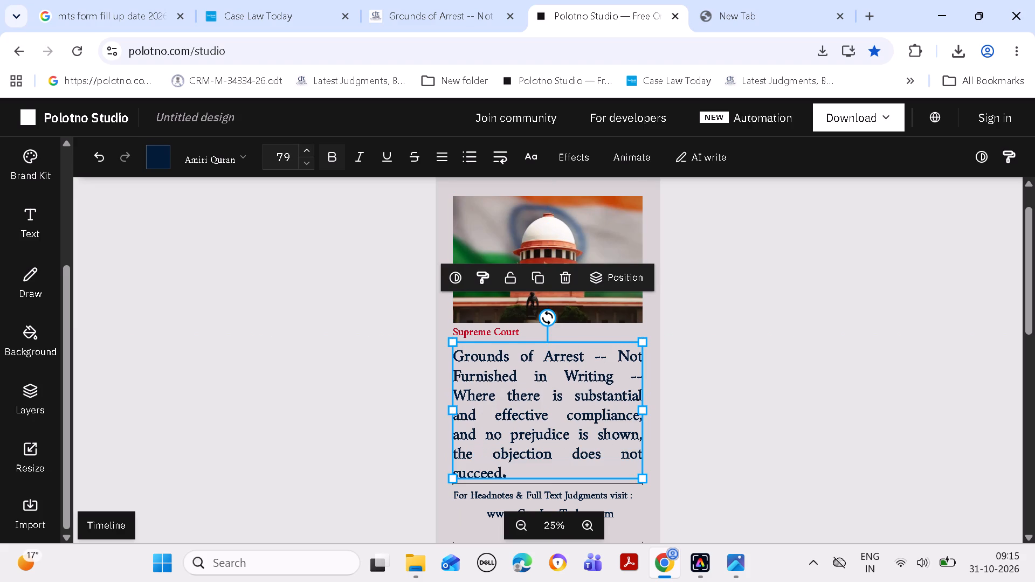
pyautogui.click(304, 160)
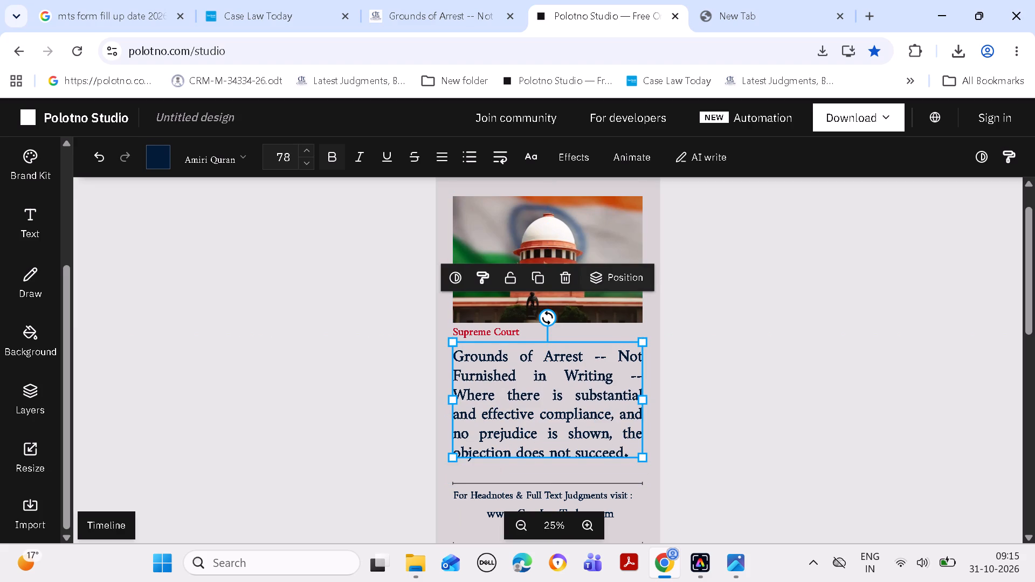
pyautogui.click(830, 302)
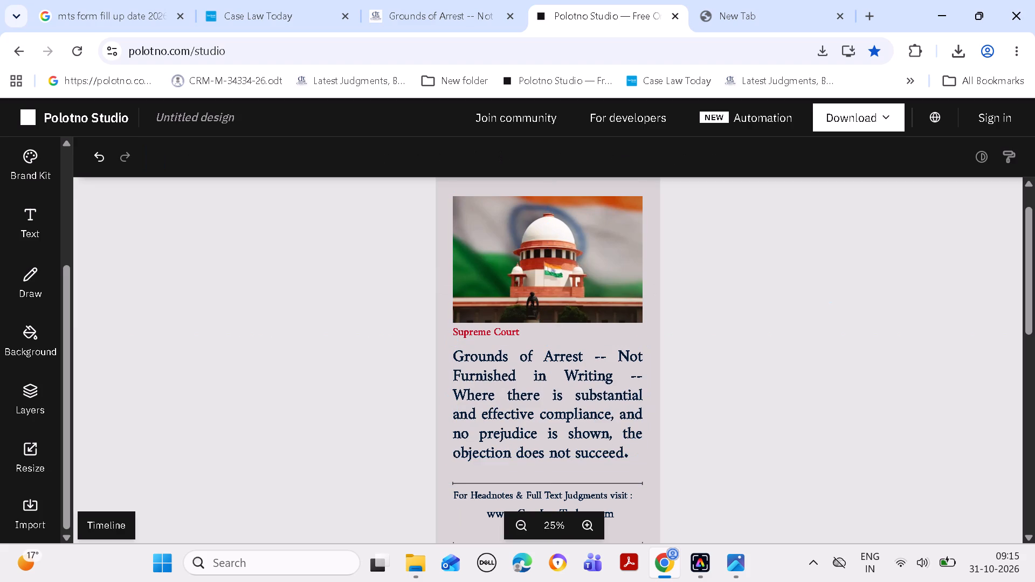
# Raise the display brightness slightly in the Windows quick settings.
pyautogui.click(921, 554)
pyautogui.click(925, 556)
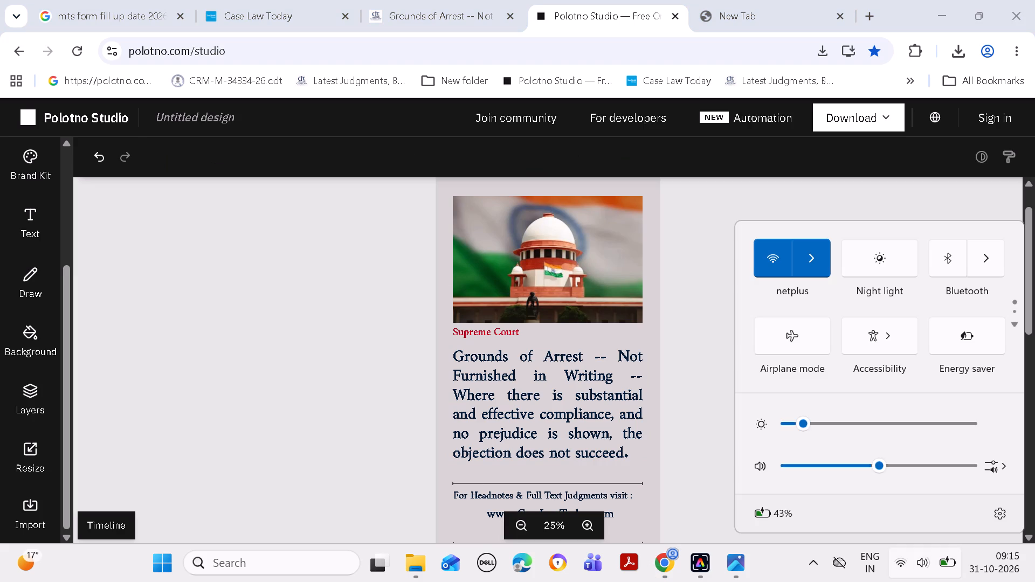
pyautogui.click(815, 421)
pyautogui.click(695, 255)
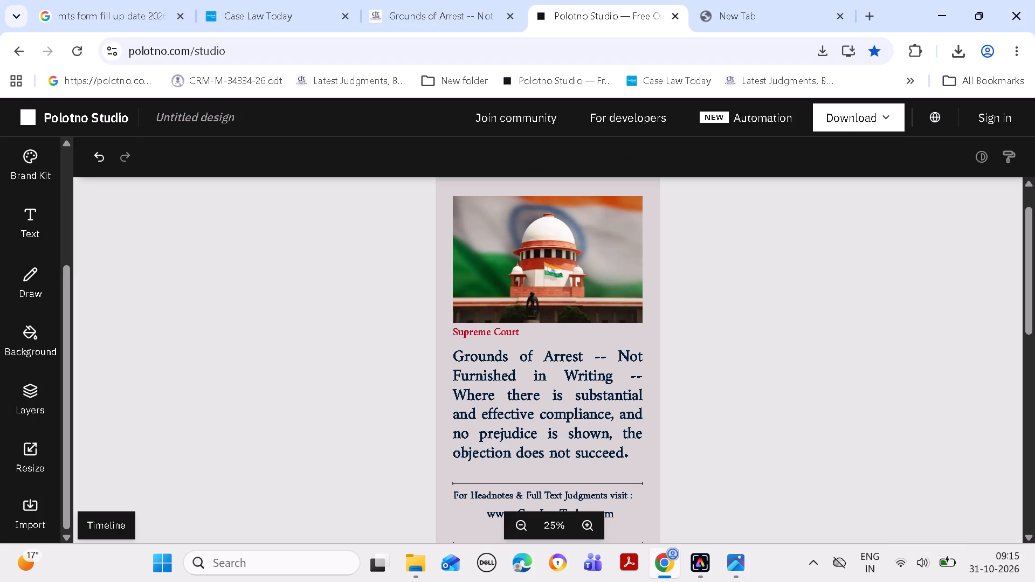
# Nudge the Grounds of Arrest headline slightly down between the court name and the divider line, keeping it lined up with the photo.
pyautogui.moveTo(1034, 283); pyautogui.dragTo(1034, 282)
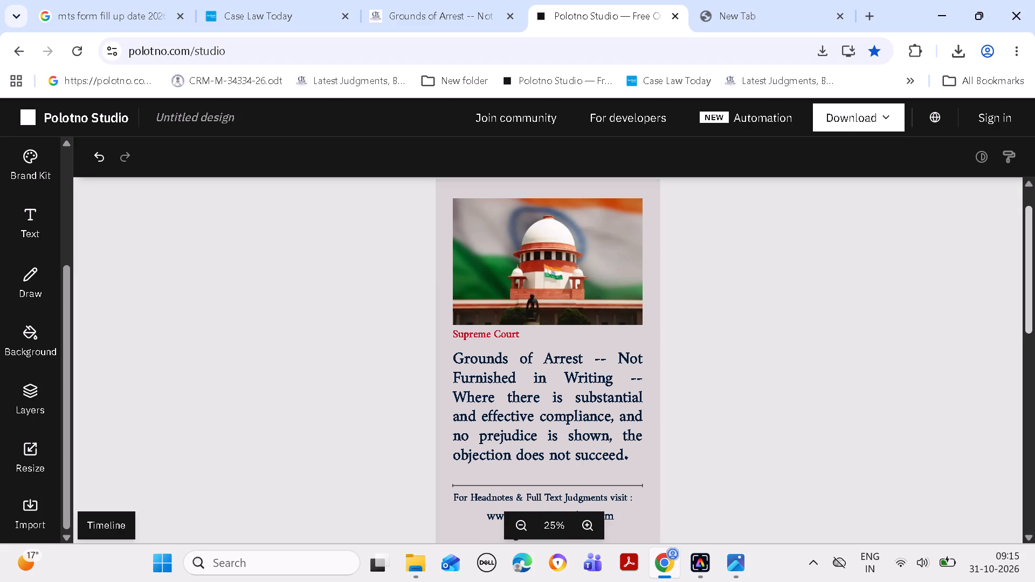
pyautogui.moveTo(1034, 282); pyautogui.dragTo(1034, 271)
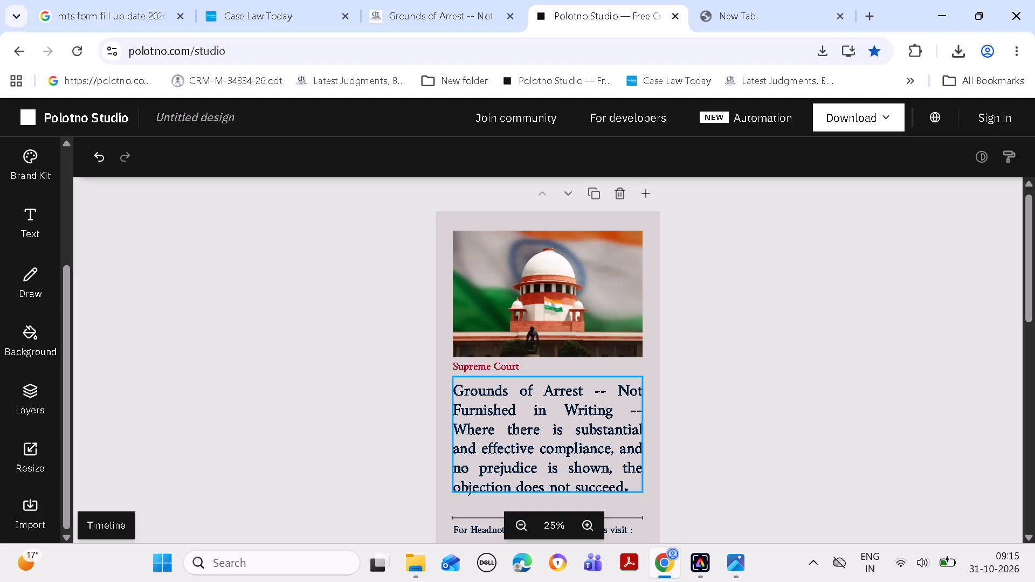
pyautogui.moveTo(565, 426); pyautogui.dragTo(565, 428)
pyautogui.moveTo(565, 428); pyautogui.dragTo(562, 434)
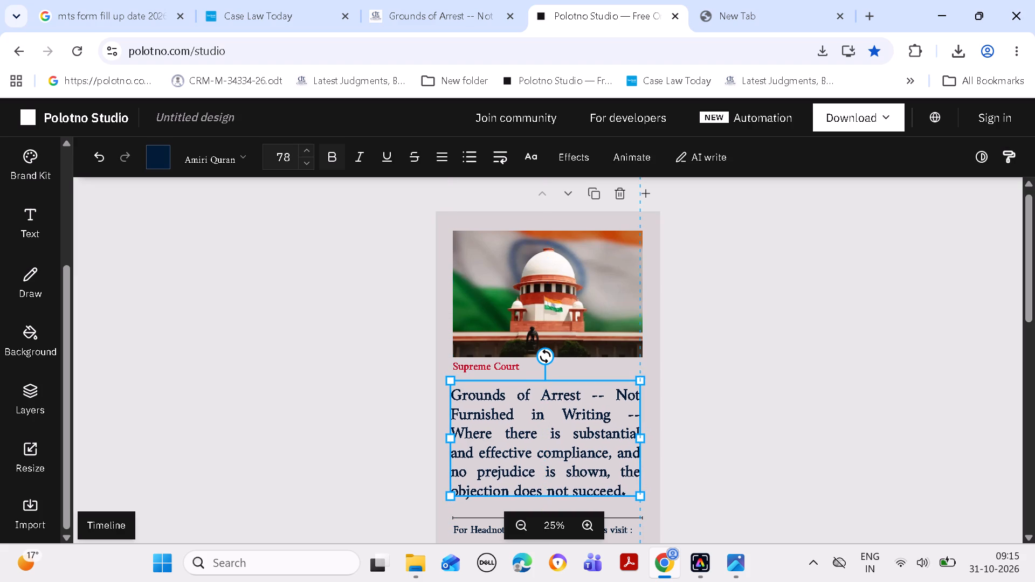
pyautogui.moveTo(562, 434); pyautogui.dragTo(566, 433)
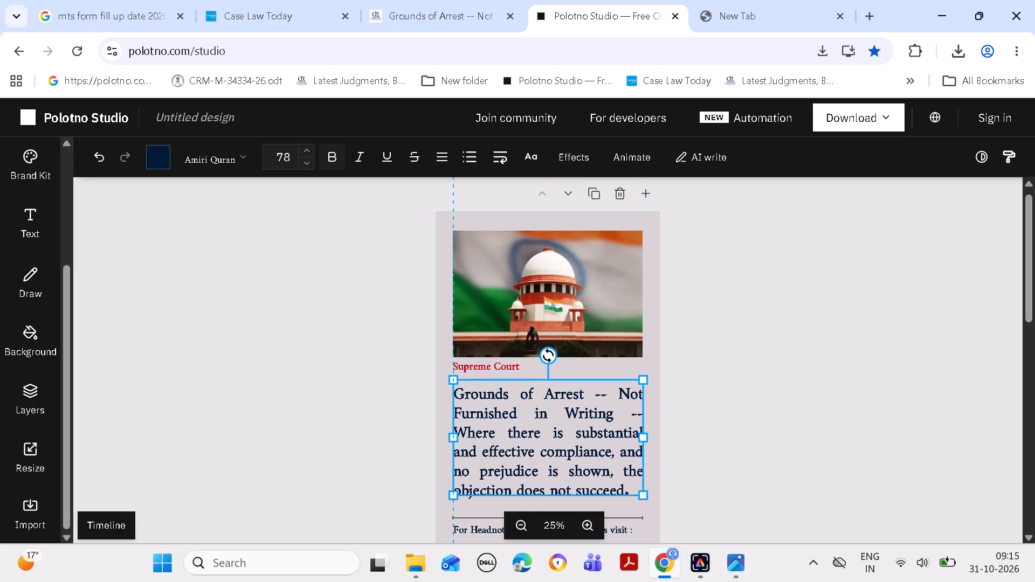
pyautogui.moveTo(566, 433); pyautogui.dragTo(566, 432)
pyautogui.click(999, 340)
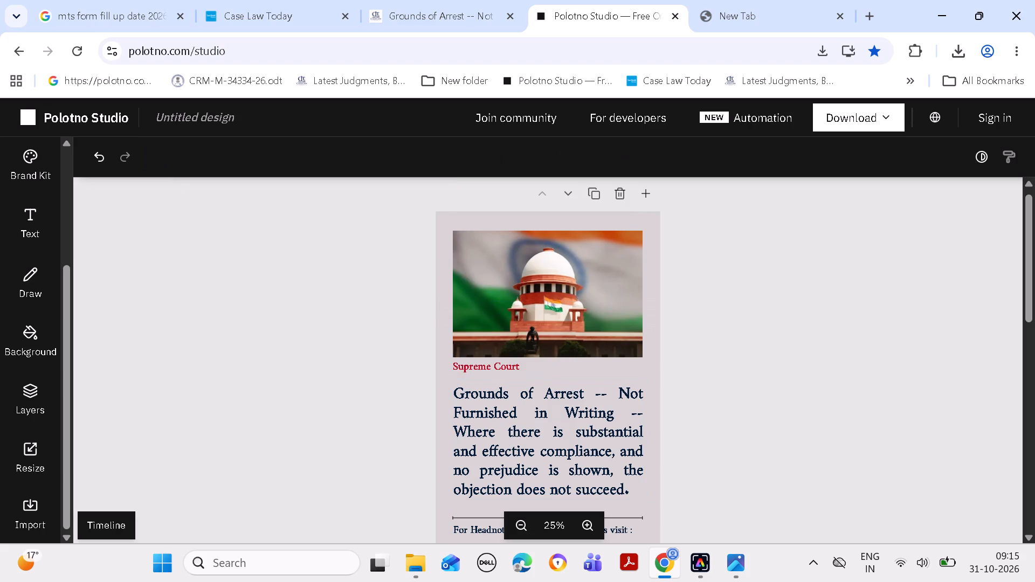
# Crop a thin strip off the top edge of the Supreme Court photo.
pyautogui.click(1034, 272)
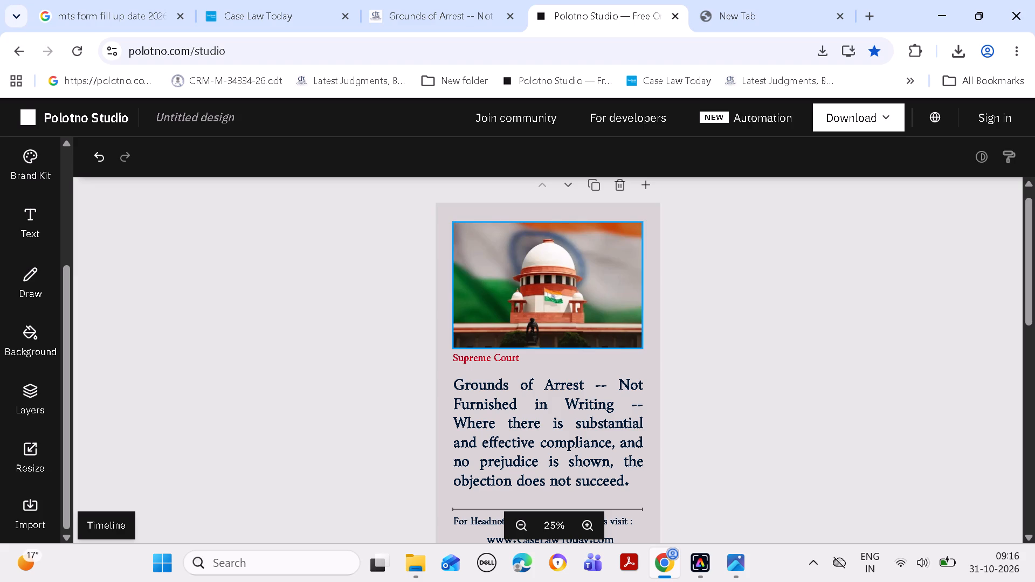
pyautogui.doubleClick(555, 261)
pyautogui.click(548, 223)
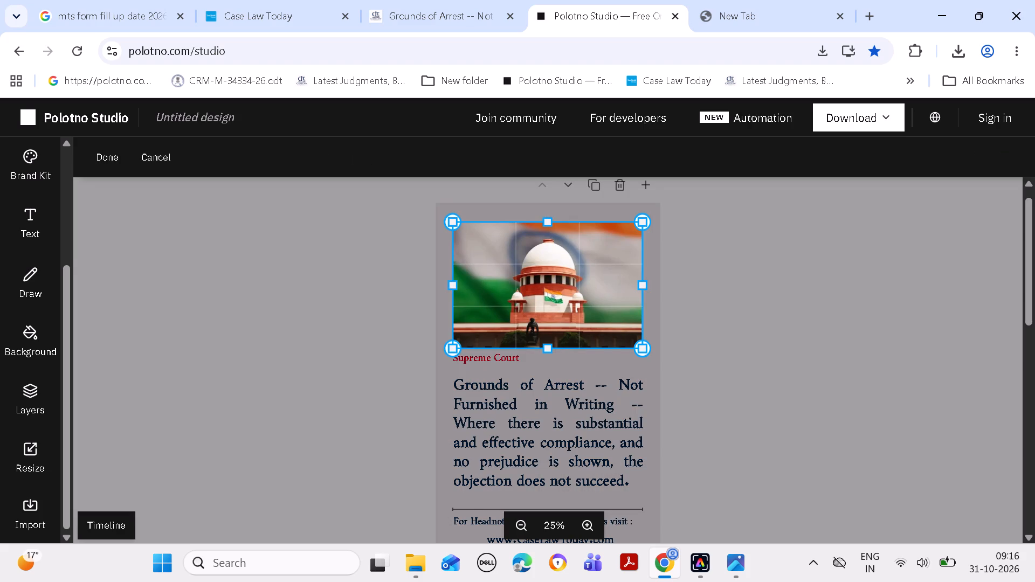
pyautogui.doubleClick(776, 216)
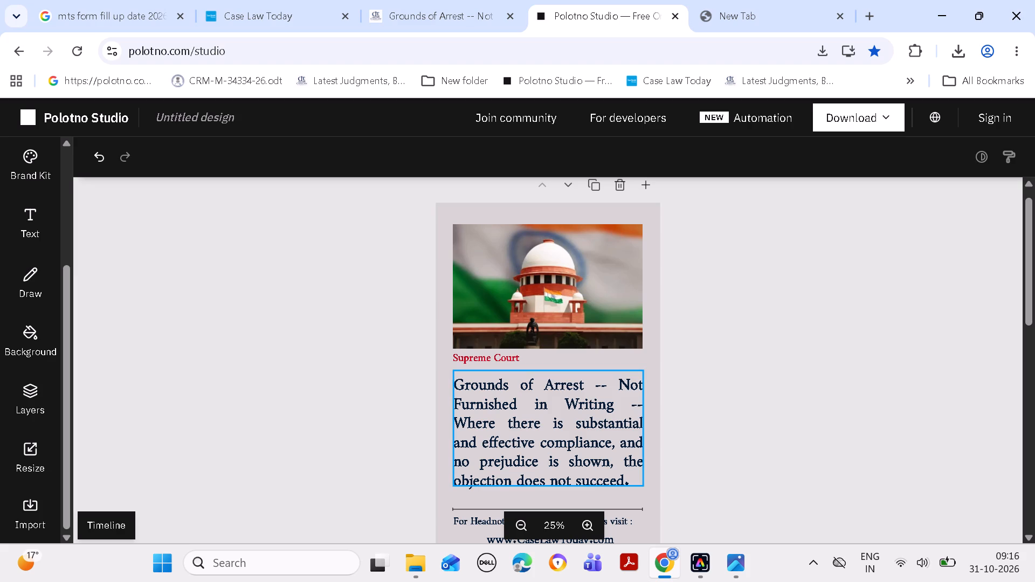
# Adjust both side edges of the Grounds of Arrest headline box to line up with the photo's sides.
pyautogui.click(536, 437)
pyautogui.click(453, 428)
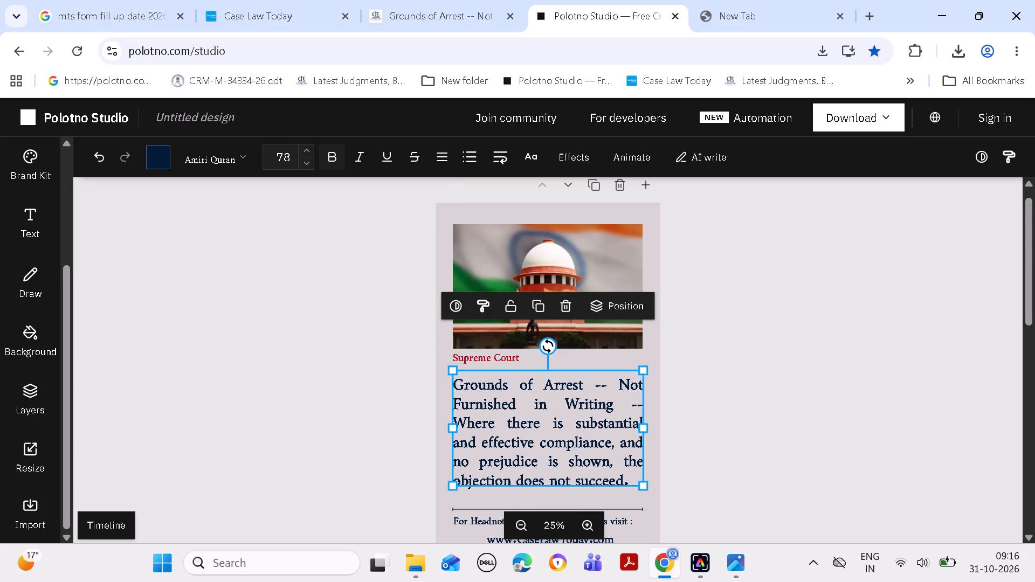
pyautogui.click(643, 428)
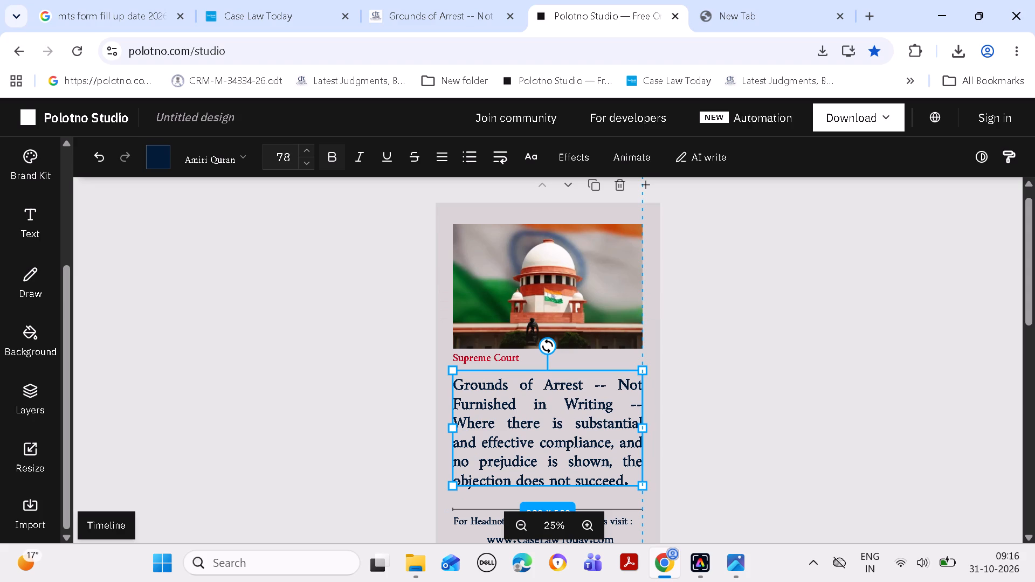
pyautogui.click(803, 378)
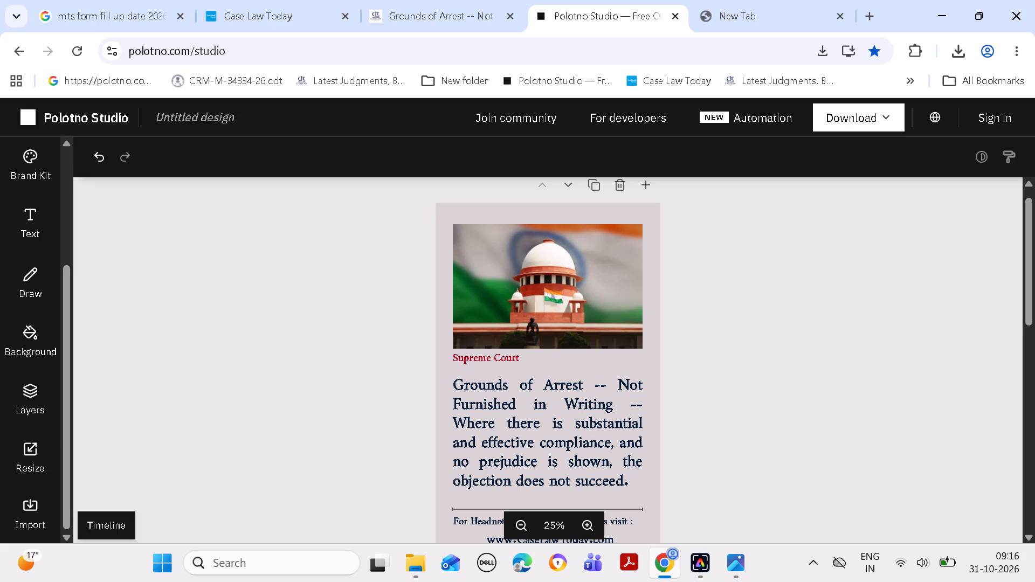
pyautogui.moveTo(1031, 304); pyautogui.dragTo(1034, 330)
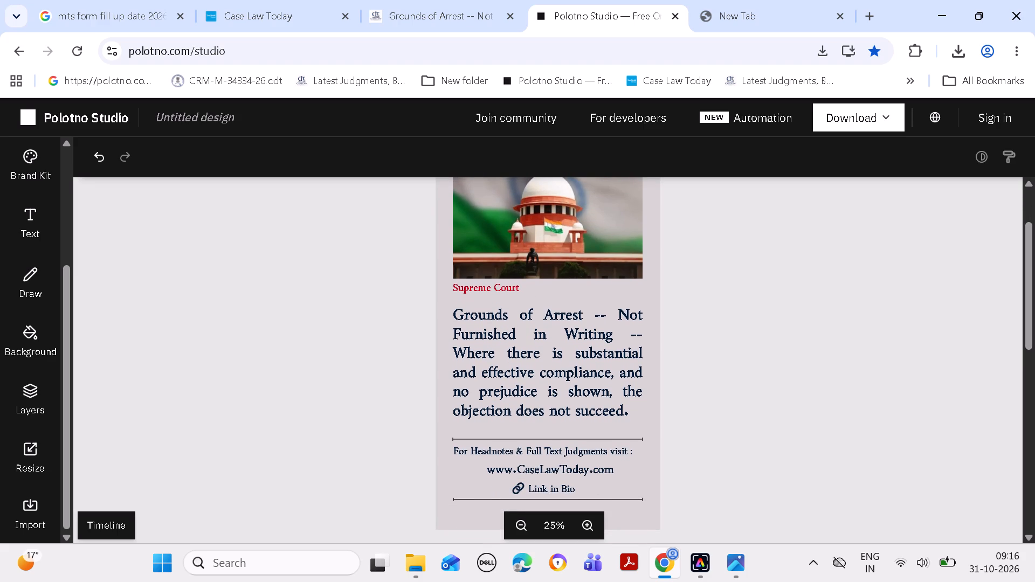
pyautogui.scroll(1, 871, 294)
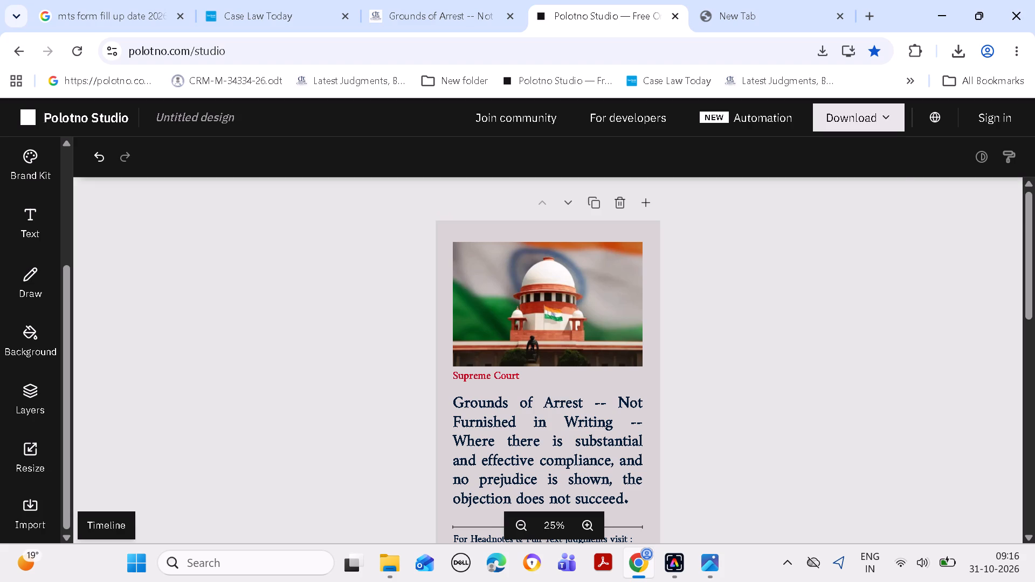
# Download the Grounds of Arrest design as PNG at 1080 × 1920 px.
pyautogui.click(852, 123)
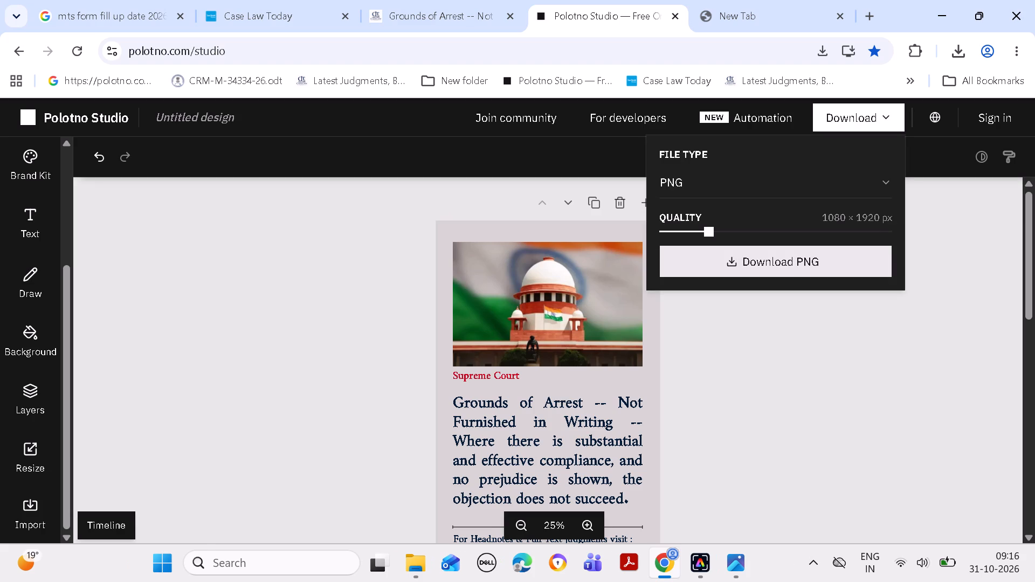
pyautogui.click(798, 261)
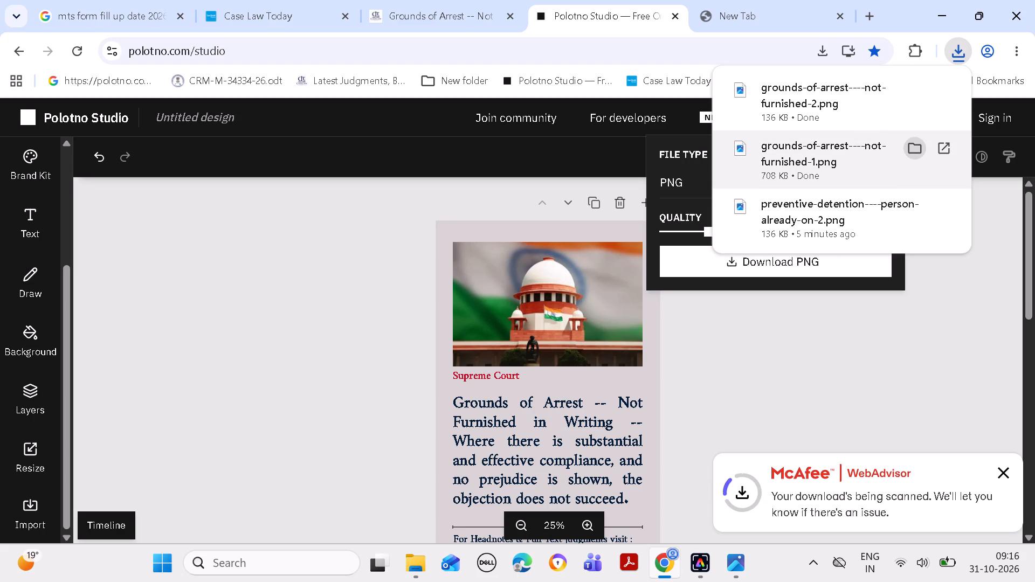
# Copy the downloaded image grounds-of-arrest----not-furnished-1.png into the FB NEWS-----31 OCT folder in File Explorer.
pyautogui.click(910, 147)
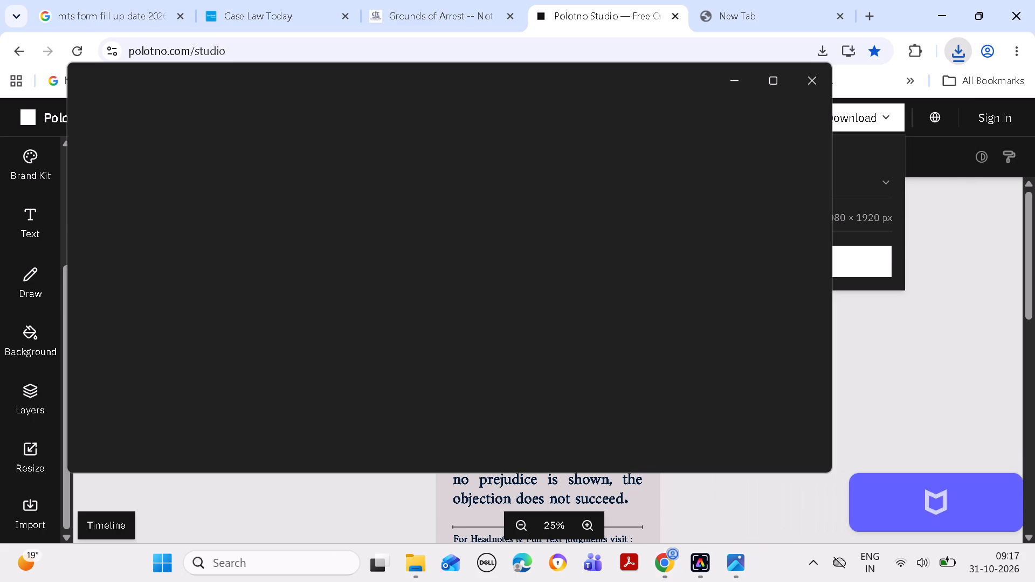
pyautogui.hotkey('ctrl', 'c')
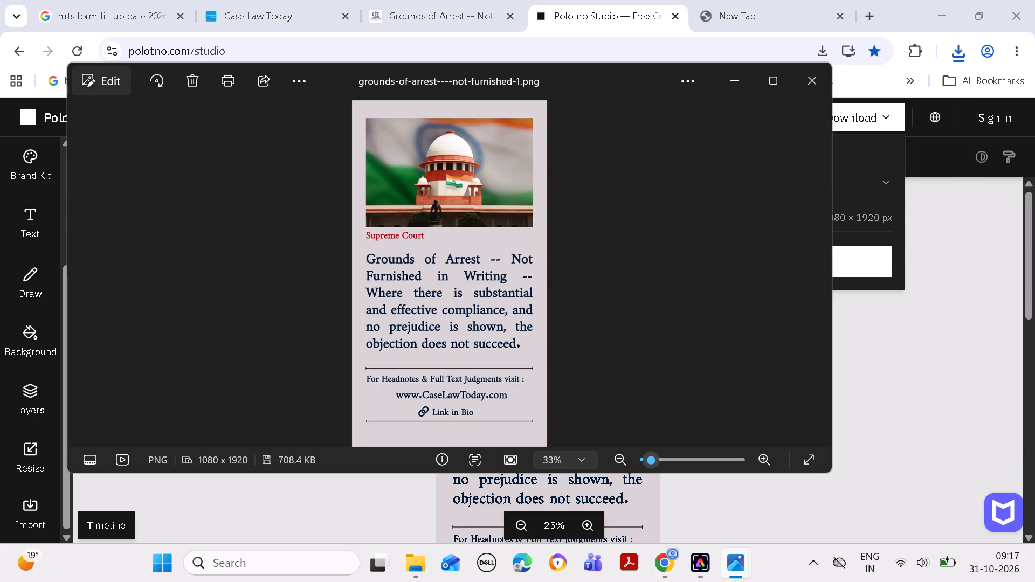
pyautogui.click(742, 81)
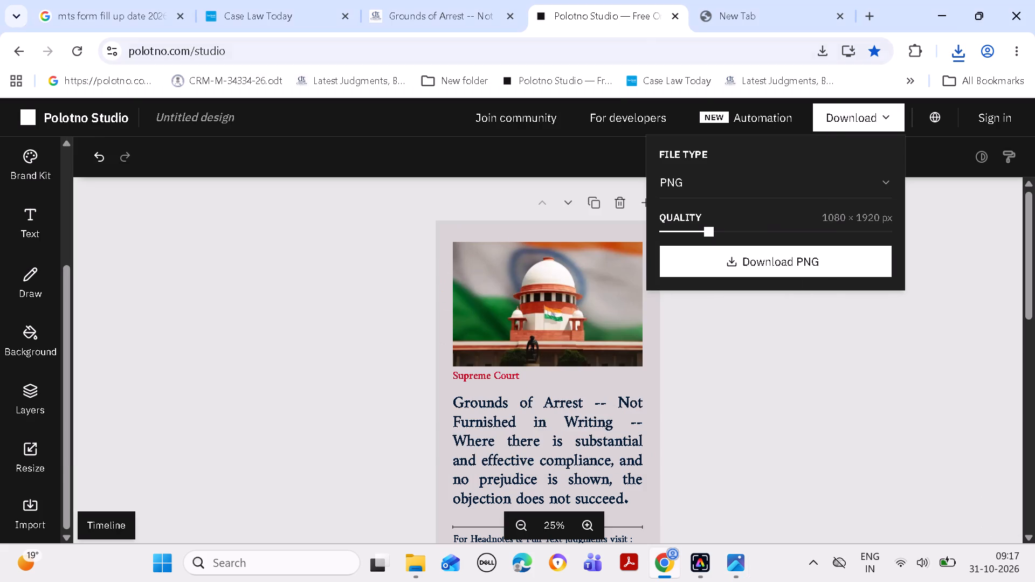
pyautogui.click(942, 11)
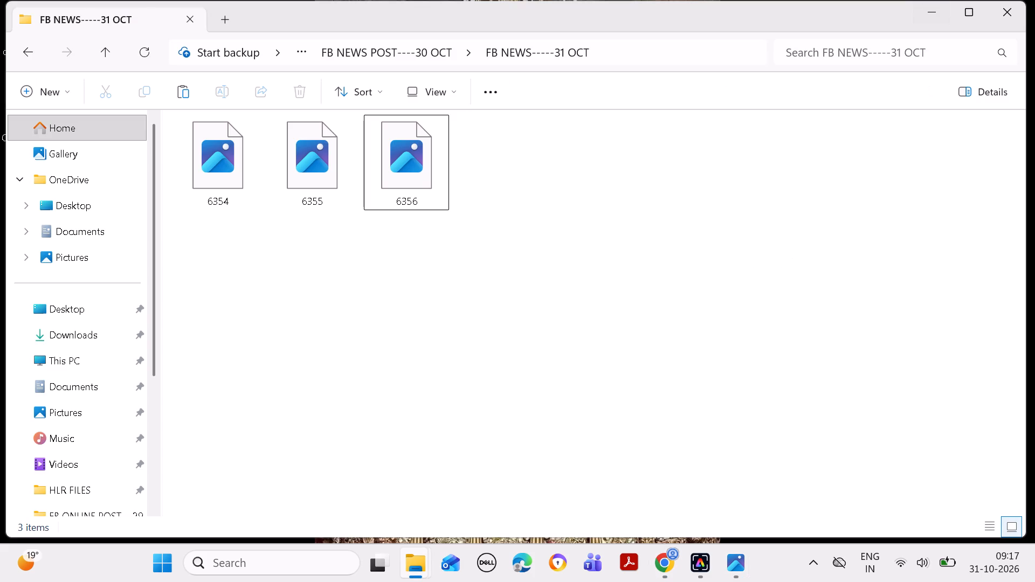
pyautogui.hotkey('ctrl', 'v')
# Rename the pasted Grounds of Arrest image as 6357.
pyautogui.rightClick(502, 174)
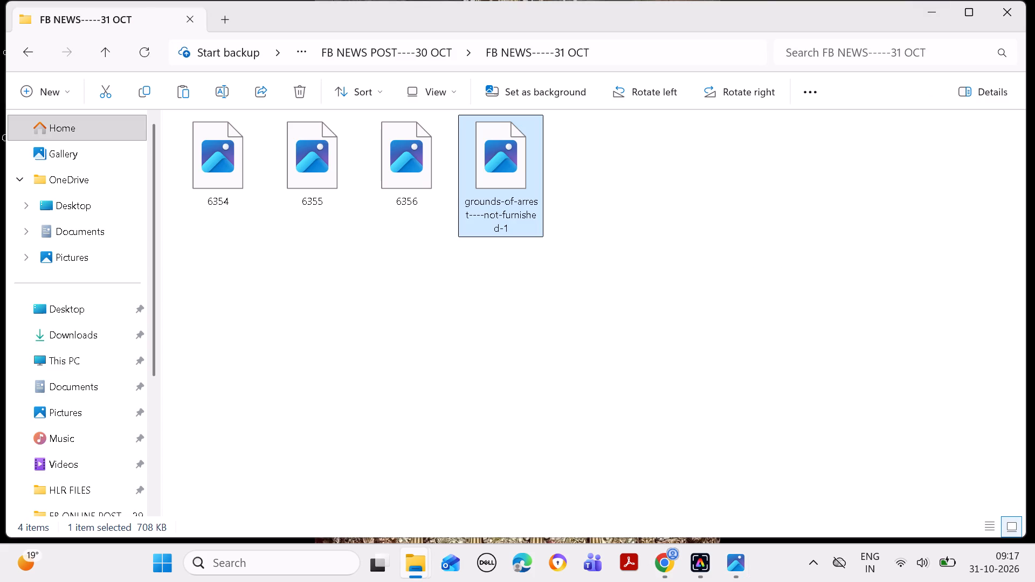
pyautogui.click(629, 18)
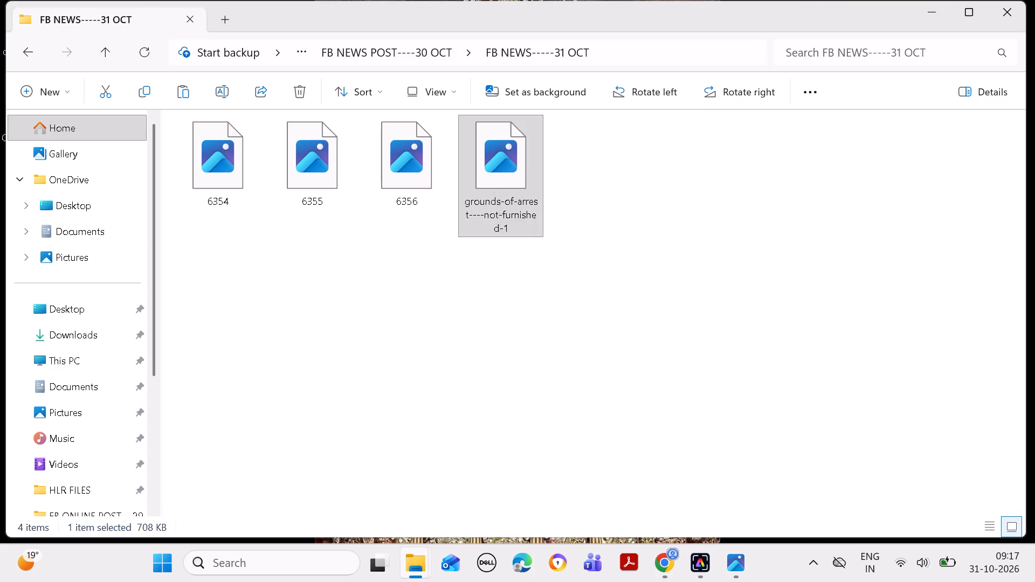
pyautogui.press('BackSpace')
pyautogui.write('63')
pyautogui.press('5')
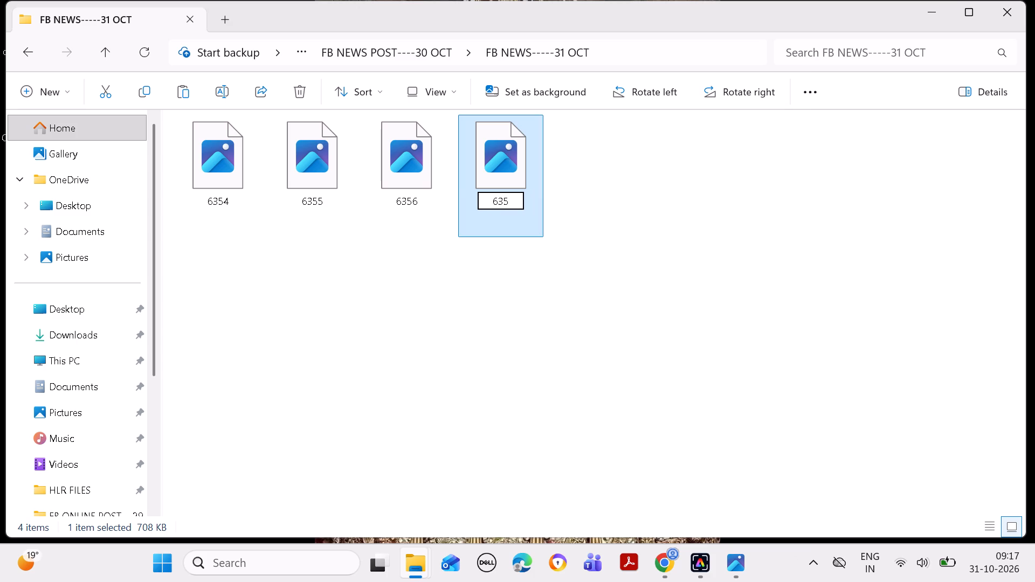
pyautogui.press('7')
pyautogui.press('Return')
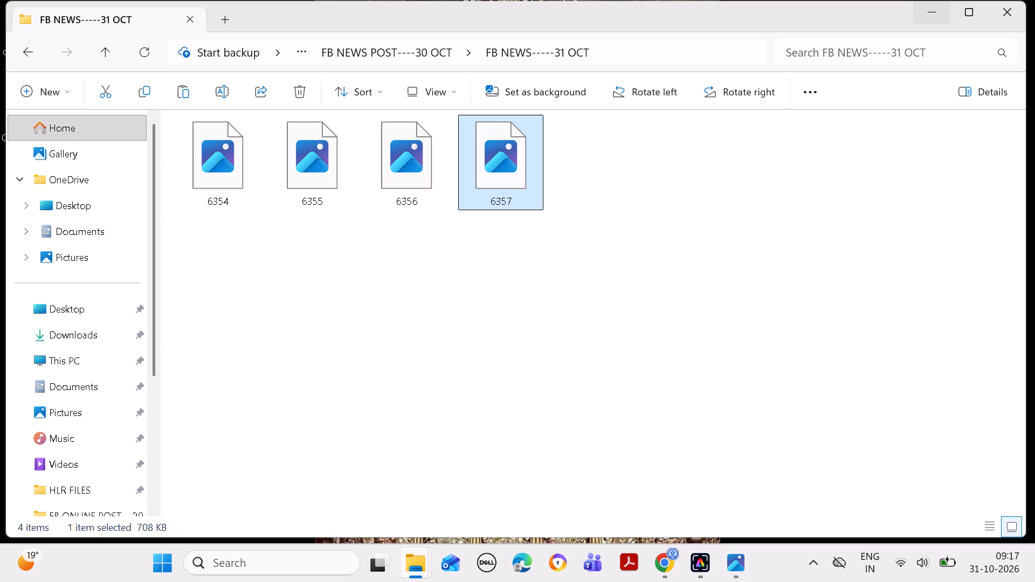
# Return to Case Law Today in Chrome, leave article 6357's edit page and open page 1 of the Manage News list.
pyautogui.click(930, 6)
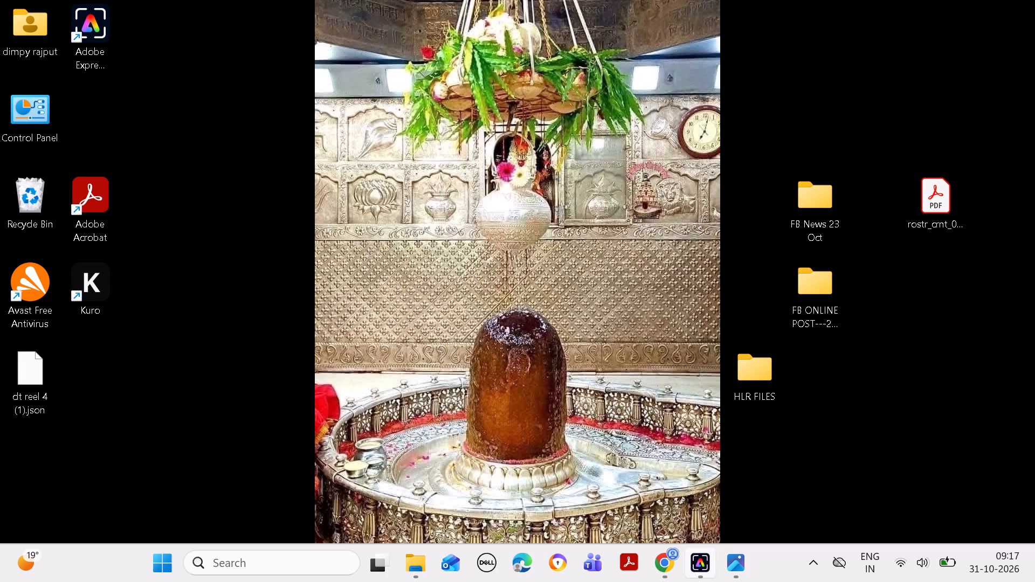
pyautogui.click(673, 559)
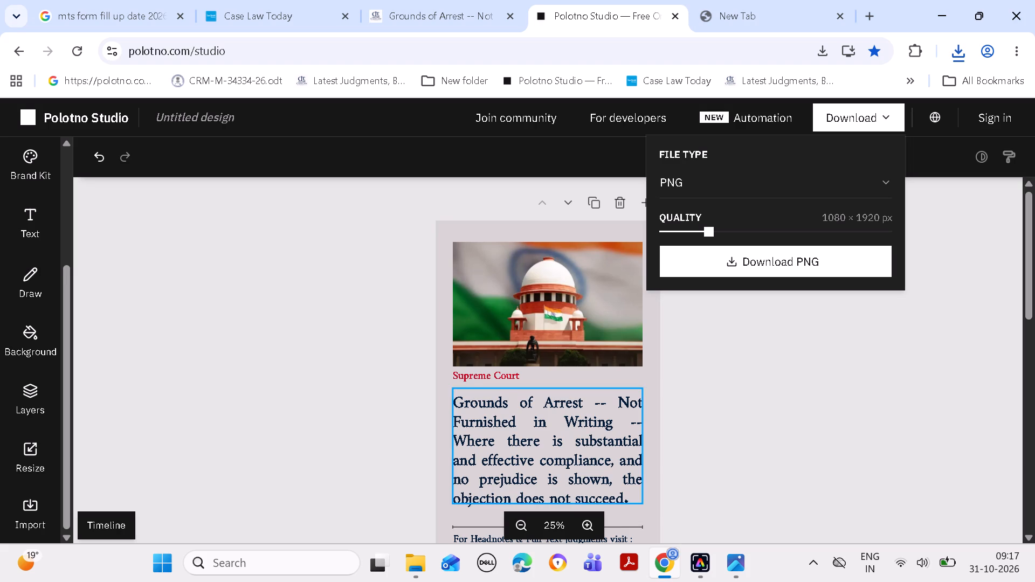
pyautogui.click(273, 19)
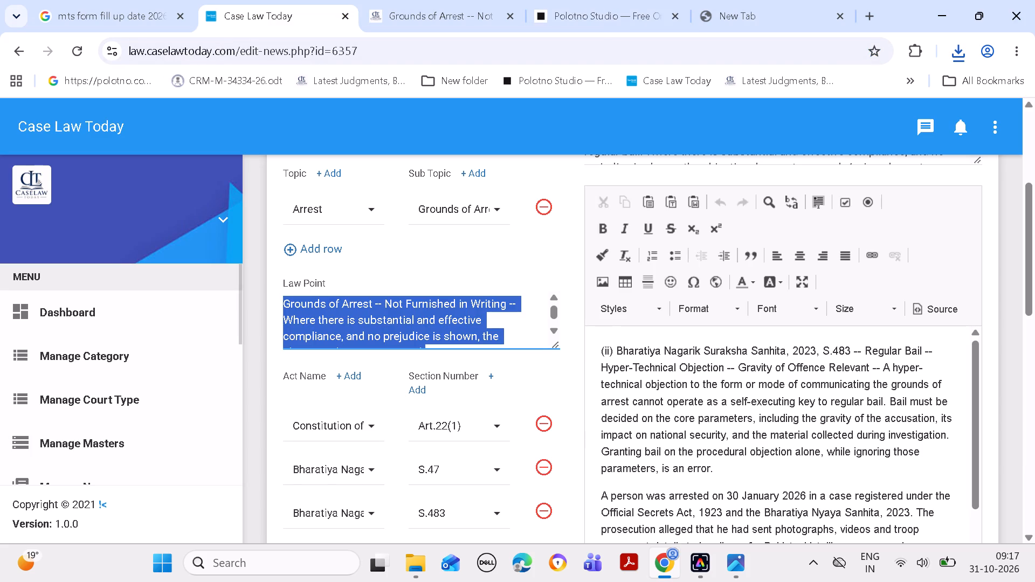
pyautogui.click(191, 129)
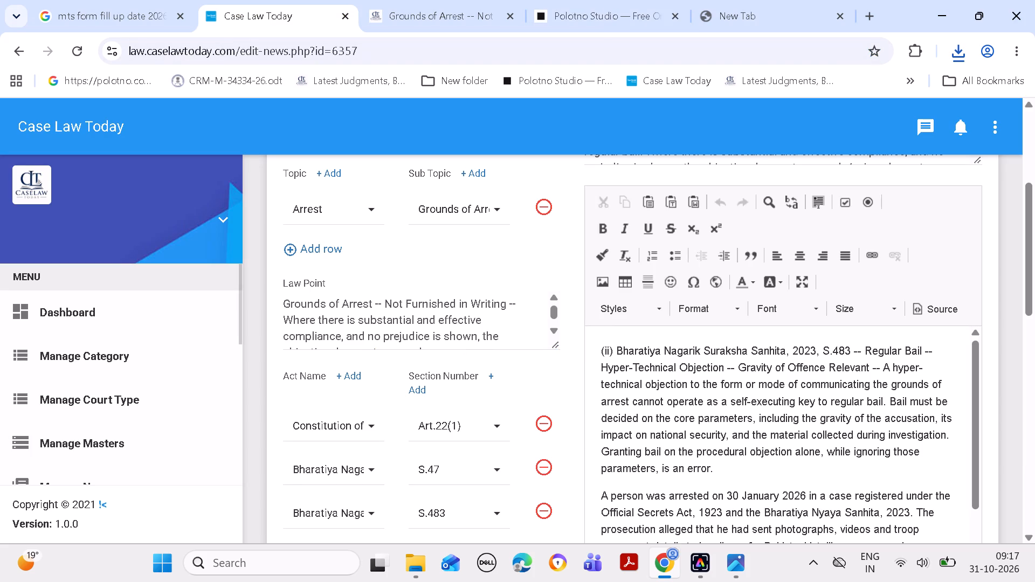
pyautogui.click(13, 58)
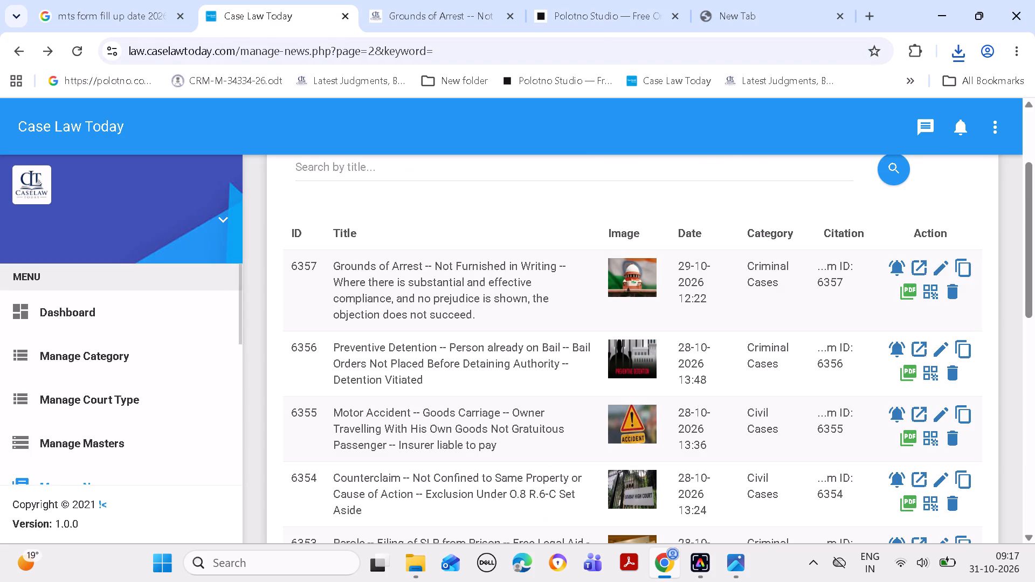
pyautogui.moveTo(1033, 260); pyautogui.dragTo(1034, 496)
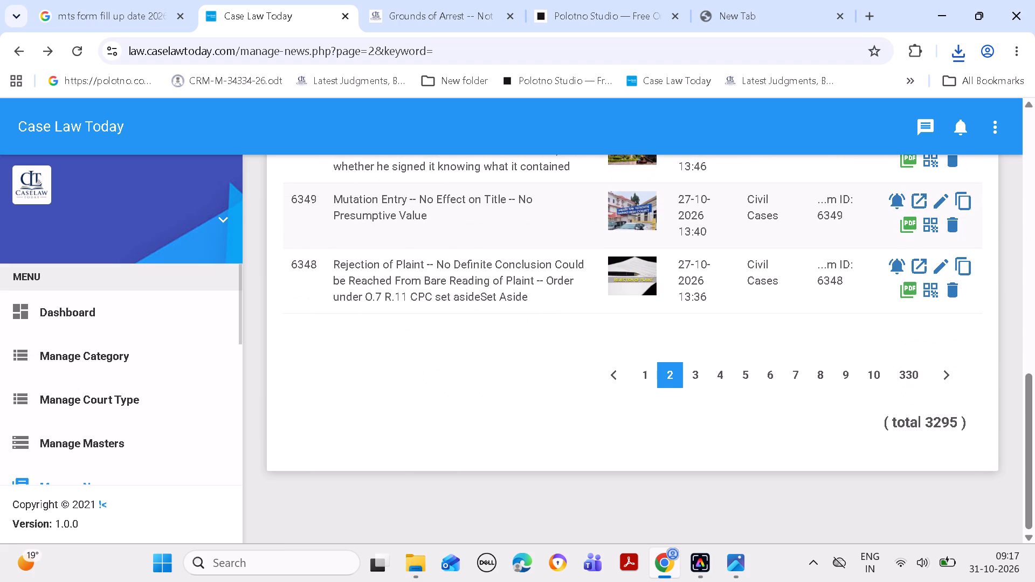
pyautogui.click(618, 379)
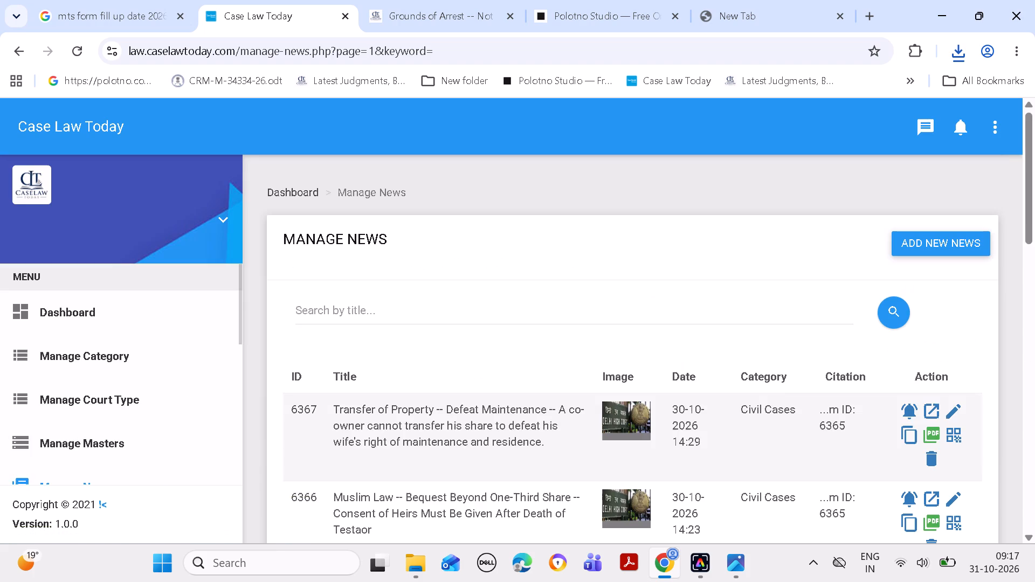
# Open the edit page of article 6358, Supreme Court Request to Tribunal, from the Manage News list.
pyautogui.moveTo(1029, 199); pyautogui.dragTo(1031, 411)
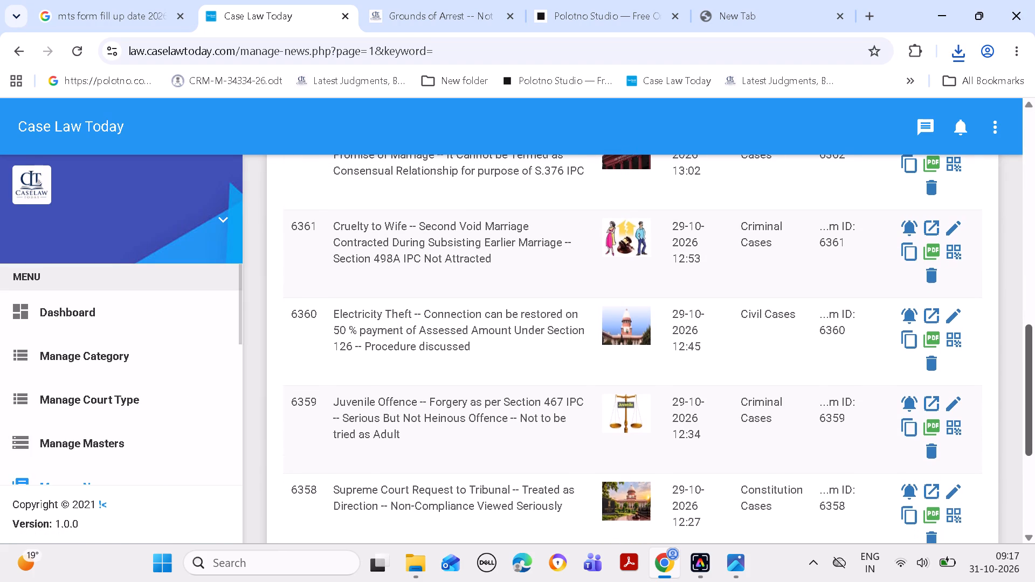
pyautogui.moveTo(1031, 411); pyautogui.dragTo(1030, 410)
pyautogui.click(1028, 408)
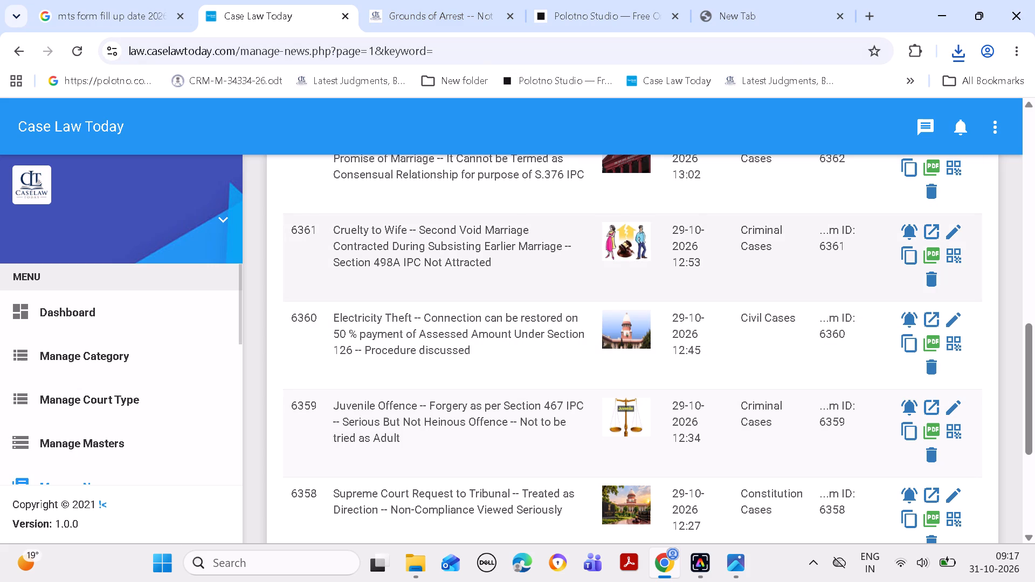
pyautogui.click(612, 23)
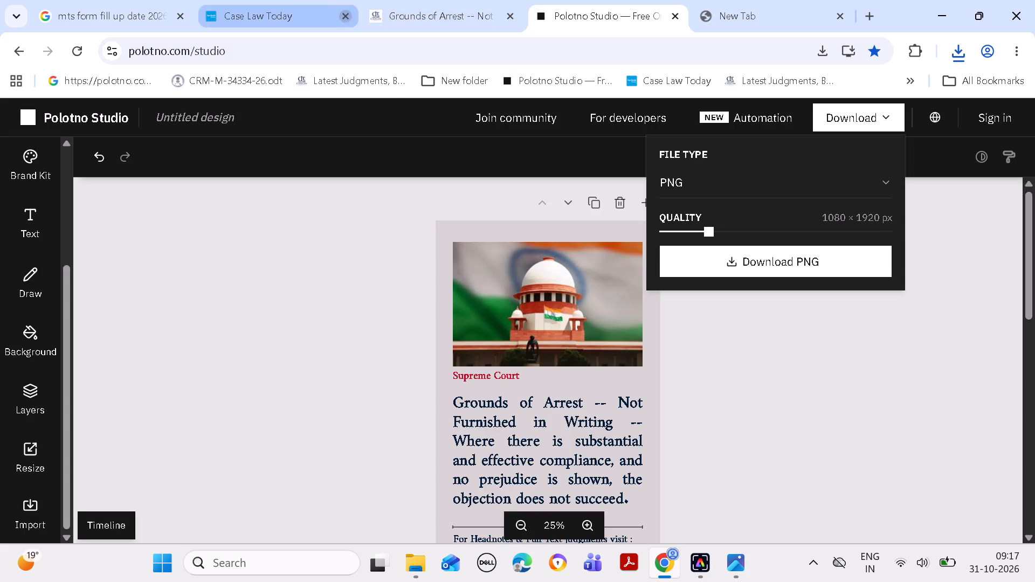
pyautogui.click(307, 11)
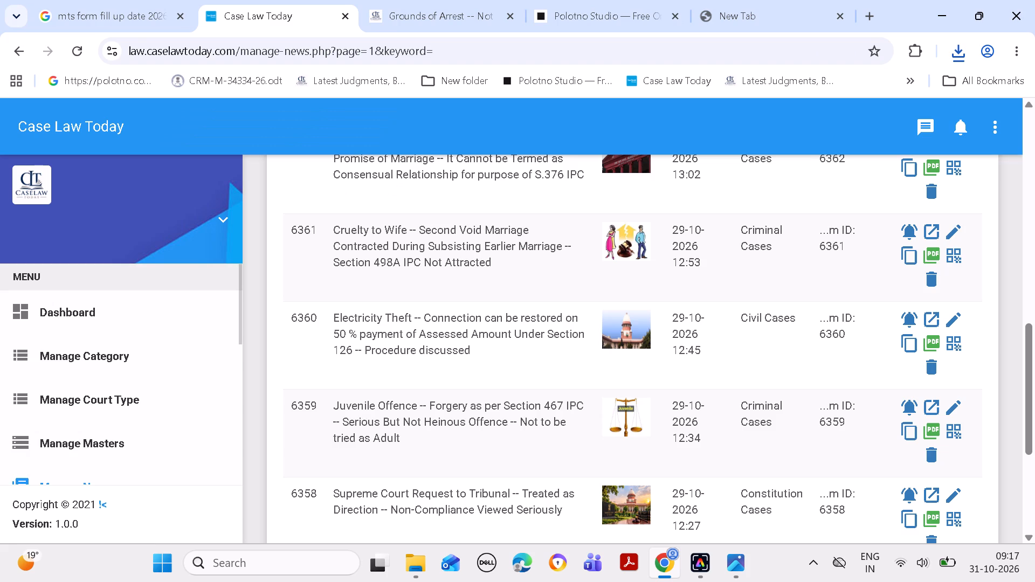
pyautogui.scroll(-1, 668, 337)
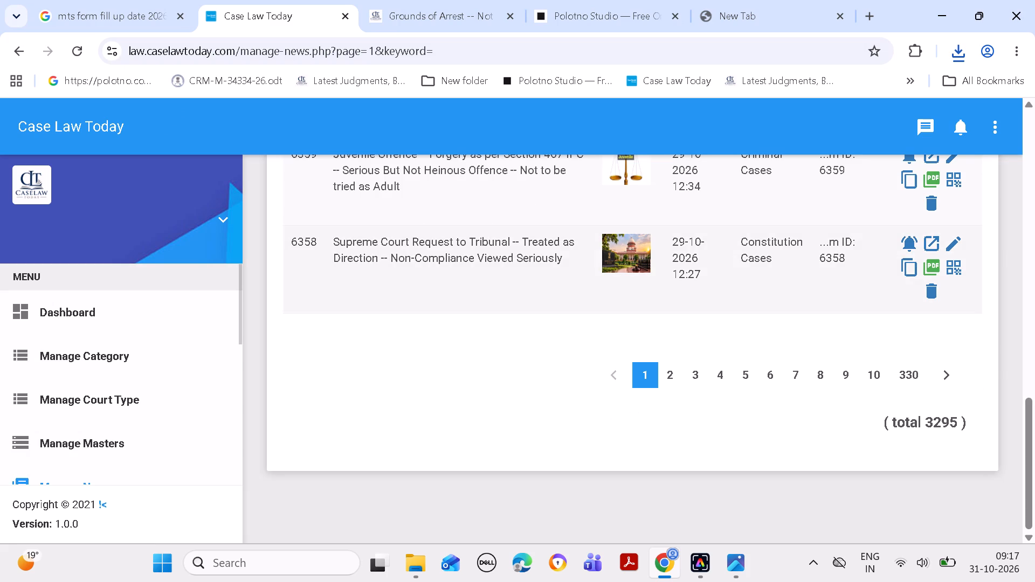
pyautogui.click(950, 237)
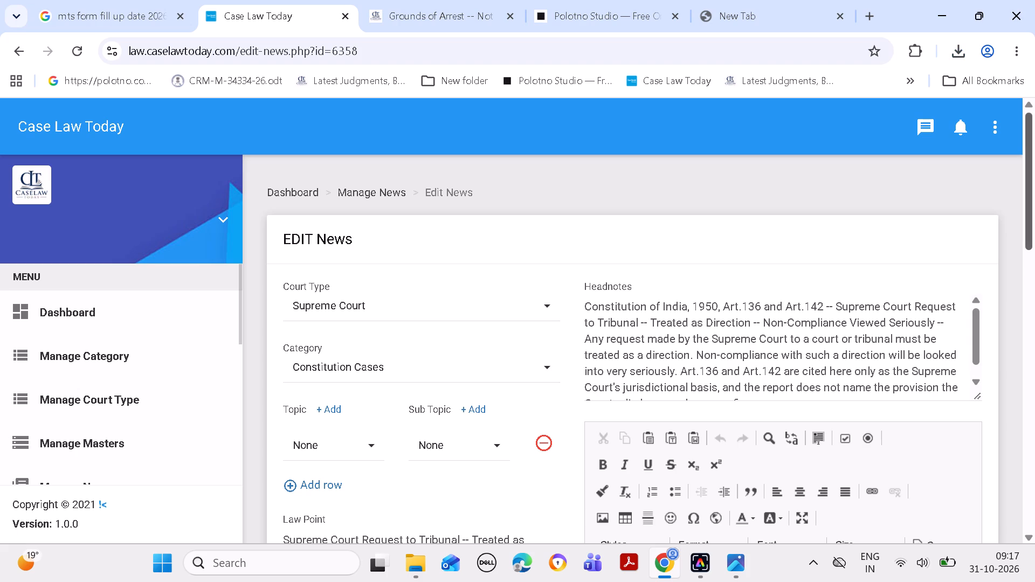
# Copy ID 6358 from the edit page address, search for it on CaseLawToday.com and open the matching article.
pyautogui.moveTo(1032, 212); pyautogui.dragTo(1033, 245)
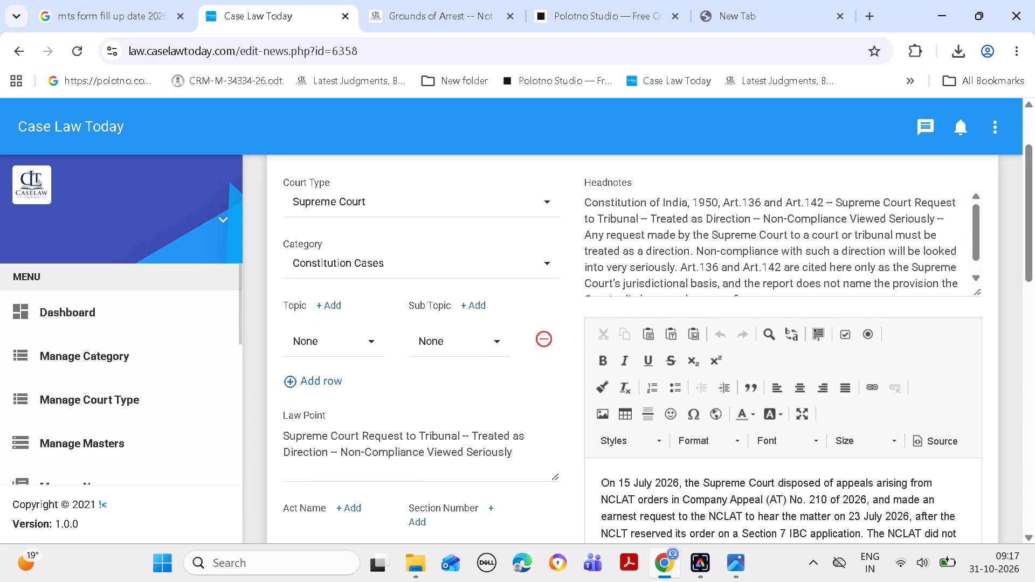
pyautogui.moveTo(333, 51); pyautogui.dragTo(357, 52)
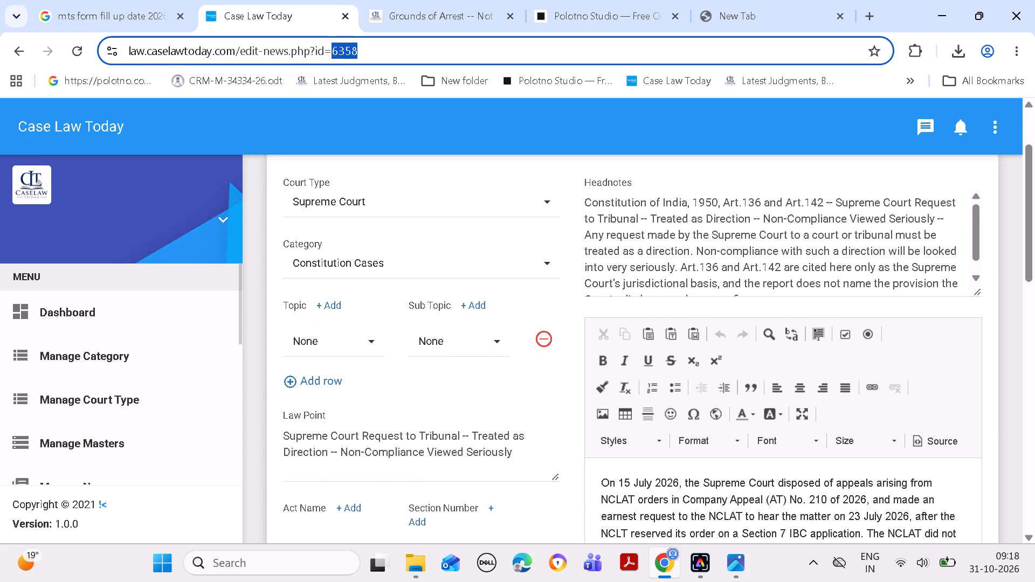
pyautogui.moveTo(357, 52); pyautogui.dragTo(369, 53)
pyautogui.hotkey('ctrl', 'c')
pyautogui.click(418, 18)
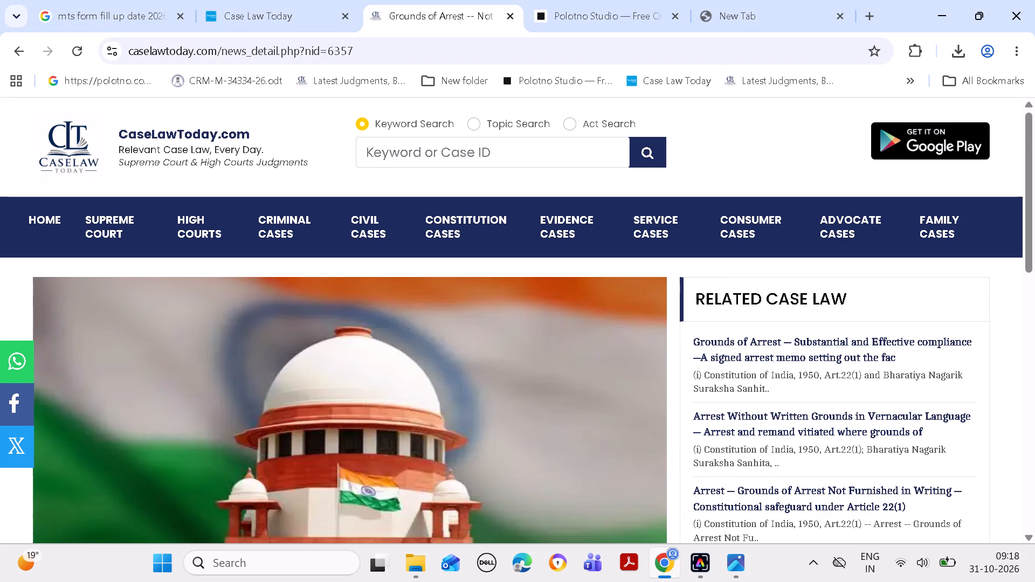
pyautogui.click(22, 49)
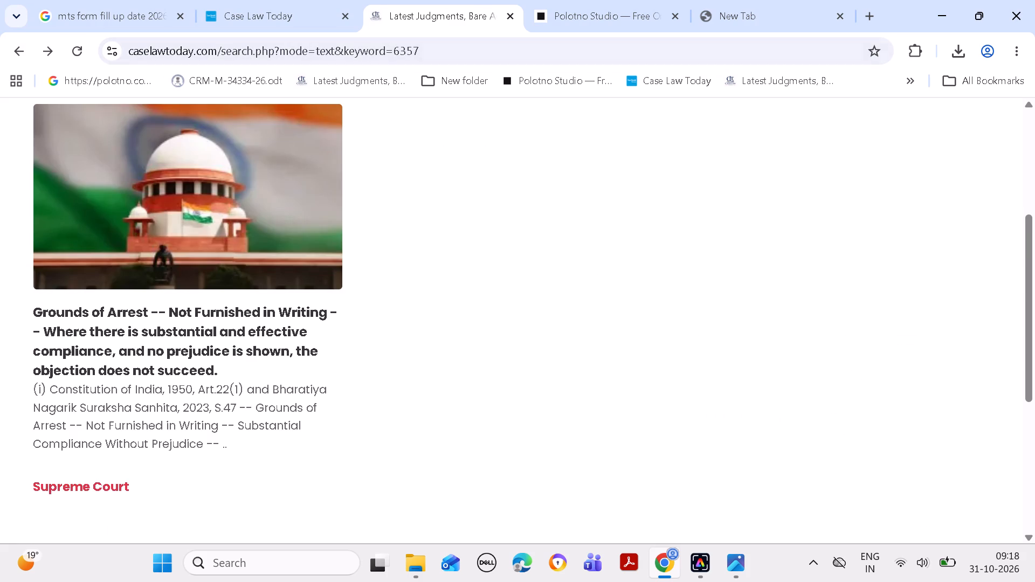
pyautogui.click(26, 50)
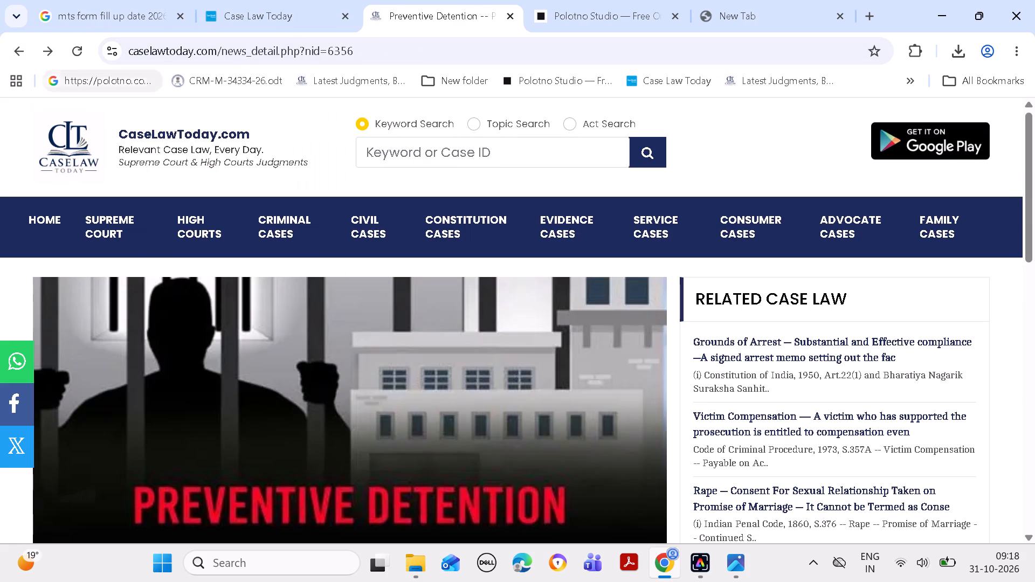
pyautogui.click(434, 150)
pyautogui.hotkey('ctrl', 'v')
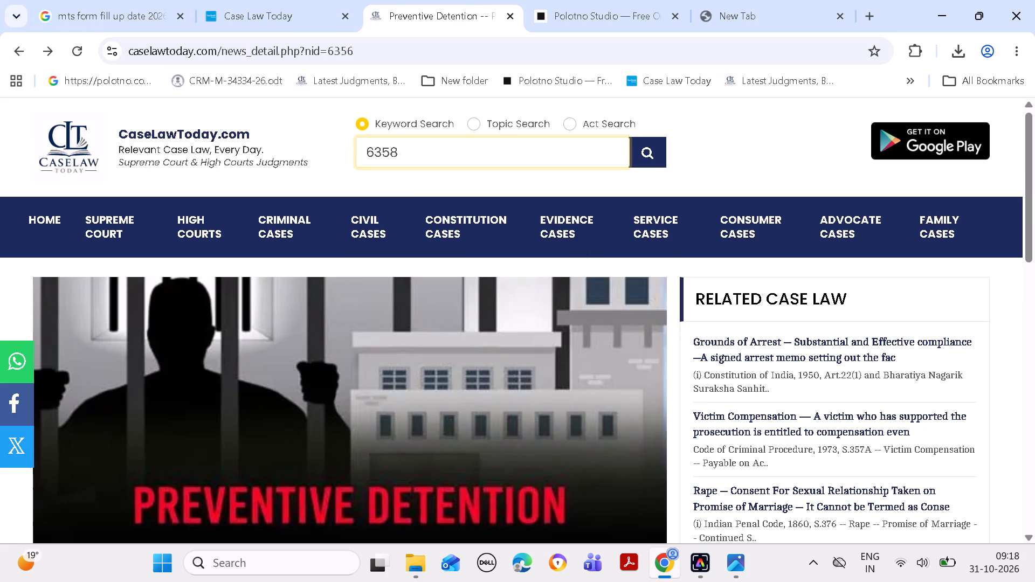
pyautogui.click(641, 158)
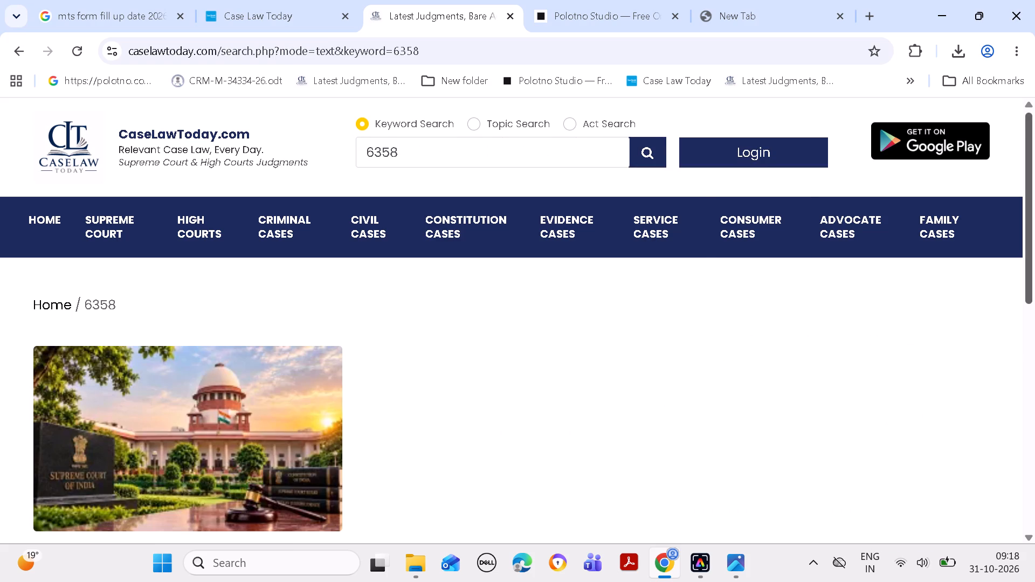
pyautogui.moveTo(1034, 269); pyautogui.dragTo(1034, 339)
pyautogui.click(231, 410)
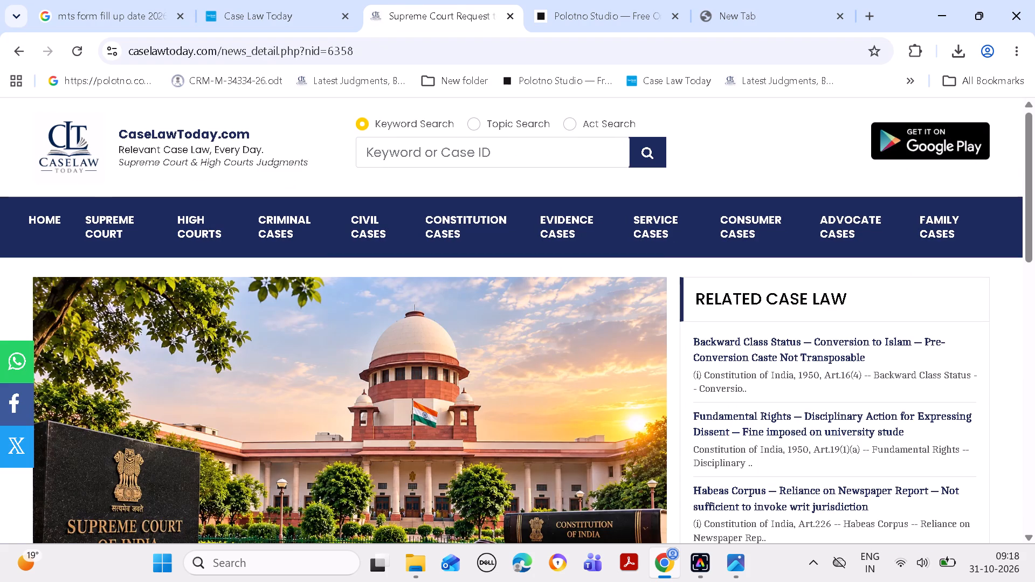
# Replace the Grounds of Arrest photo in the Polotno Studio design with article 6358's Supreme Court picture, placed above the red Supreme Court label.
pyautogui.rightClick(358, 357)
pyautogui.click(400, 418)
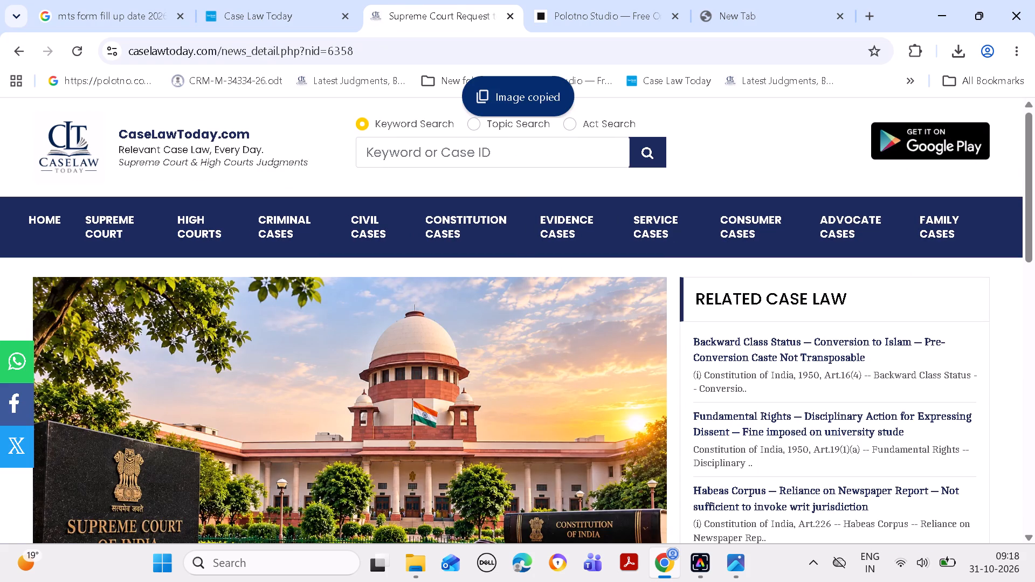
pyautogui.click(587, 11)
pyautogui.click(577, 258)
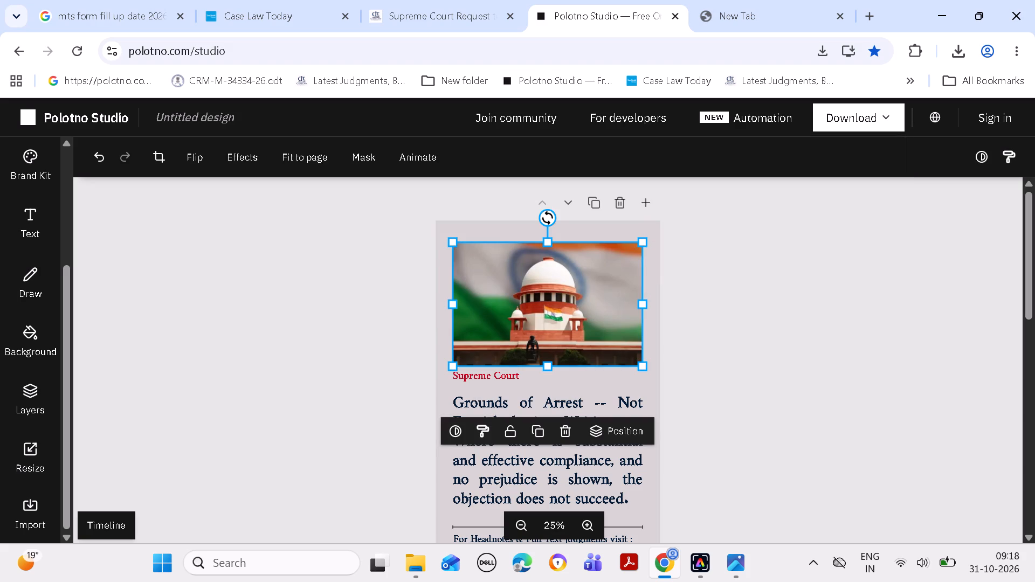
pyautogui.click(565, 427)
pyautogui.click(559, 272)
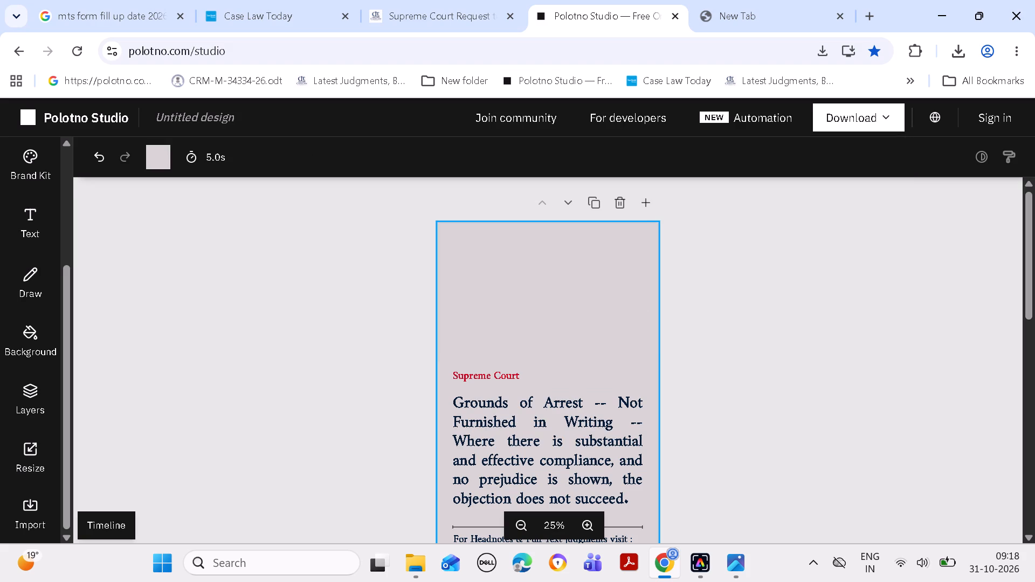
pyautogui.hotkey('ctrl', 'v')
pyautogui.moveTo(563, 384); pyautogui.dragTo(563, 287)
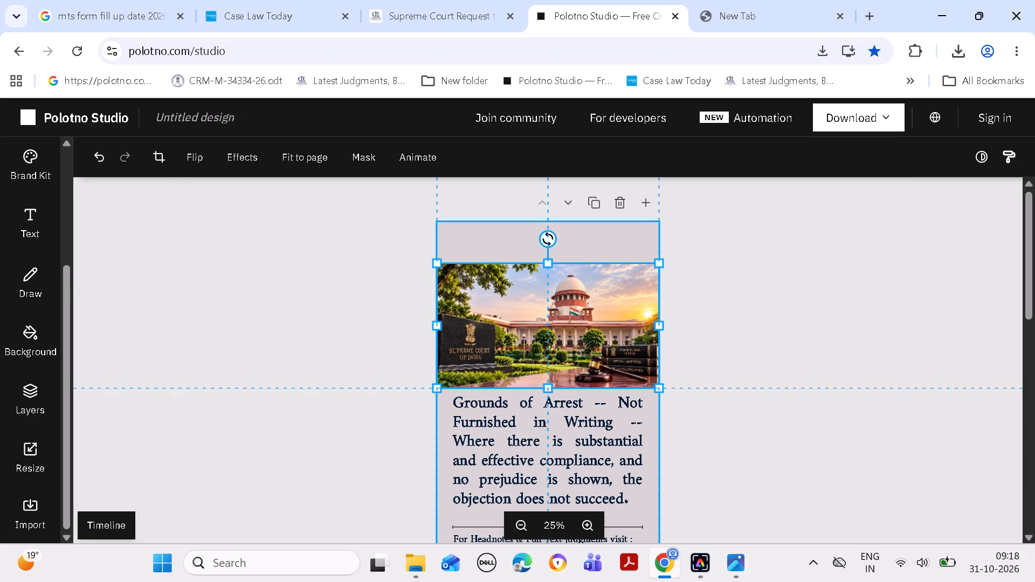
pyautogui.moveTo(563, 287); pyautogui.dragTo(563, 267)
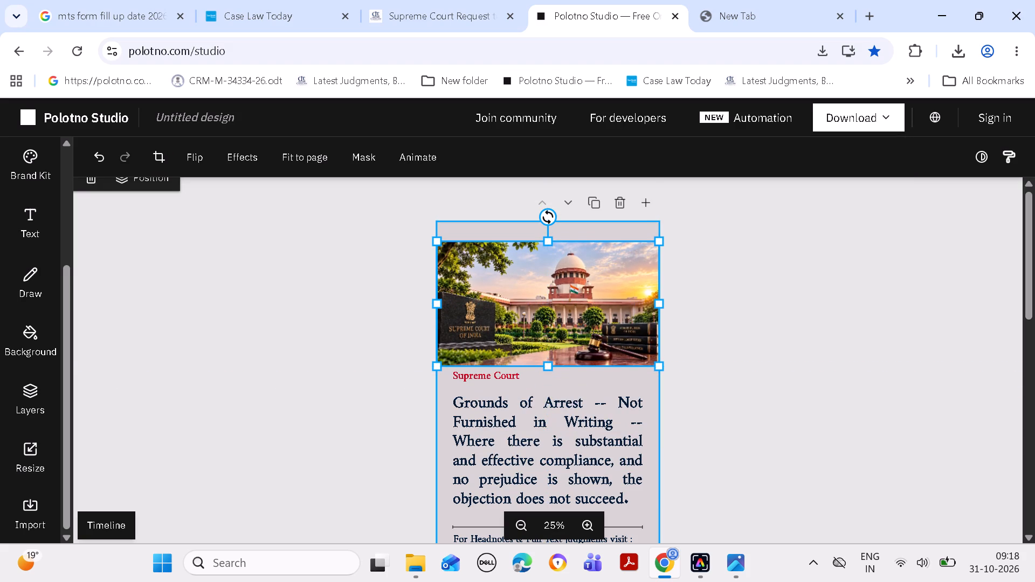
# Crop narrow strips off both sides of the new Supreme Court picture so it sits inside the page margins.
pyautogui.doubleClick(611, 289)
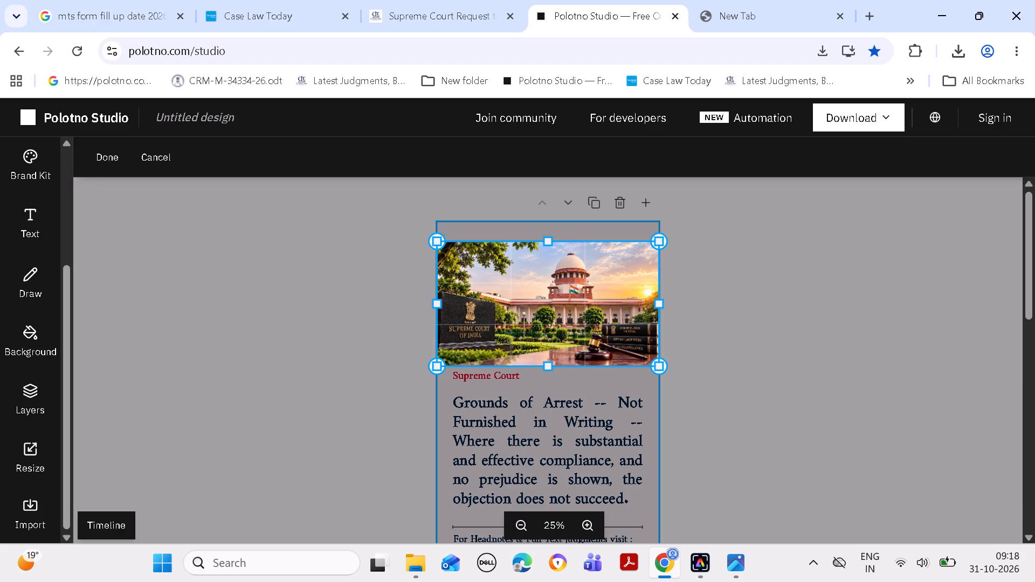
pyautogui.moveTo(658, 301); pyautogui.dragTo(648, 298)
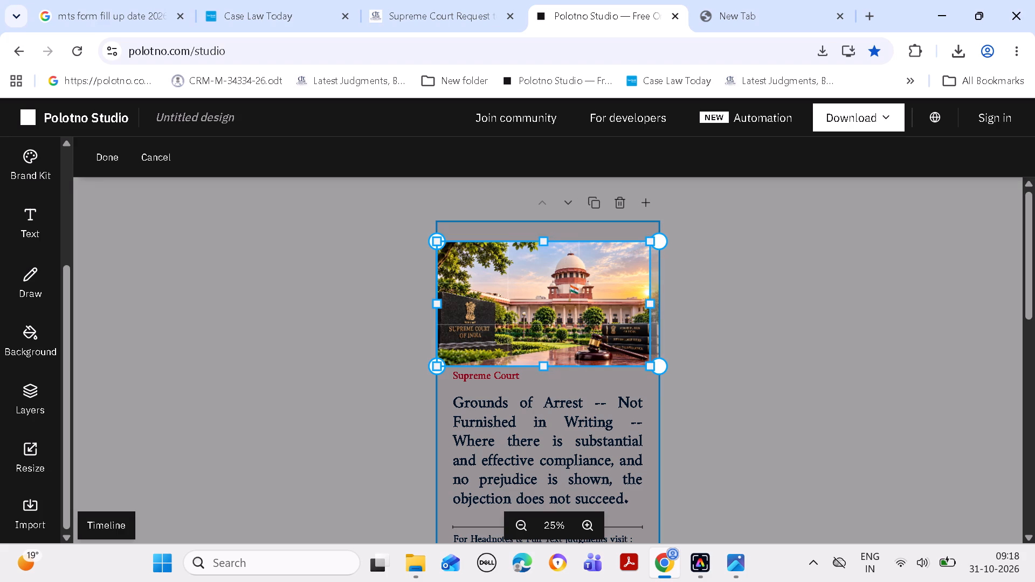
pyautogui.moveTo(648, 298); pyautogui.dragTo(647, 298)
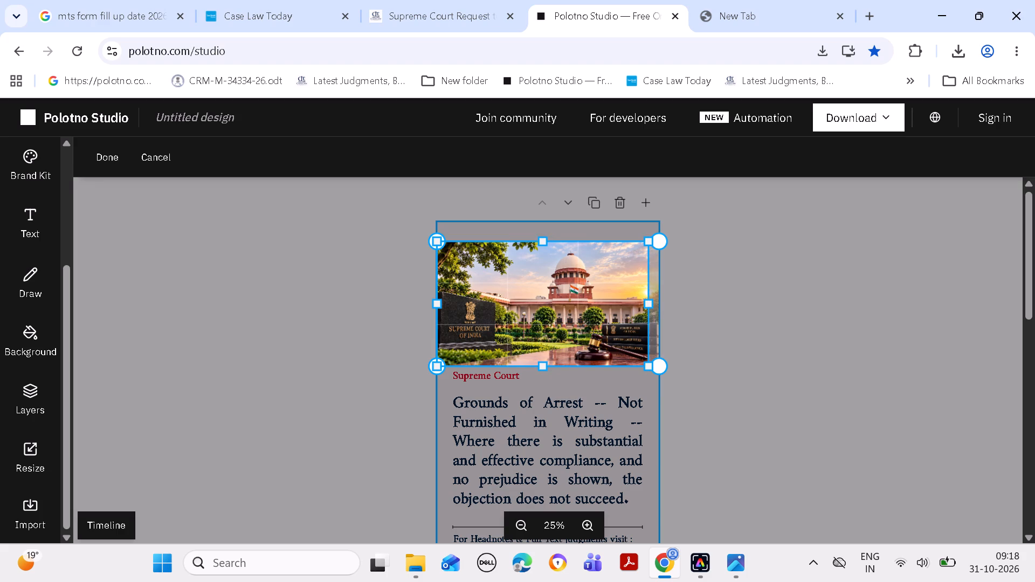
pyautogui.doubleClick(455, 297)
pyautogui.moveTo(440, 303); pyautogui.dragTo(449, 304)
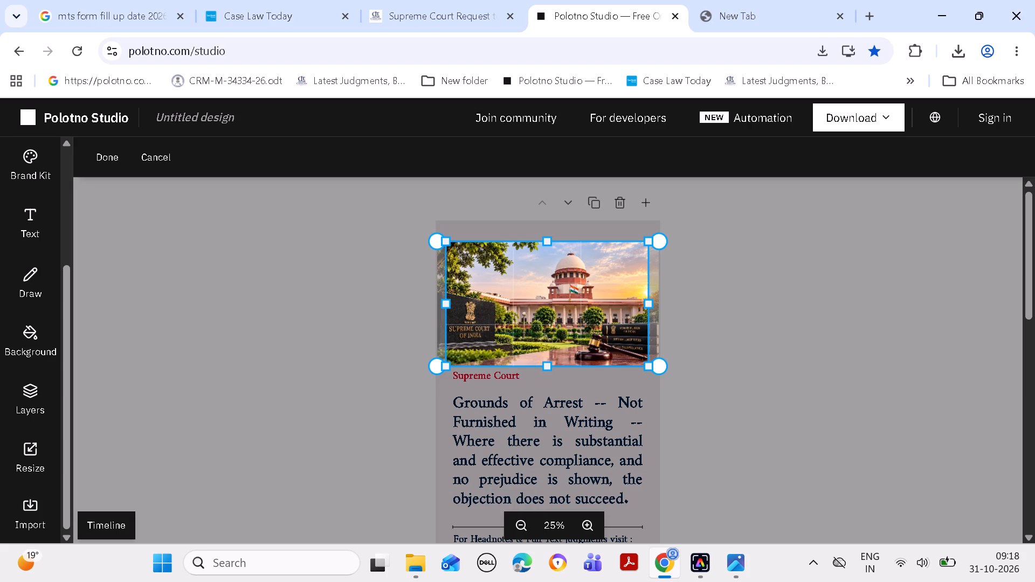
pyautogui.moveTo(449, 304); pyautogui.dragTo(451, 304)
pyautogui.doubleClick(738, 339)
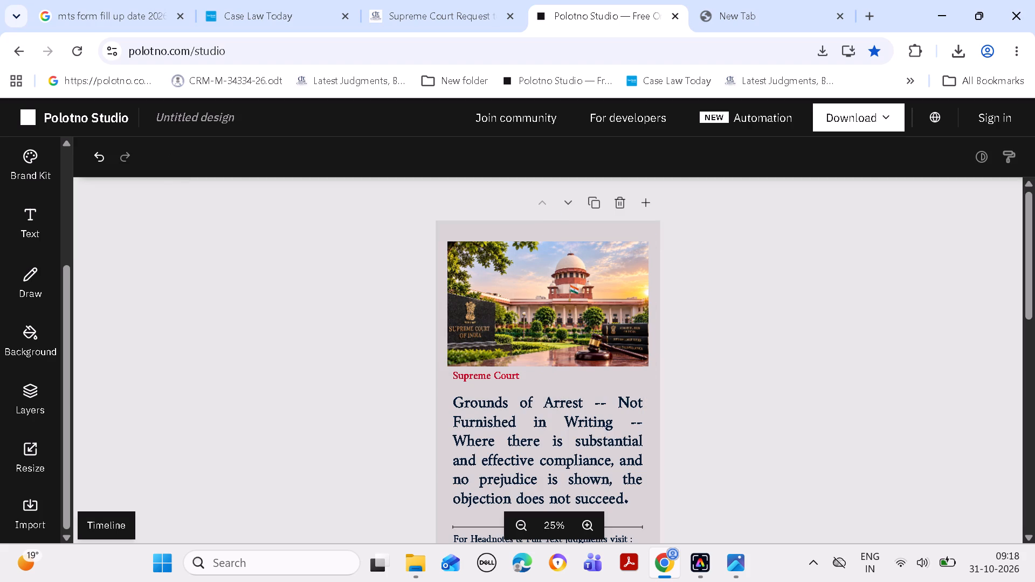
pyautogui.doubleClick(632, 313)
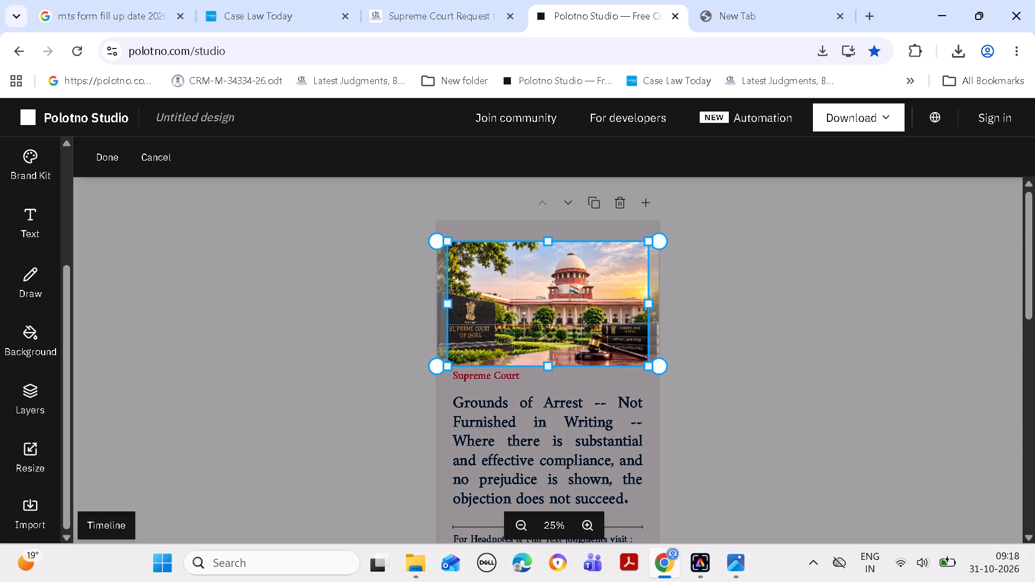
pyautogui.click(648, 302)
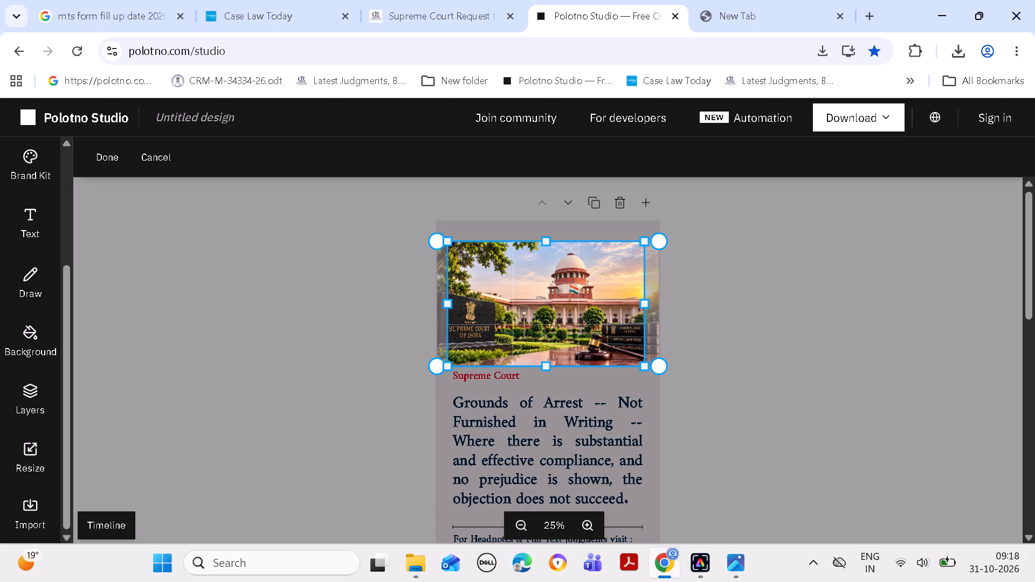
pyautogui.doubleClick(752, 313)
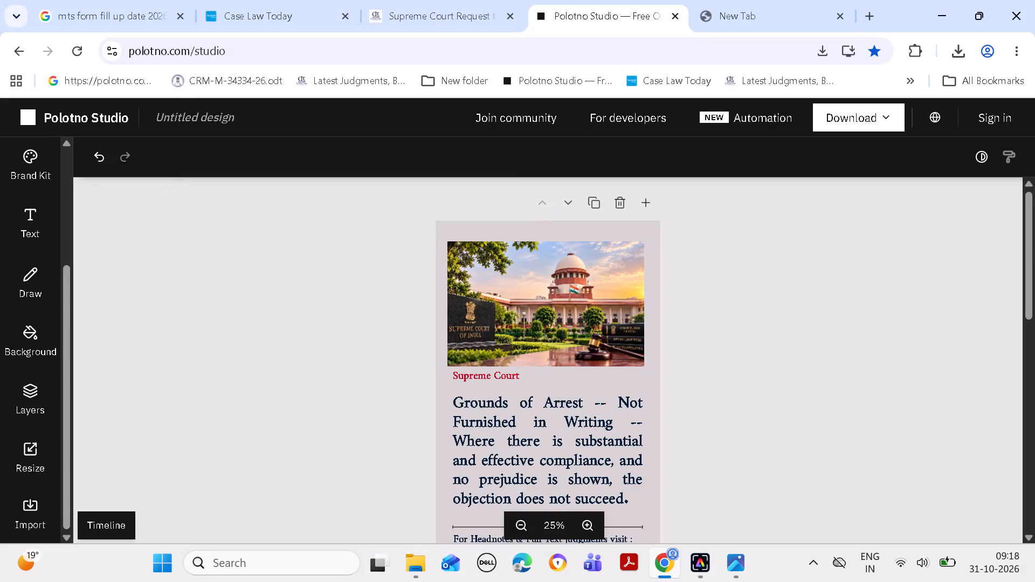
# Fit the cropped picture slightly higher above the Supreme Court label, aligning both side edges with the headline text at 923 × 608.
pyautogui.moveTo(561, 308); pyautogui.dragTo(567, 306)
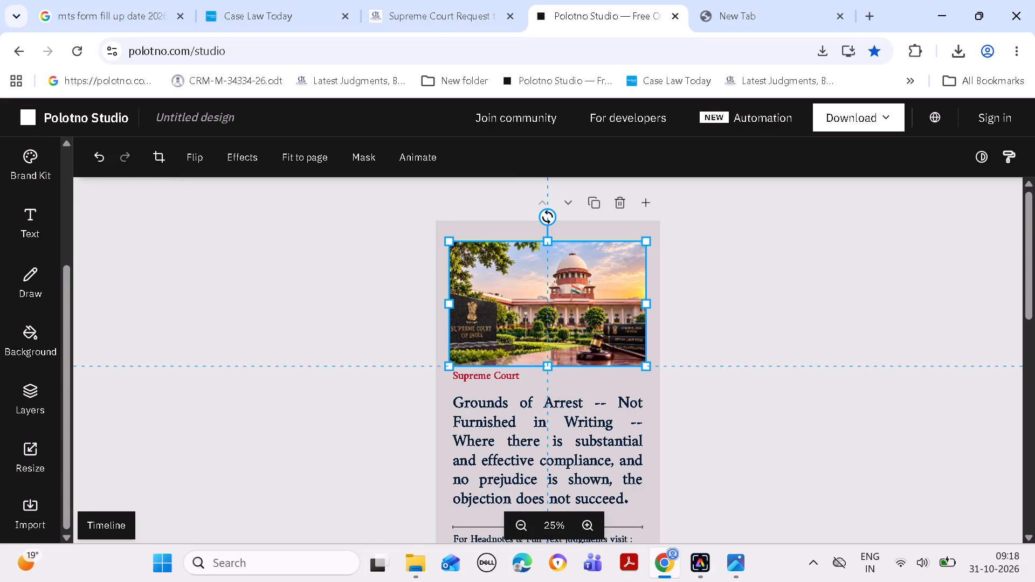
pyautogui.moveTo(567, 306); pyautogui.dragTo(568, 303)
pyautogui.doubleClick(521, 296)
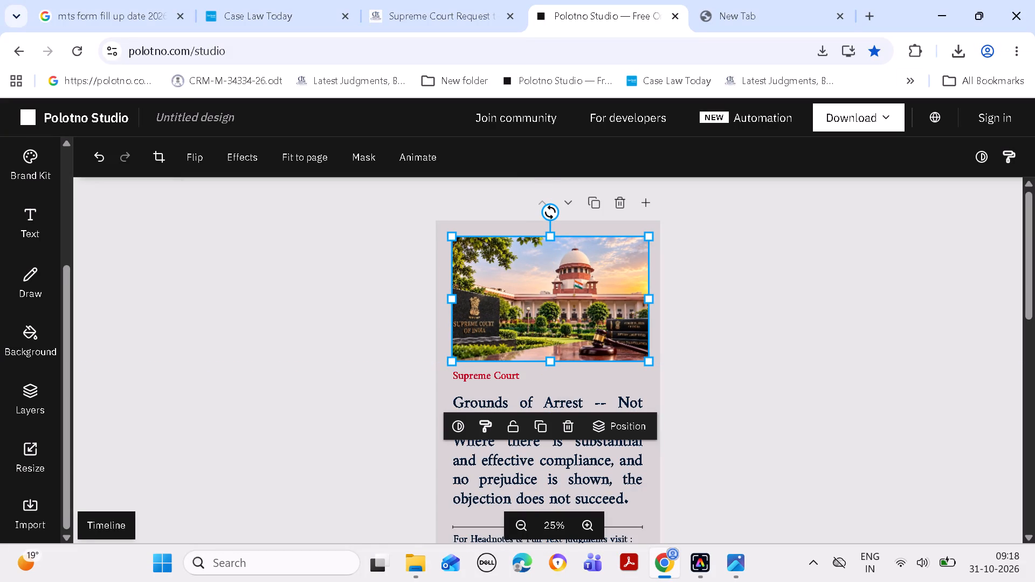
pyautogui.click(455, 302)
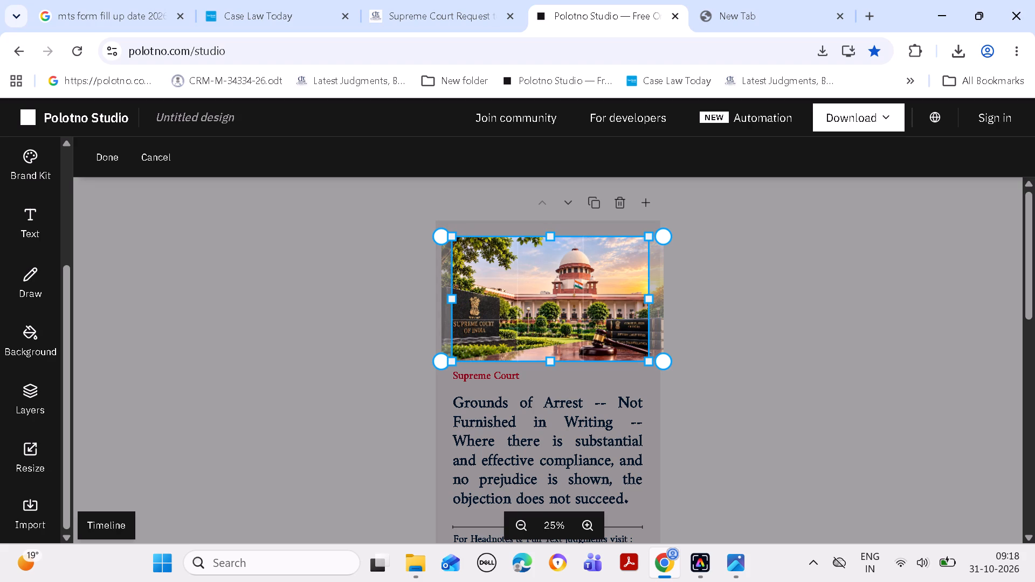
pyautogui.click(781, 286)
pyautogui.click(782, 282)
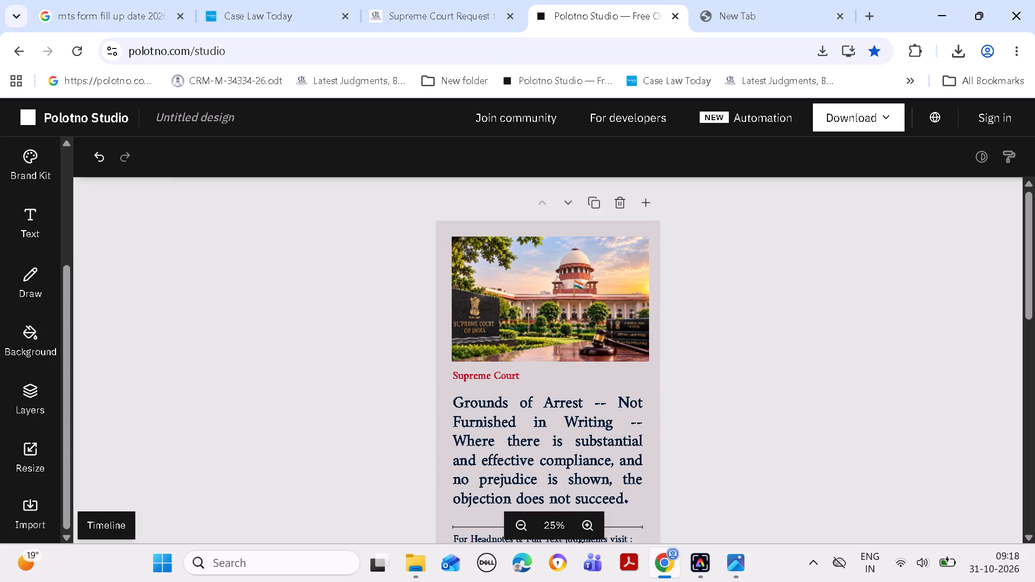
pyautogui.click(630, 286)
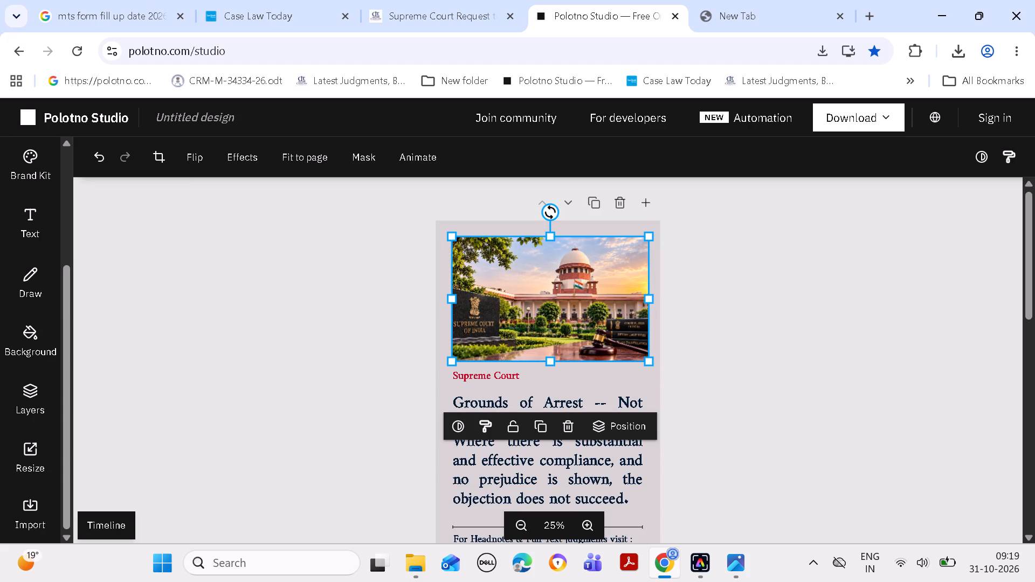
pyautogui.click(648, 295)
pyautogui.click(651, 299)
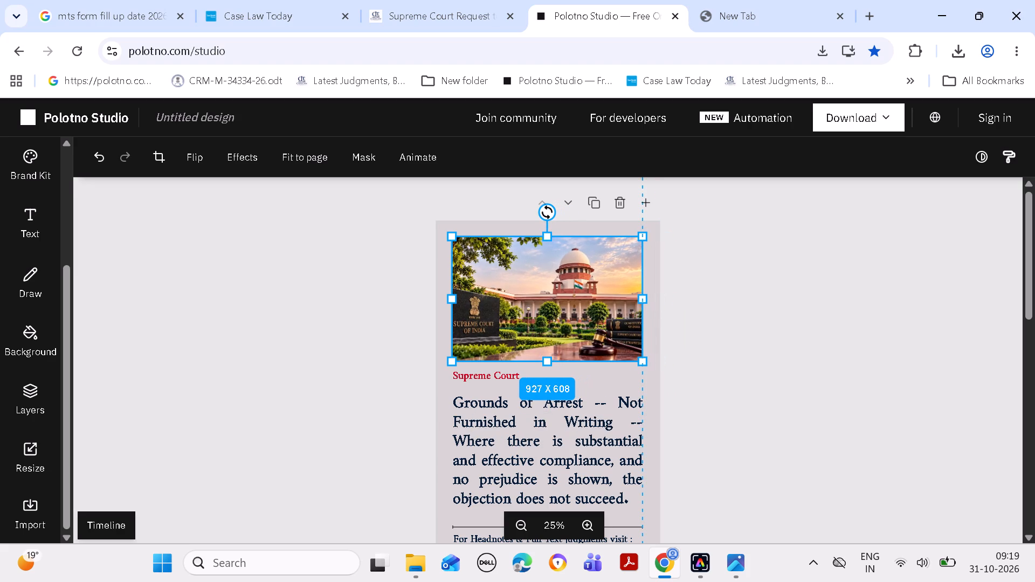
pyautogui.click(452, 300)
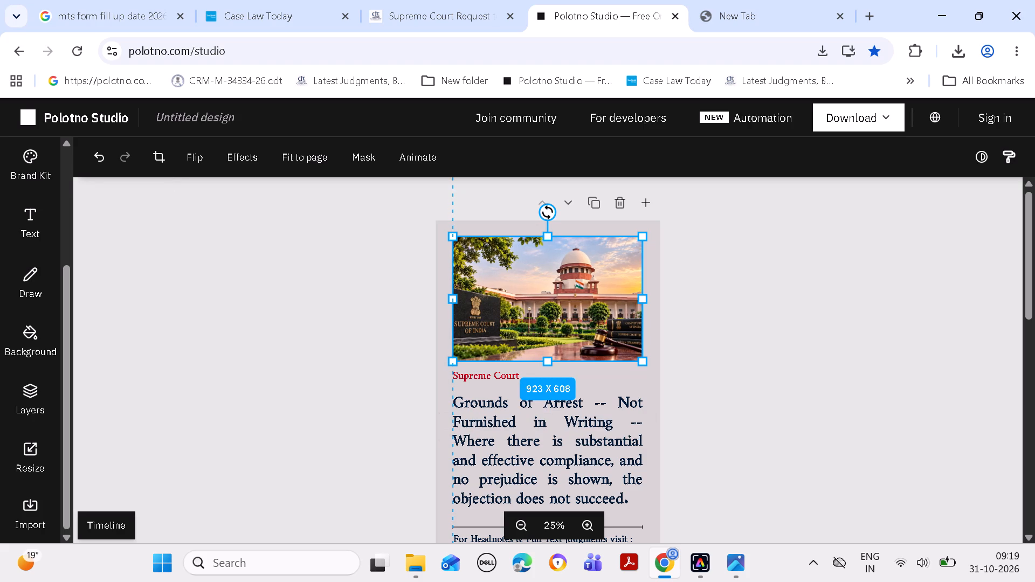
pyautogui.click(715, 286)
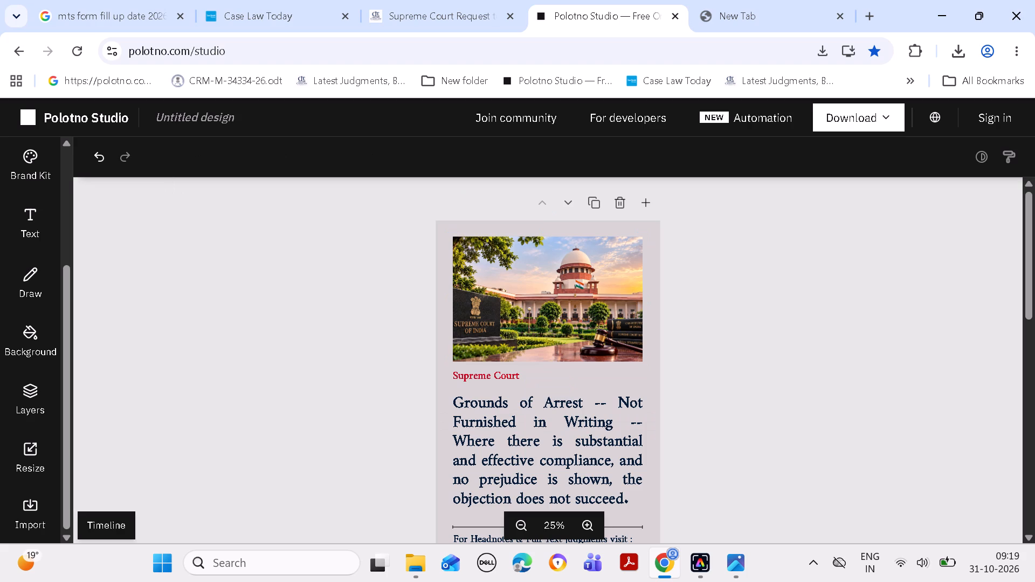
# Re-crop the Supreme Court picture to include its full right side and cut more off its left side.
pyautogui.doubleClick(632, 293)
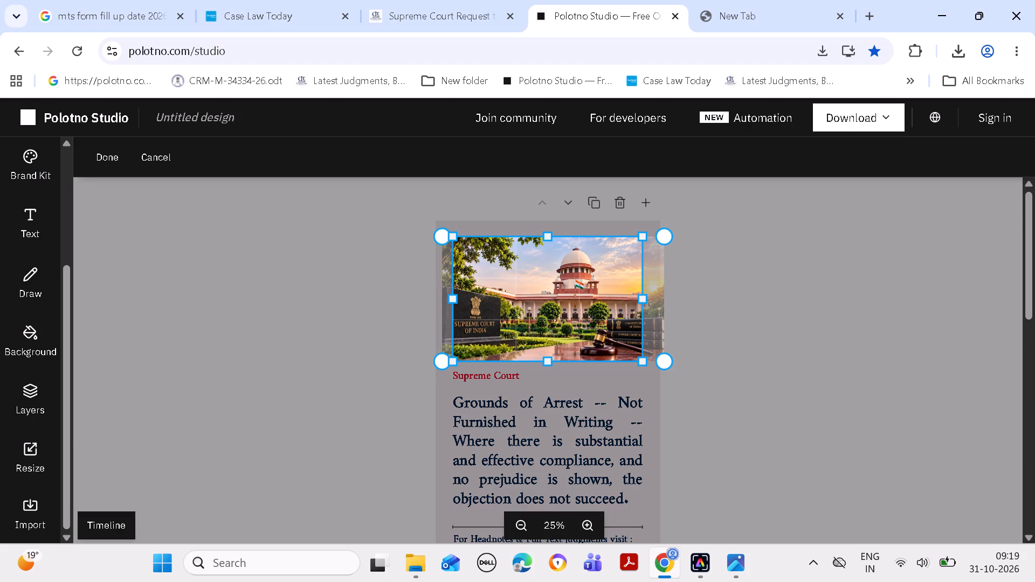
pyautogui.moveTo(644, 300); pyautogui.dragTo(672, 304)
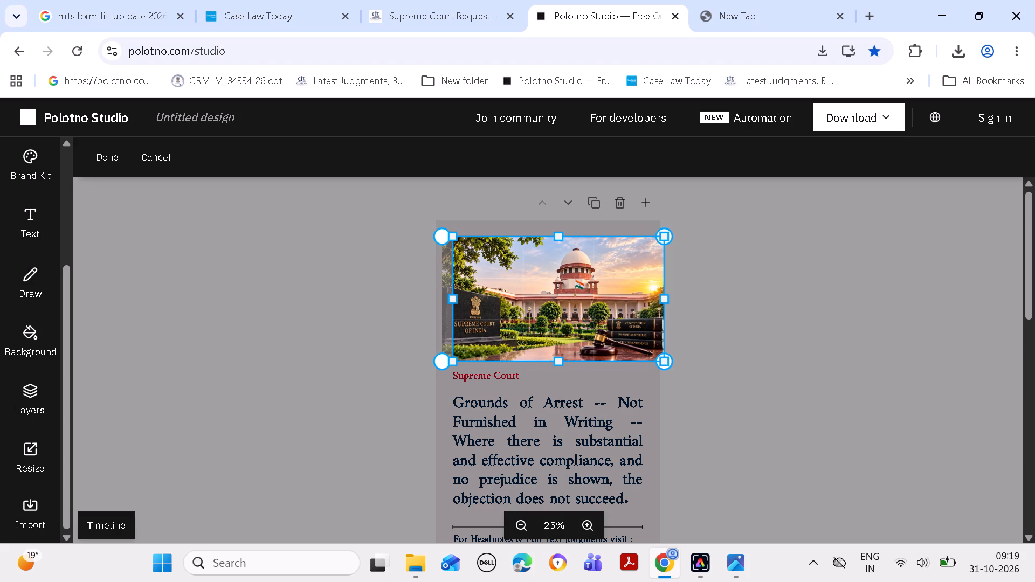
pyautogui.moveTo(672, 304); pyautogui.dragTo(672, 303)
pyautogui.moveTo(451, 297); pyautogui.dragTo(473, 299)
pyautogui.click(805, 279)
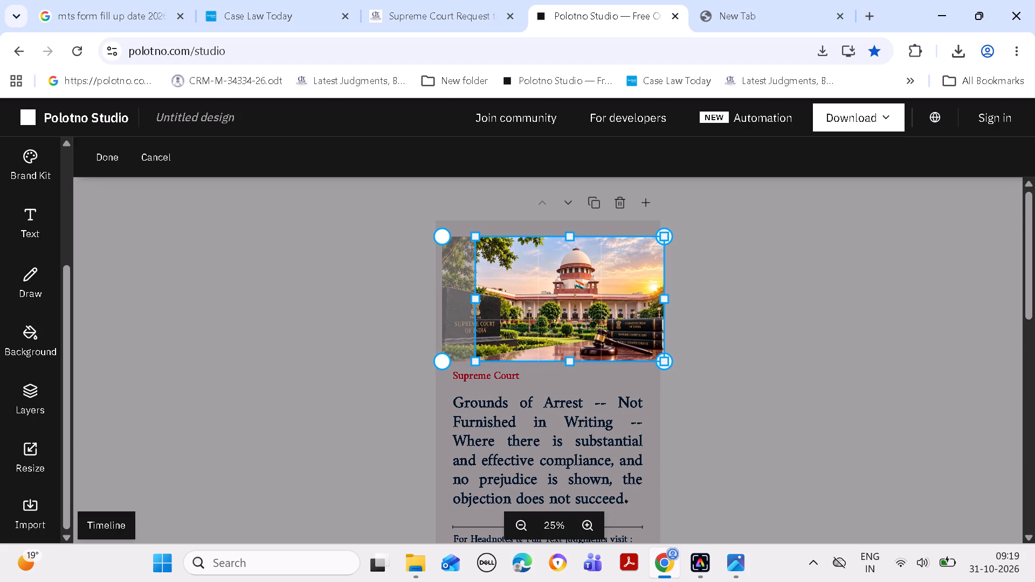
pyautogui.click(804, 273)
# Move the re-cropped picture slightly higher and fit both side edges to the headline text's edges at 919 × 608.
pyautogui.moveTo(598, 288); pyautogui.dragTo(578, 282)
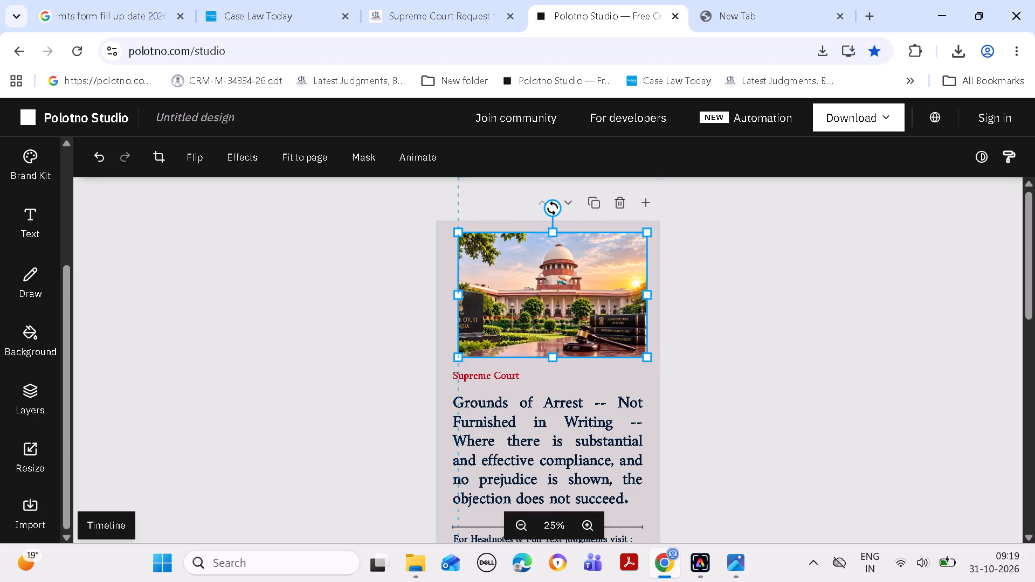
pyautogui.moveTo(578, 282); pyautogui.dragTo(577, 282)
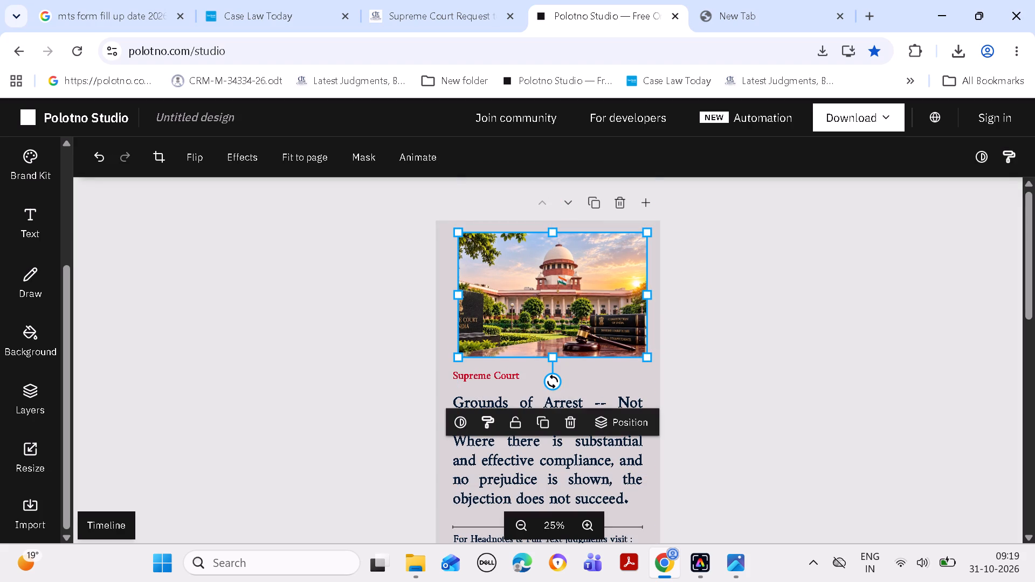
pyautogui.click(456, 295)
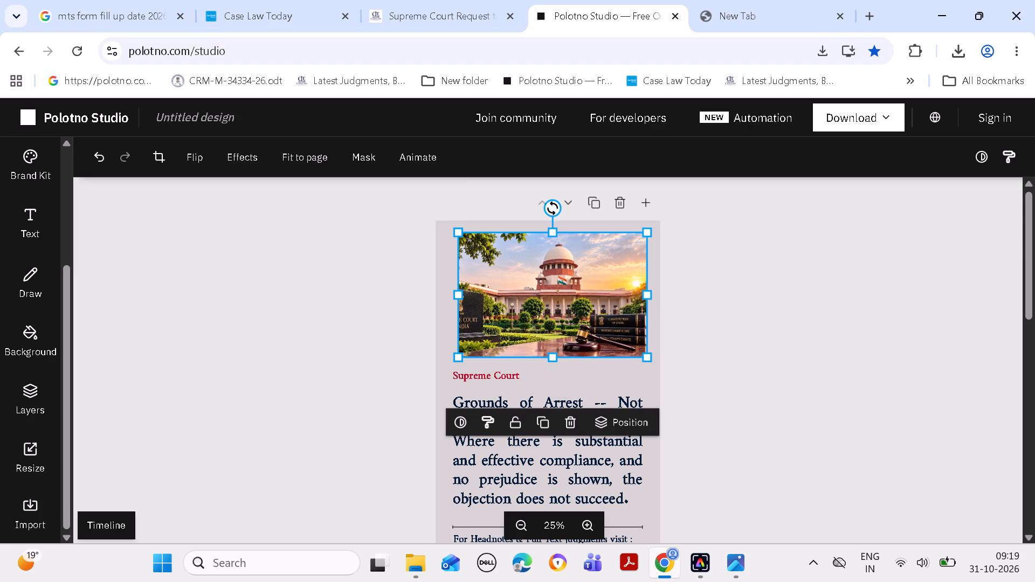
pyautogui.click(651, 293)
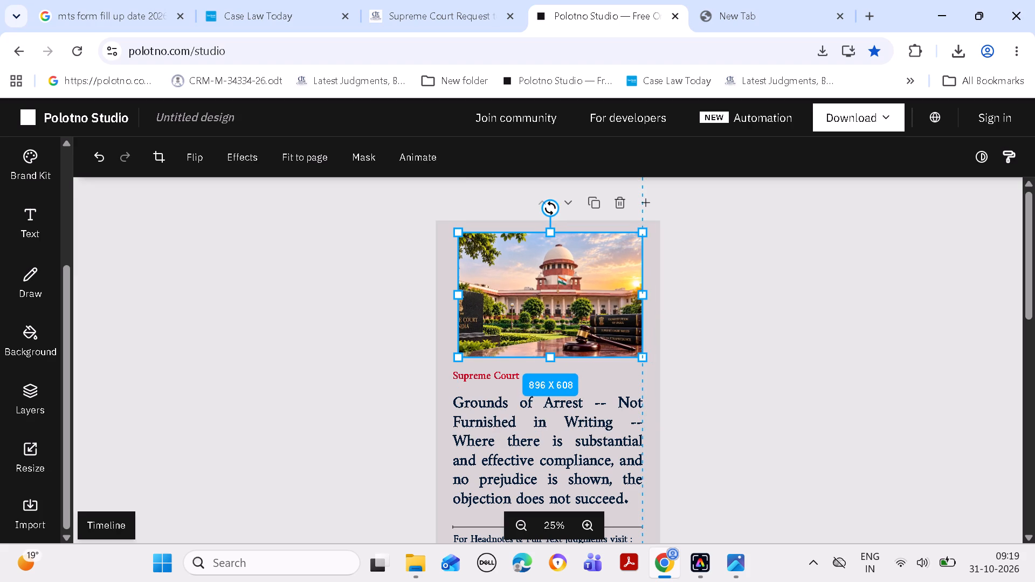
pyautogui.moveTo(460, 294); pyautogui.dragTo(455, 294)
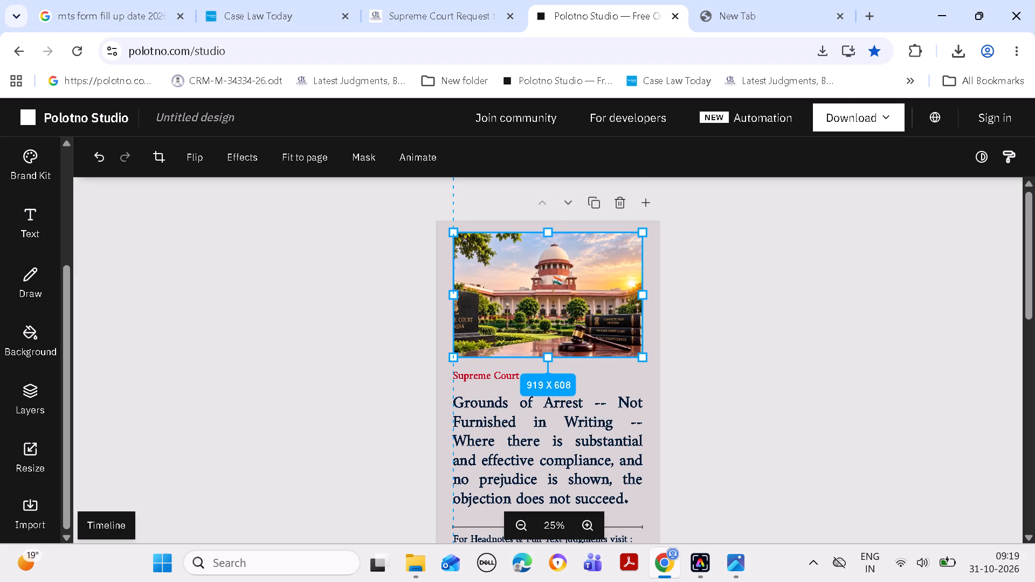
pyautogui.moveTo(455, 294); pyautogui.dragTo(453, 294)
pyautogui.click(756, 268)
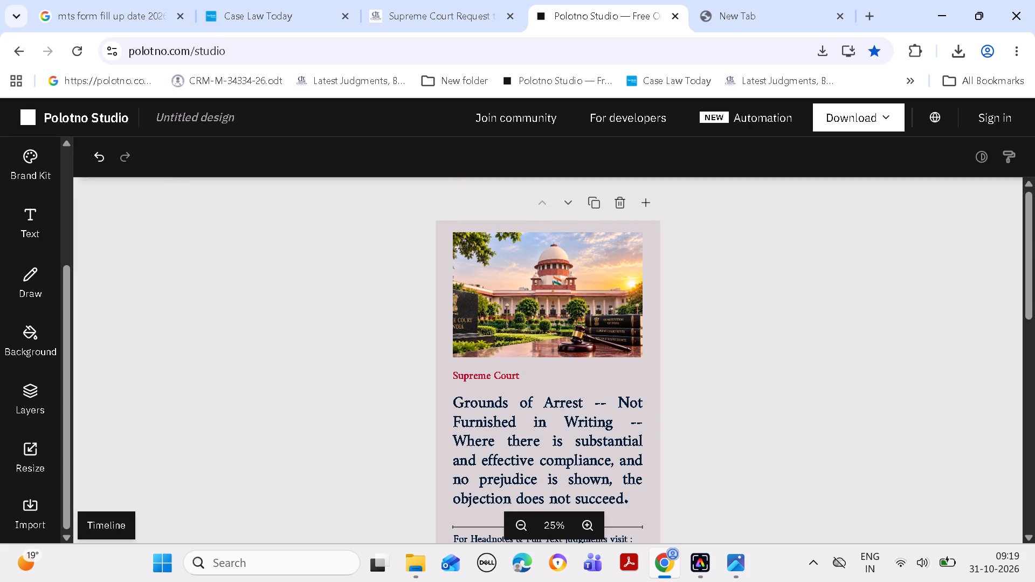
# Copy article 6358's Law Point text from its Case Law Today edit page and replace the Polotno Studio headline with it.
pyautogui.click(226, 17)
pyautogui.moveTo(1034, 198); pyautogui.dragTo(1034, 259)
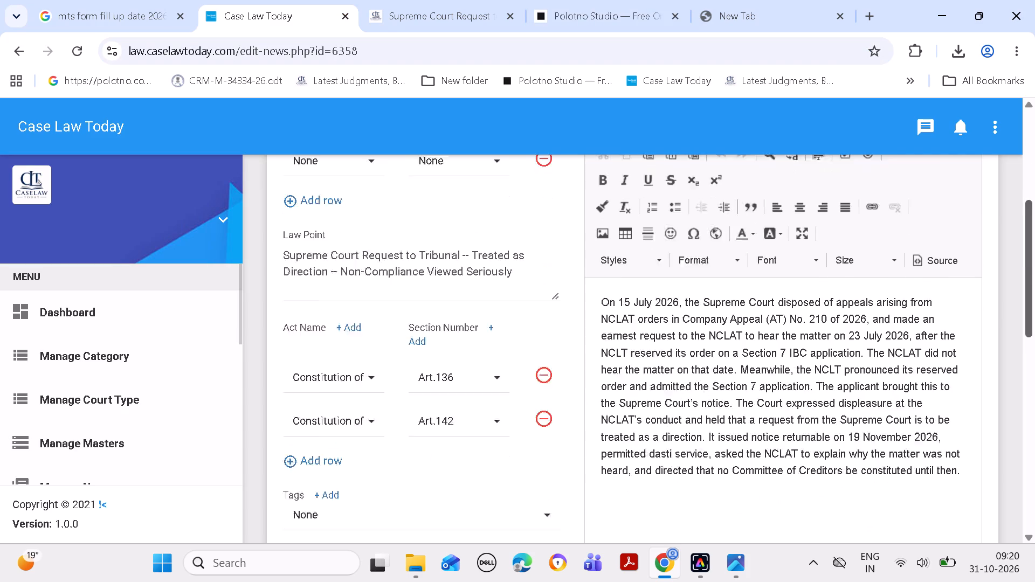
pyautogui.moveTo(1034, 259); pyautogui.dragTo(1034, 265)
pyautogui.click(285, 220)
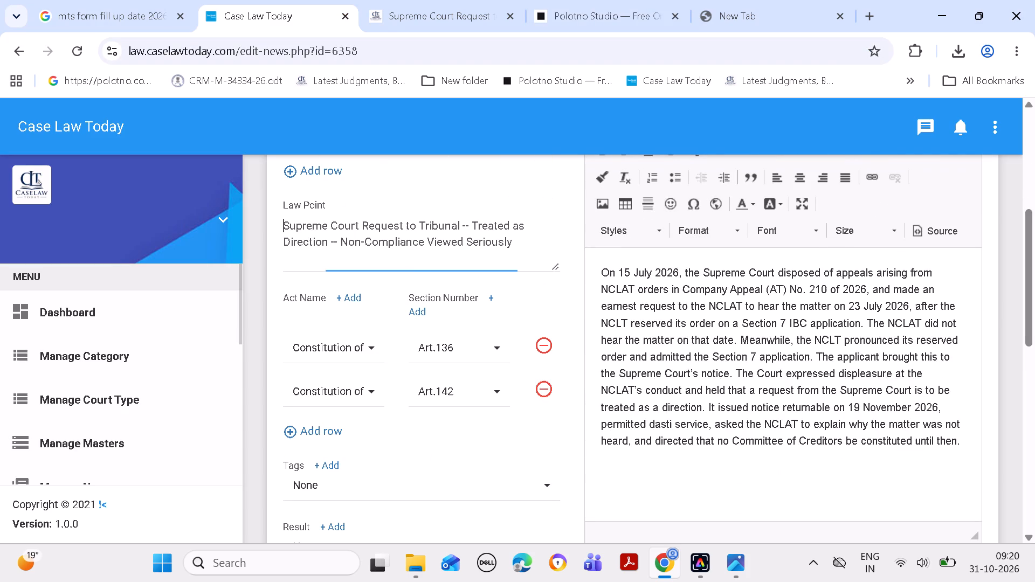
pyautogui.hotkey('ctrl', 'a')
pyautogui.hotkey('ctrl', 'c')
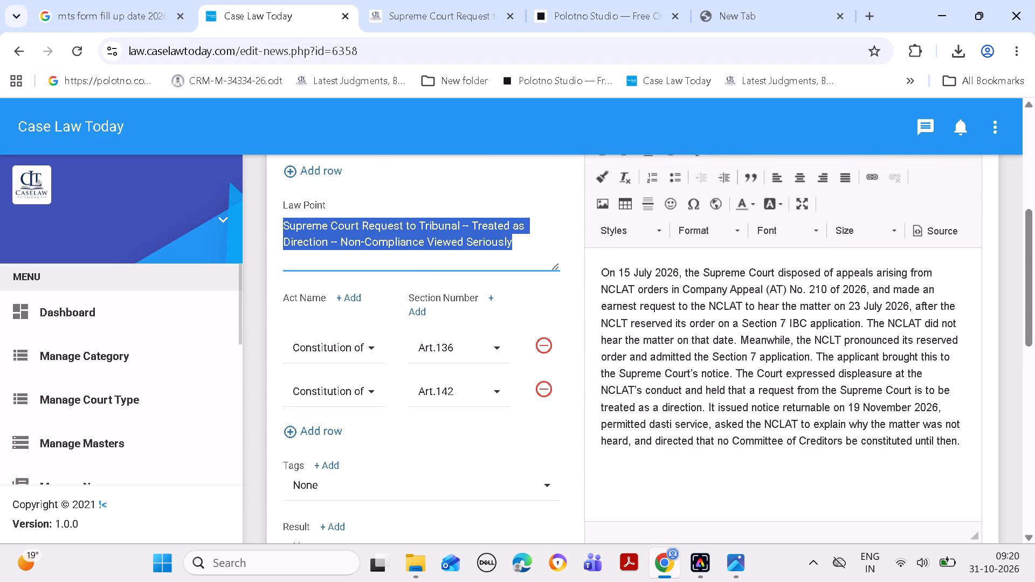
pyautogui.click(609, 19)
pyautogui.doubleClick(556, 432)
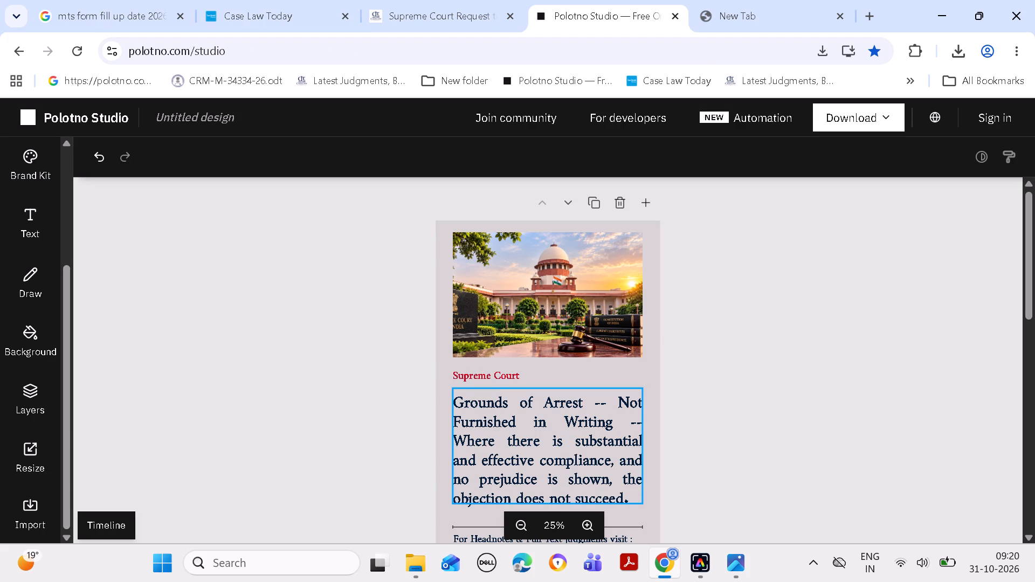
pyautogui.hotkey('ctrl', 'a')
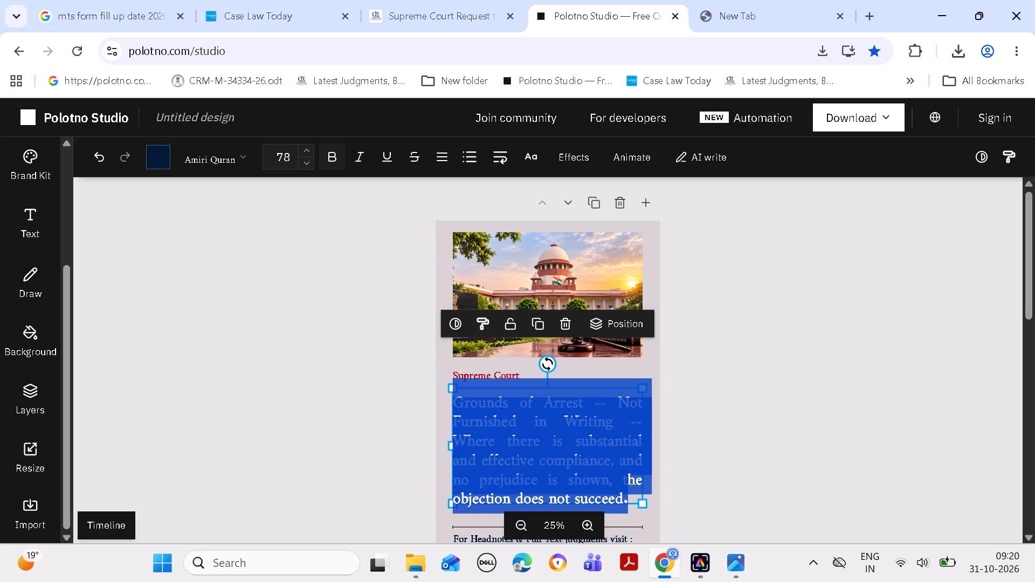
pyautogui.hotkey('ctrl', 'v')
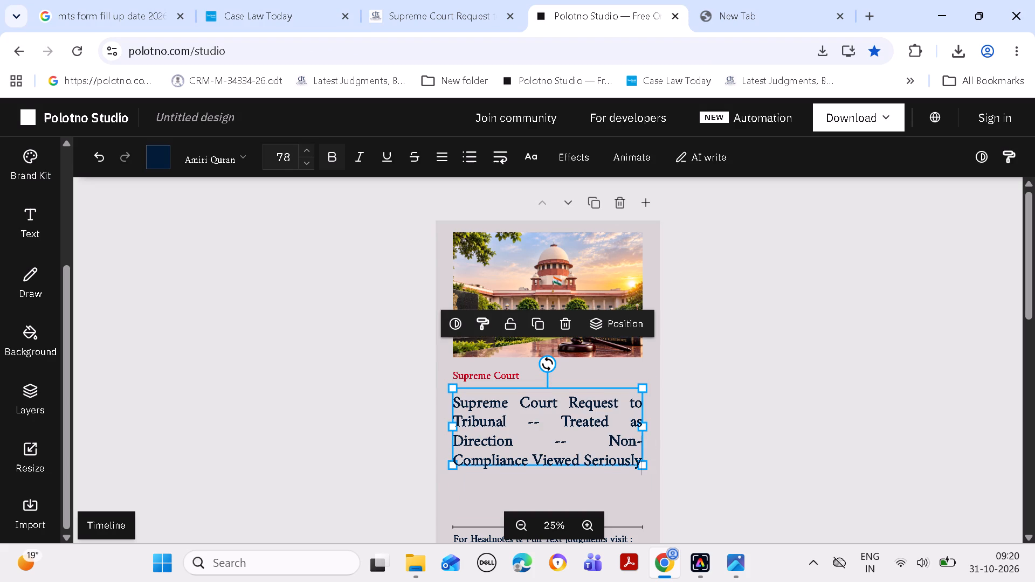
# Increase the new headline's font size to 97.
pyautogui.tripleClick(305, 147)
pyautogui.tripleClick(305, 147)
pyautogui.tripleClick(305, 147)
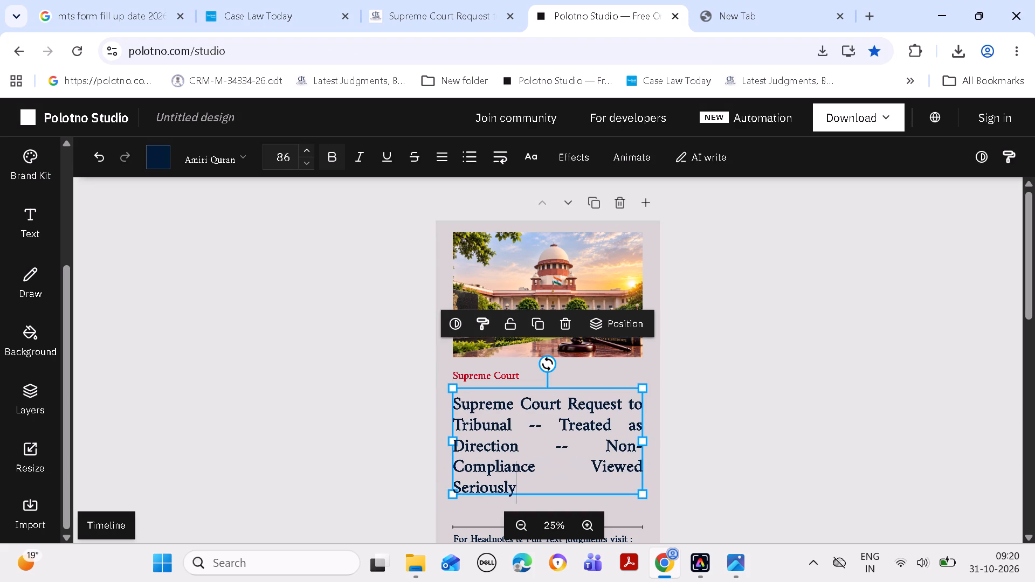
pyautogui.tripleClick(305, 147)
pyautogui.tripleClick(305, 148)
pyautogui.doubleClick(305, 148)
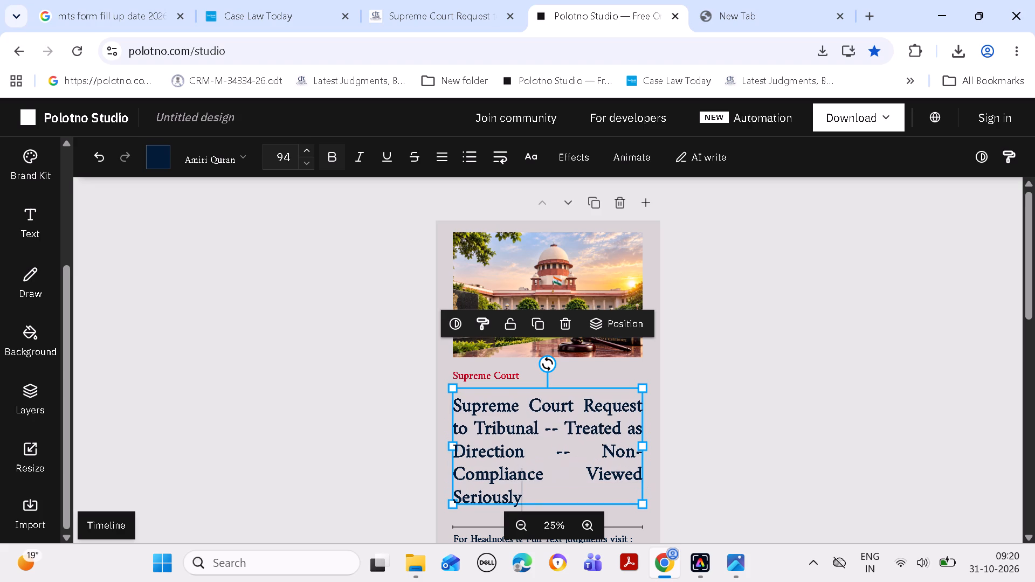
pyautogui.doubleClick(305, 148)
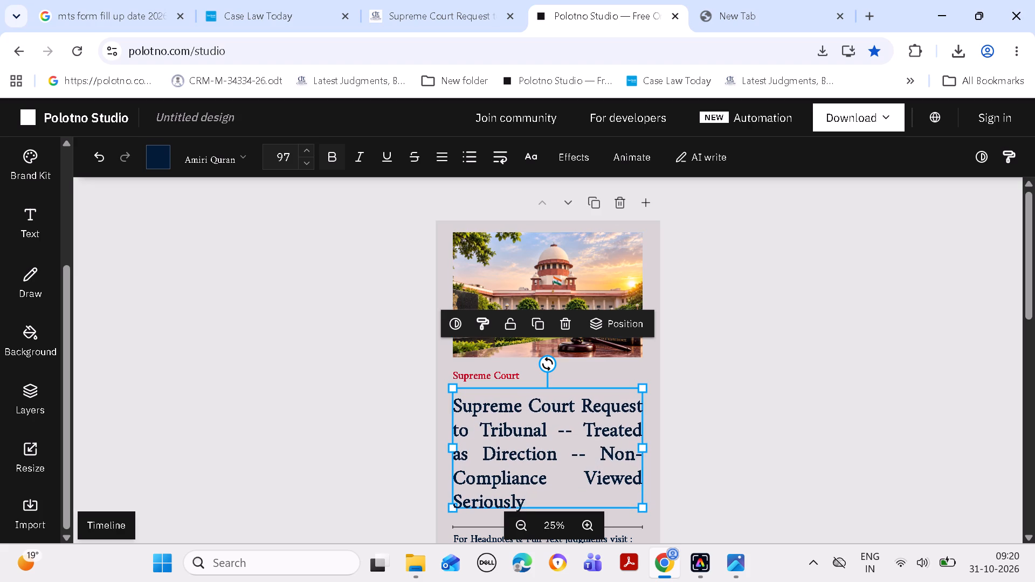
pyautogui.click(701, 341)
# Nudge the red Supreme Court label slightly upward, keeping it aligned with the headline's left edge.
pyautogui.click(487, 377)
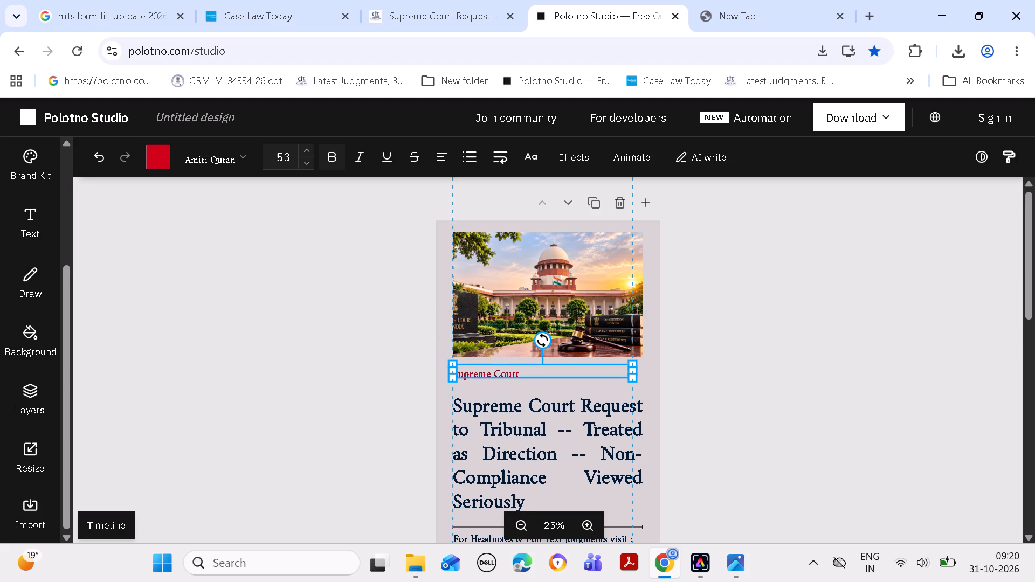
pyautogui.click(792, 364)
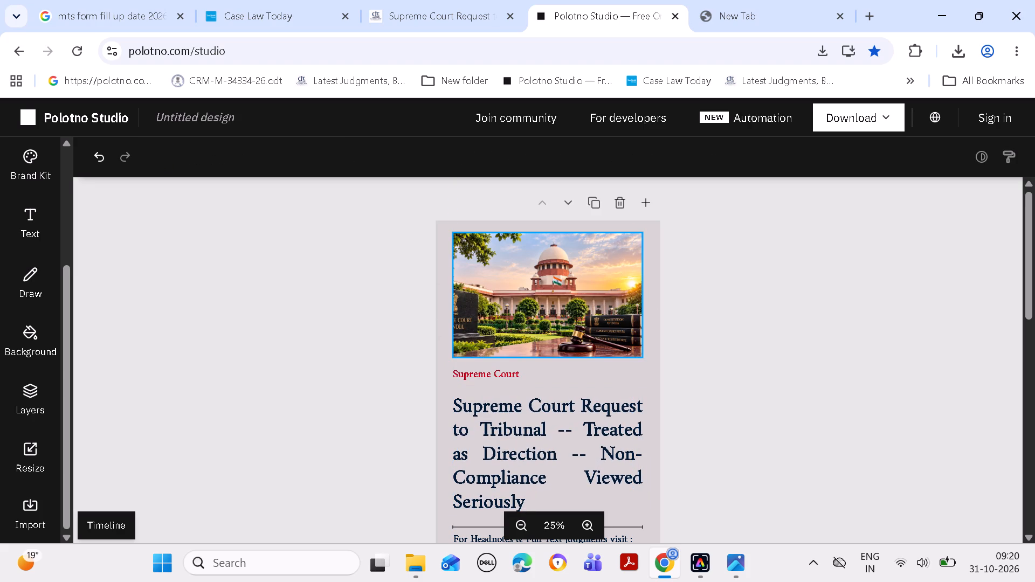
# Move the Supreme Court picture down to meet the red label and crop a thin strip off its top.
pyautogui.moveTo(556, 269); pyautogui.dragTo(556, 278)
pyautogui.doubleClick(557, 253)
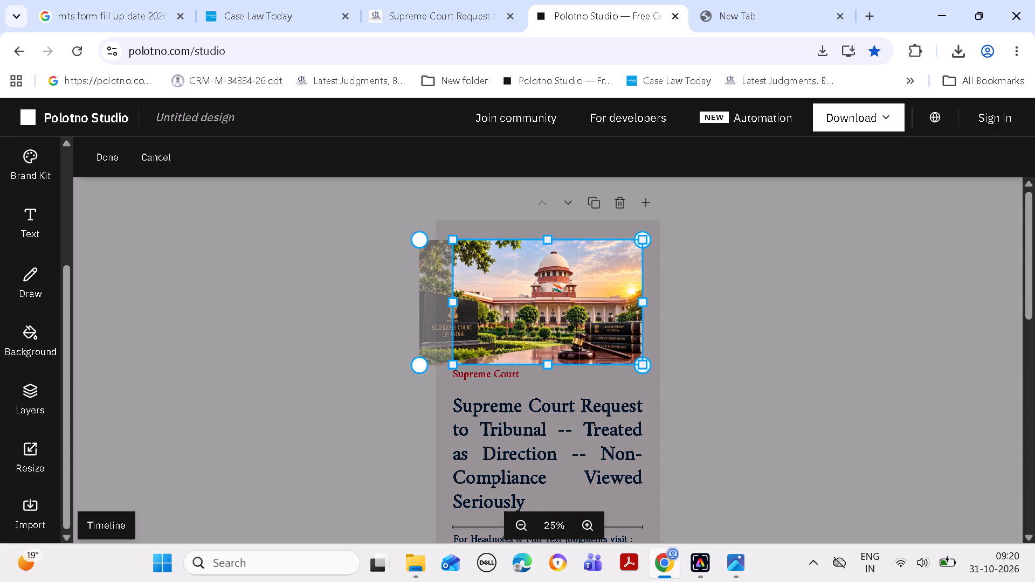
pyautogui.moveTo(549, 238); pyautogui.dragTo(549, 243)
pyautogui.doubleClick(741, 261)
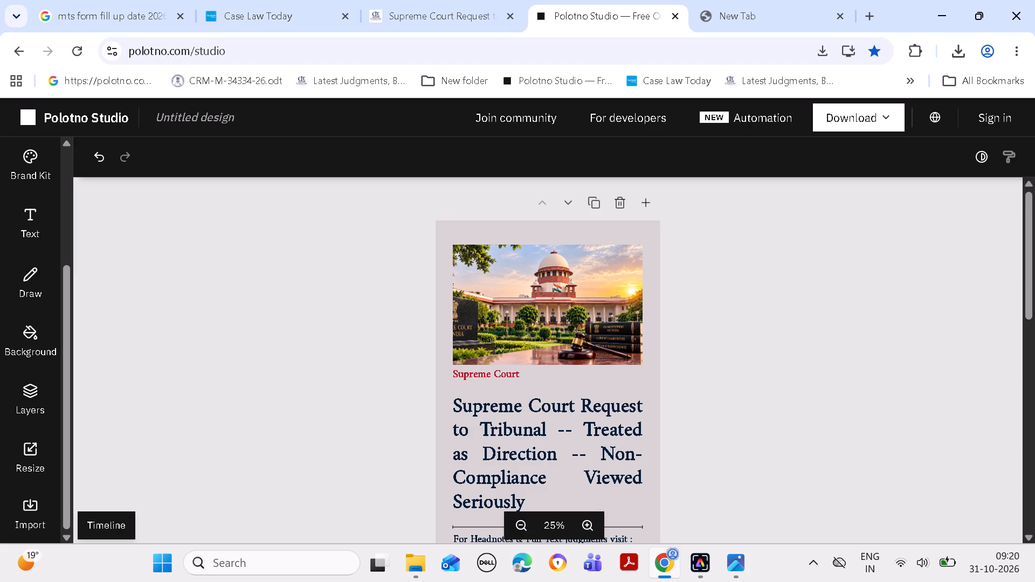
pyautogui.click(616, 319)
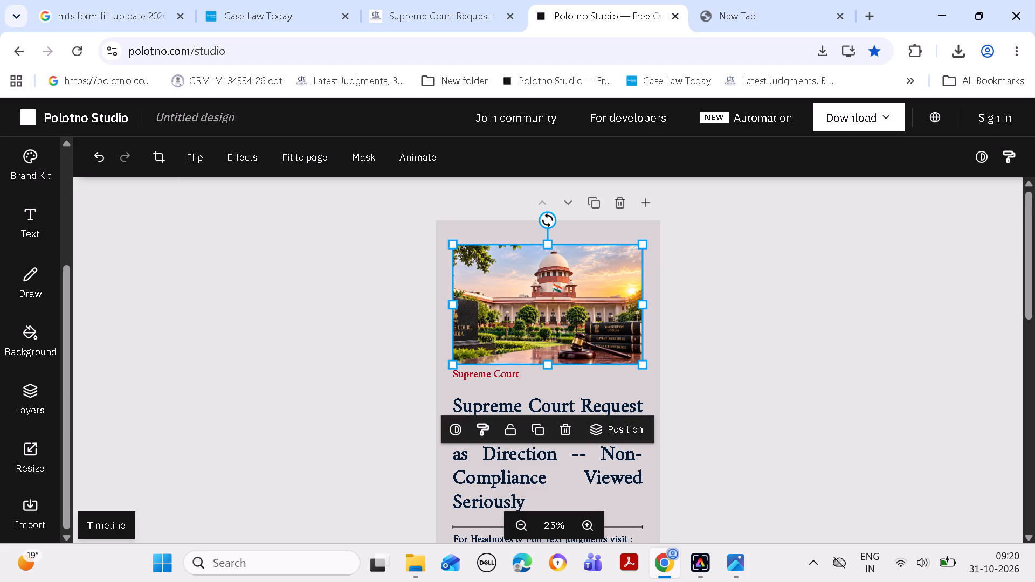
pyautogui.click(644, 304)
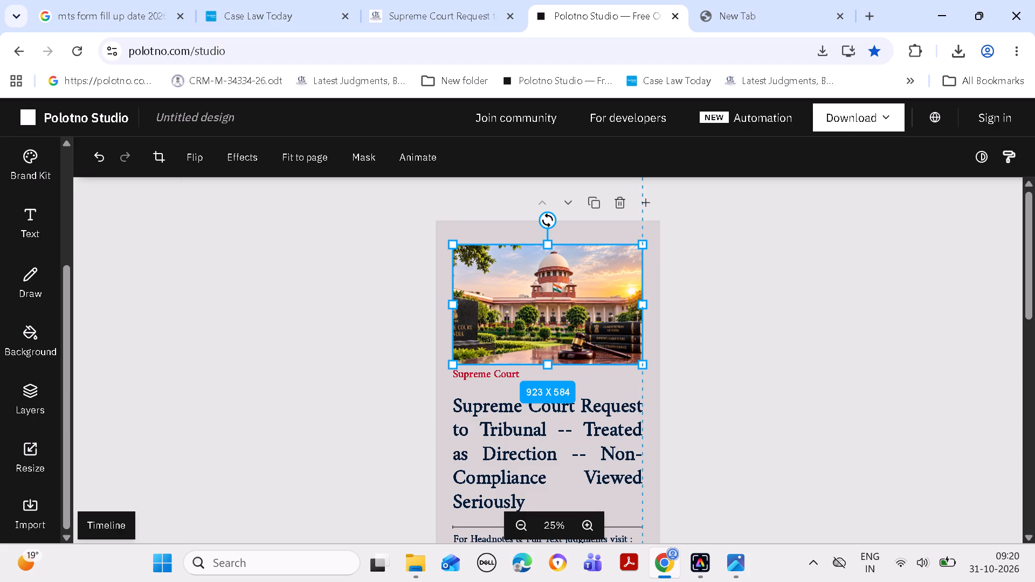
pyautogui.click(454, 306)
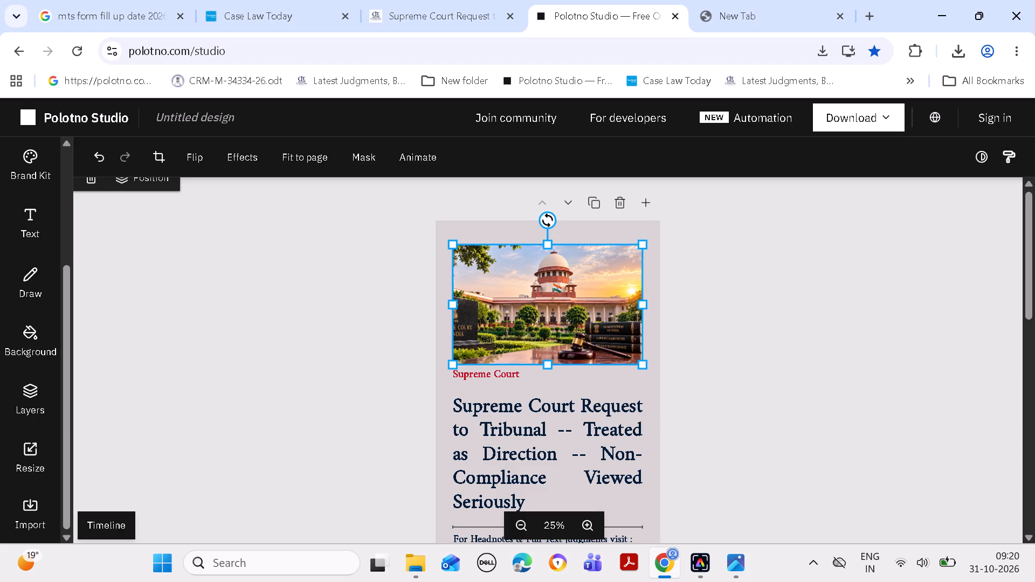
pyautogui.click(715, 312)
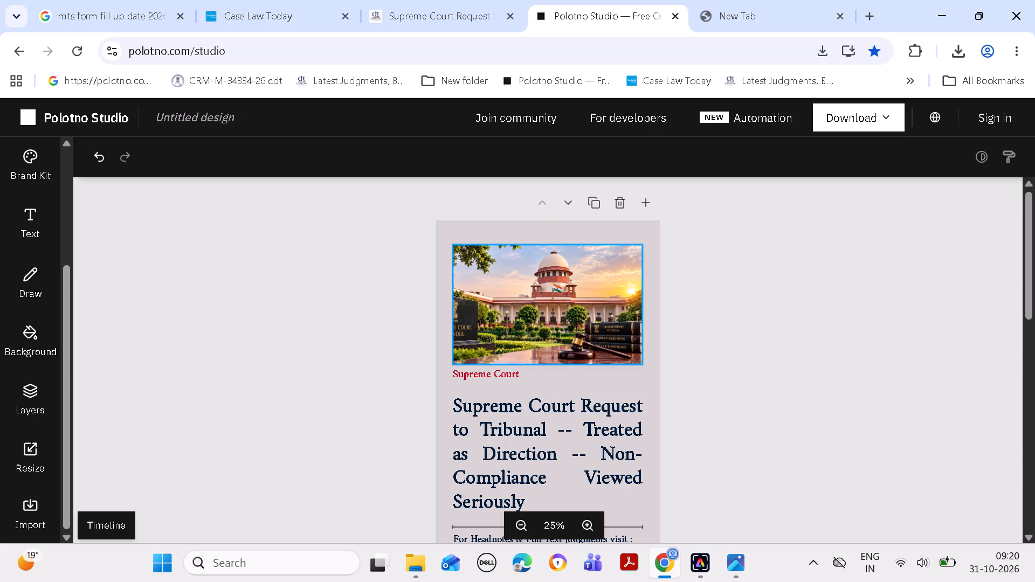
# Snap the red Supreme Court label directly beneath the picture, aligned with its left edge.
pyautogui.moveTo(497, 375); pyautogui.dragTo(489, 373)
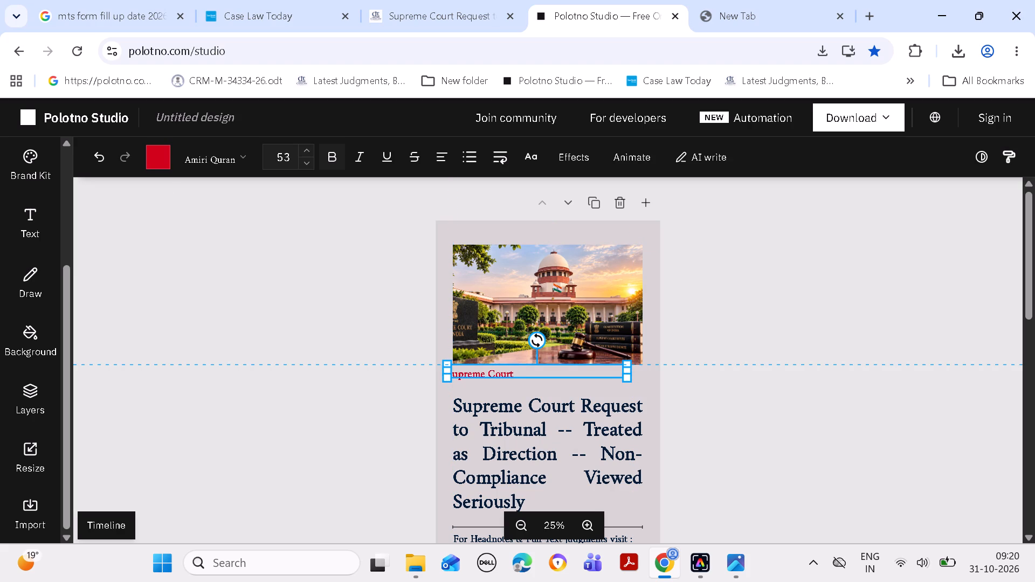
pyautogui.moveTo(489, 373); pyautogui.dragTo(490, 372)
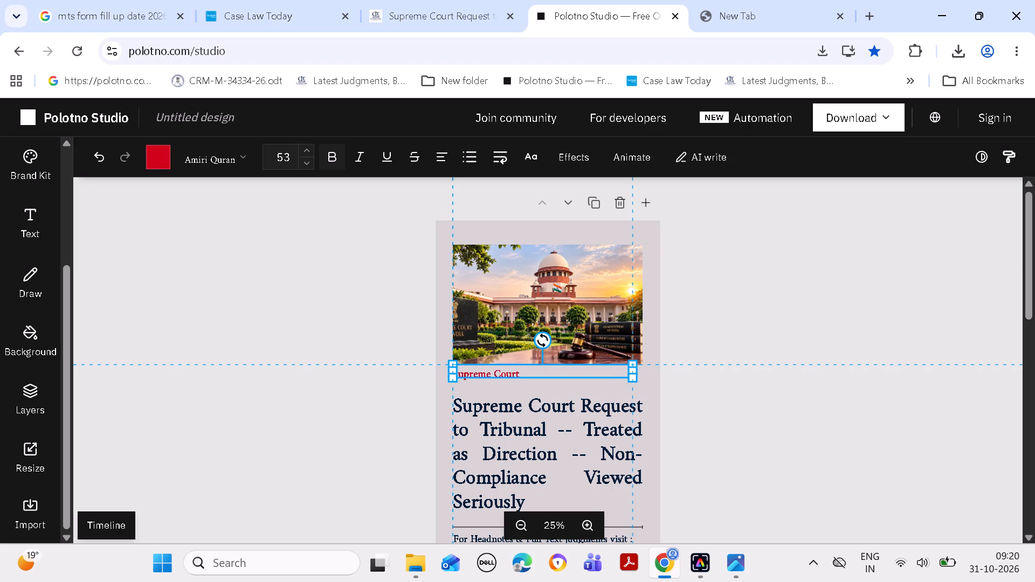
pyautogui.moveTo(490, 372); pyautogui.dragTo(491, 372)
pyautogui.click(738, 380)
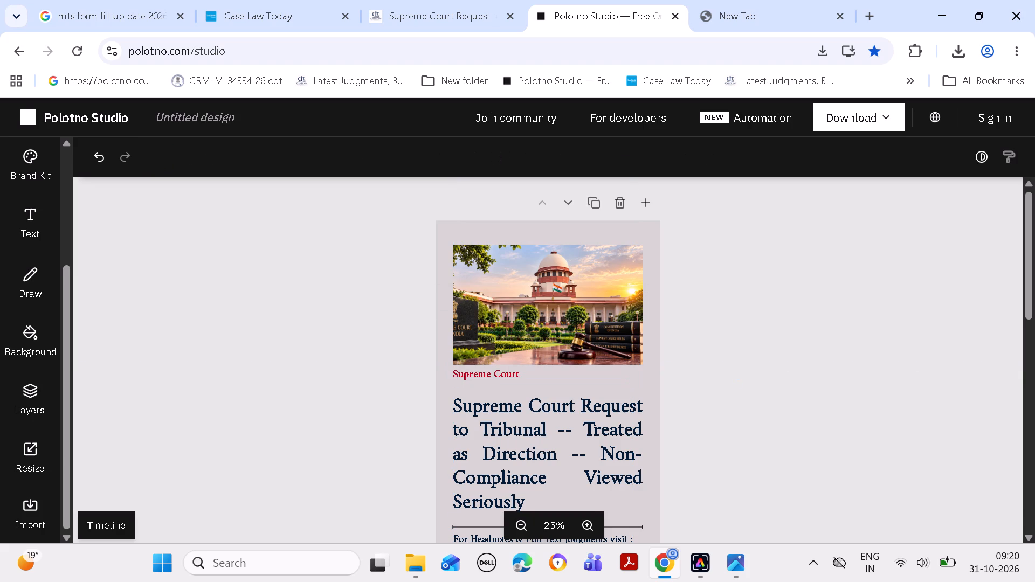
# Move the headline up directly beneath the red Supreme Court label, keeping its side edges aligned with the picture.
pyautogui.moveTo(613, 458); pyautogui.dragTo(614, 448)
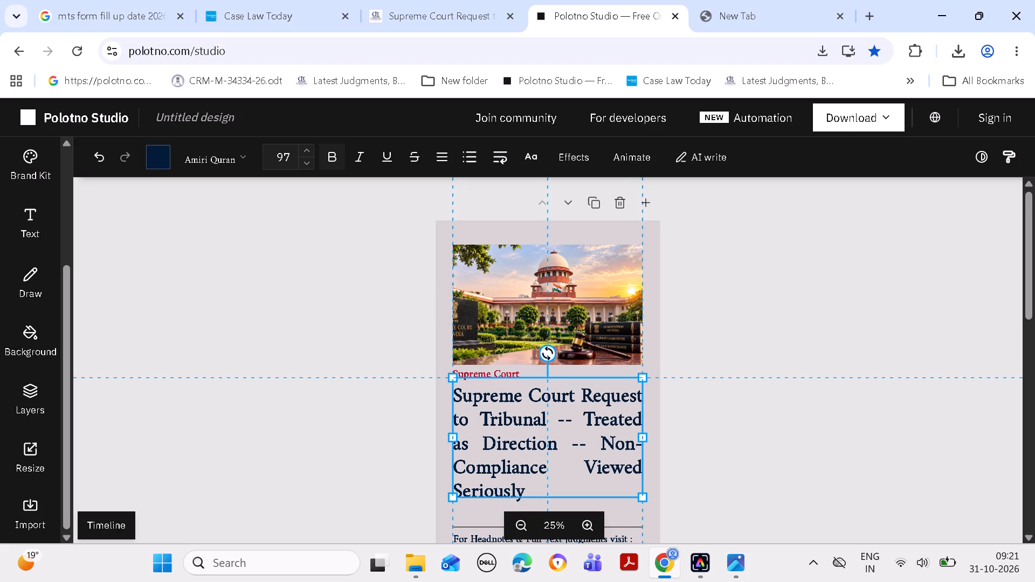
pyautogui.moveTo(614, 448); pyautogui.dragTo(614, 449)
pyautogui.moveTo(1034, 279); pyautogui.dragTo(1034, 295)
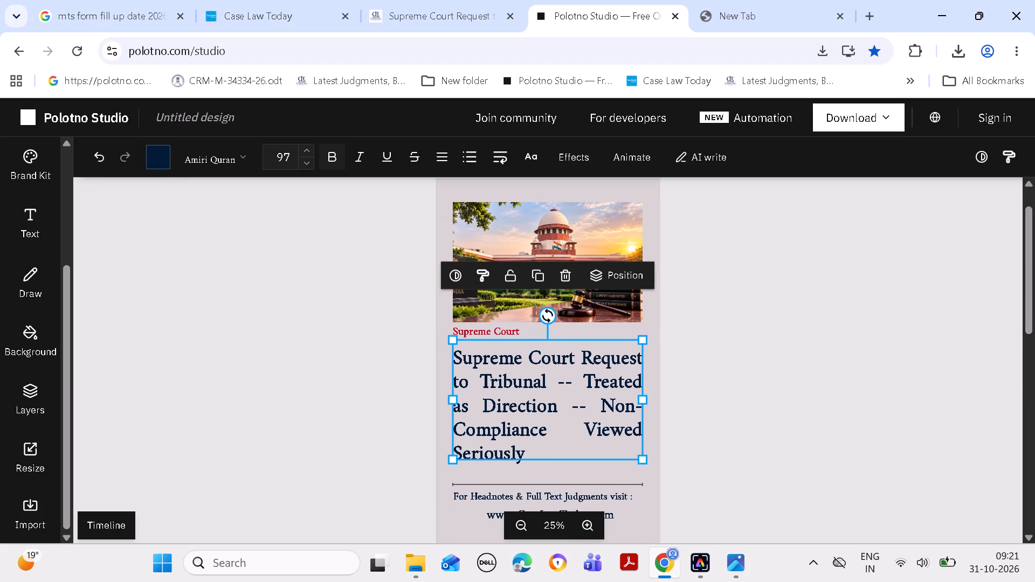
pyautogui.click(951, 344)
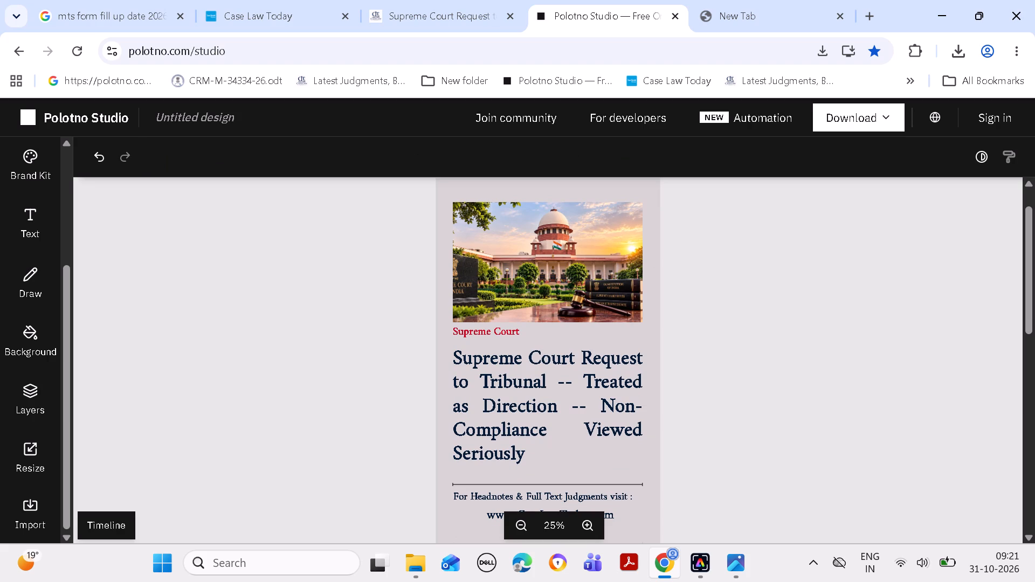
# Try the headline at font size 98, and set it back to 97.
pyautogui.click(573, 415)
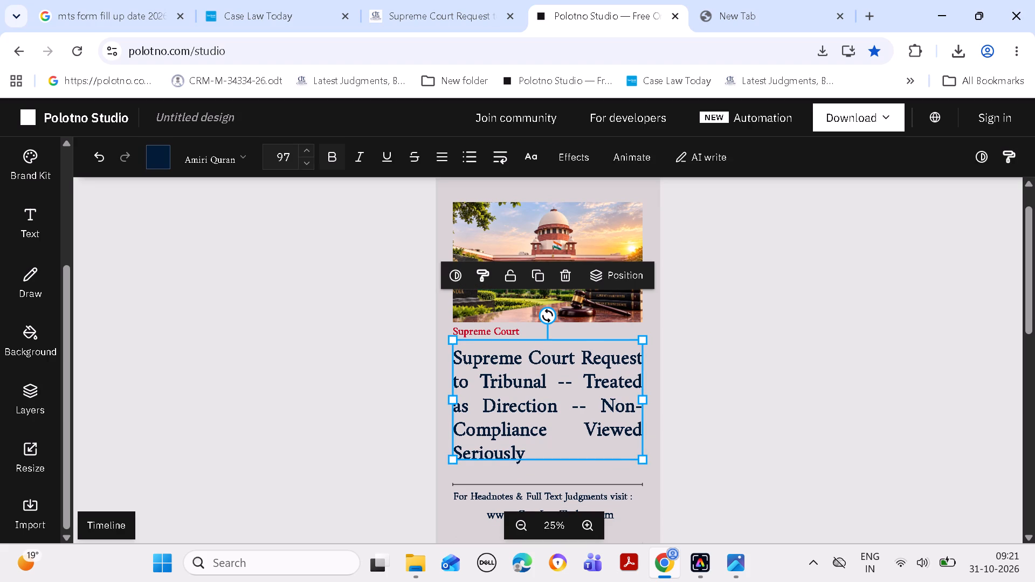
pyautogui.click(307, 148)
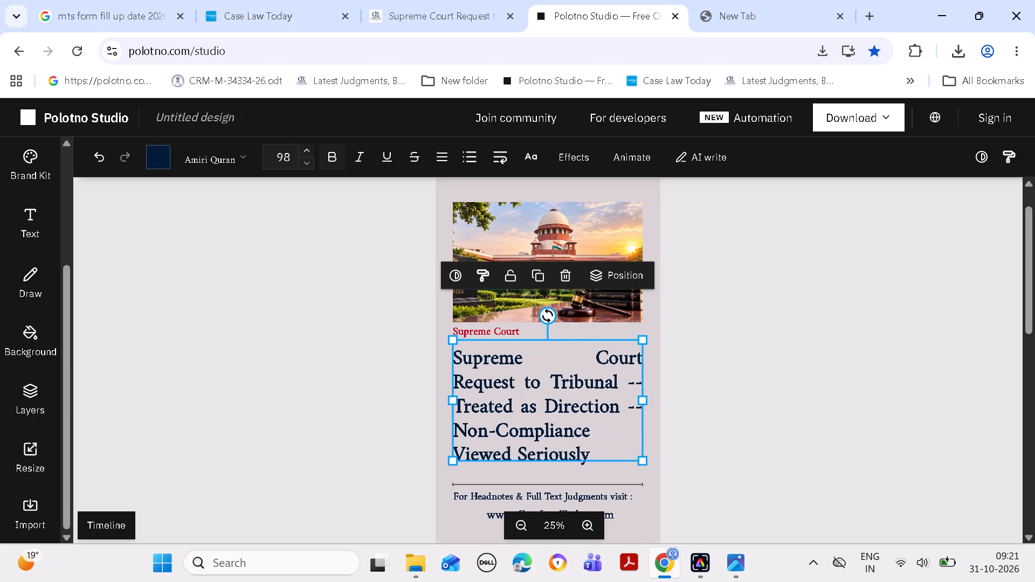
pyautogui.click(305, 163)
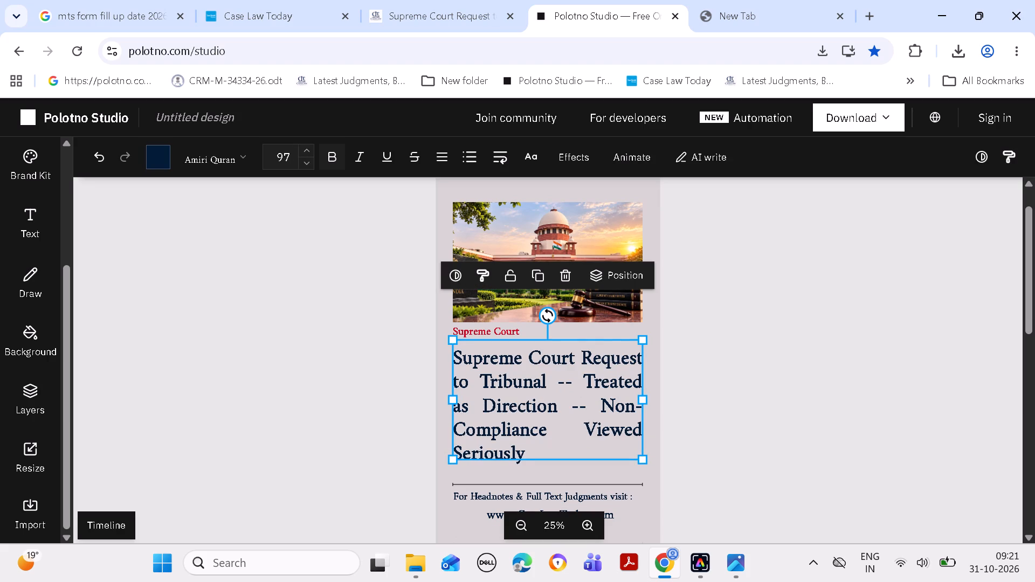
# Check the headline box's left edge alignment with the Supreme Court picture and red label.
pyautogui.click(809, 368)
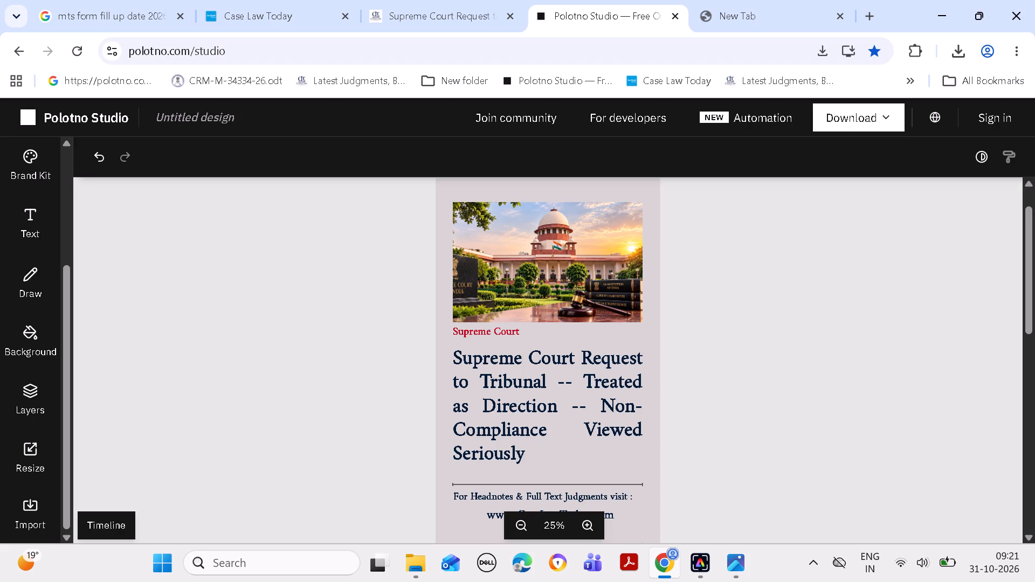
pyautogui.click(540, 401)
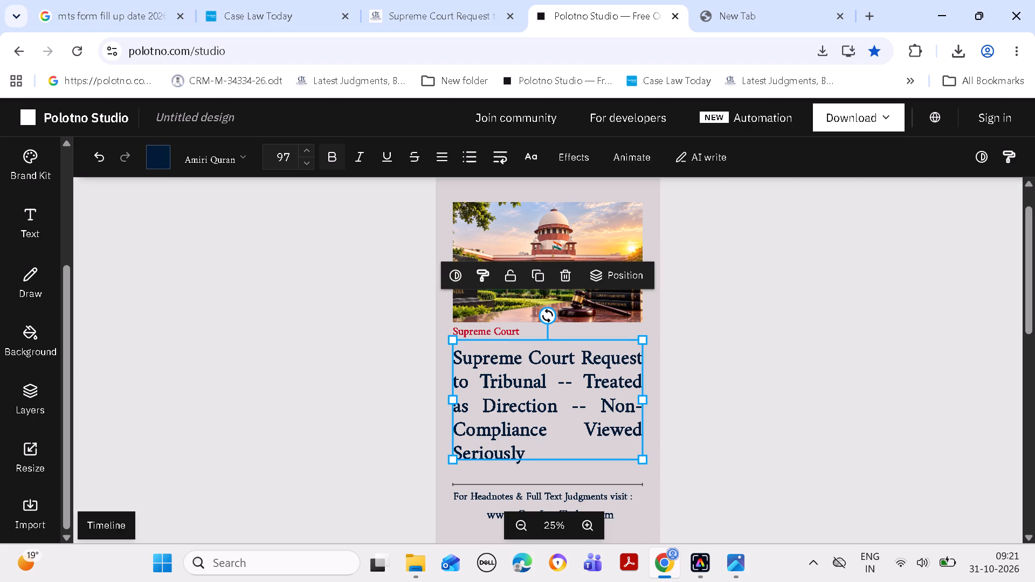
pyautogui.click(452, 398)
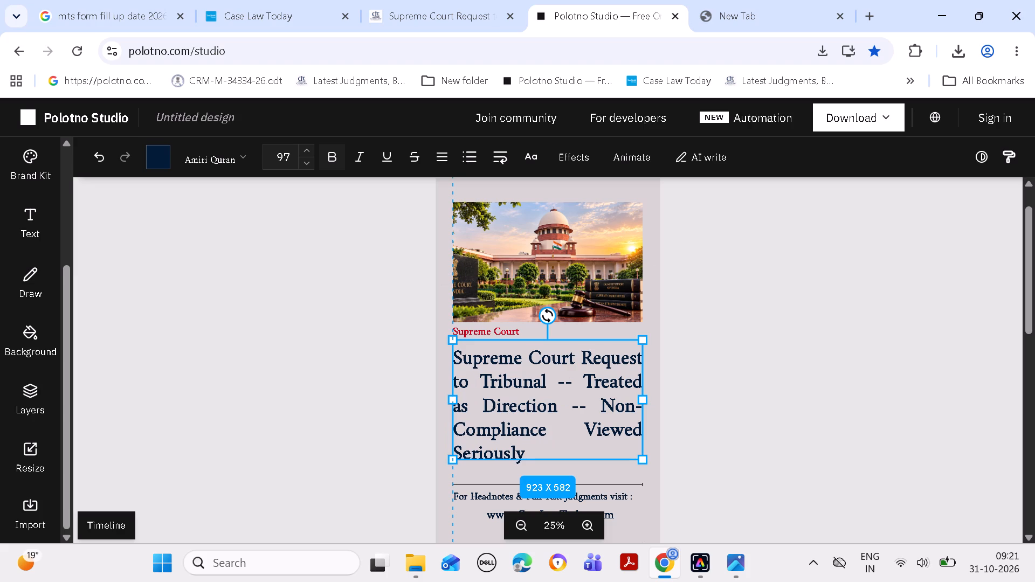
# Raise the laptop's screen brightness slightly.
pyautogui.click(919, 549)
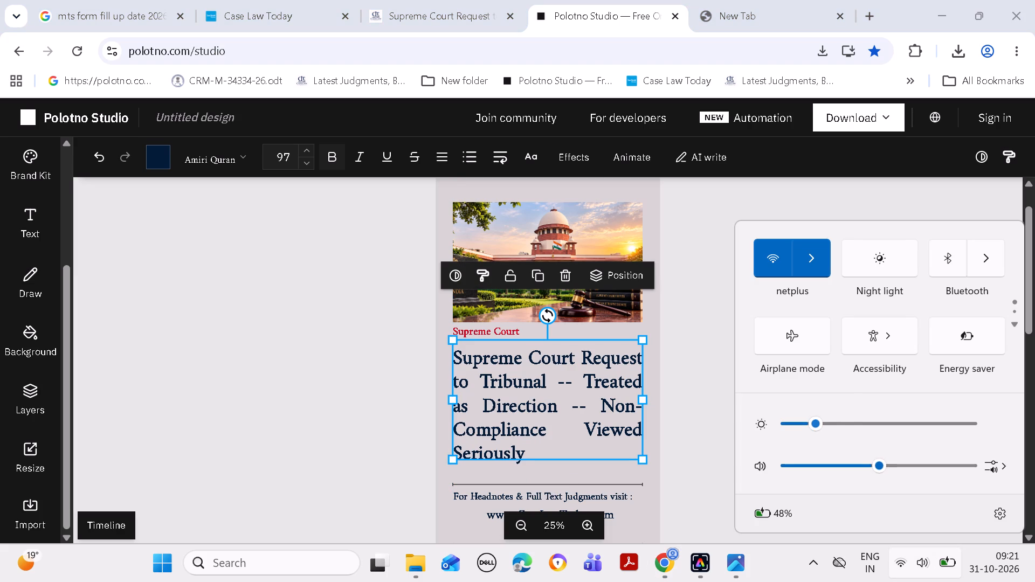
pyautogui.click(840, 419)
pyautogui.click(712, 369)
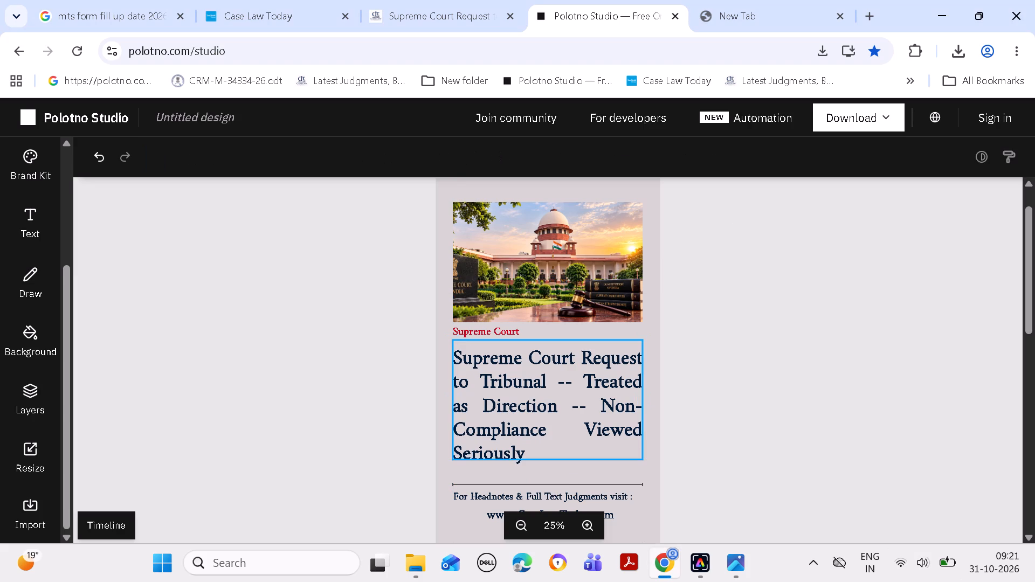
# Check the headline box's right and left edges for alignment with the Supreme Court picture.
pyautogui.click(571, 396)
pyautogui.moveTo(641, 398); pyautogui.dragTo(641, 393)
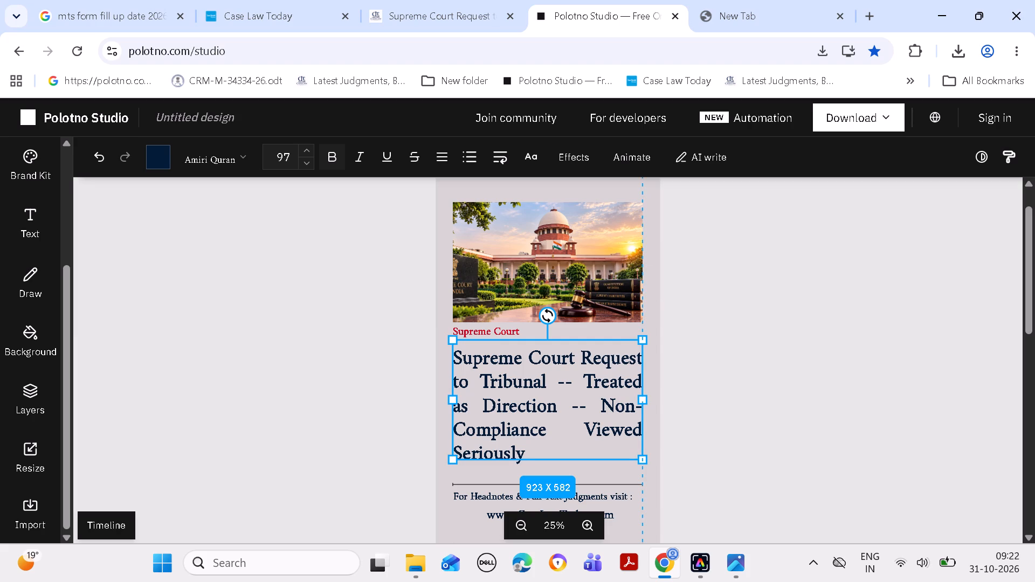
pyautogui.moveTo(641, 393); pyautogui.dragTo(640, 392)
pyautogui.moveTo(640, 392); pyautogui.dragTo(641, 391)
pyautogui.moveTo(641, 391); pyautogui.dragTo(643, 391)
pyautogui.moveTo(643, 391); pyautogui.dragTo(643, 392)
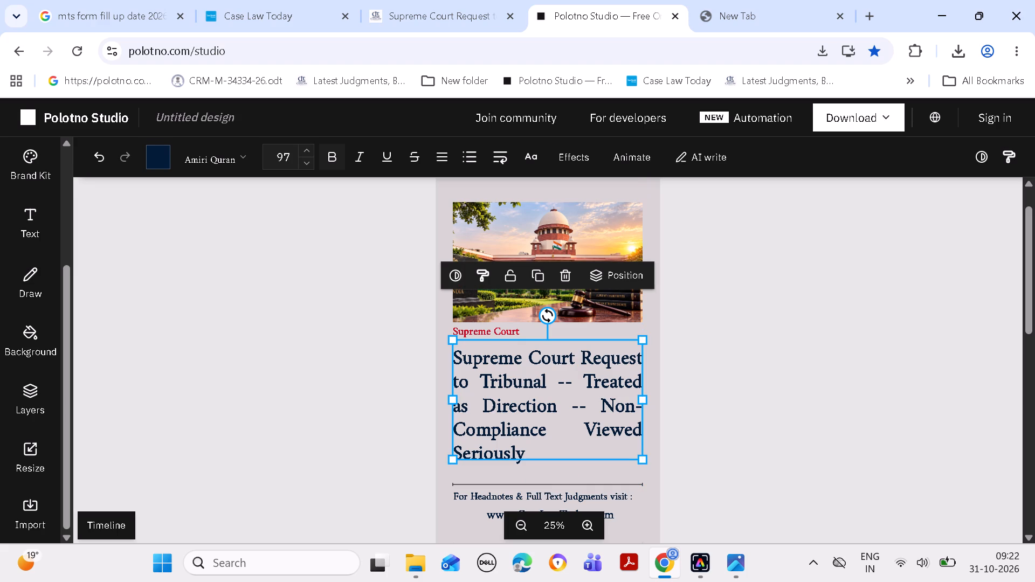
pyautogui.click(451, 398)
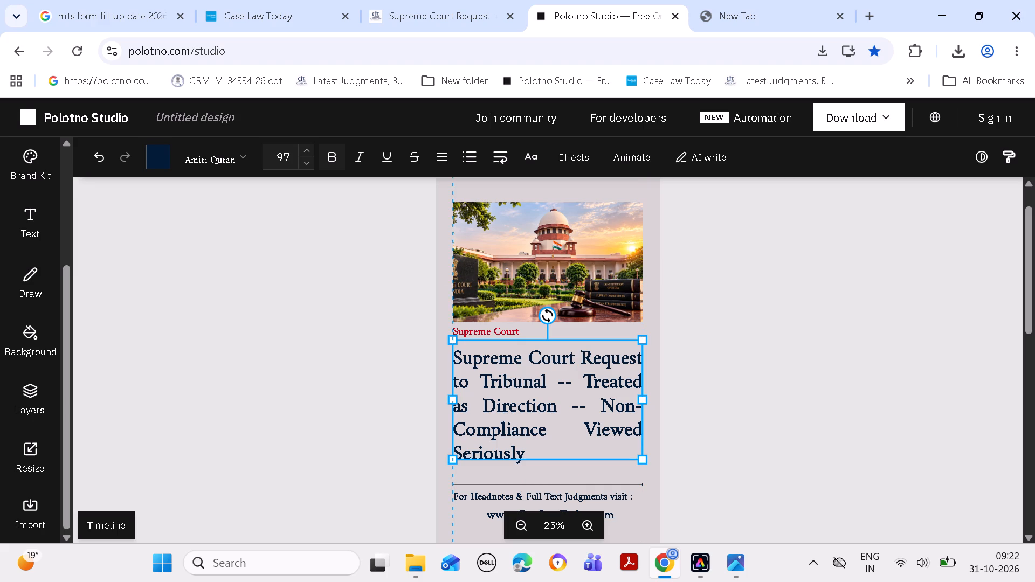
pyautogui.click(809, 364)
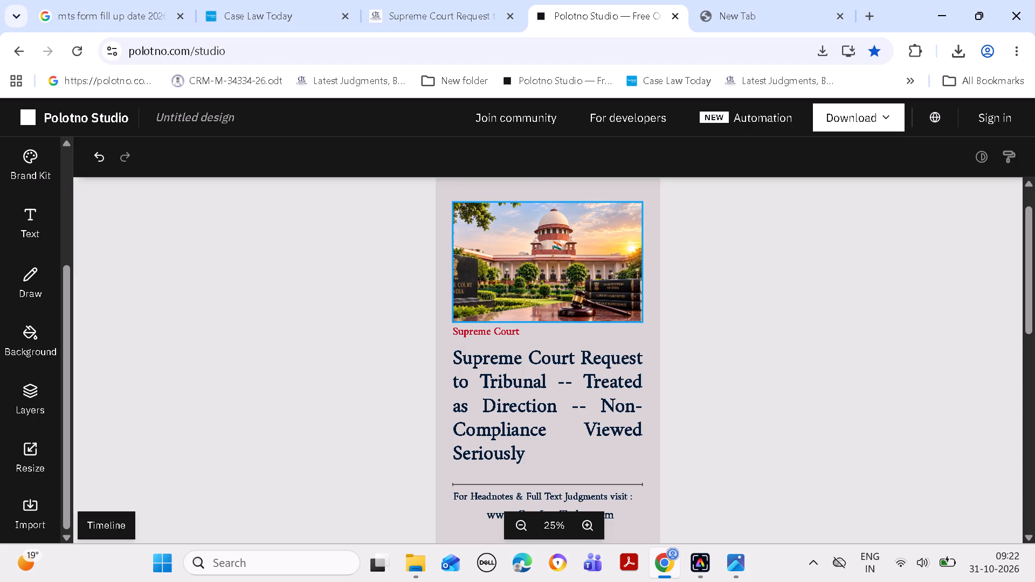
# Check the Supreme Court picture's left and right edges for alignment with the headline beneath it.
pyautogui.click(474, 268)
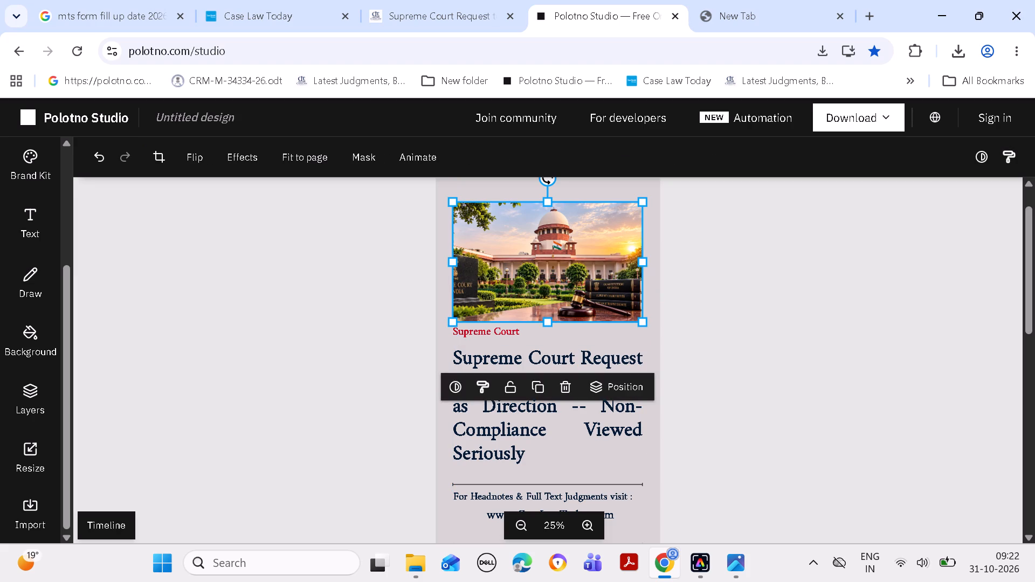
pyautogui.click(451, 261)
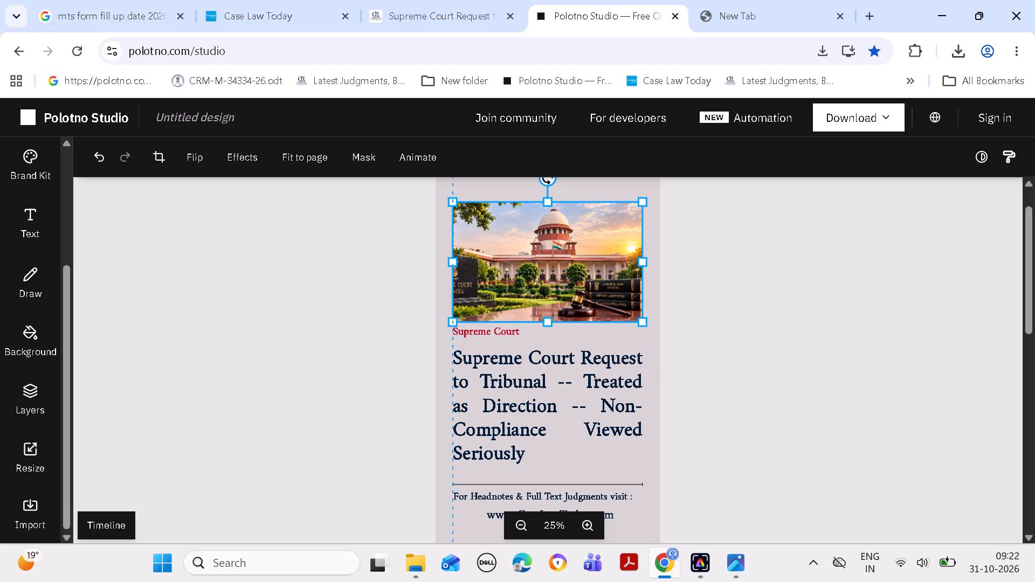
pyautogui.click(639, 257)
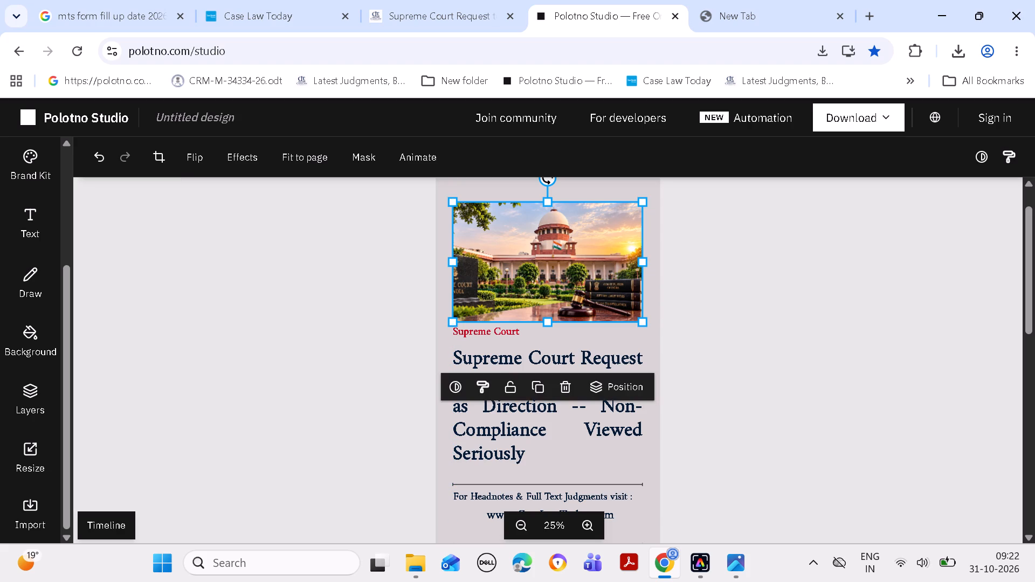
pyautogui.click(641, 262)
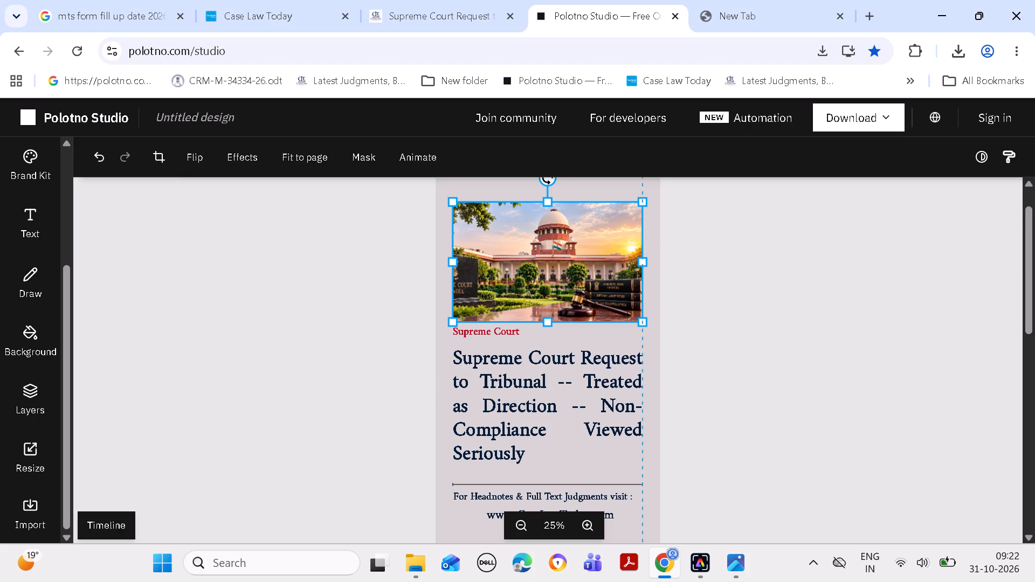
pyautogui.click(814, 275)
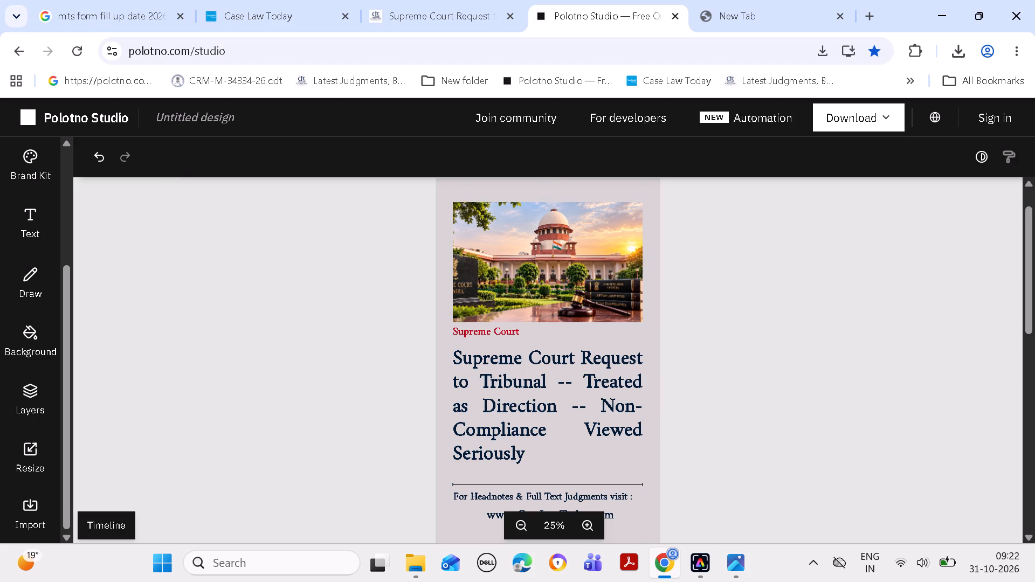
# Download the finished Supreme Court post as a PNG at 1080 × 1920 px.
pyautogui.moveTo(1034, 292); pyautogui.dragTo(1033, 273)
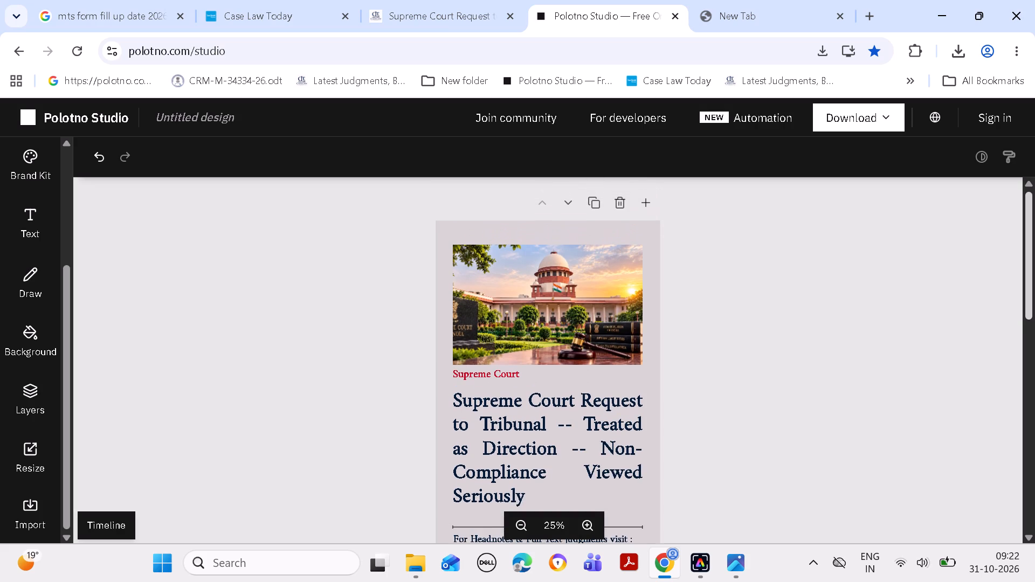
pyautogui.click(859, 126)
pyautogui.click(795, 266)
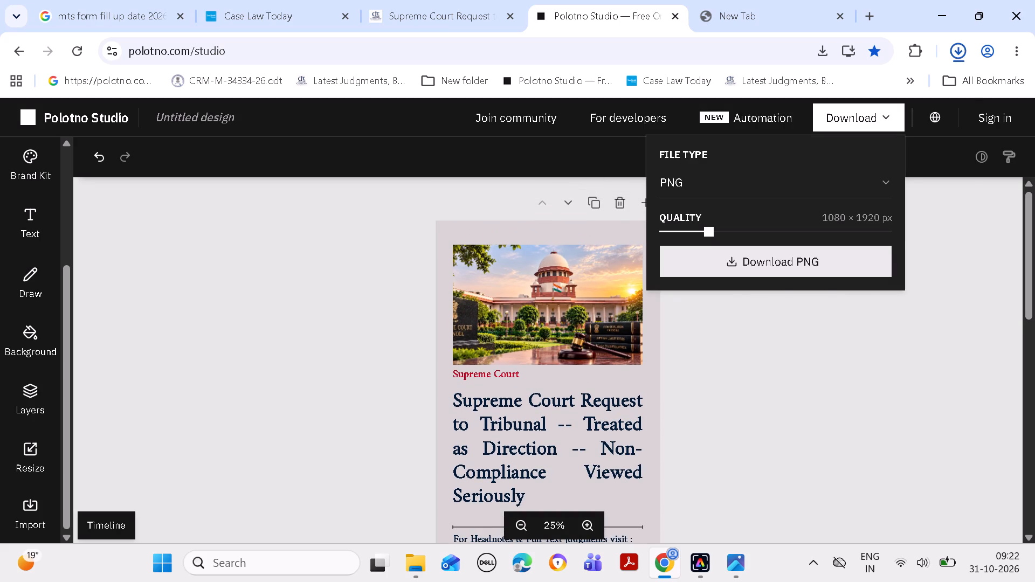
# Open the downloaded post PNG in Photos, copy the image, and minimize the viewer.
pyautogui.click(912, 149)
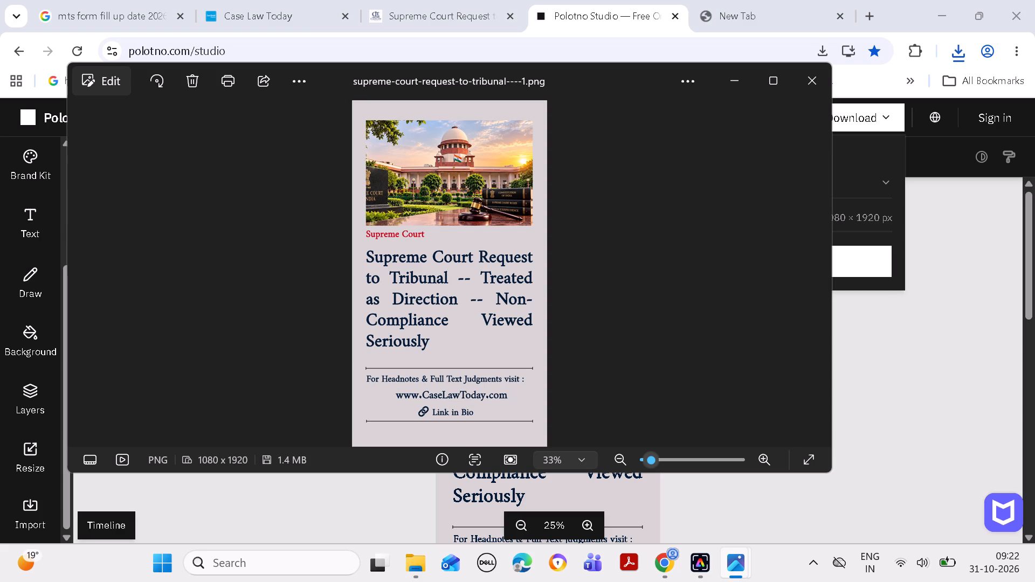
pyautogui.hotkey('ctrl', 'c')
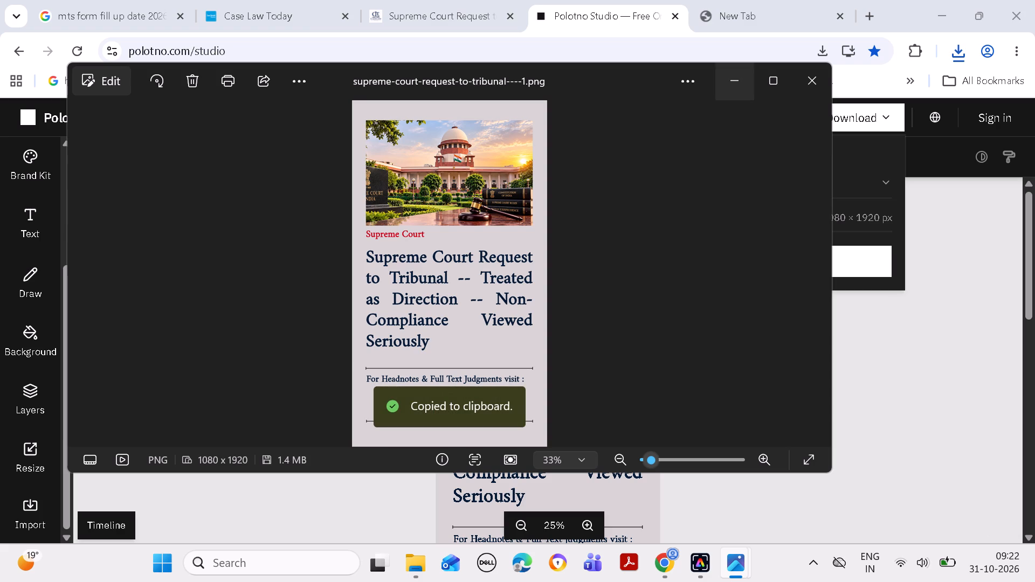
pyautogui.click(732, 79)
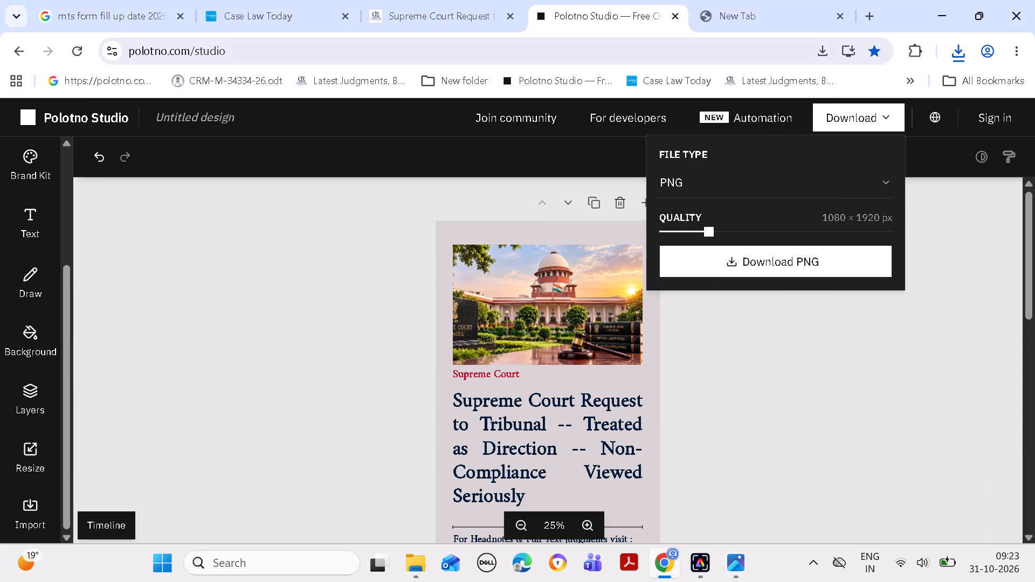
# Paste the copied Supreme Court post image into the FB NEWS-----31 OCT folder, nested under FB News 23 Oct and its 28, 29 and 30 OCT subfolders.
pyautogui.click(934, 16)
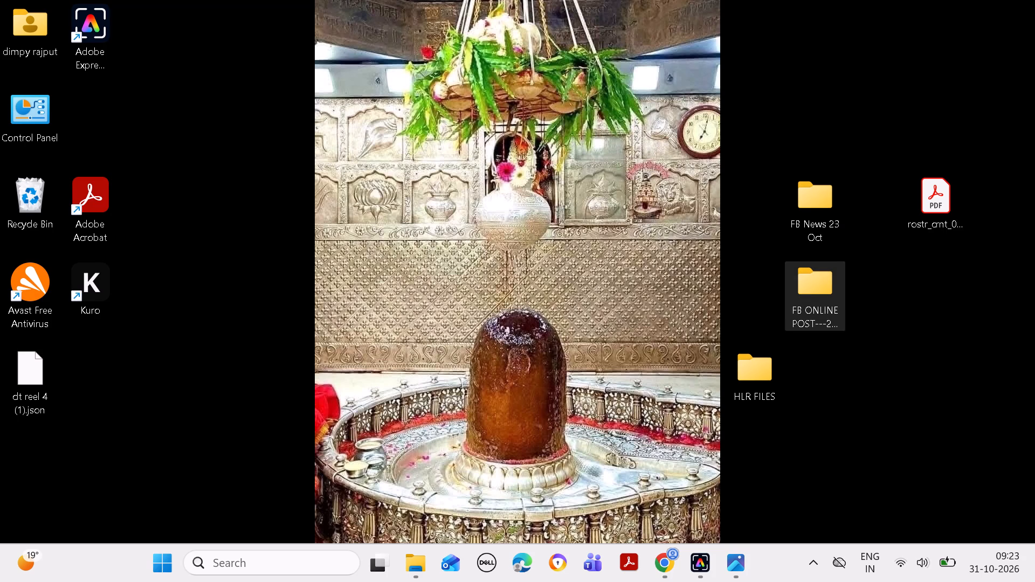
pyautogui.doubleClick(818, 283)
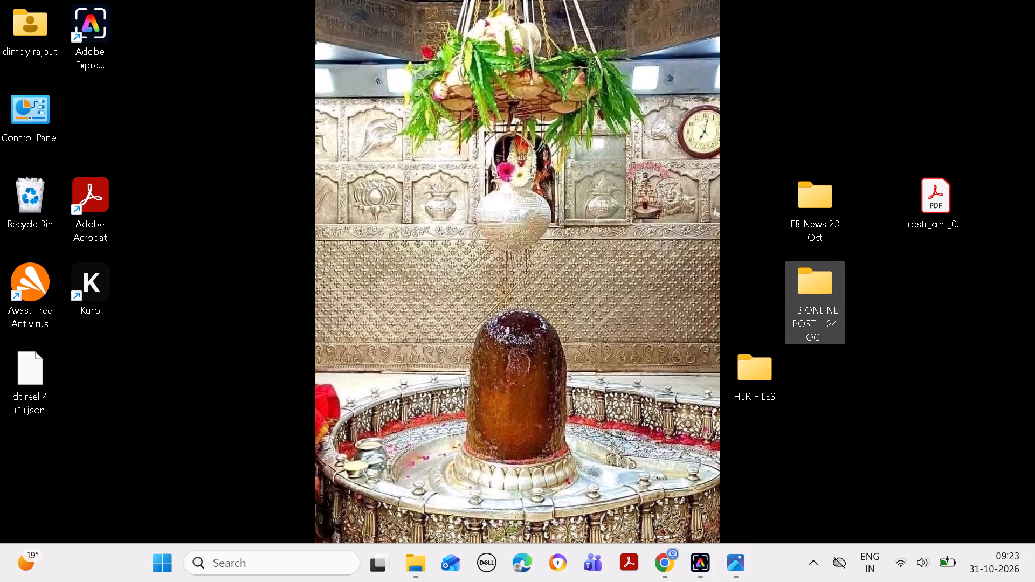
pyautogui.tripleClick(821, 192)
pyautogui.doubleClick(821, 193)
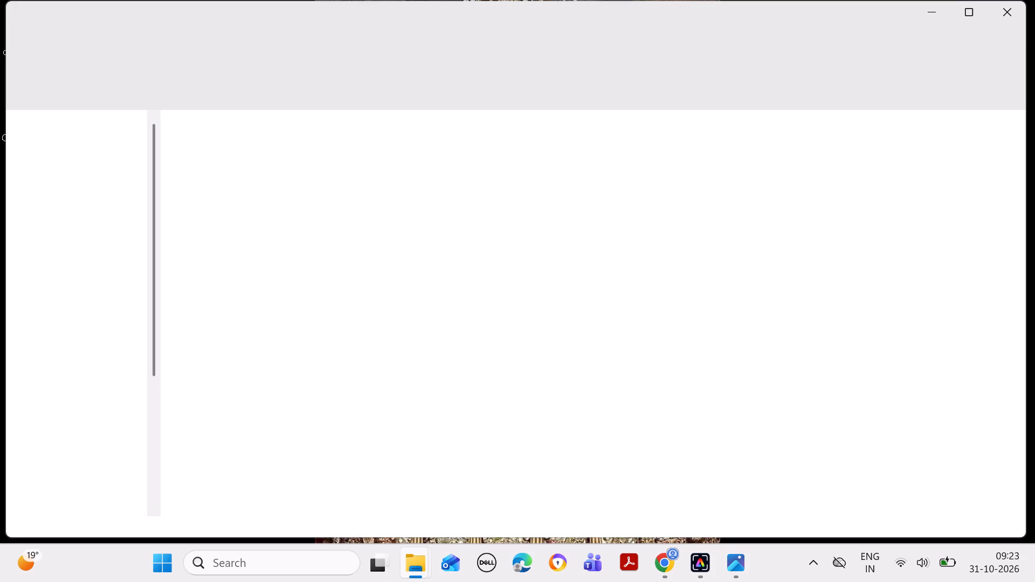
pyautogui.doubleClick(346, 141)
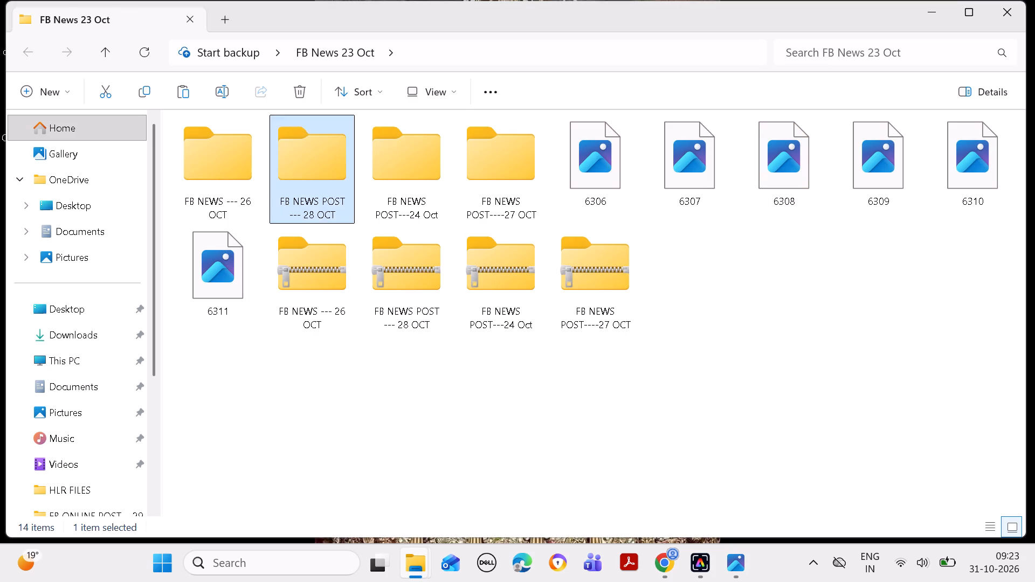
pyautogui.doubleClick(234, 165)
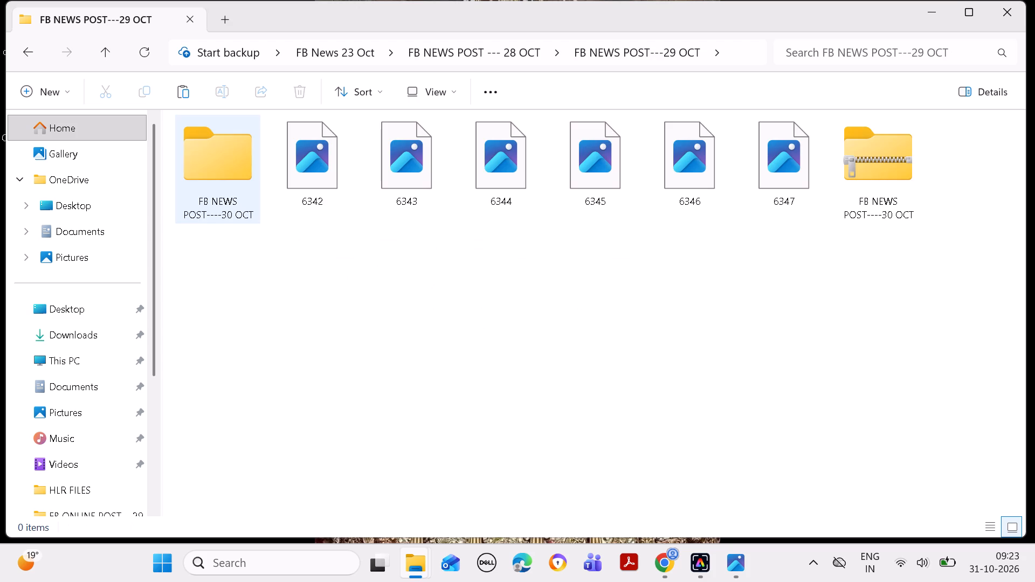
pyautogui.doubleClick(242, 172)
pyautogui.doubleClick(225, 178)
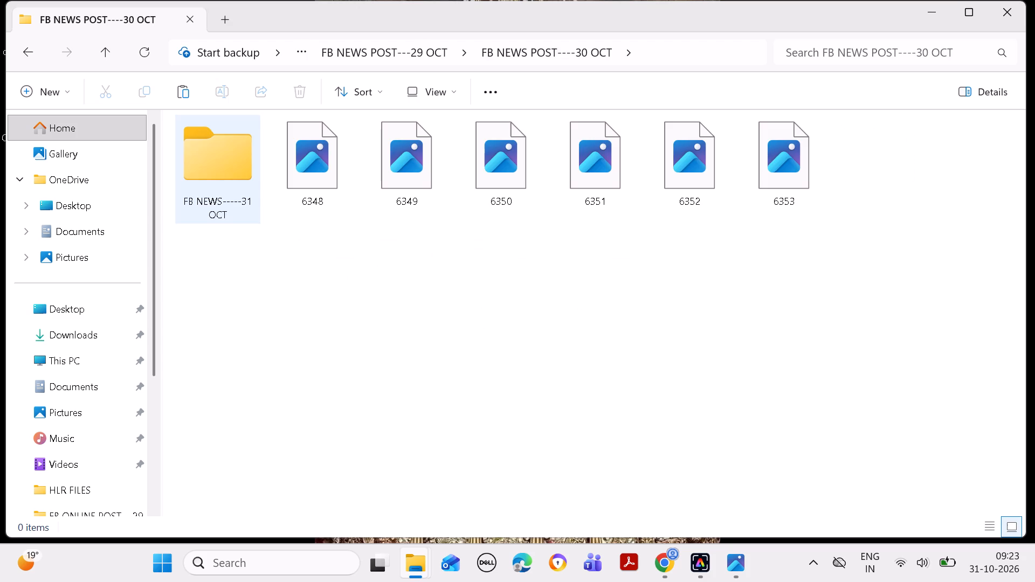
pyautogui.doubleClick(227, 187)
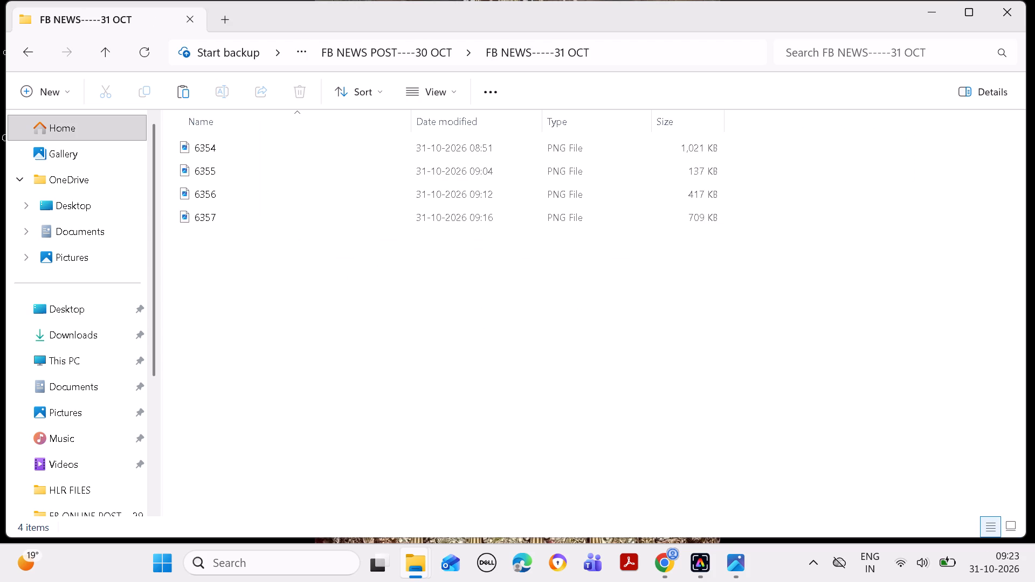
pyautogui.hotkey('ctrl', 'v')
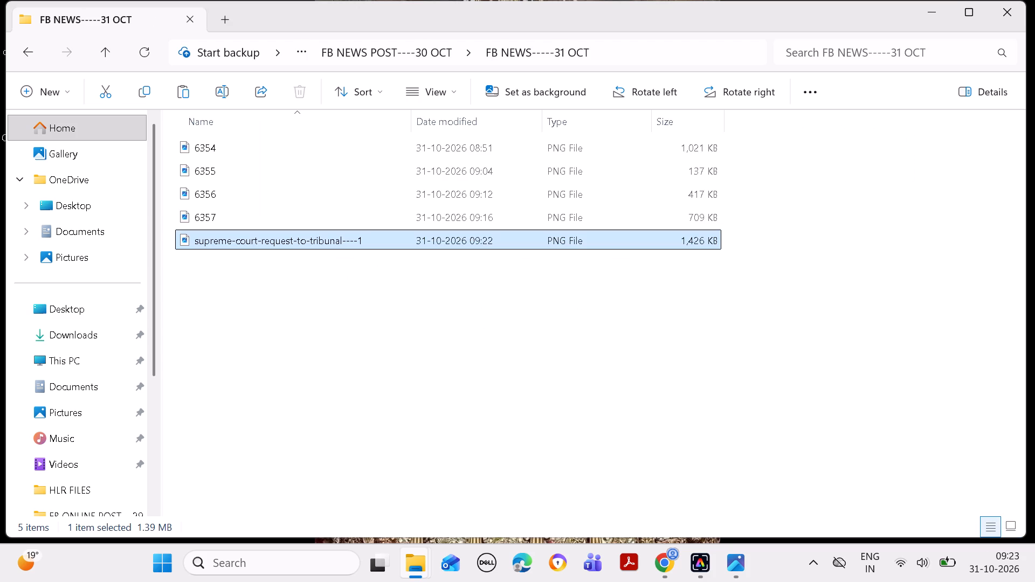
# Rename the pasted supreme-court-request-to-tribunal PNG file as 6358.
pyautogui.rightClick(336, 235)
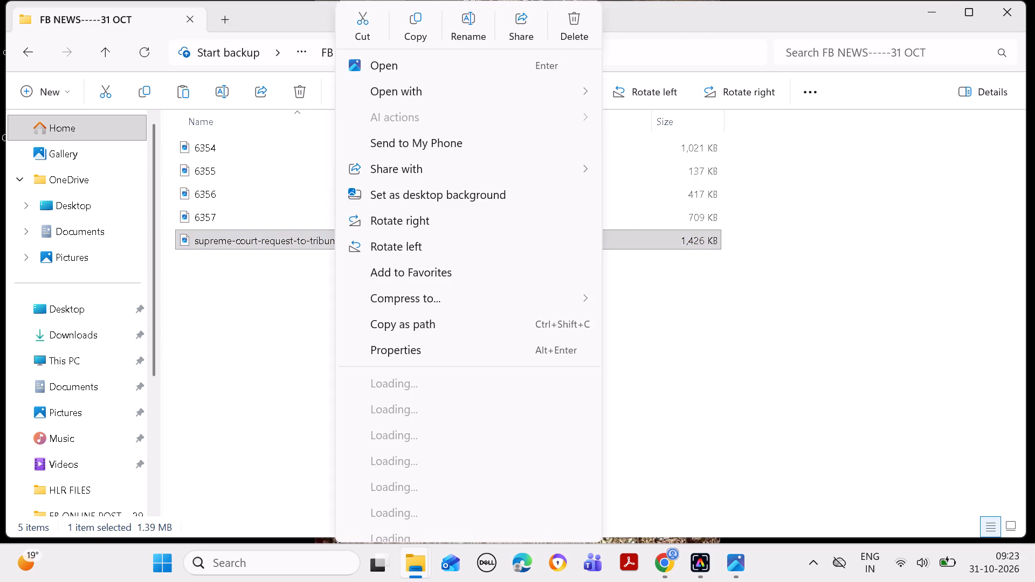
pyautogui.click(468, 19)
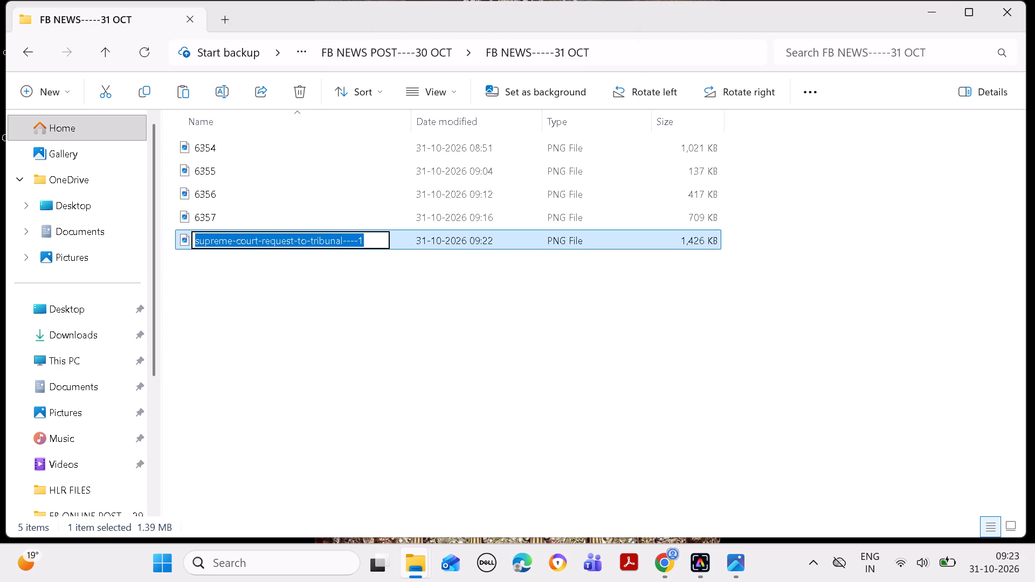
pyautogui.press('BackSpace')
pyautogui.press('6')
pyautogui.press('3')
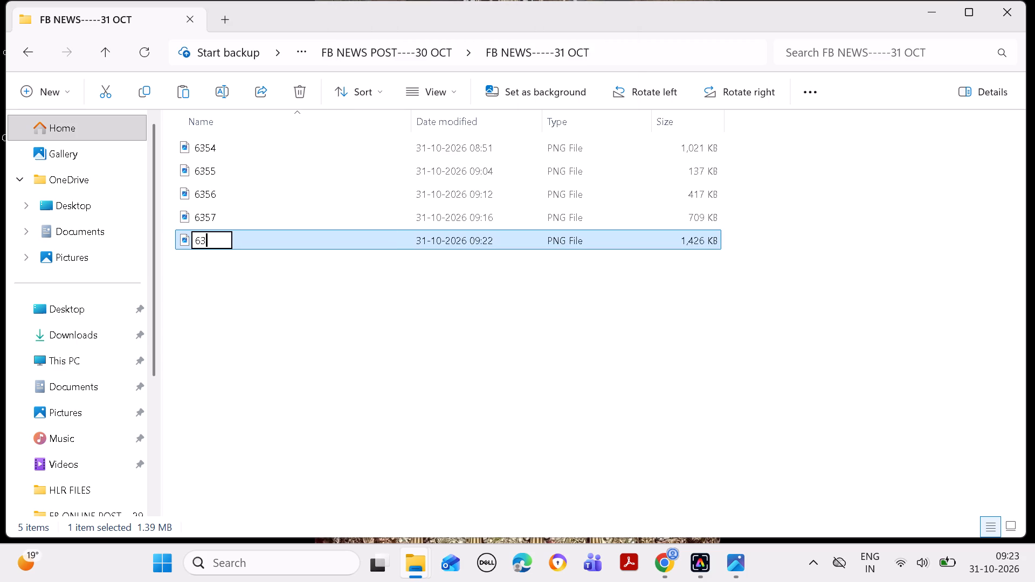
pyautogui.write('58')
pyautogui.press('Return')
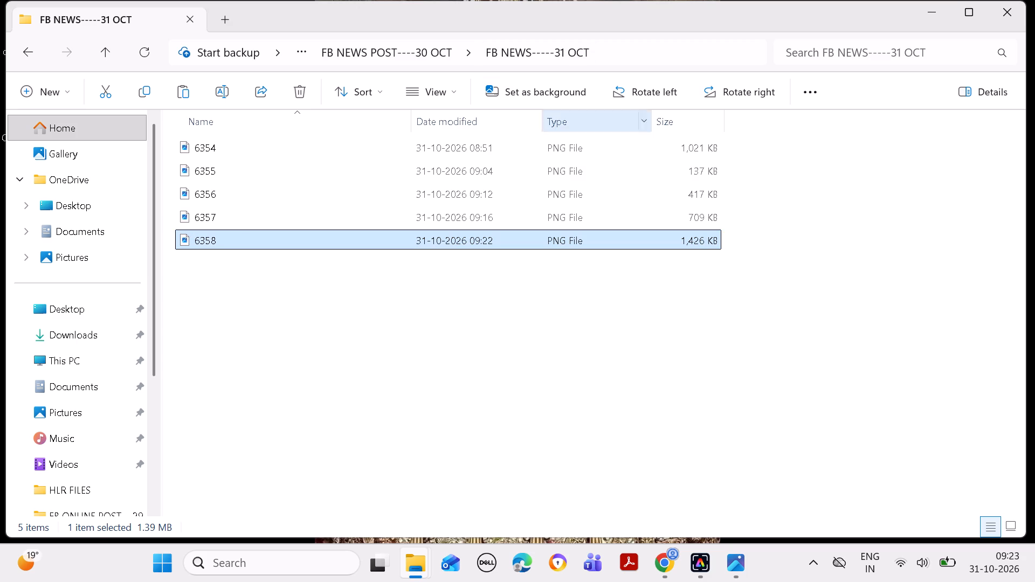
# Switch to Chrome and return to the Case Law Today edit page of news item 6358.
pyautogui.click(660, 563)
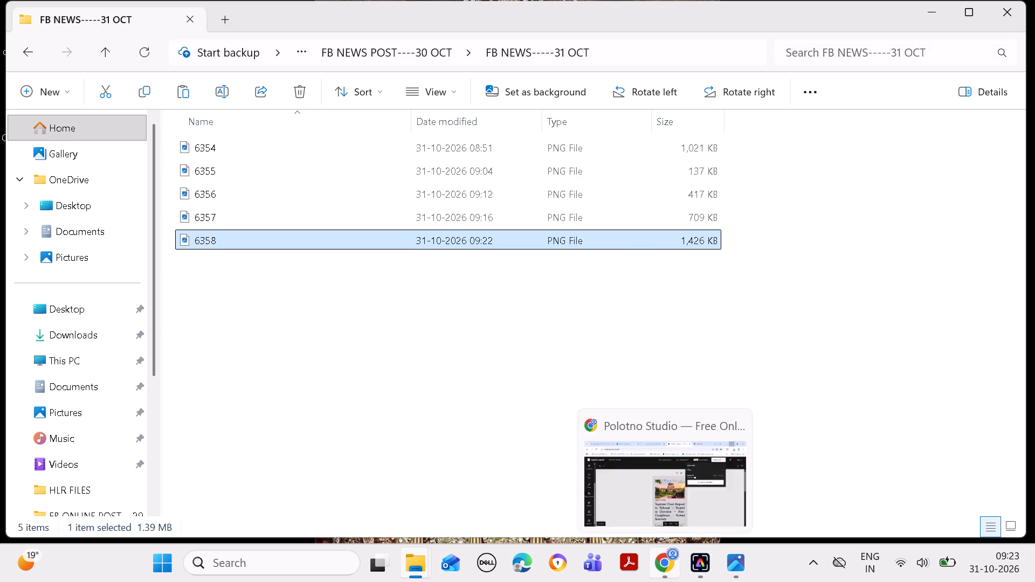
pyautogui.click(254, 15)
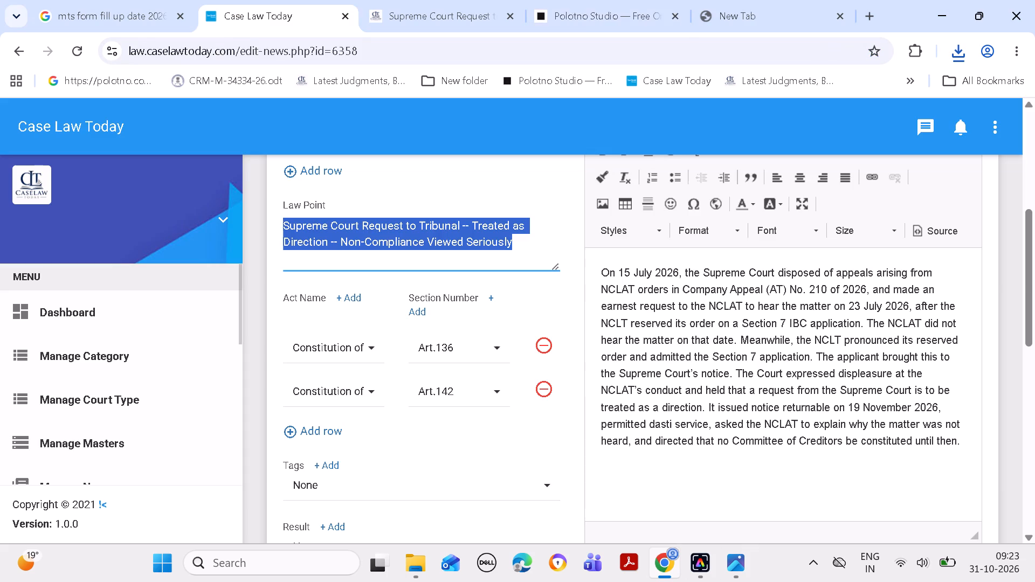
# Switch to the Case Law Today admin site, return to the news list and open article 6359 for editing.
pyautogui.click(213, 129)
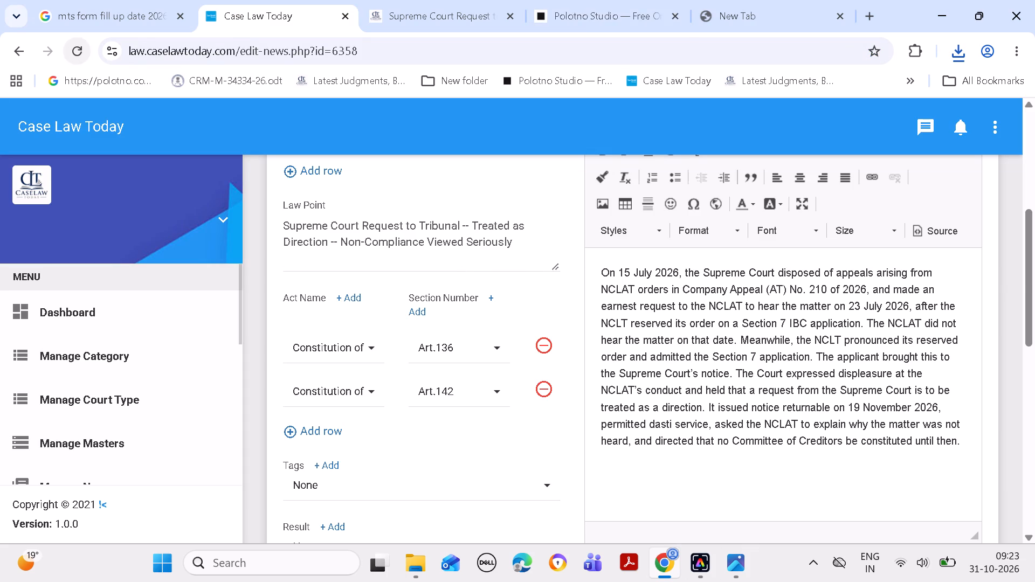
pyautogui.click(25, 49)
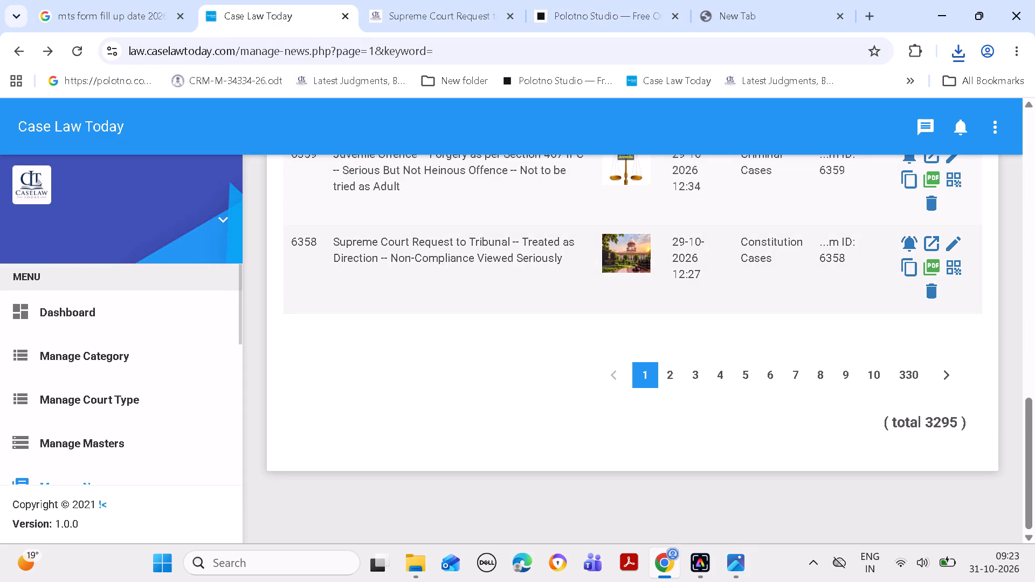
pyautogui.moveTo(1034, 411); pyautogui.dragTo(1033, 383)
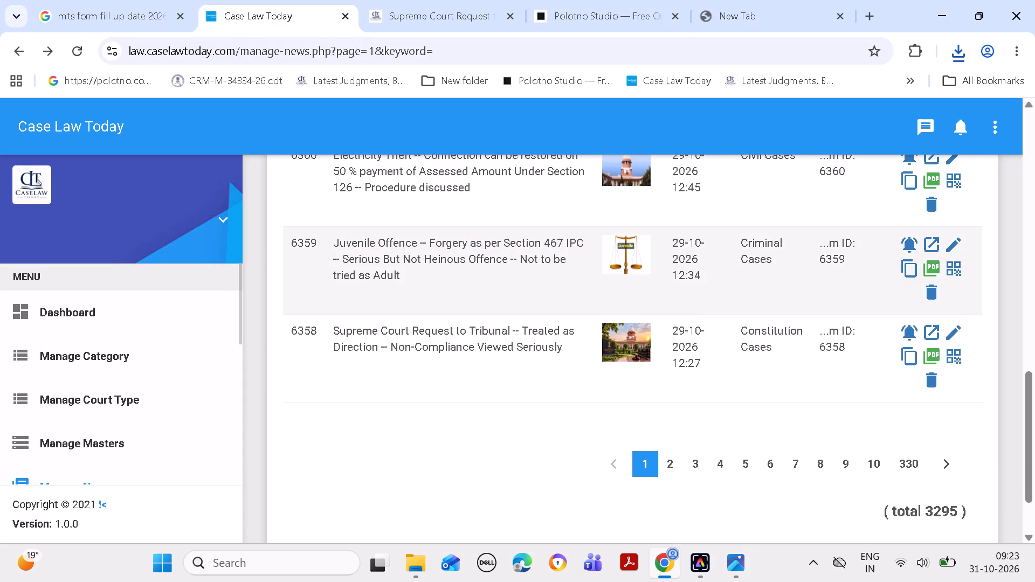
pyautogui.click(953, 245)
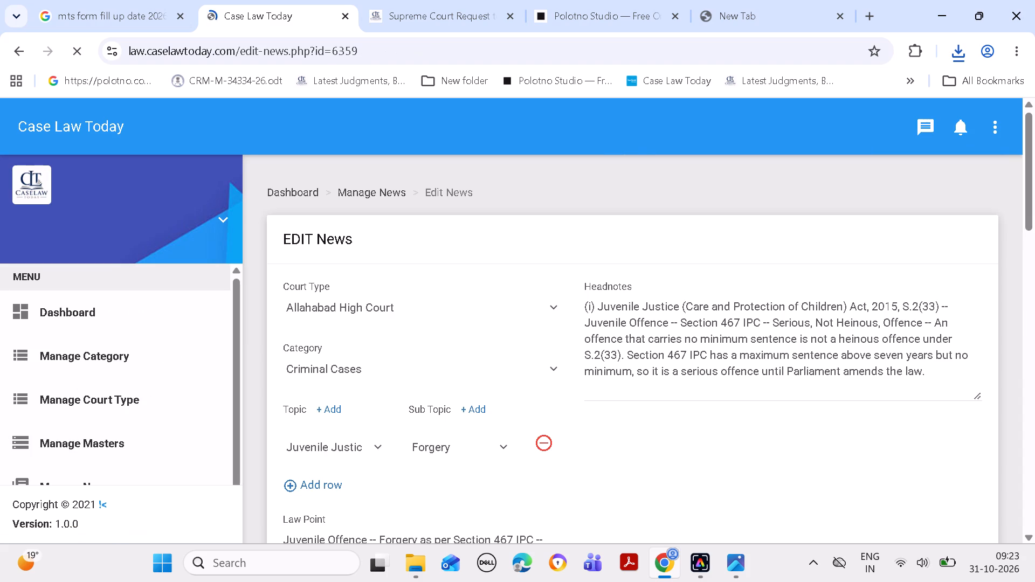
# Copy the article ID 6359, search for it on the public Case Law Today site and open its article page.
pyautogui.moveTo(332, 50); pyautogui.dragTo(366, 50)
pyautogui.hotkey('ctrl', 'c')
pyautogui.click(431, 17)
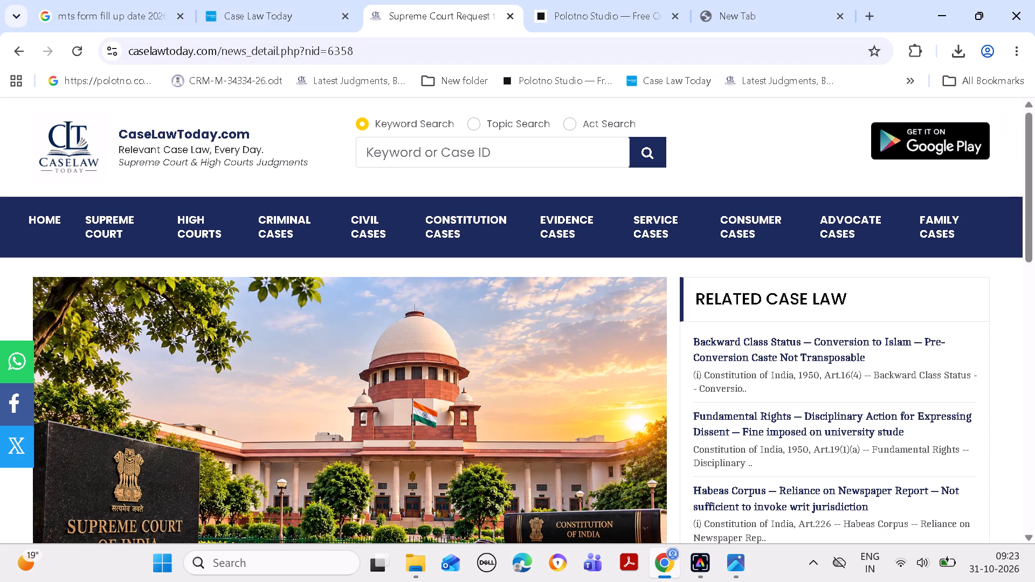
pyautogui.click(492, 150)
pyautogui.hotkey('ctrl', 'v')
pyautogui.click(644, 154)
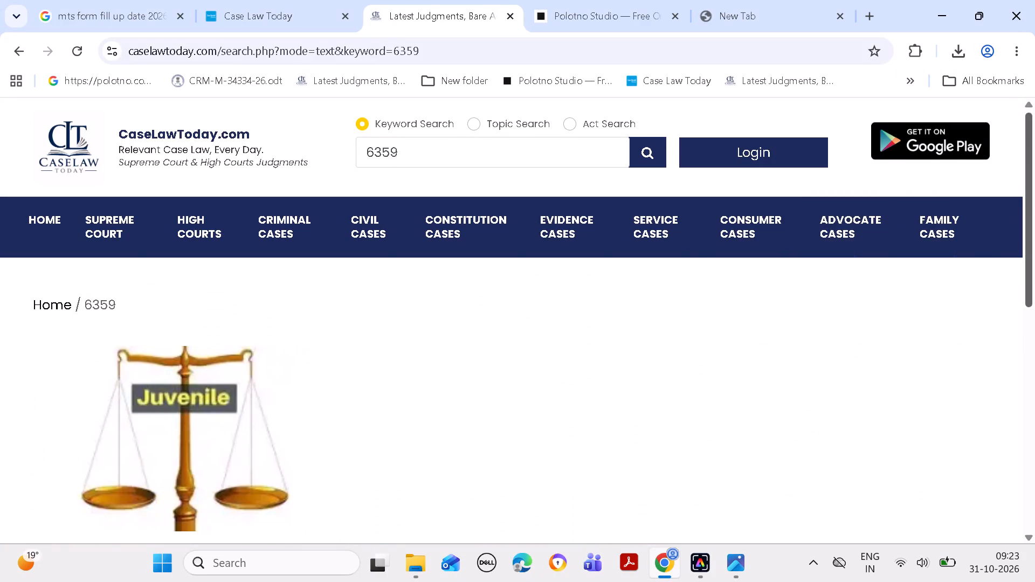
pyautogui.moveTo(1033, 251); pyautogui.dragTo(1033, 316)
pyautogui.click(234, 432)
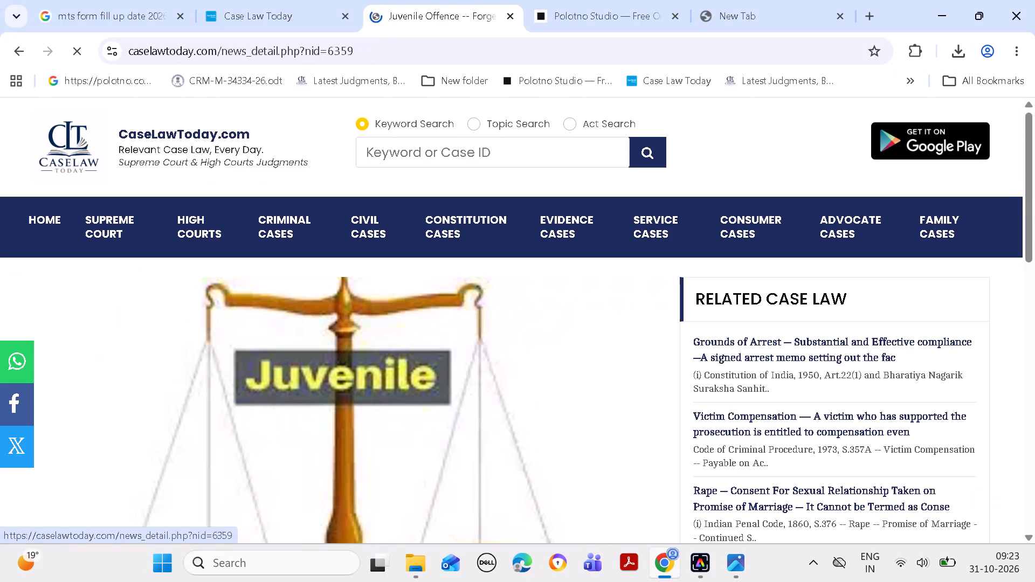
# Copy the article's Juvenile scales picture and use it to replace the Supreme Court picture in the Polotno Studio design.
pyautogui.rightClick(254, 382)
pyautogui.click(298, 284)
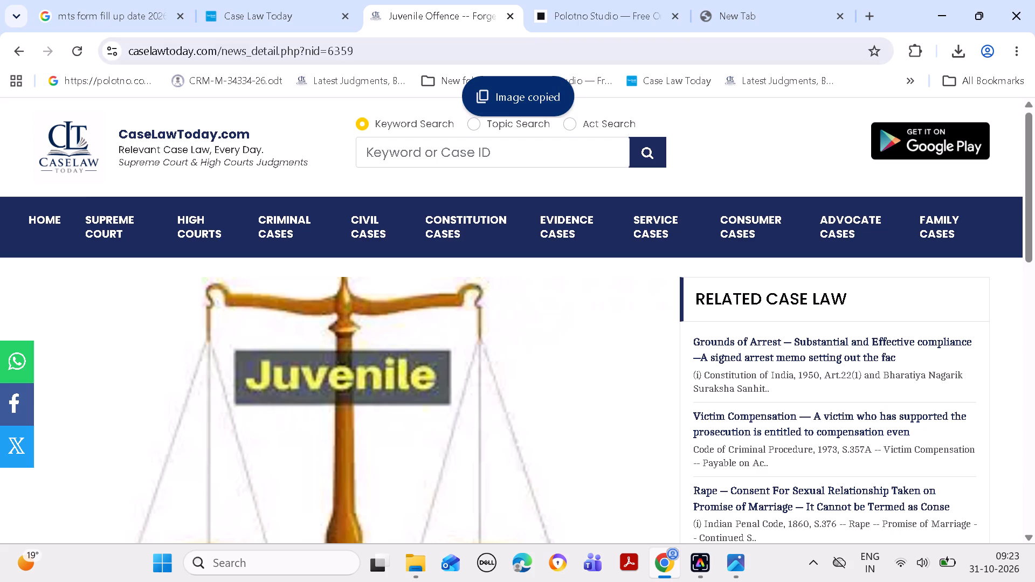
pyautogui.click(582, 18)
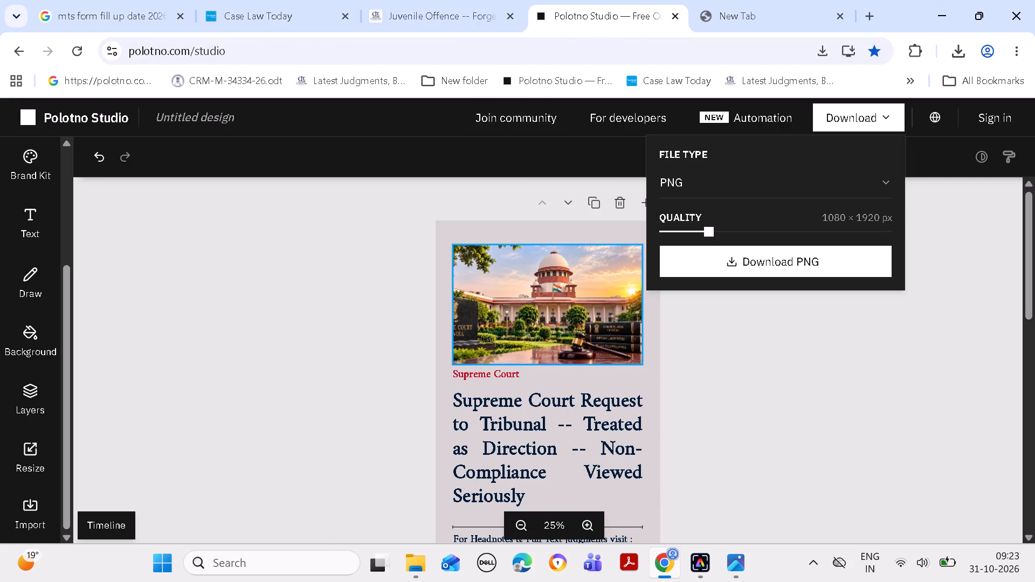
pyautogui.click(563, 295)
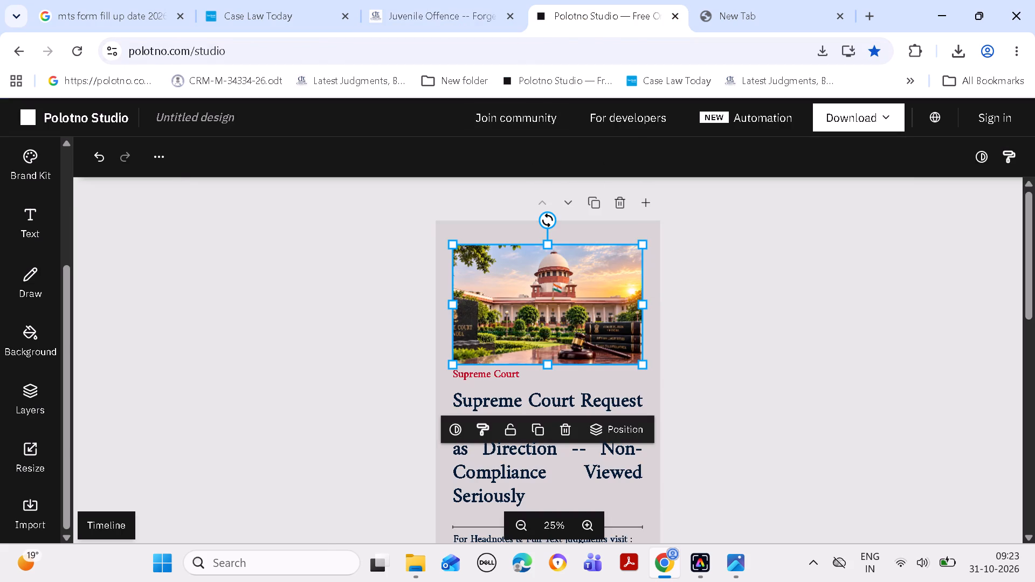
pyautogui.click(565, 425)
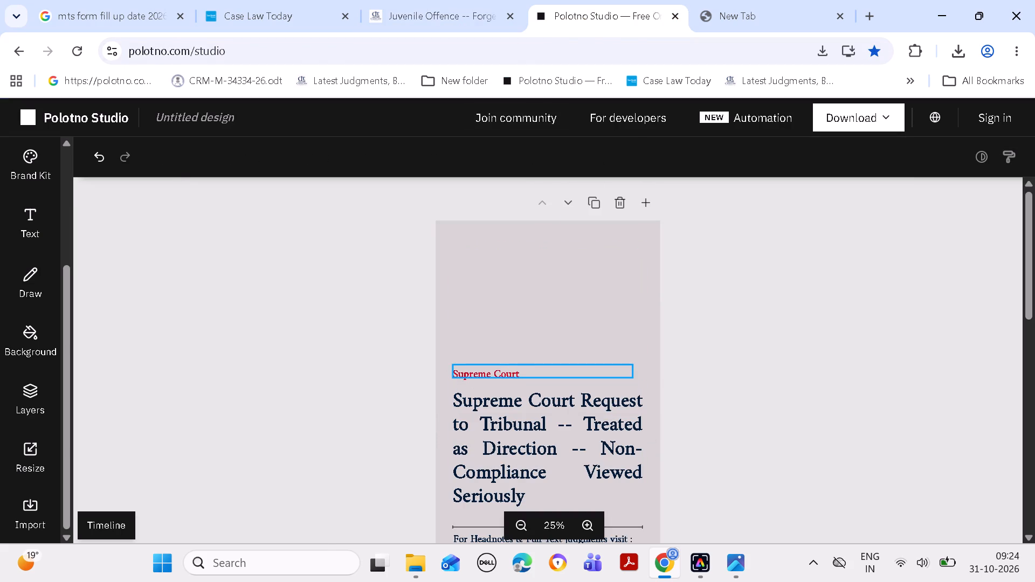
pyautogui.click(534, 283)
pyautogui.hotkey('ctrl', 'v')
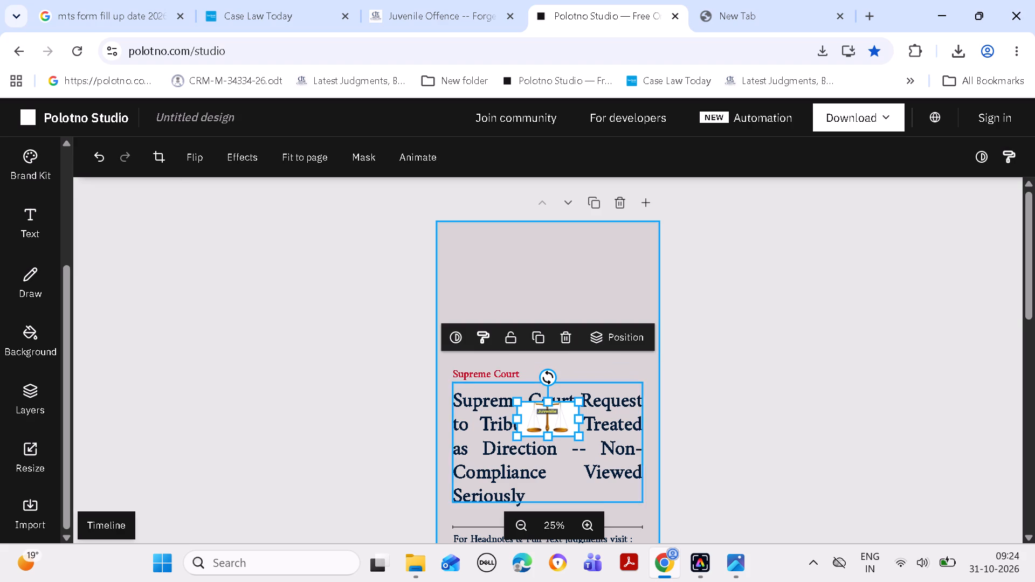
# Move the pasted Juvenile picture up into the empty picture area near the top of the page.
pyautogui.moveTo(539, 412); pyautogui.dragTo(525, 261)
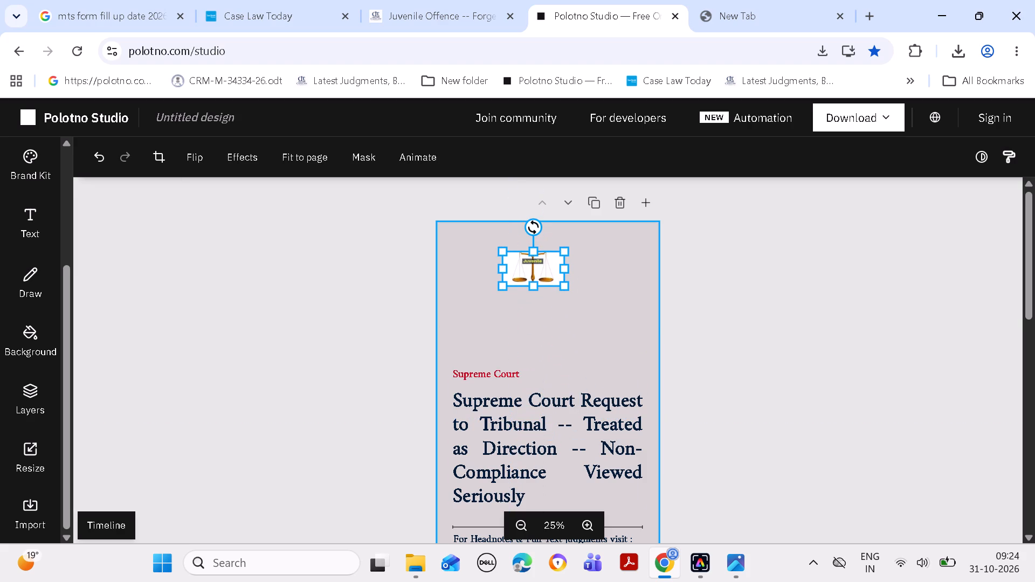
pyautogui.moveTo(525, 261); pyautogui.dragTo(523, 255)
pyautogui.click(713, 252)
# Widen the Juvenile picture until its right edge lines up with the headline's right edge.
pyautogui.click(550, 263)
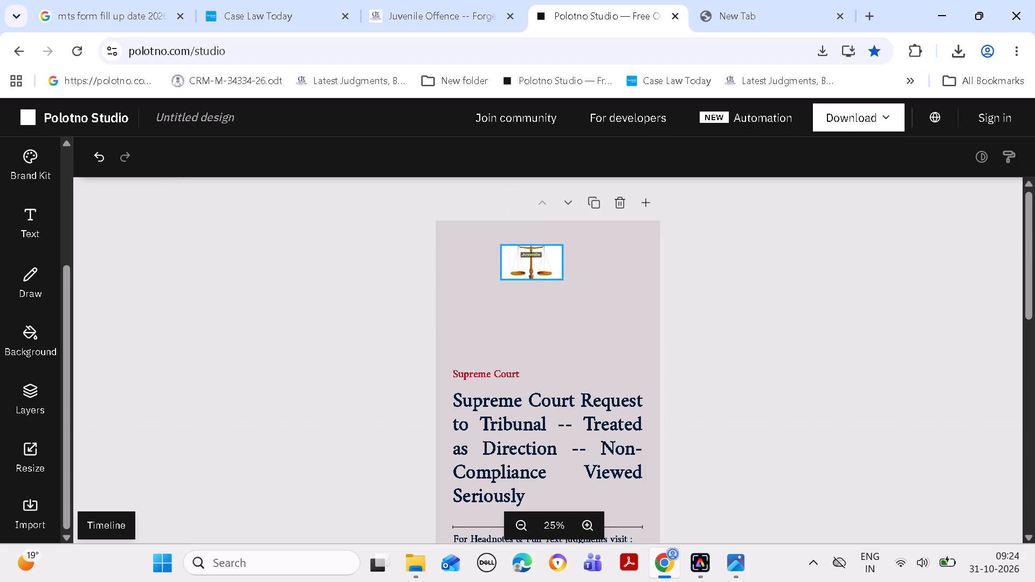
pyautogui.moveTo(563, 260); pyautogui.dragTo(616, 268)
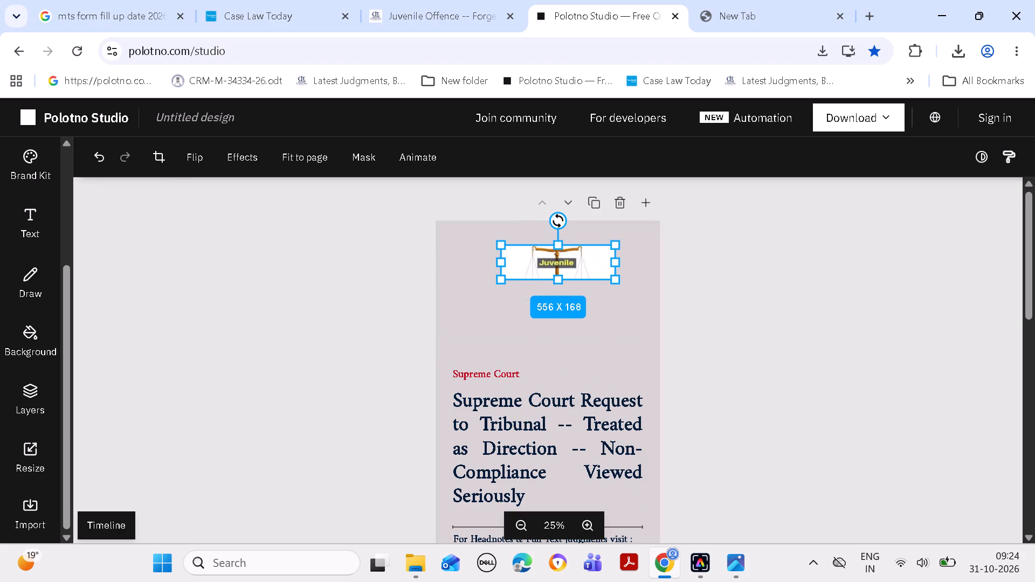
pyautogui.moveTo(616, 268); pyautogui.dragTo(640, 275)
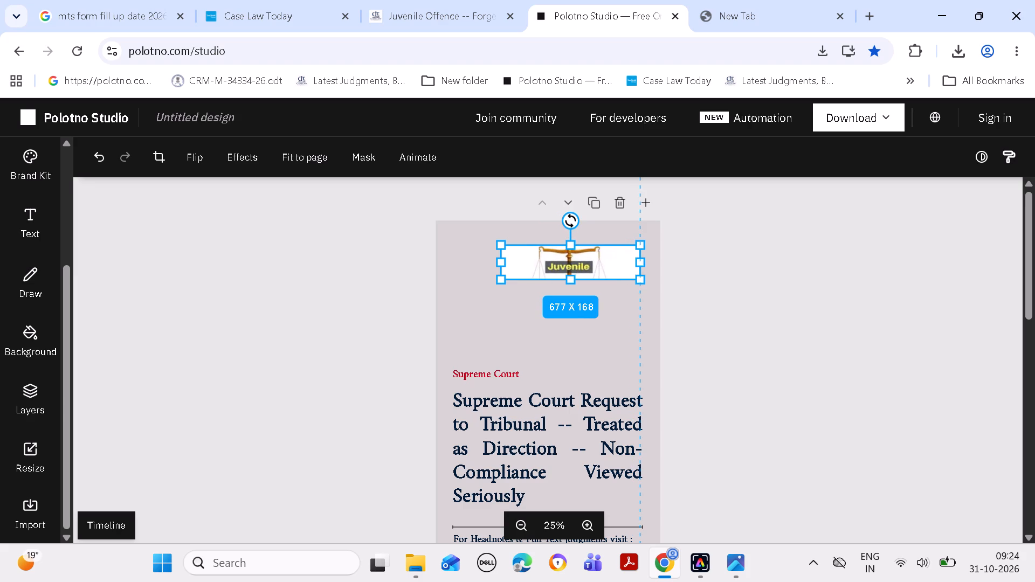
pyautogui.moveTo(640, 275); pyautogui.dragTo(643, 275)
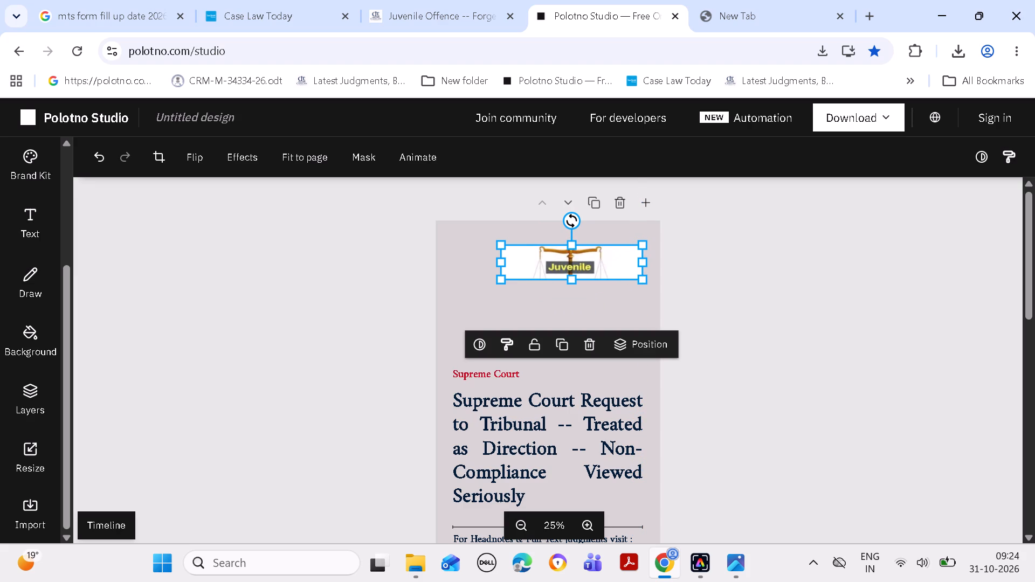
# Enlarge the Juvenile picture out to the headline's left edge and down to just above the court name.
pyautogui.moveTo(500, 263); pyautogui.dragTo(459, 260)
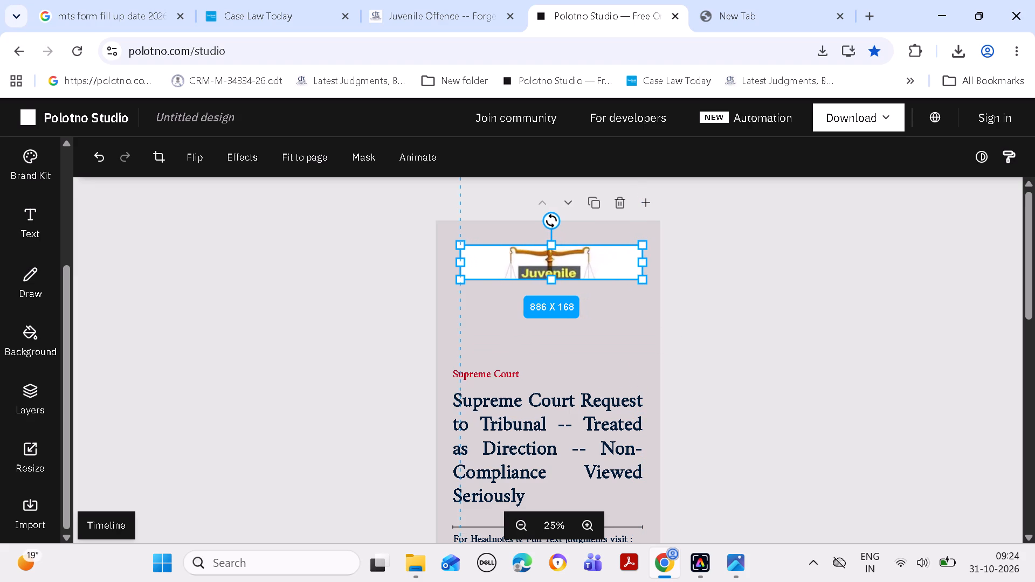
pyautogui.moveTo(459, 260); pyautogui.dragTo(451, 260)
pyautogui.moveTo(545, 282); pyautogui.dragTo(545, 286)
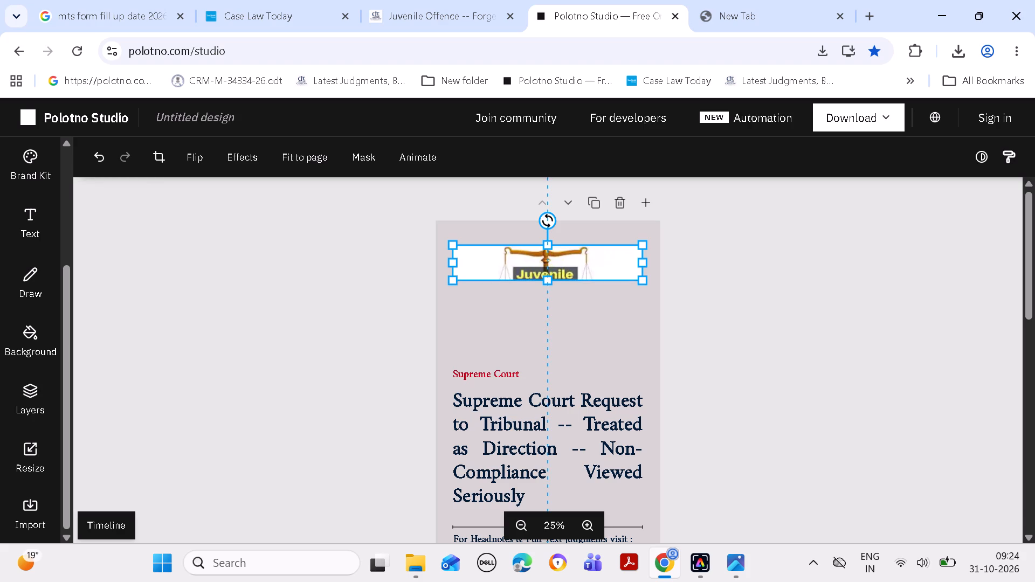
pyautogui.moveTo(545, 286); pyautogui.dragTo(554, 358)
pyautogui.click(772, 308)
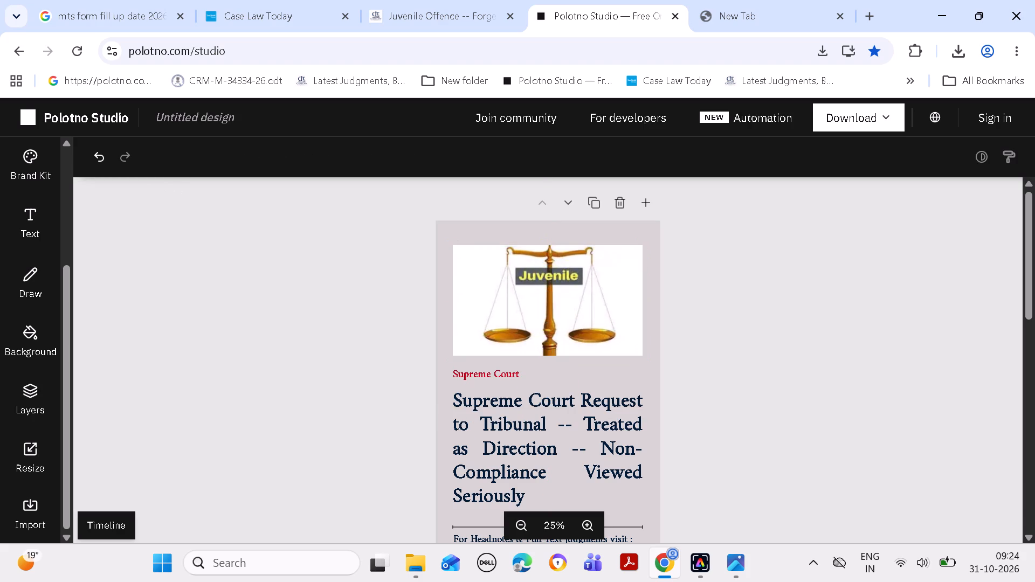
# Copy the court name "Allahabad High Court" from the citation on the Case Law Today edit page for article 6359.
pyautogui.click(251, 8)
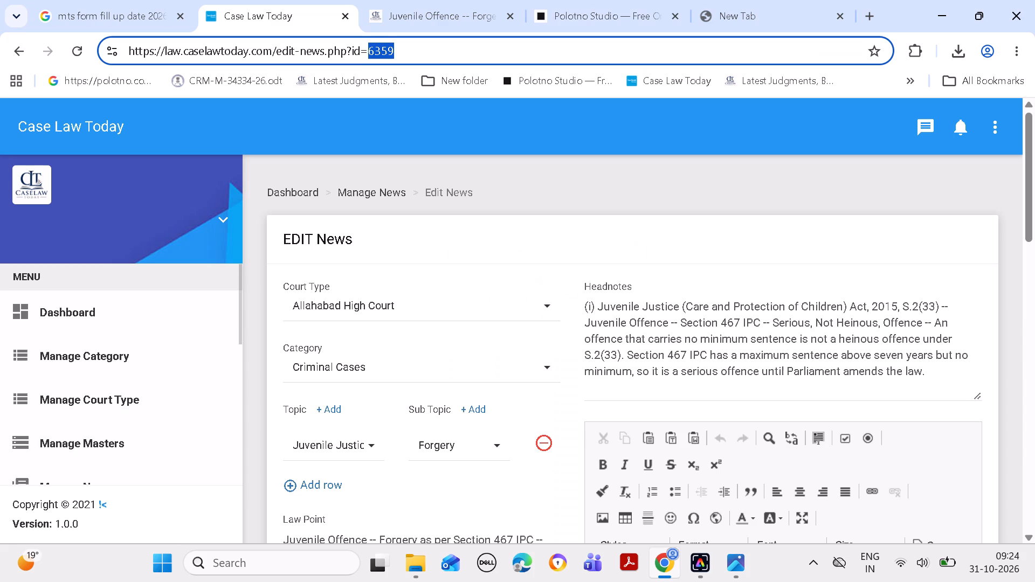
pyautogui.moveTo(1027, 197); pyautogui.dragTo(1034, 366)
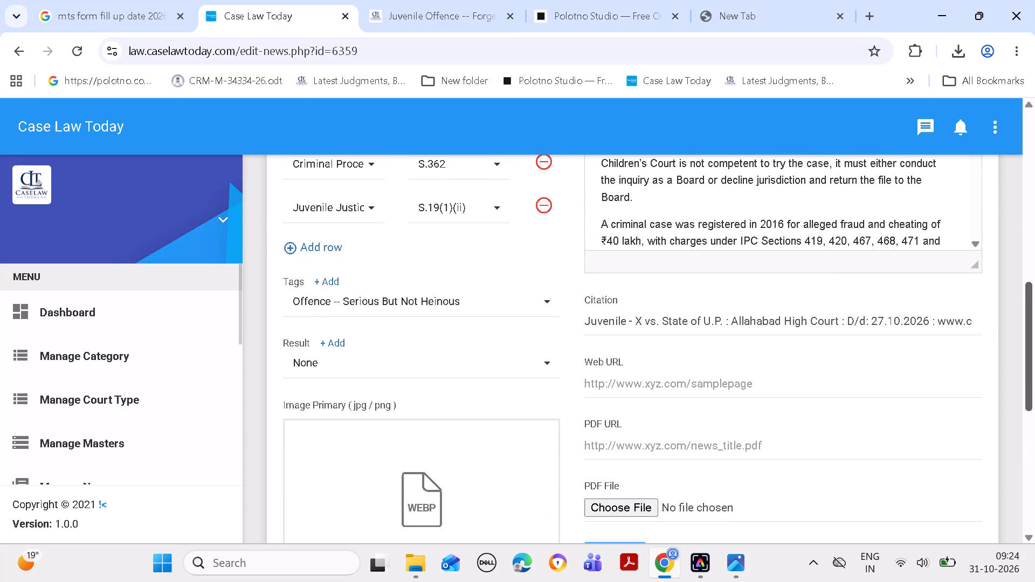
pyautogui.moveTo(732, 322); pyautogui.dragTo(824, 322)
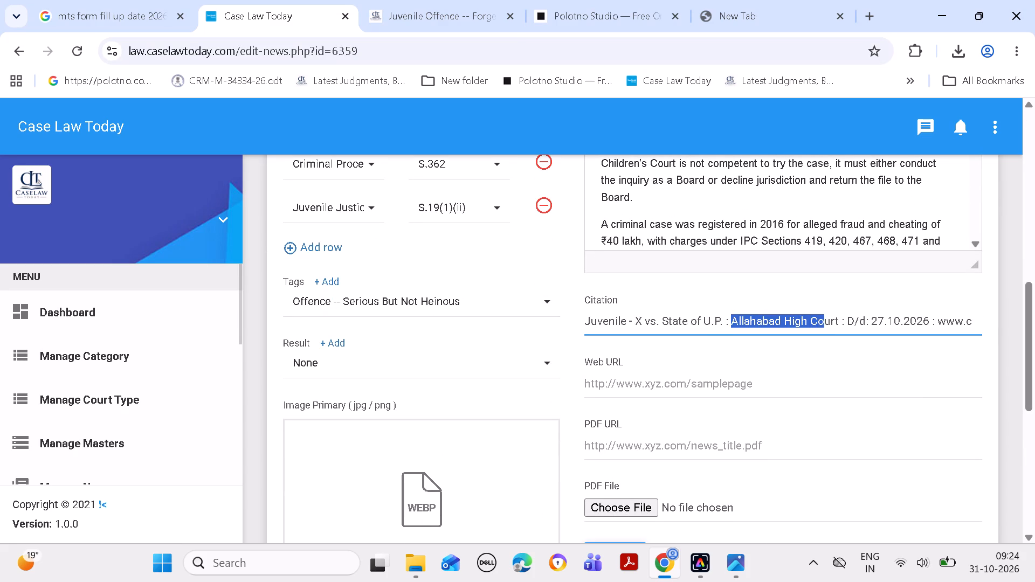
pyautogui.moveTo(824, 322); pyautogui.dragTo(840, 323)
pyautogui.hotkey('ctrl', 'c')
# Replace the red "Supreme Court" label in the Polotno Studio design with the copied "Allahabad High Court".
pyautogui.click(597, 11)
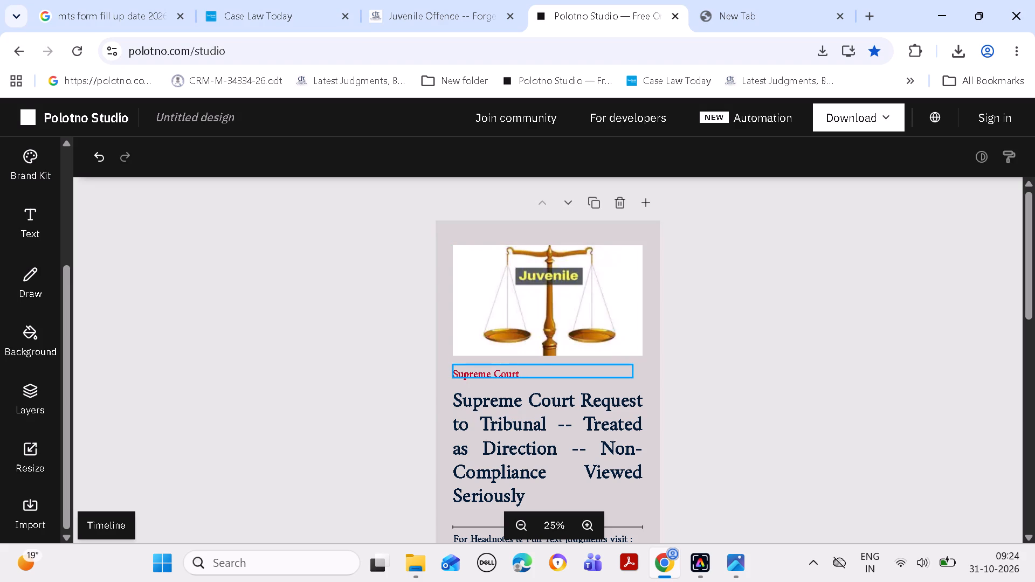
pyautogui.tripleClick(507, 366)
pyautogui.doubleClick(503, 371)
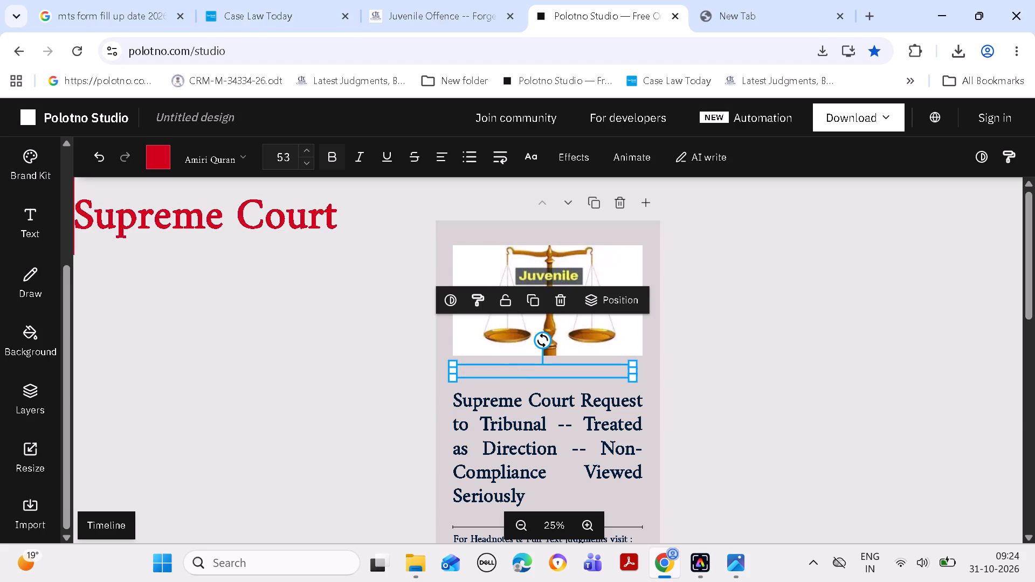
pyautogui.click(525, 376)
pyautogui.press('BackSpace')
pyautogui.press('BackSpace')
pyautogui.press('BackSpace')
pyautogui.press('BackSpace')
pyautogui.press('BackSpace')
pyautogui.press('BackSpace')
pyautogui.press('BackSpace')
pyautogui.press('BackSpace')
pyautogui.press('BackSpace')
pyautogui.press('BackSpace')
pyautogui.press('BackSpace')
pyautogui.press('BackSpace')
pyautogui.press('BackSpace')
pyautogui.press('BackSpace')
pyautogui.press('BackSpace')
pyautogui.press('BackSpace')
pyautogui.press('BackSpace')
pyautogui.press('BackSpace')
pyautogui.press('BackSpace')
pyautogui.press('BackSpace')
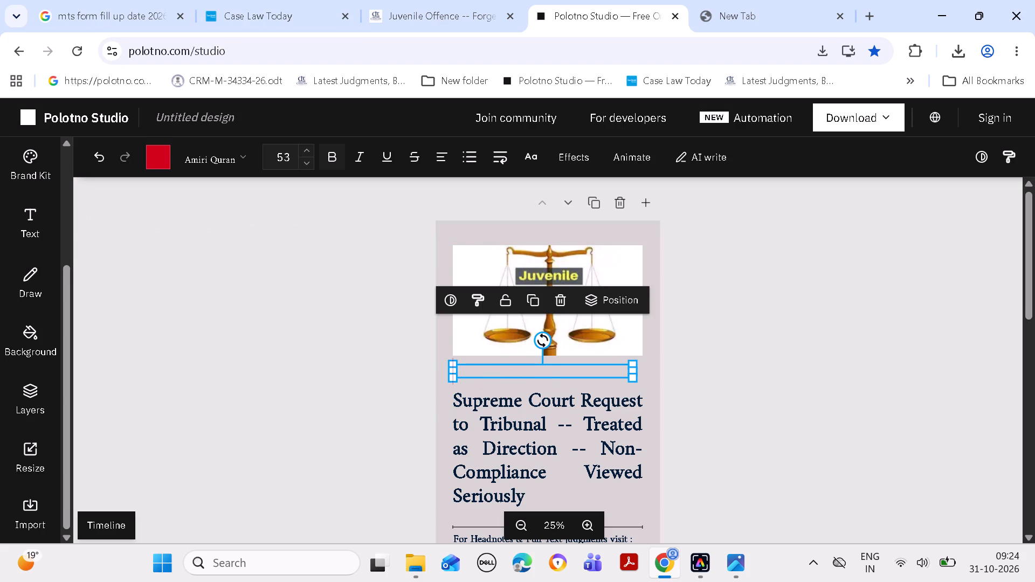
pyautogui.hotkey('ctrl', 'v')
pyautogui.click(817, 327)
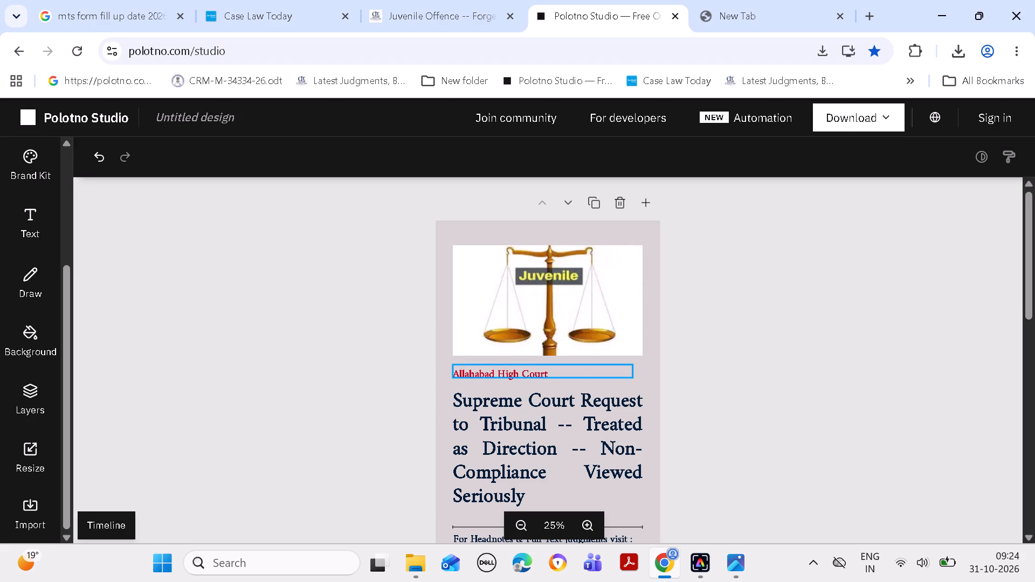
# Move the red court name slightly up, closer to the Juvenile picture.
pyautogui.moveTo(503, 372); pyautogui.dragTo(505, 361)
pyautogui.click(857, 282)
# Move the Juvenile picture slightly up, keeping its sides aligned with the headline.
pyautogui.moveTo(570, 299); pyautogui.dragTo(570, 295)
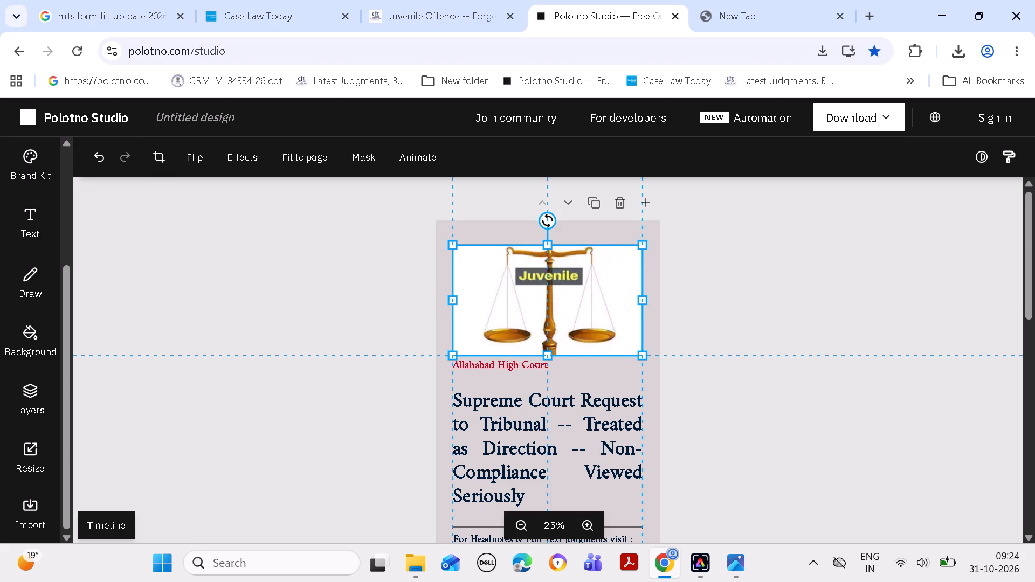
pyautogui.moveTo(570, 295); pyautogui.dragTo(570, 292)
pyautogui.doubleClick(790, 266)
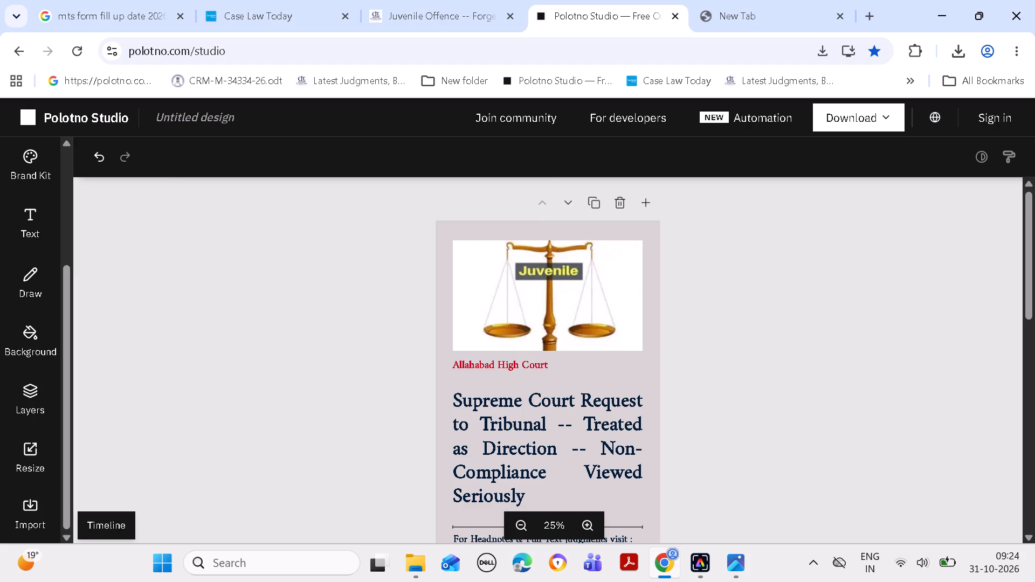
# Copy the Law Point text of article 6359 from Case Law Today and use it to replace the headline in the Polotno Studio design.
pyautogui.click(239, 10)
pyautogui.moveTo(1033, 322); pyautogui.dragTo(1034, 316)
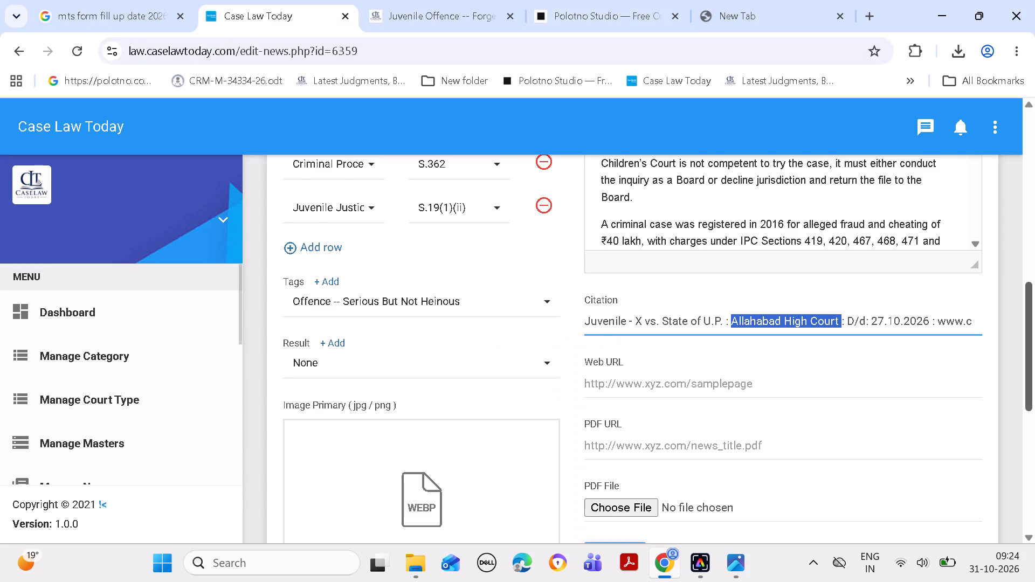
pyautogui.moveTo(1034, 316); pyautogui.dragTo(1026, 212)
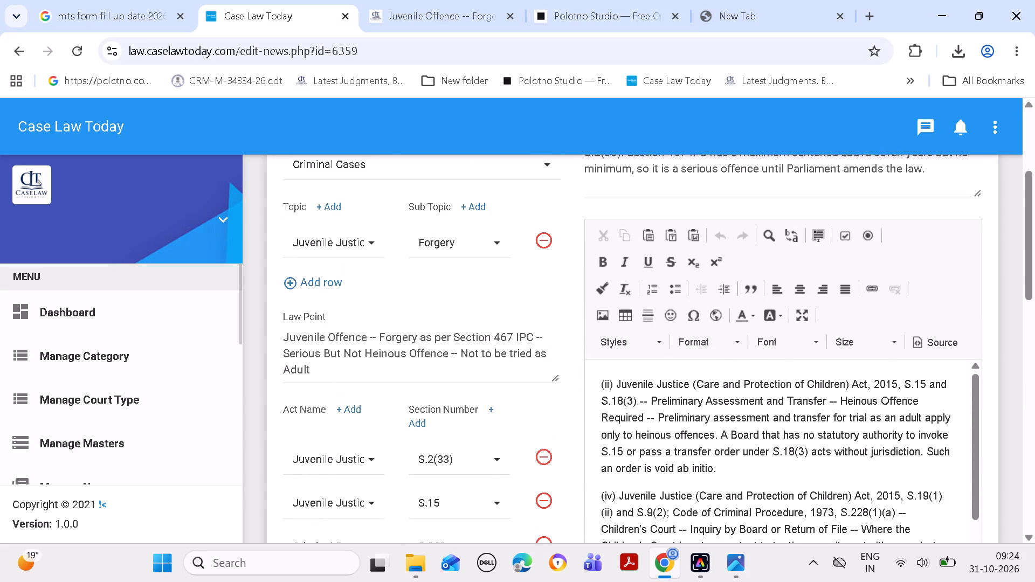
pyautogui.click(284, 331)
pyautogui.hotkey('ctrl', 'a')
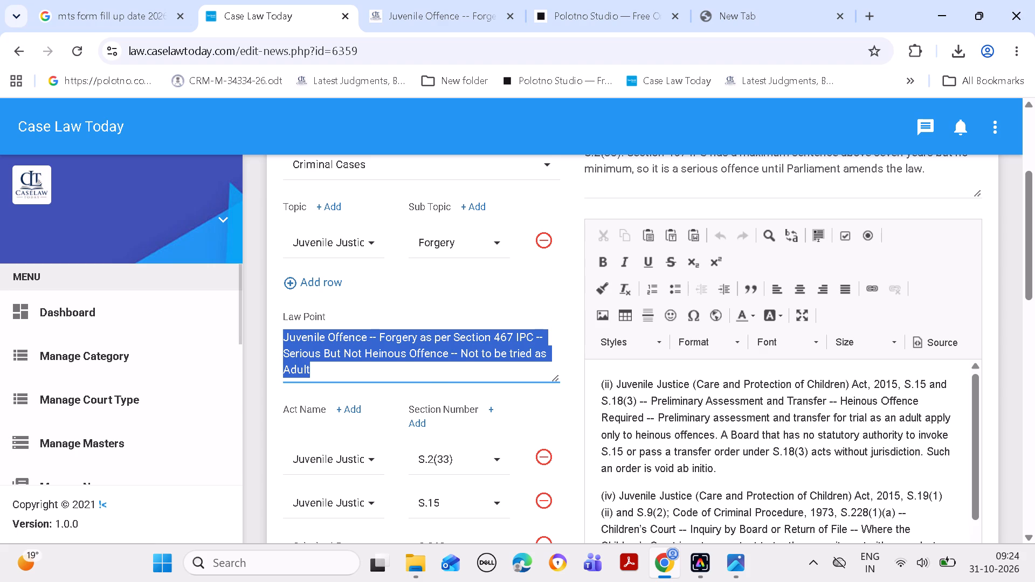
pyautogui.hotkey('ctrl', 'c')
pyautogui.click(581, 20)
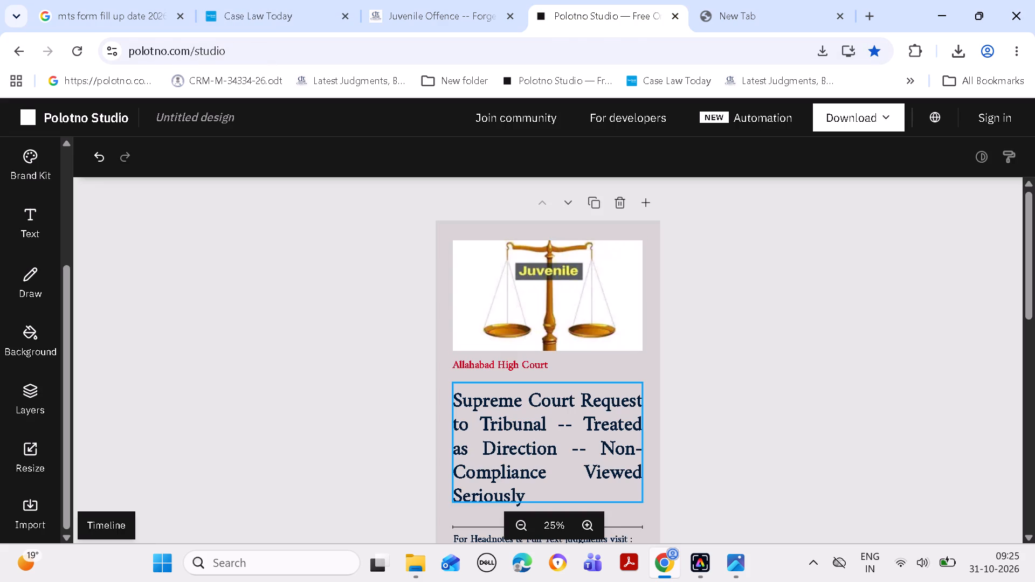
pyautogui.doubleClick(534, 438)
pyautogui.hotkey('ctrl', 'a')
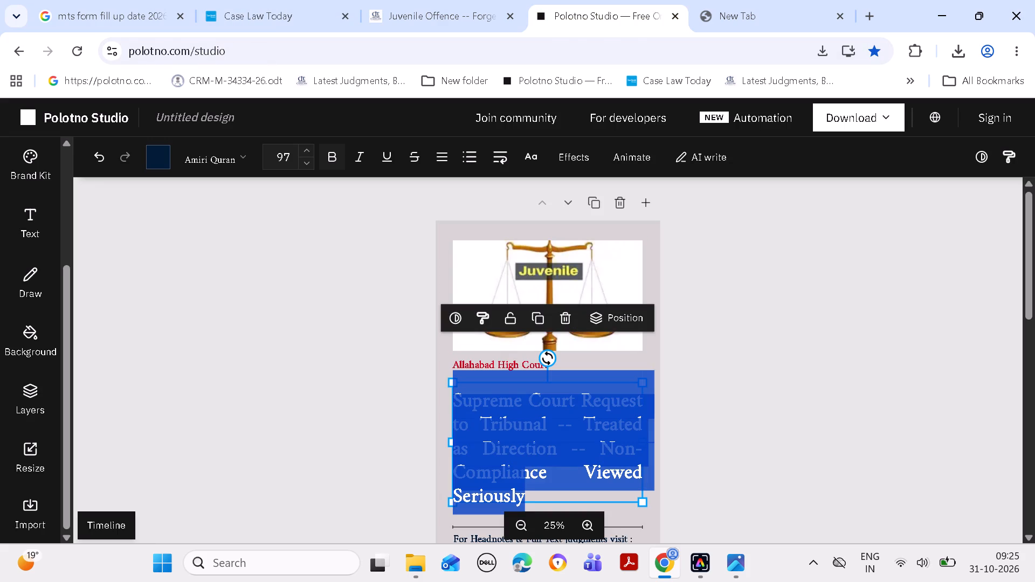
pyautogui.hotkey('ctrl', 'v')
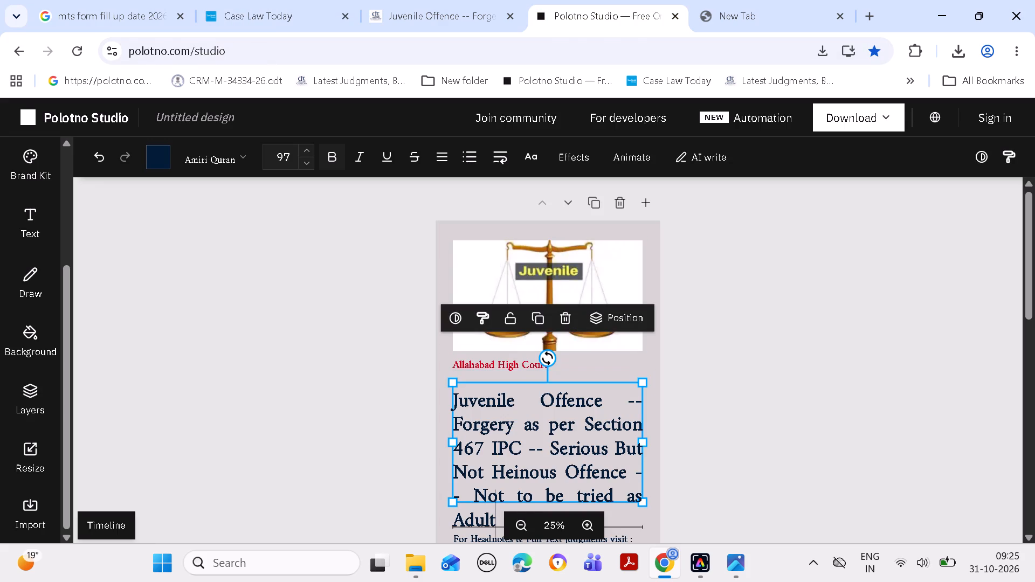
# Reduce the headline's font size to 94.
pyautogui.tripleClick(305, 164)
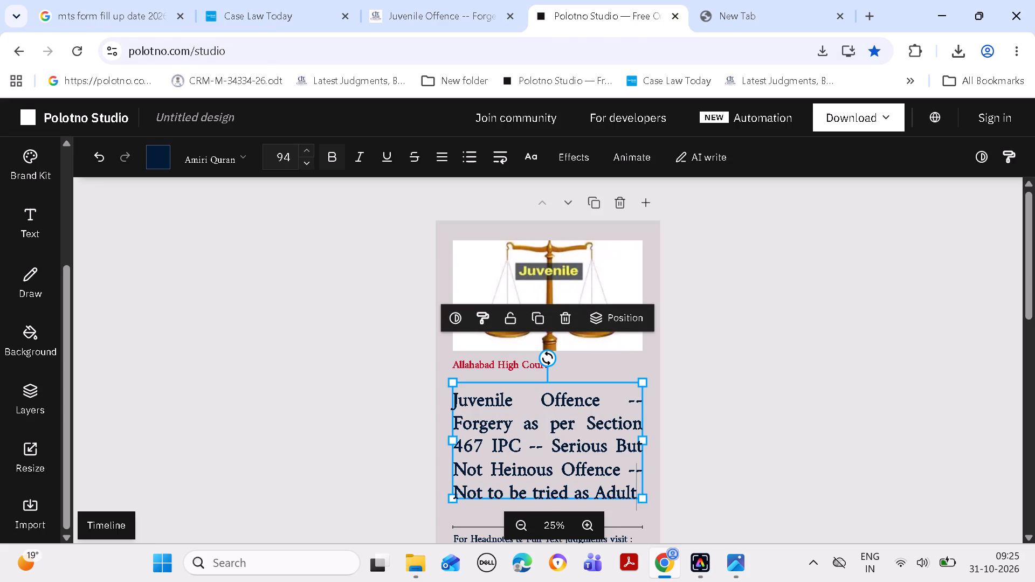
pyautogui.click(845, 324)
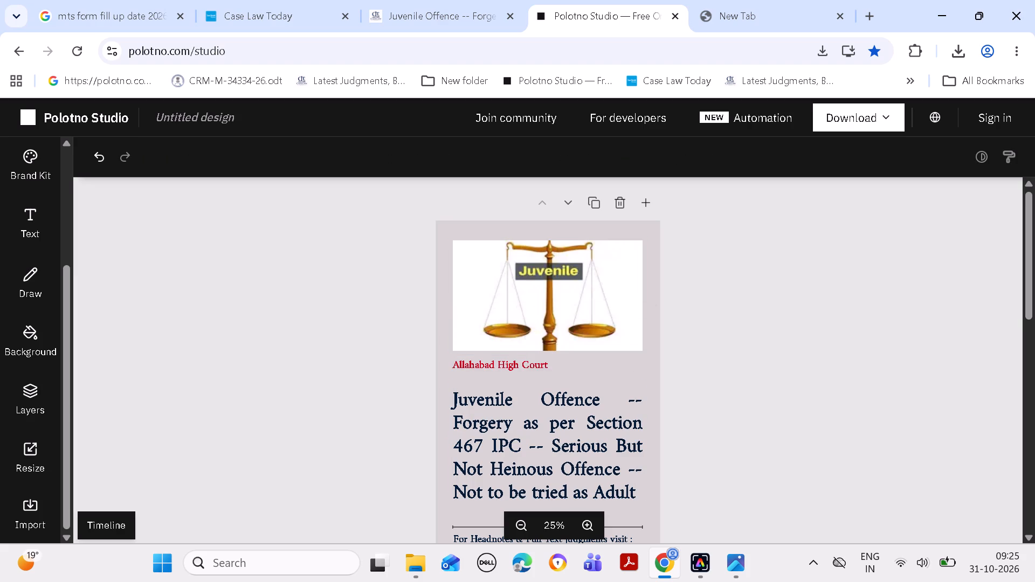
# Set the headline's font size to 97.
pyautogui.click(629, 426)
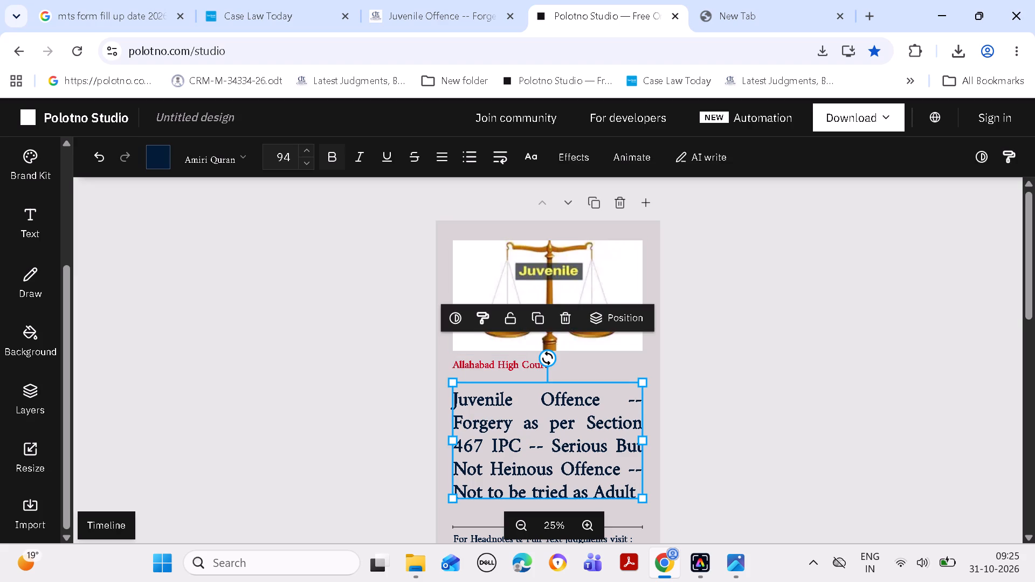
pyautogui.tripleClick(312, 145)
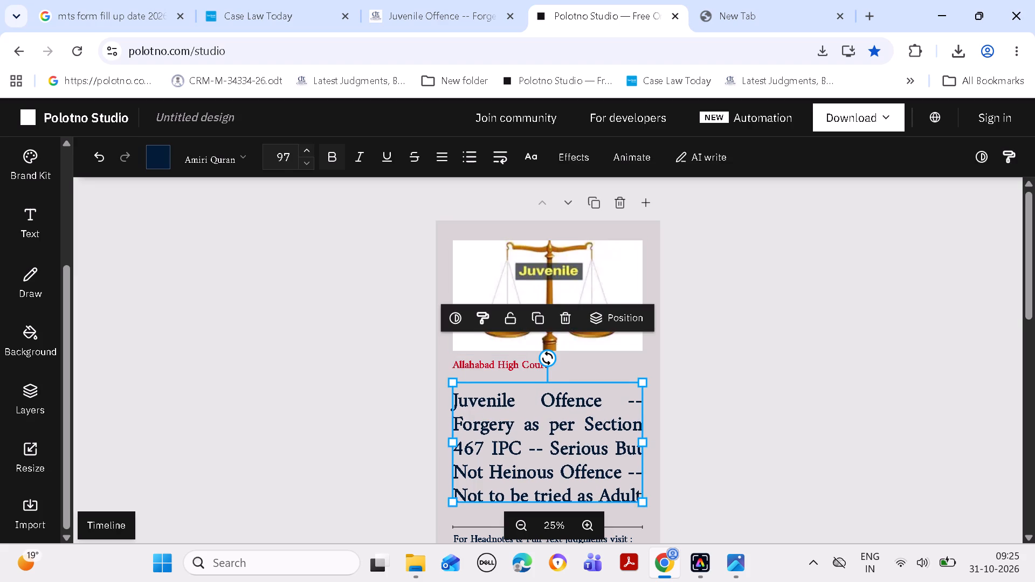
pyautogui.click(312, 144)
pyautogui.click(304, 164)
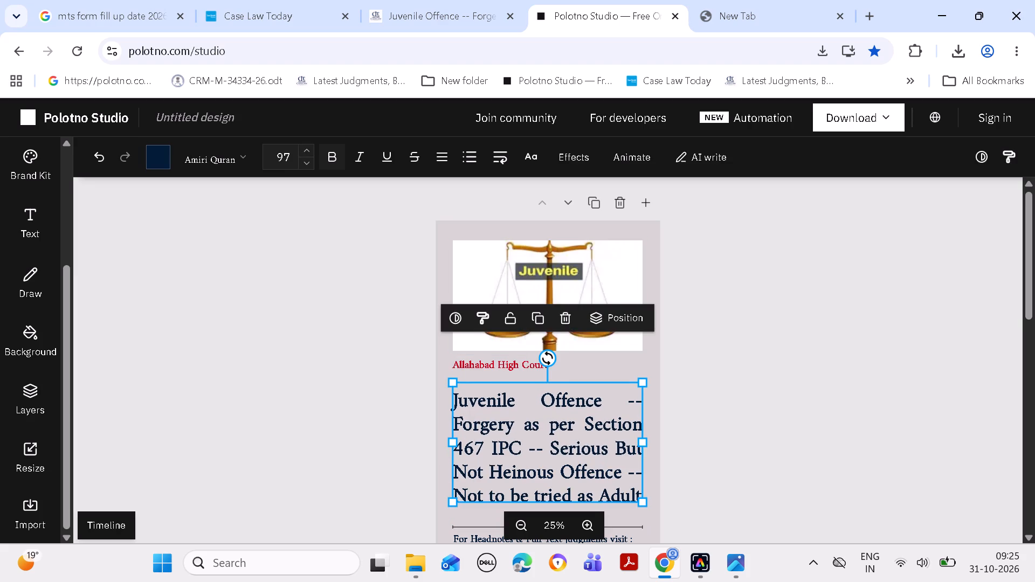
pyautogui.click(838, 376)
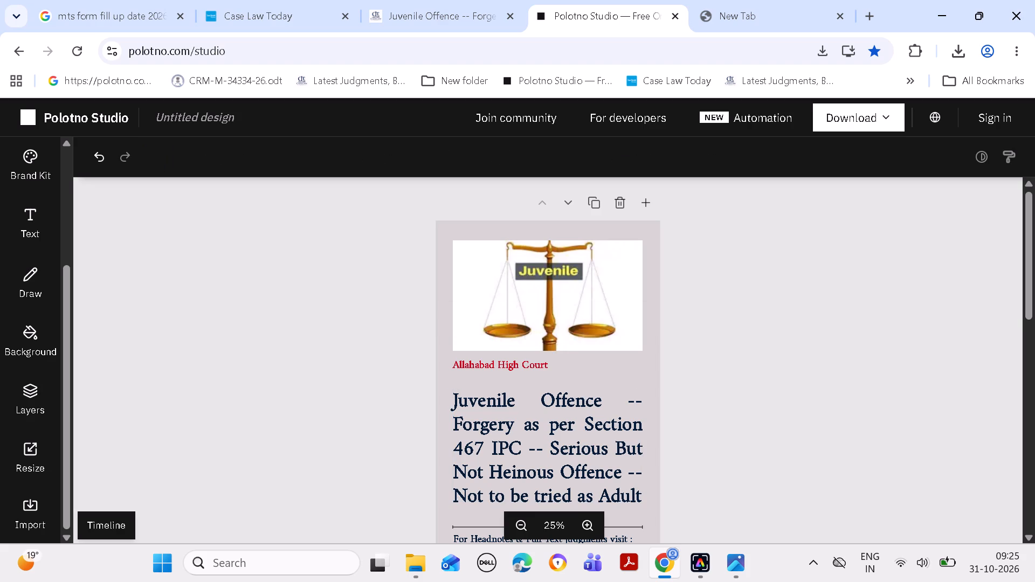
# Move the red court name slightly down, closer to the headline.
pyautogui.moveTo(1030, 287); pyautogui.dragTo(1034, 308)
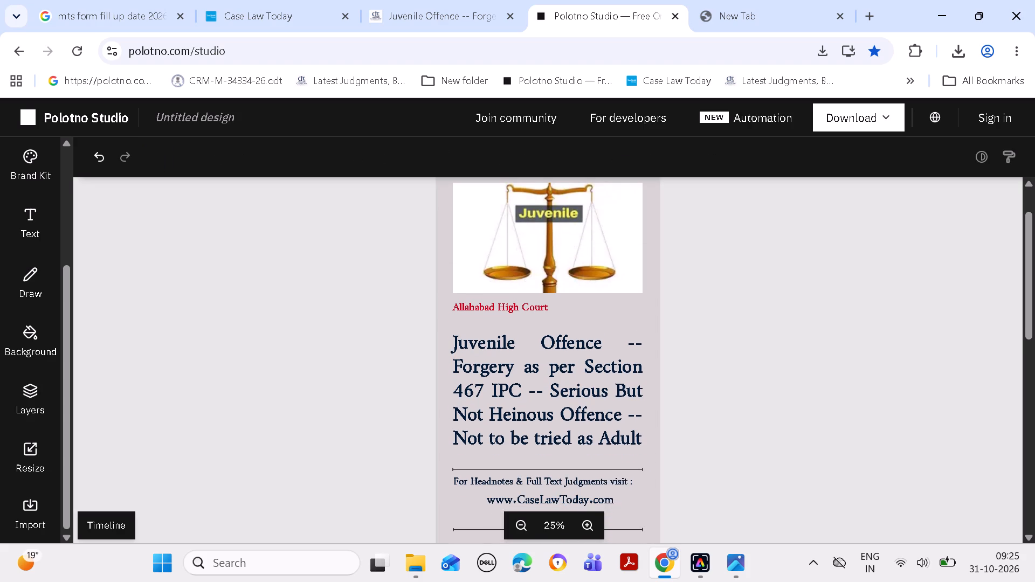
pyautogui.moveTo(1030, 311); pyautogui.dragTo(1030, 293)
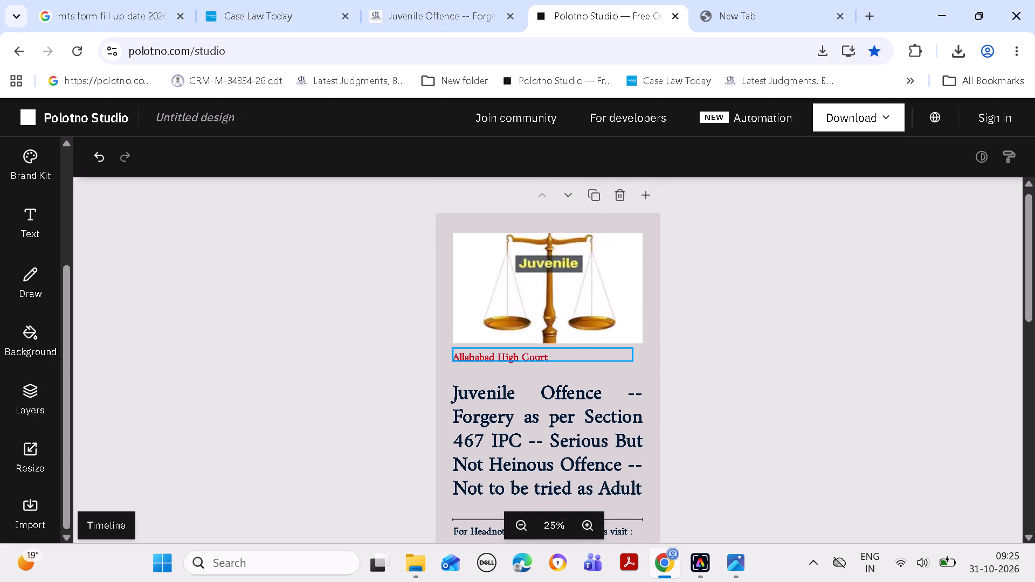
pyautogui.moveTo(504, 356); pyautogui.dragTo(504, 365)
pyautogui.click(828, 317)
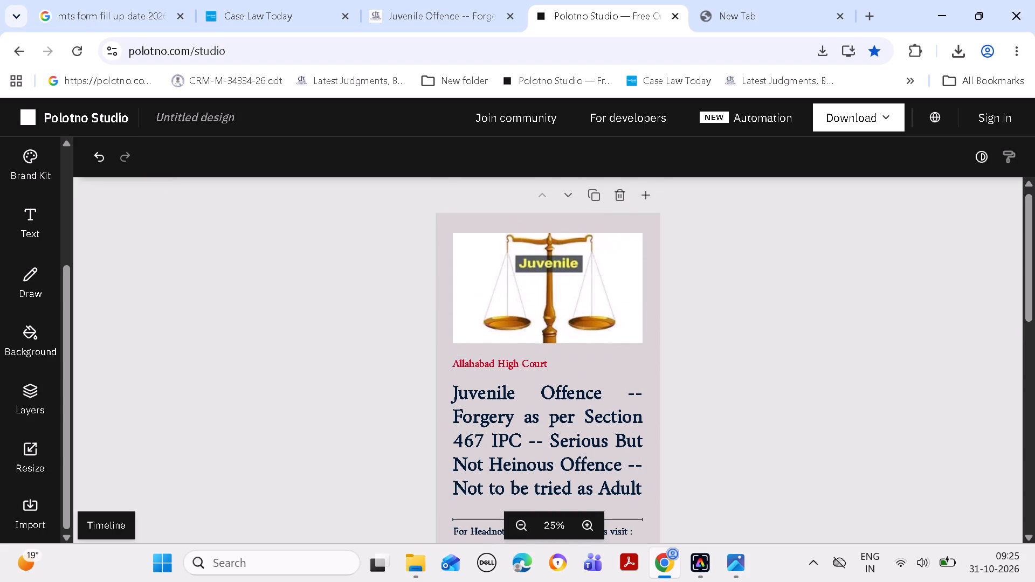
# Move the Juvenile picture slightly down toward the court name, keeping it roughly aligned with the headline's sides.
pyautogui.moveTo(545, 314); pyautogui.dragTo(548, 316)
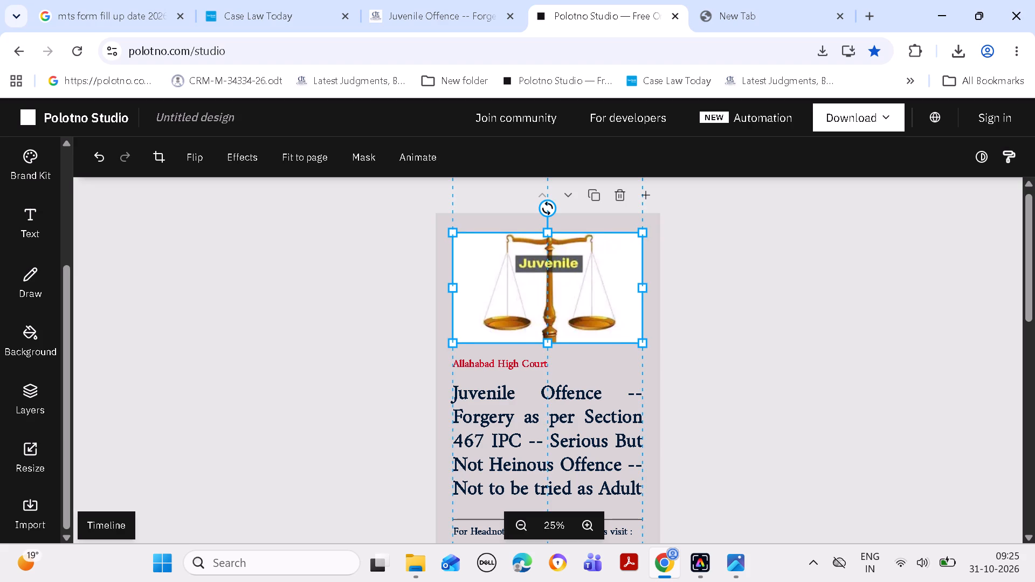
pyautogui.moveTo(548, 316); pyautogui.dragTo(549, 318)
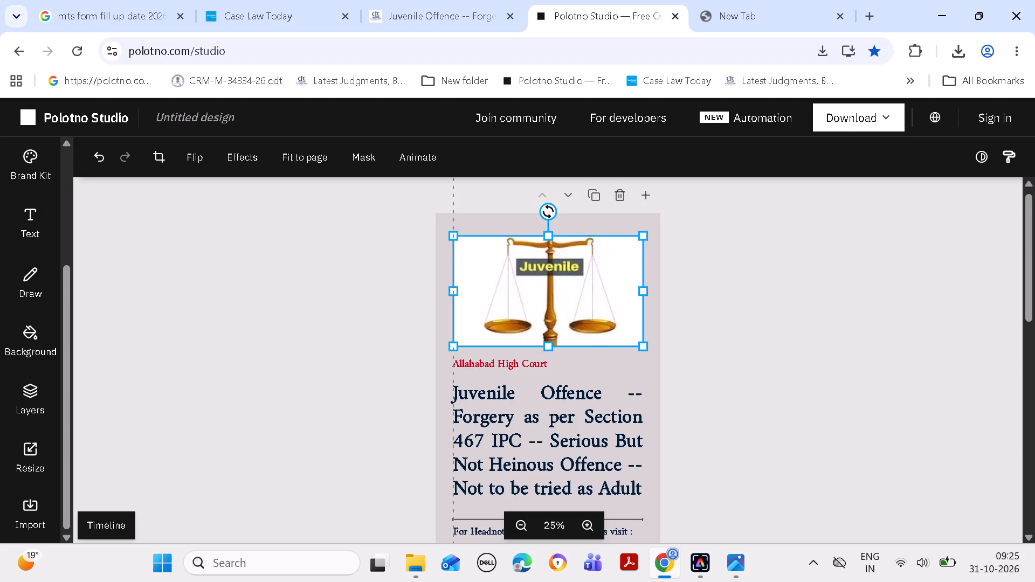
pyautogui.moveTo(549, 318); pyautogui.dragTo(551, 318)
pyautogui.moveTo(551, 318); pyautogui.dragTo(550, 318)
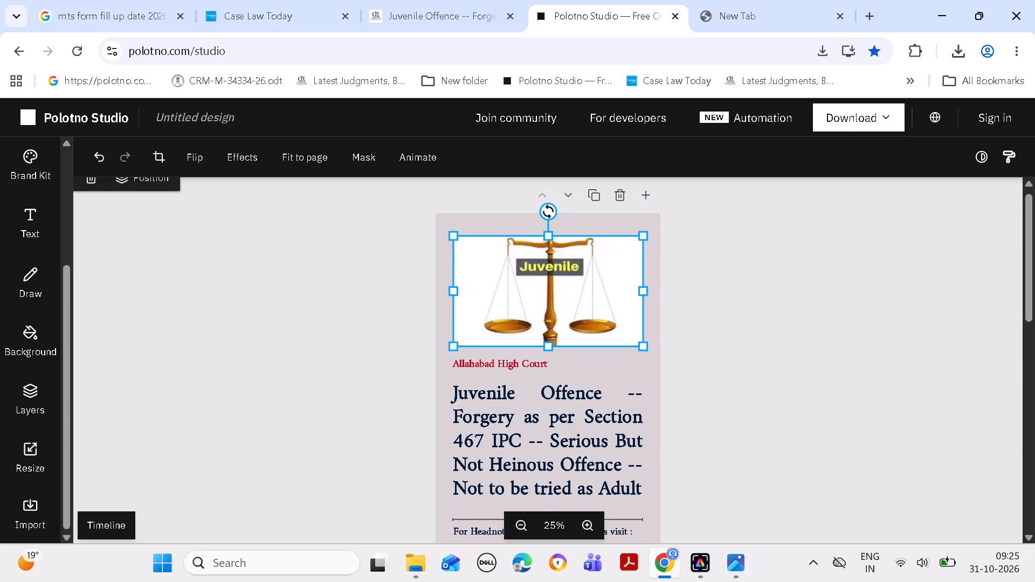
pyautogui.click(692, 288)
pyautogui.doubleClick(596, 288)
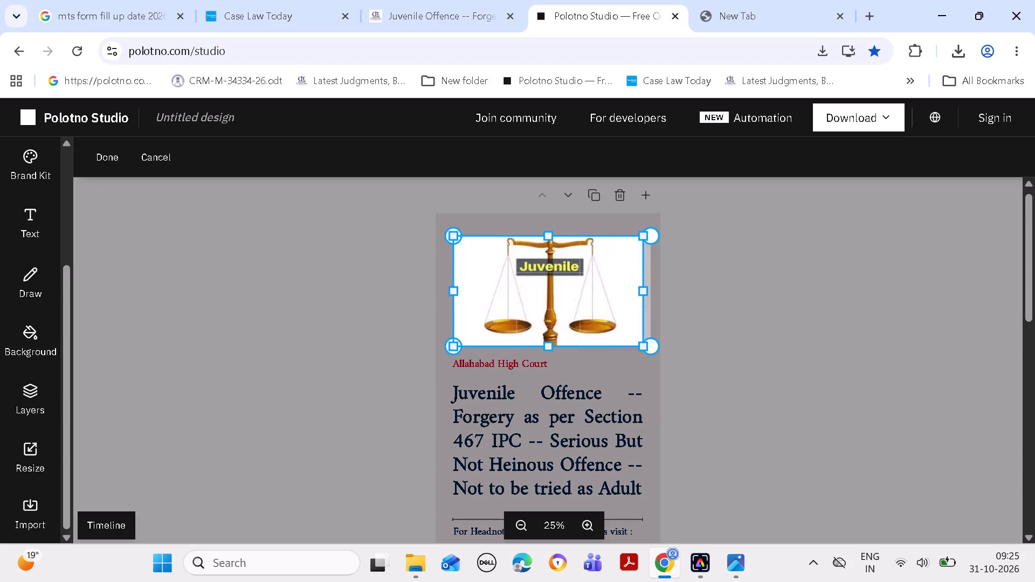
pyautogui.click(779, 295)
pyautogui.click(832, 268)
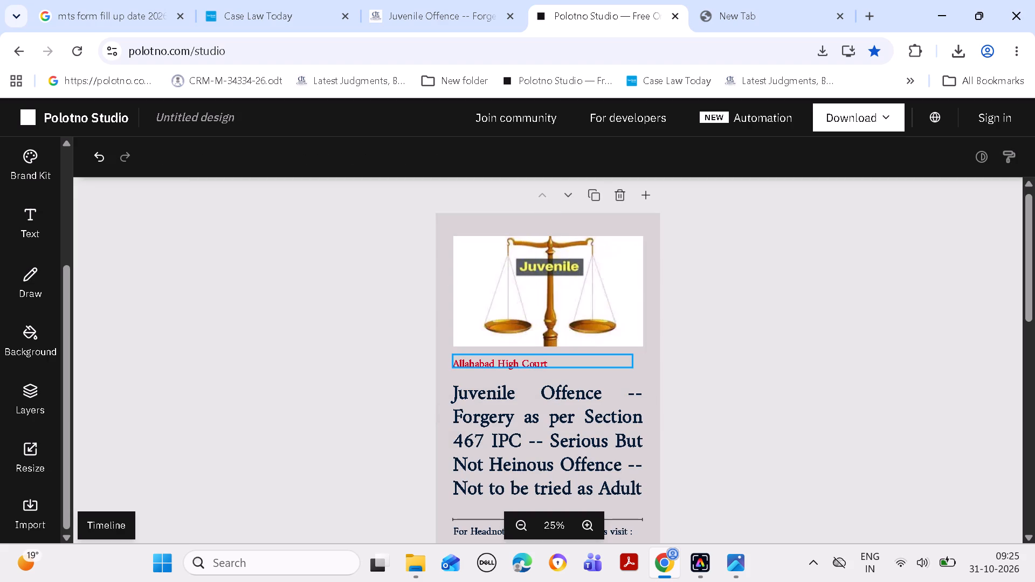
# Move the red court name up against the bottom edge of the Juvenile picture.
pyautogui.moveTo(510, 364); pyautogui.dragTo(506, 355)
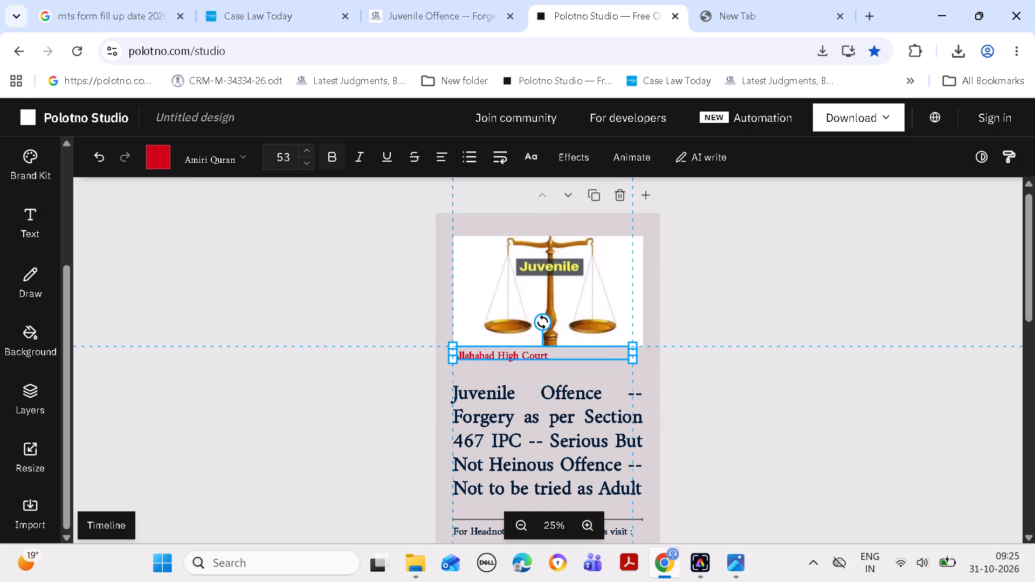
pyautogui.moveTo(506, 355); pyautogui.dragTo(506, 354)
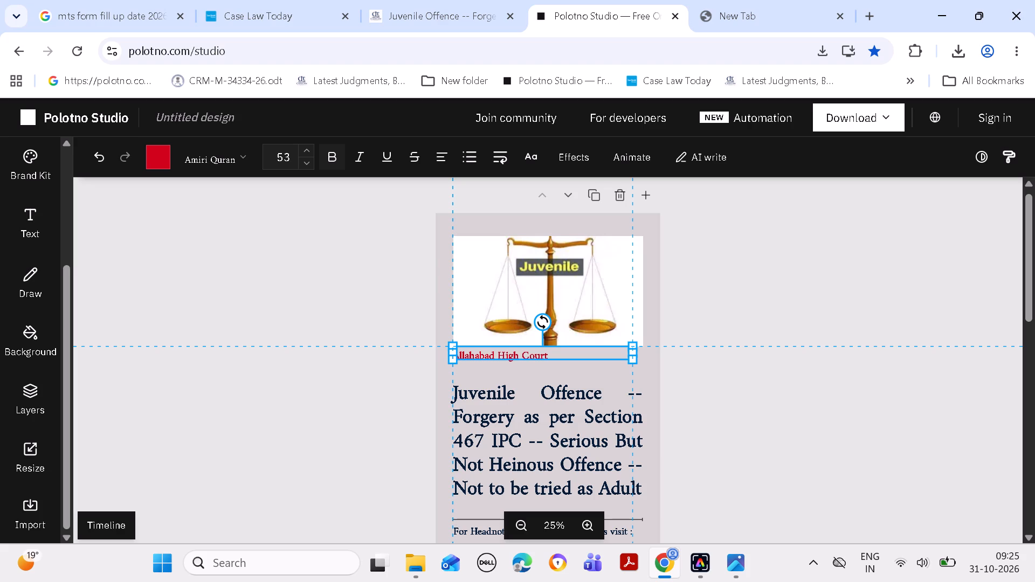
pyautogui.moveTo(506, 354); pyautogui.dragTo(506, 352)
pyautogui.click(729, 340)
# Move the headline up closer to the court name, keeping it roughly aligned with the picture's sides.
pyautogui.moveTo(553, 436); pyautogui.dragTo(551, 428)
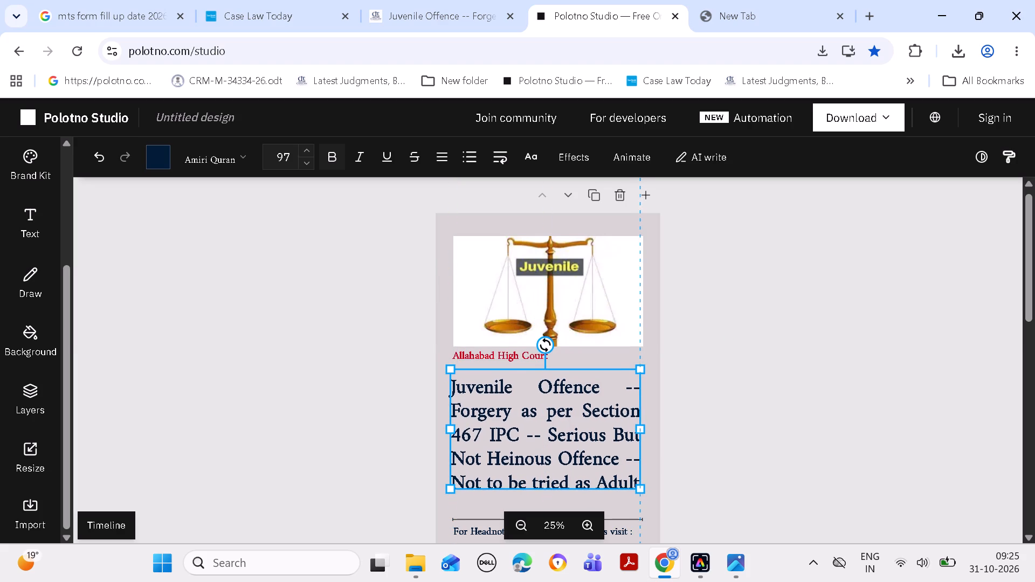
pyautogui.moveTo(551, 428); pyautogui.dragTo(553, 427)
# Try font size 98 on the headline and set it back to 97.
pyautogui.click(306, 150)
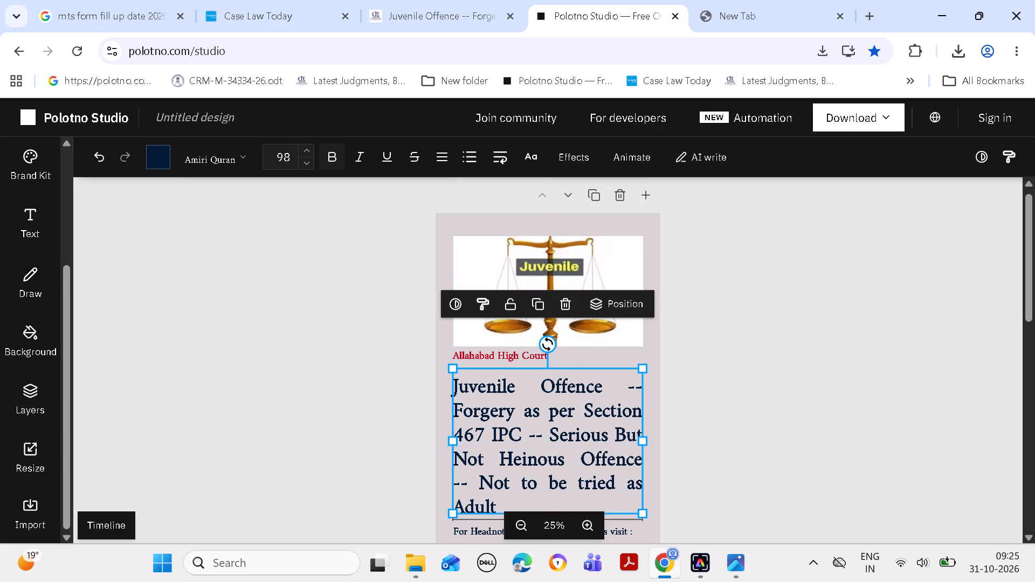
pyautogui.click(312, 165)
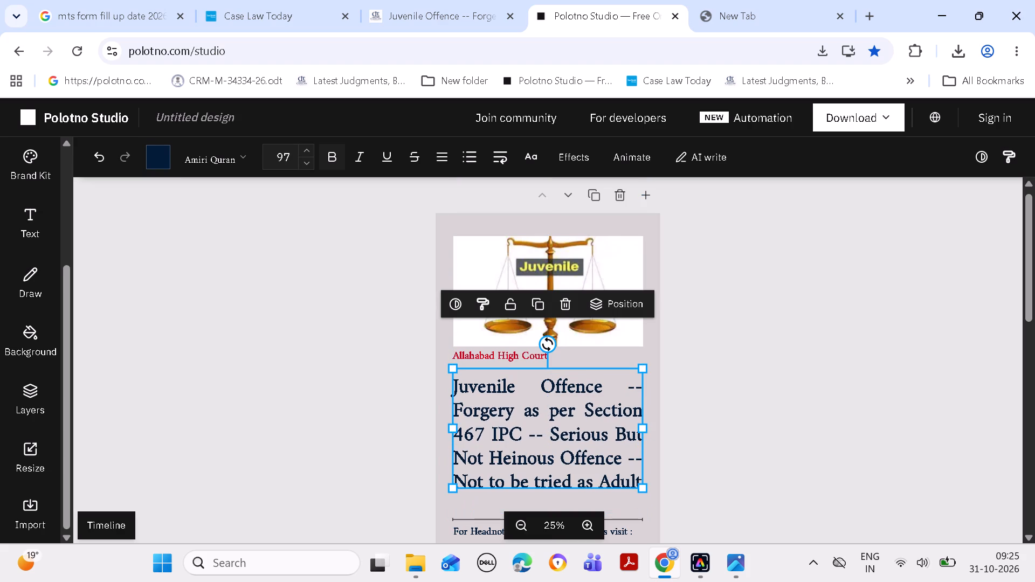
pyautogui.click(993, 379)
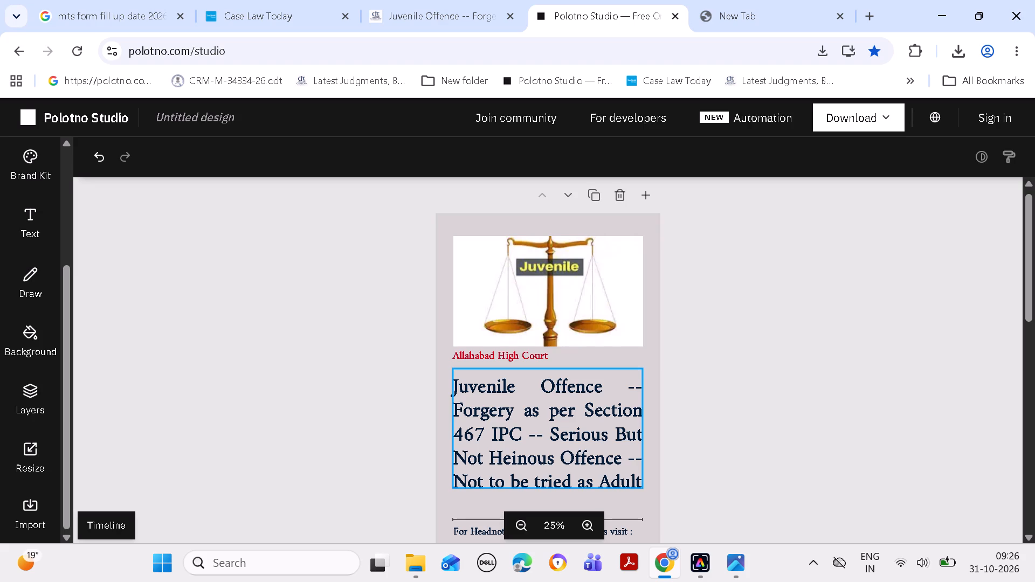
# Move the headline slightly down, leaving a small gap below the court name and keeping it aligned with the picture.
pyautogui.moveTo(577, 417); pyautogui.dragTo(579, 422)
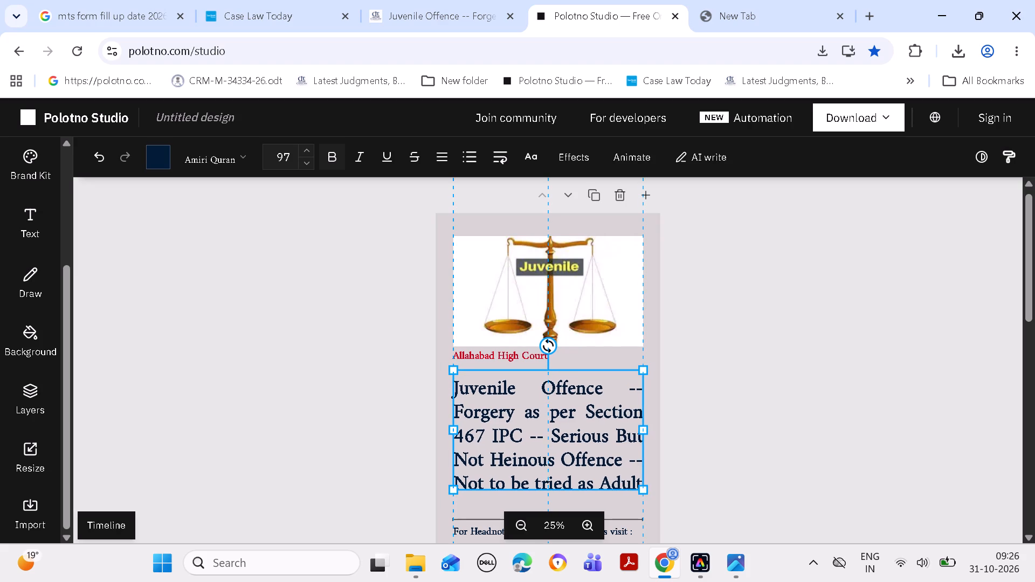
pyautogui.moveTo(579, 422); pyautogui.dragTo(579, 424)
pyautogui.click(817, 356)
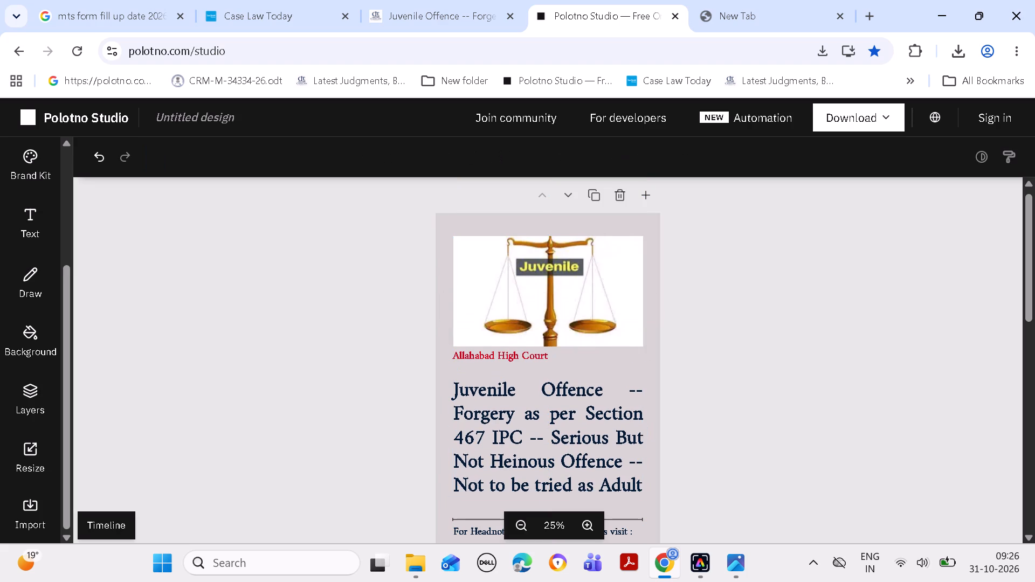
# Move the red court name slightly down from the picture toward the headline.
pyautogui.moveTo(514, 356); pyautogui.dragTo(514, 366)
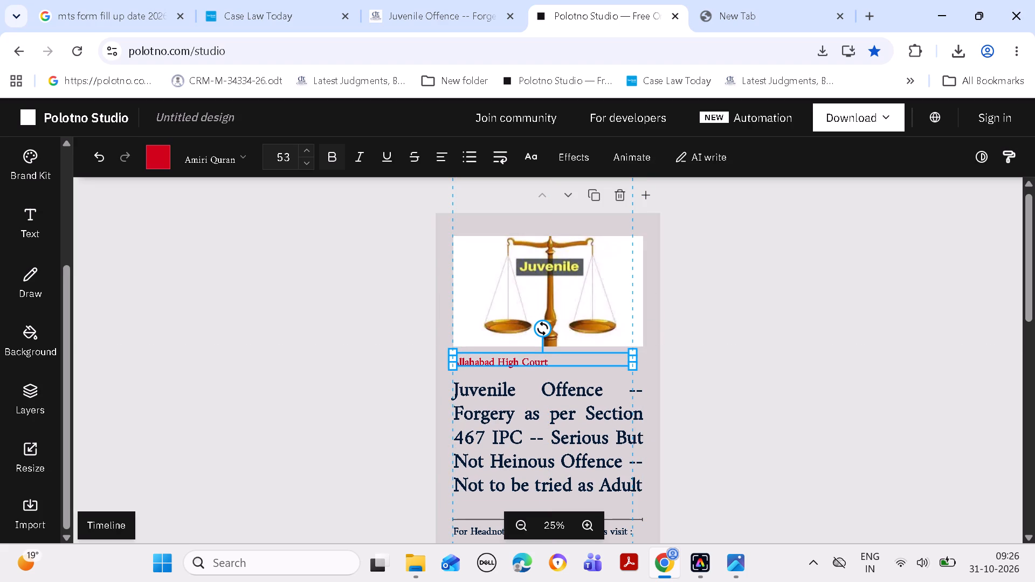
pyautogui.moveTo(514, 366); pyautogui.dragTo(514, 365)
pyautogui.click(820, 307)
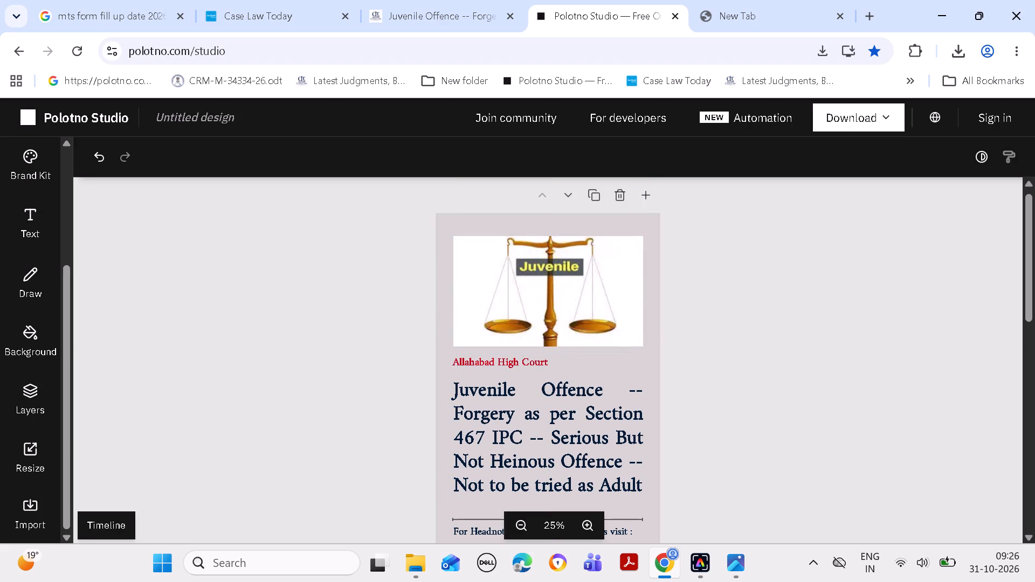
# Move the Juvenile picture slightly down, keeping it aligned with the headline's sides.
pyautogui.moveTo(569, 285); pyautogui.dragTo(569, 288)
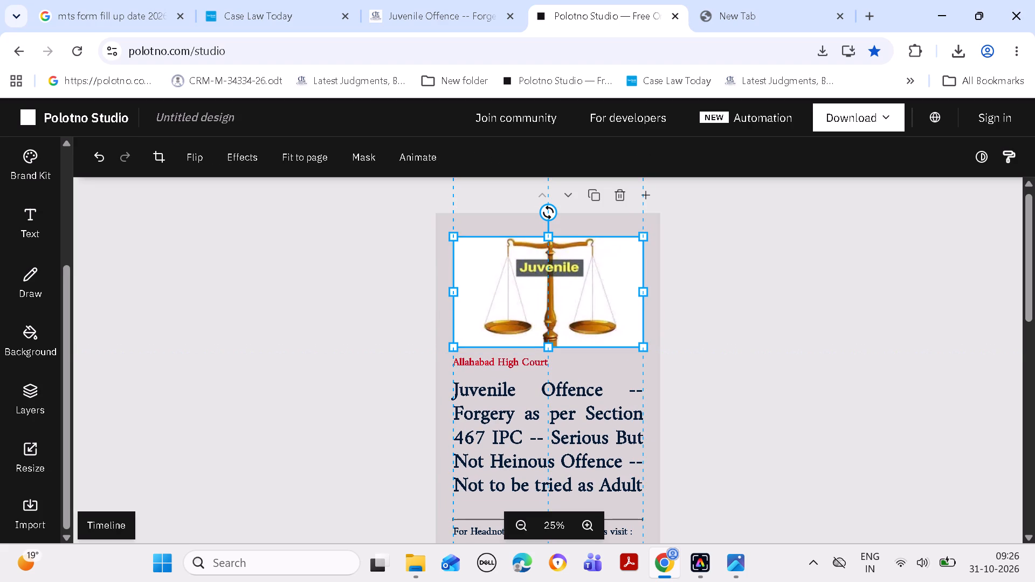
pyautogui.moveTo(569, 288); pyautogui.dragTo(570, 290)
pyautogui.click(829, 238)
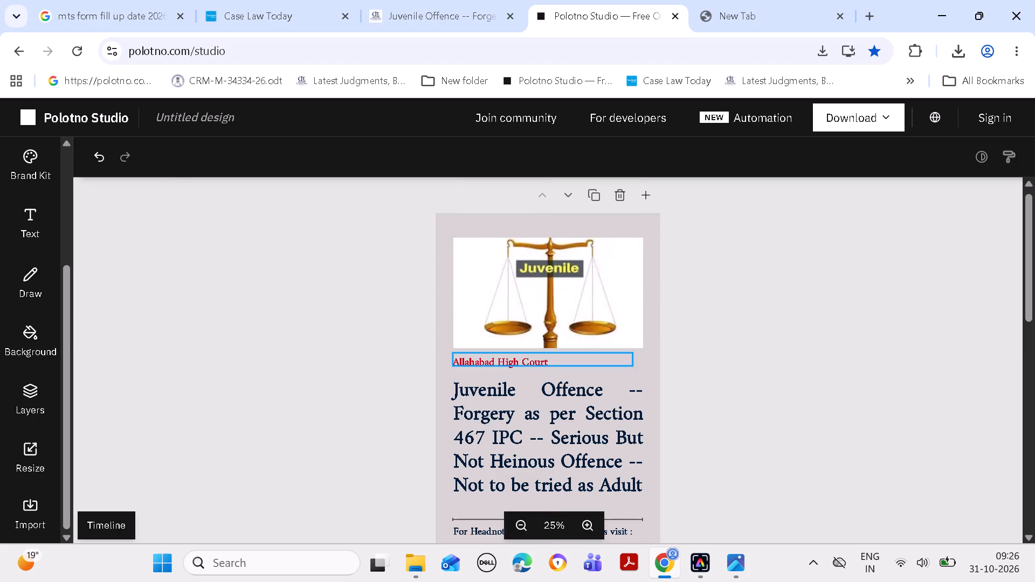
# Move the red court name up so it sits directly beneath the Juvenile picture.
pyautogui.moveTo(499, 361); pyautogui.dragTo(499, 352)
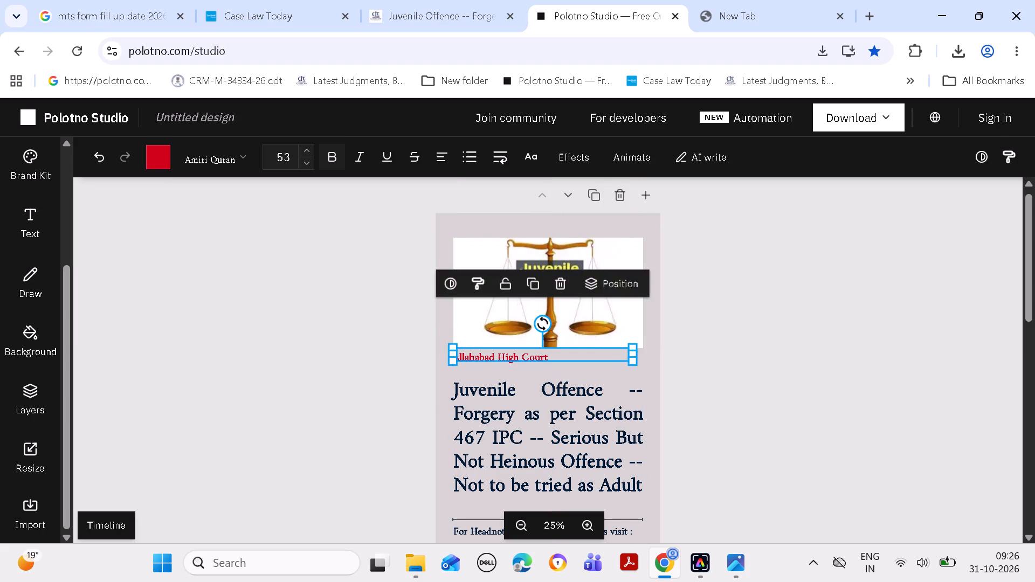
pyautogui.click(810, 343)
pyautogui.click(605, 430)
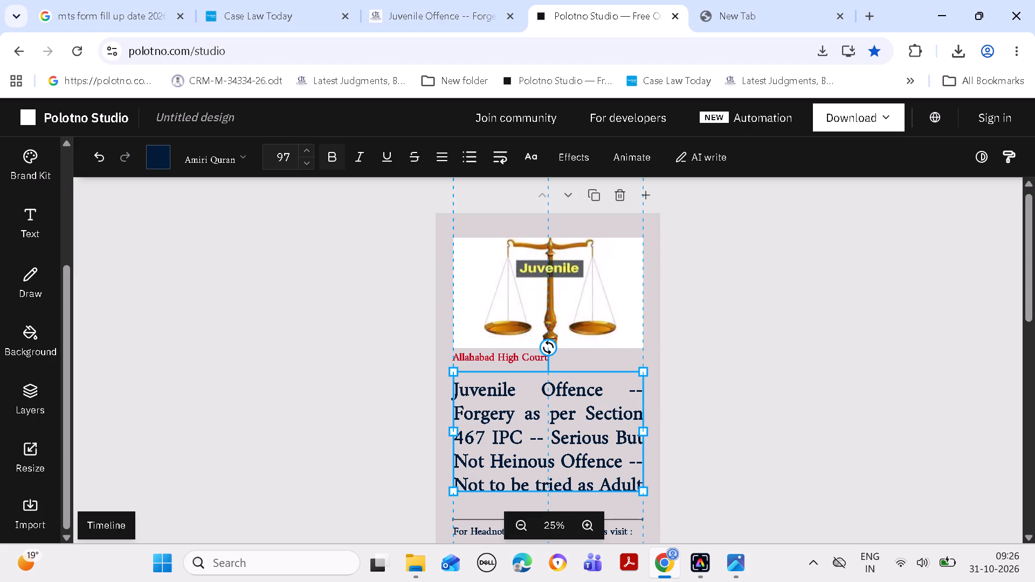
pyautogui.click(946, 348)
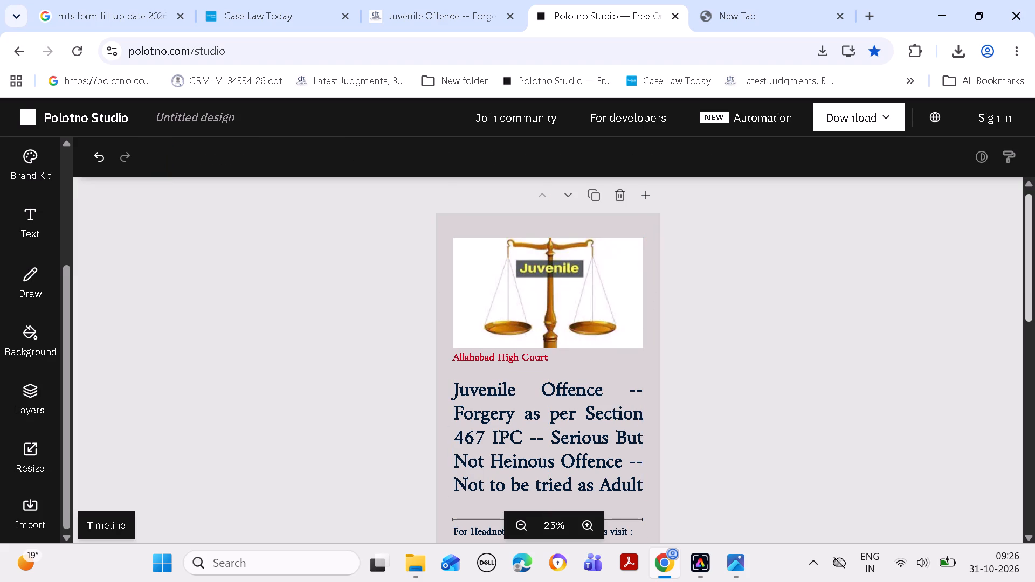
# Set the red court name's font size to 56.
pyautogui.moveTo(1030, 280); pyautogui.dragTo(1034, 289)
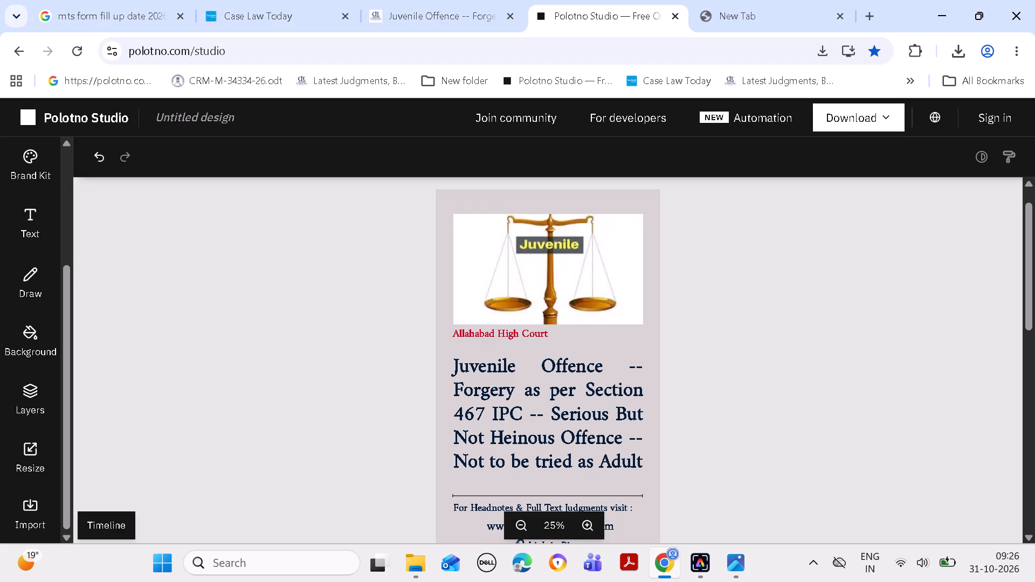
pyautogui.click(512, 382)
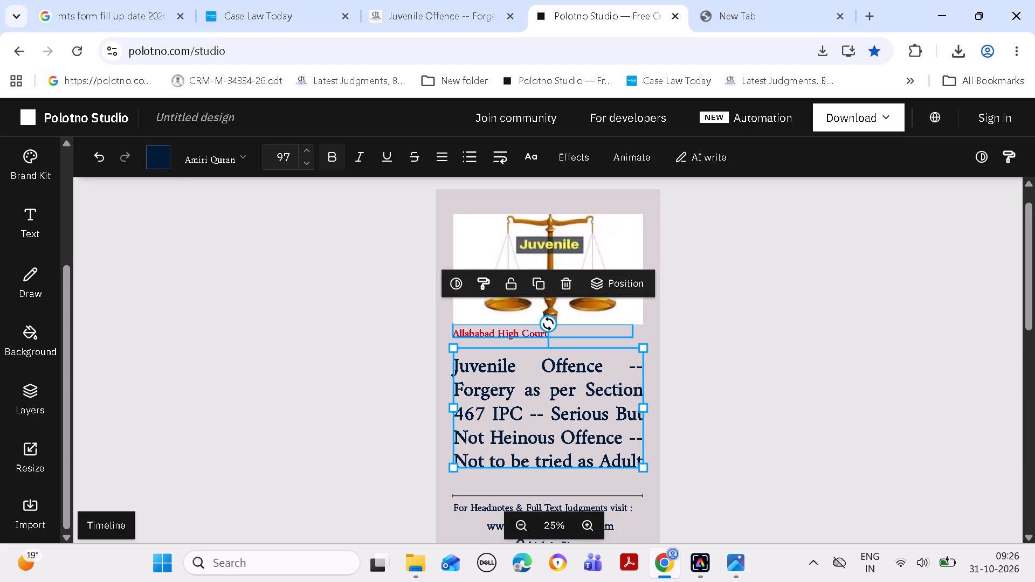
pyautogui.click(513, 325)
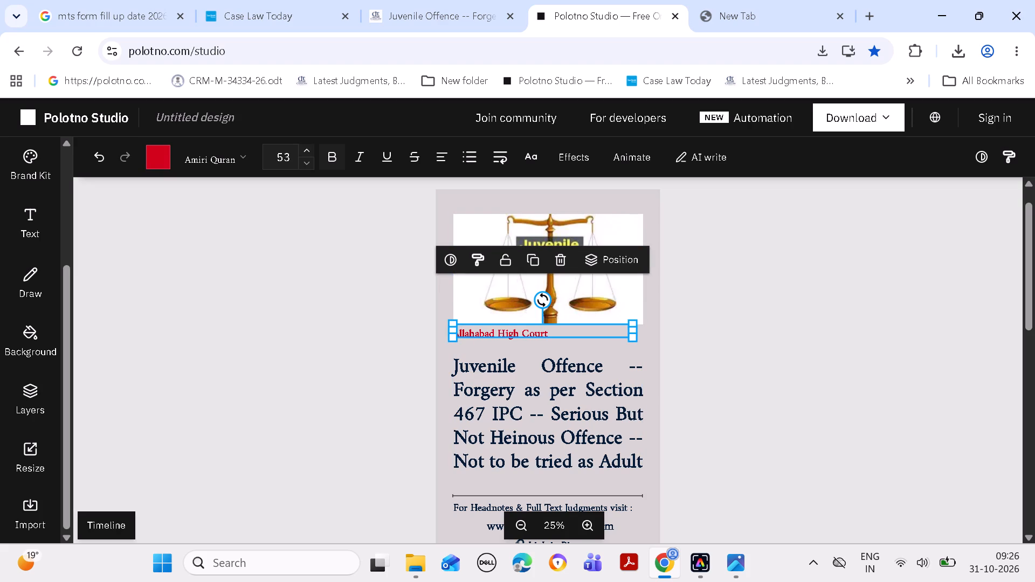
pyautogui.click(306, 148)
pyautogui.click(306, 148)
pyautogui.click(306, 148)
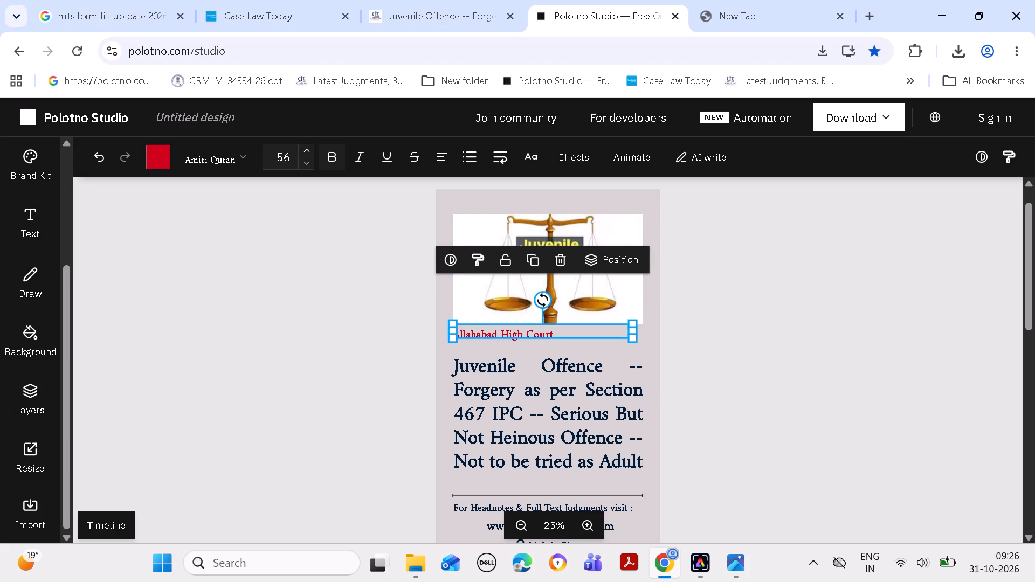
pyautogui.click(813, 360)
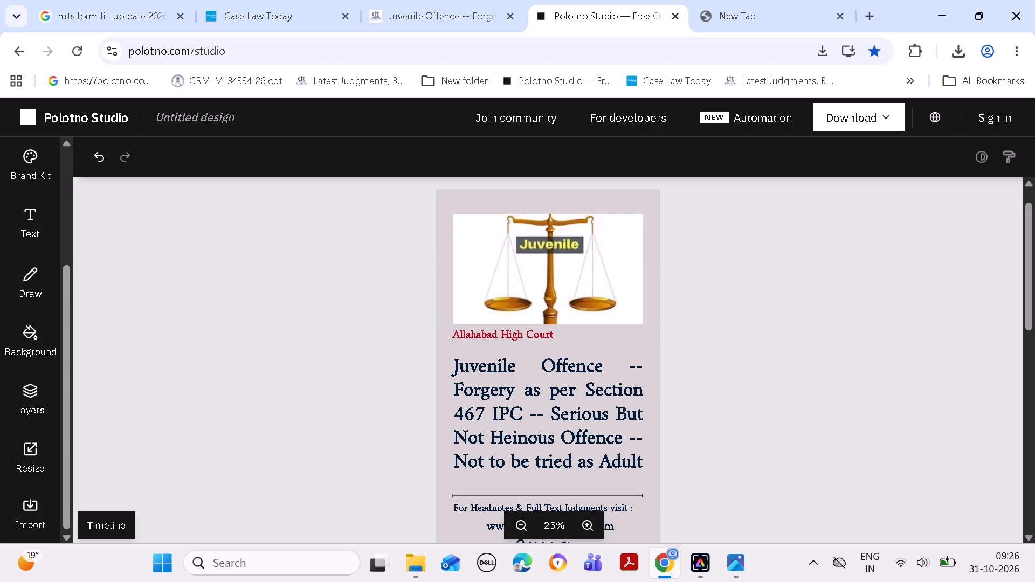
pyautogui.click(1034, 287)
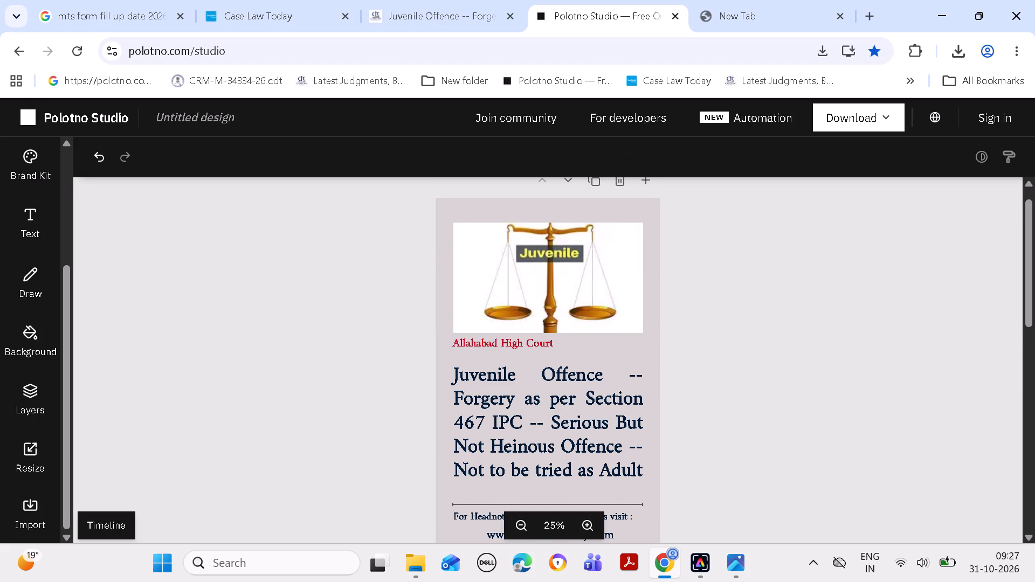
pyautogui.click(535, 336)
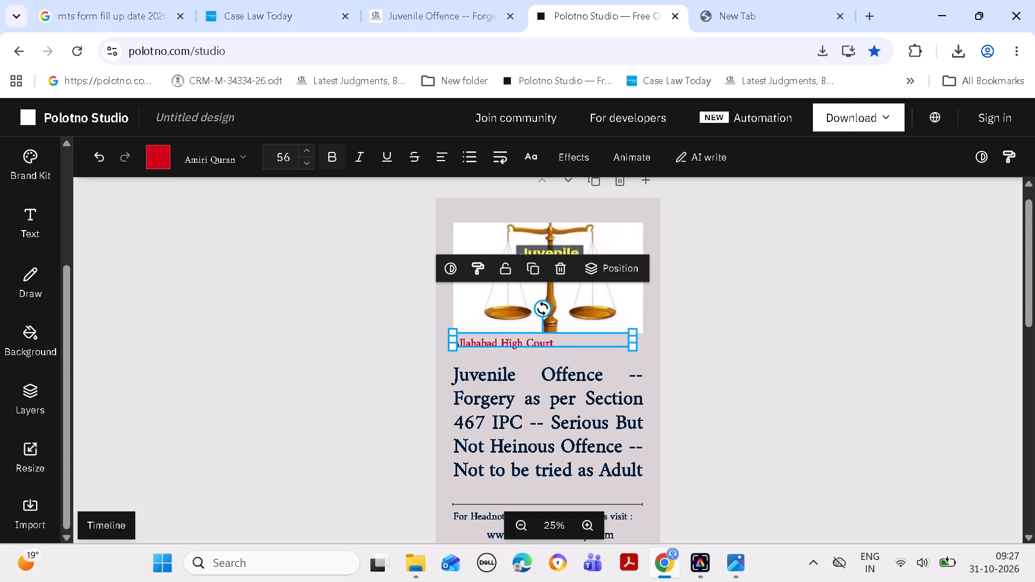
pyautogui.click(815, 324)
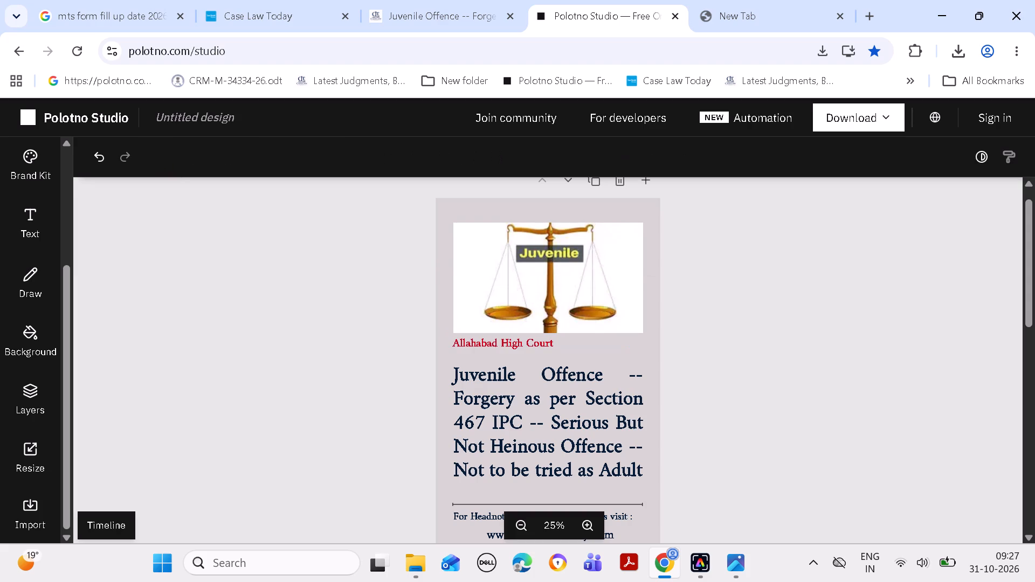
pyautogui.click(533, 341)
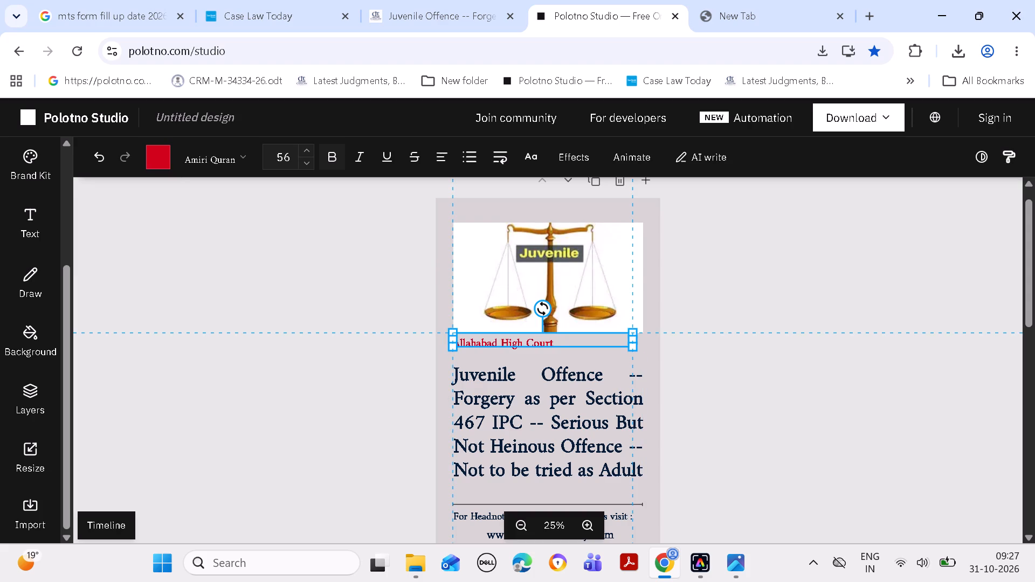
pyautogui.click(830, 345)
# Adjust the Juvenile picture's two side edges to line up with the divider line and court name, at about 922 x 538.
pyautogui.click(622, 291)
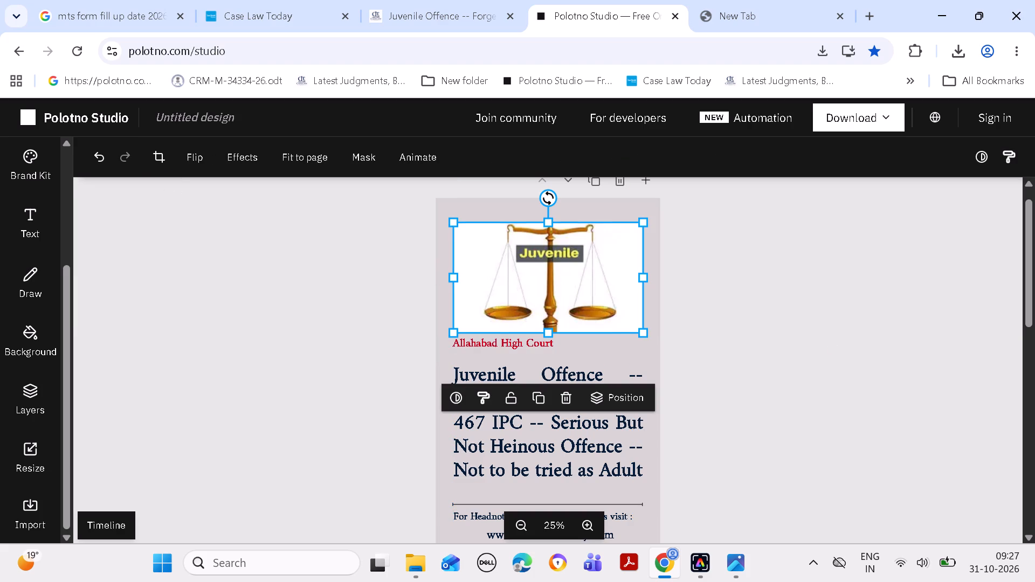
pyautogui.moveTo(641, 276); pyautogui.dragTo(643, 276)
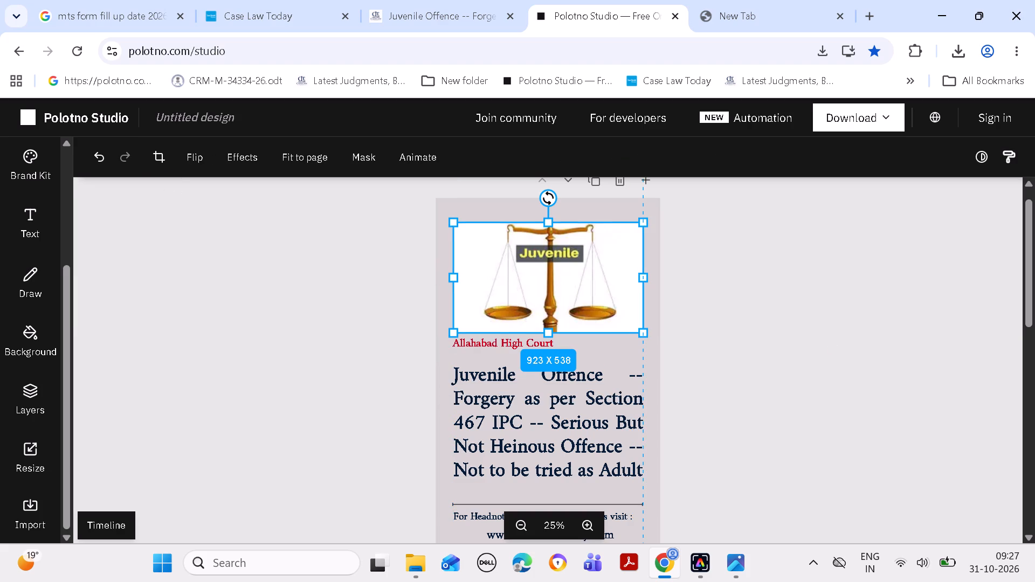
pyautogui.moveTo(643, 276); pyautogui.dragTo(642, 276)
pyautogui.moveTo(642, 276); pyautogui.dragTo(642, 281)
pyautogui.moveTo(642, 281); pyautogui.dragTo(640, 281)
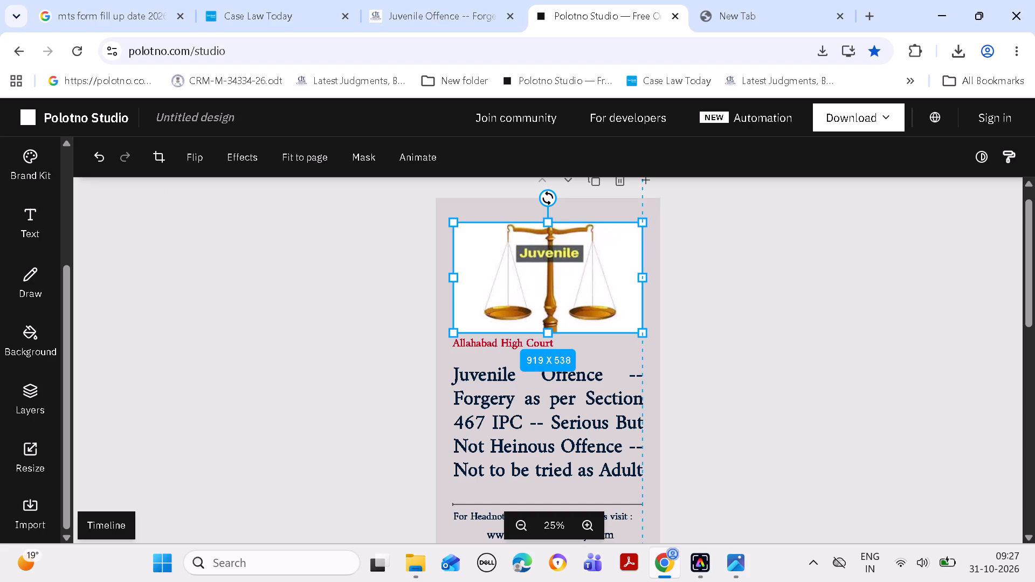
pyautogui.moveTo(640, 281); pyautogui.dragTo(640, 283)
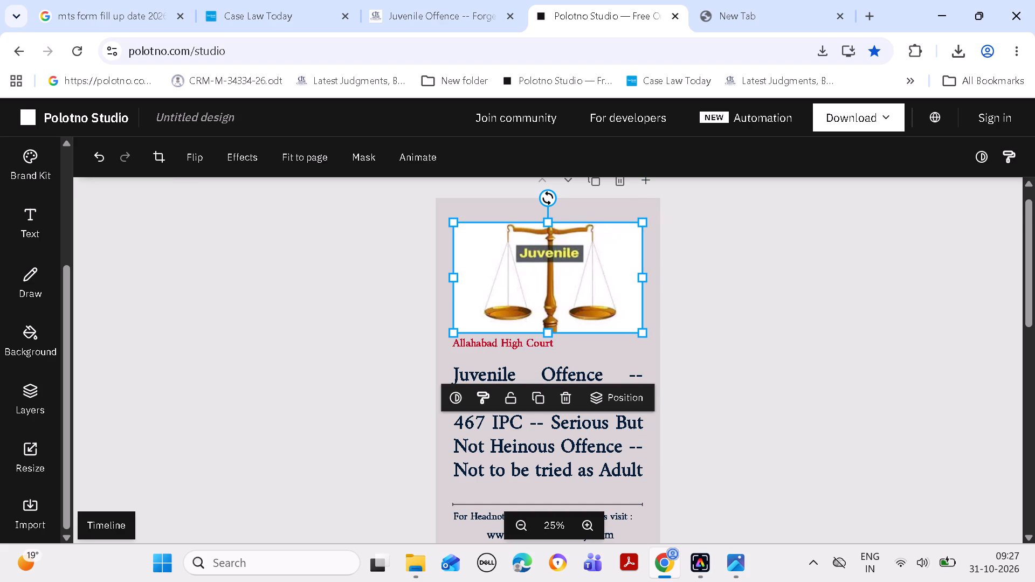
pyautogui.moveTo(455, 276); pyautogui.dragTo(455, 278)
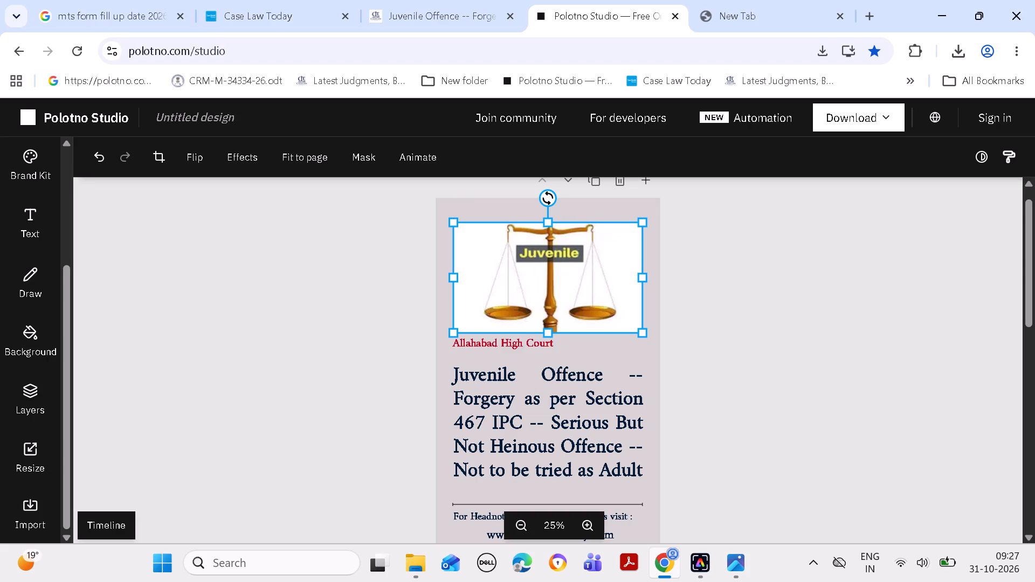
pyautogui.moveTo(455, 278); pyautogui.dragTo(454, 282)
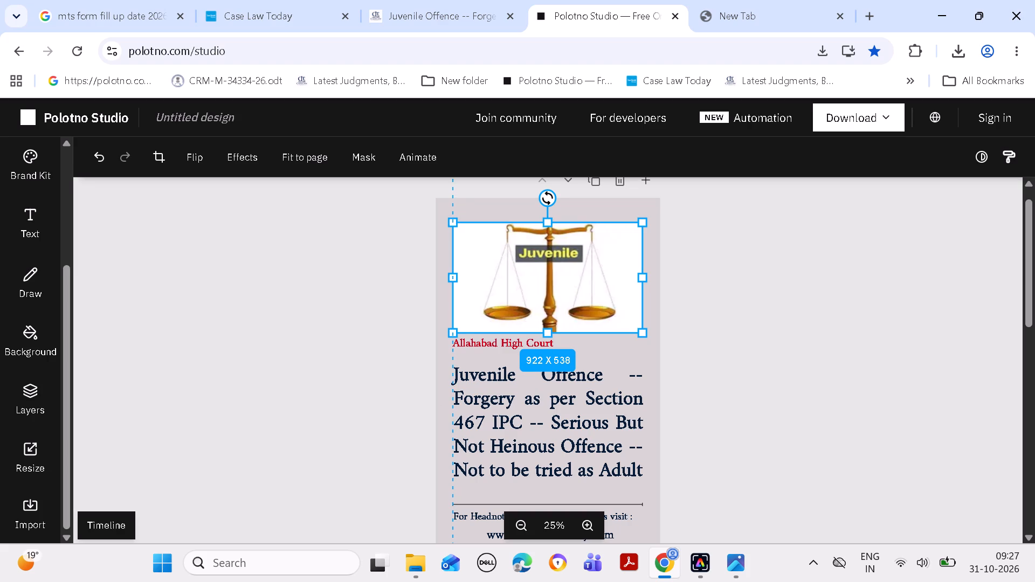
pyautogui.moveTo(454, 282); pyautogui.dragTo(454, 285)
pyautogui.click(779, 291)
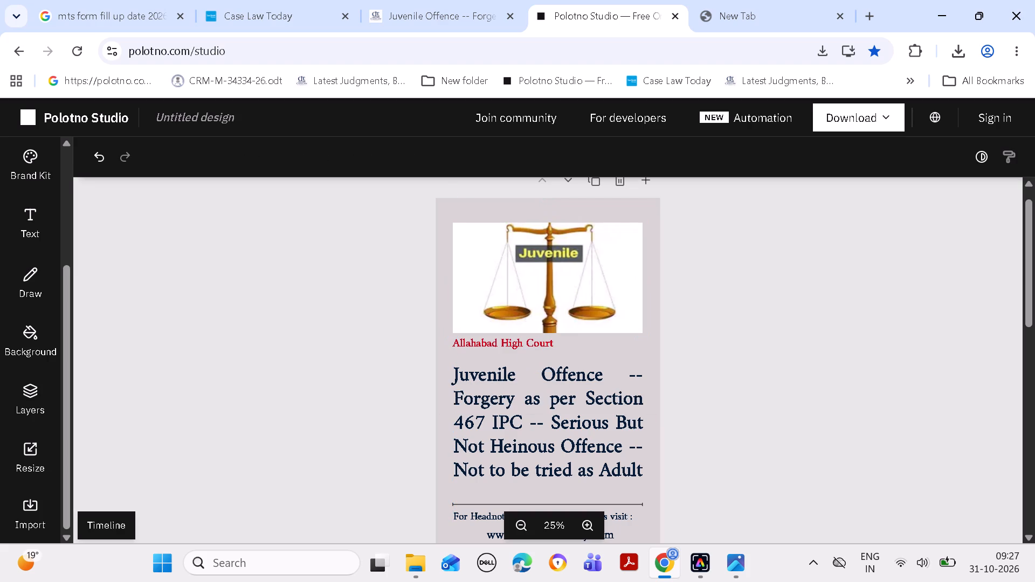
# Adjust the headline text box's two side edges to line up with the Juvenile picture and divider line.
pyautogui.click(587, 410)
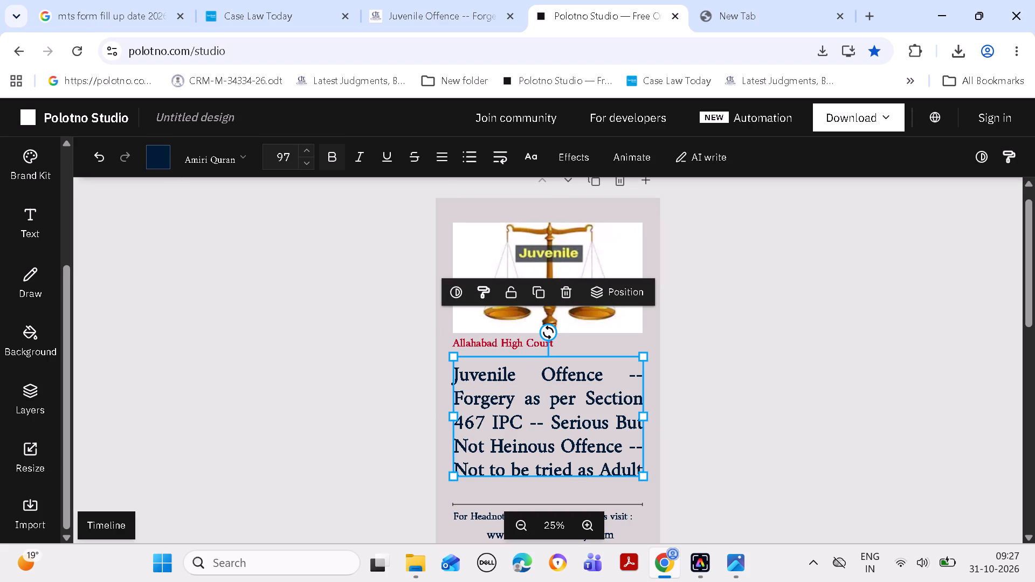
pyautogui.click(641, 413)
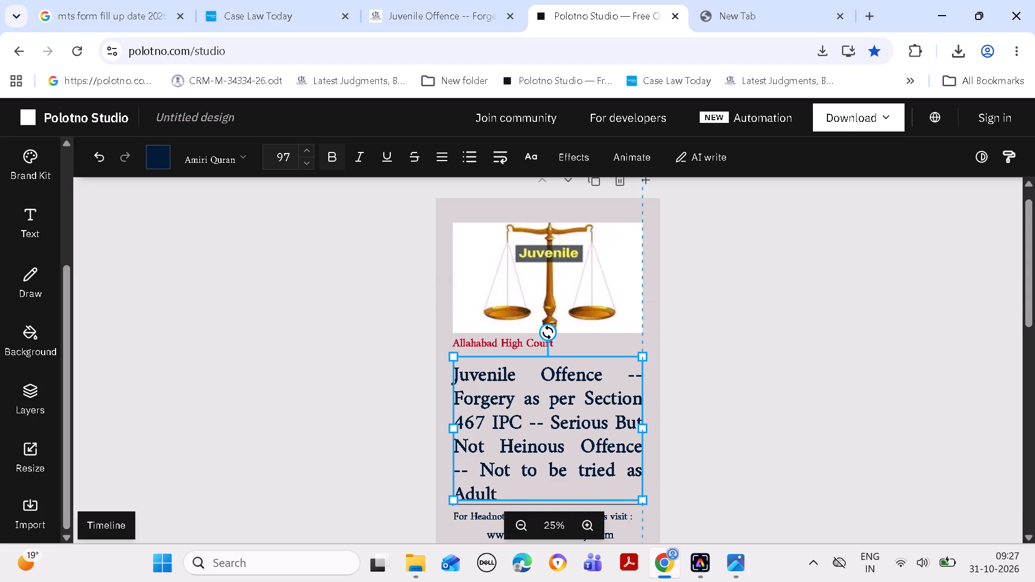
pyautogui.click(457, 427)
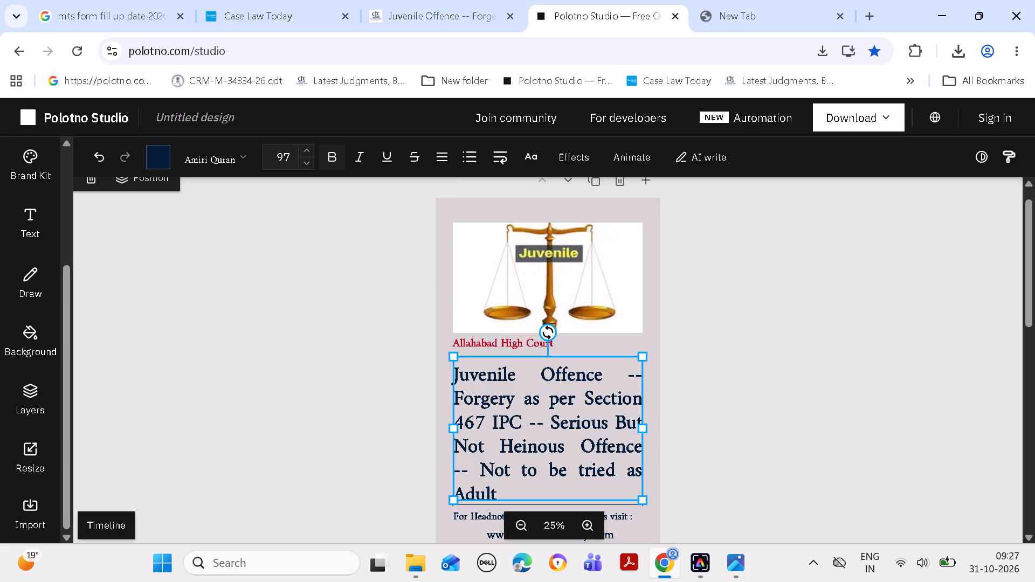
# Set the Juvenile Offence headline's font size to 96.
pyautogui.click(310, 165)
pyautogui.click(752, 398)
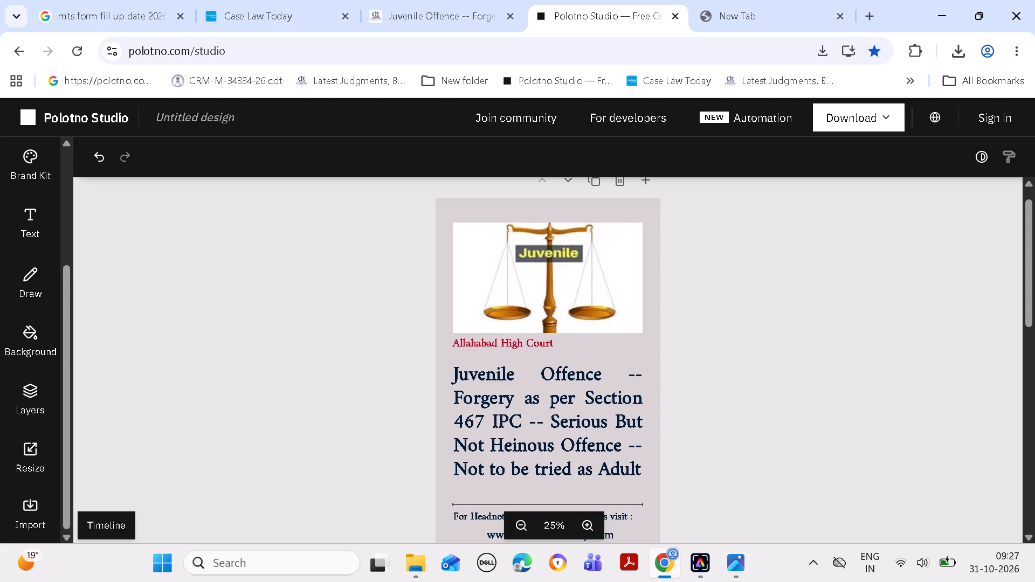
# Fine-tune the headline text box's two side edges to match the Juvenile picture's sides, at about 923 x 576.
pyautogui.click(607, 420)
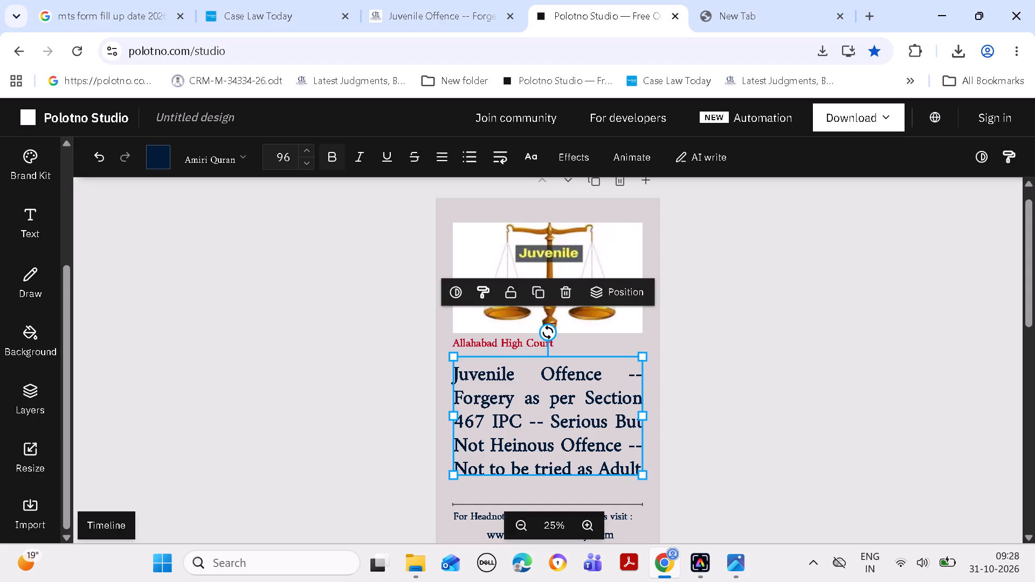
pyautogui.click(641, 415)
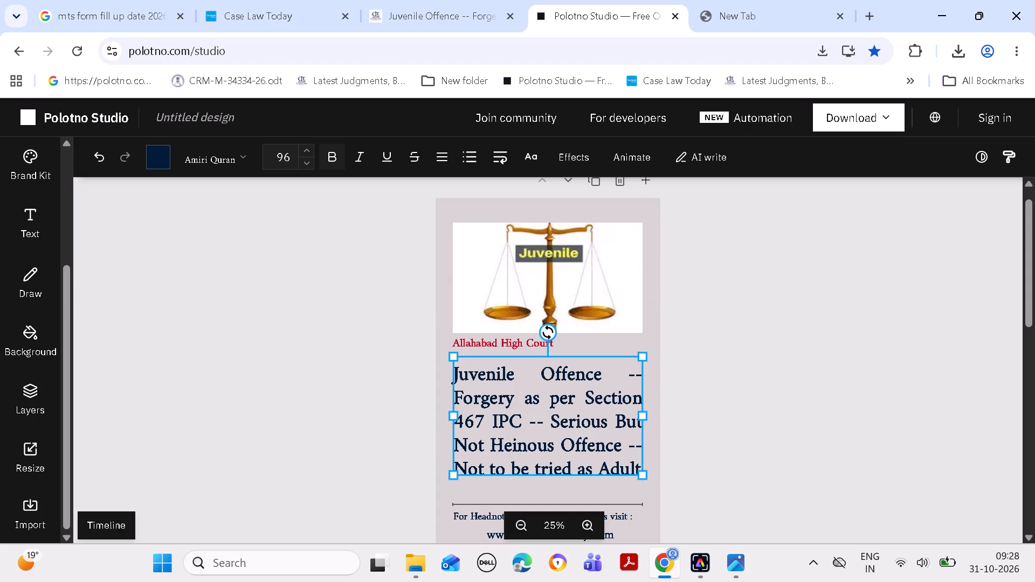
pyautogui.click(452, 418)
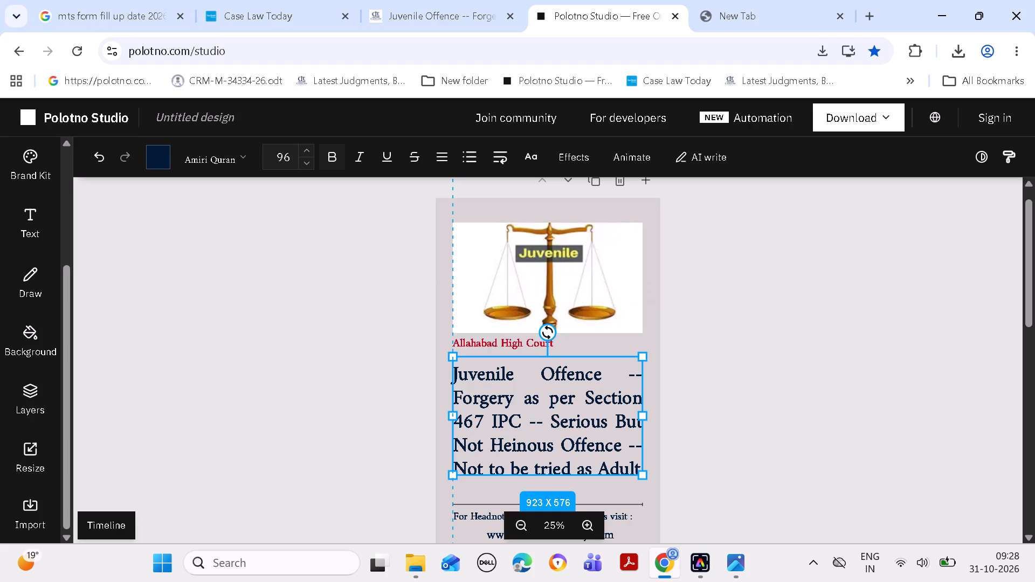
pyautogui.click(643, 414)
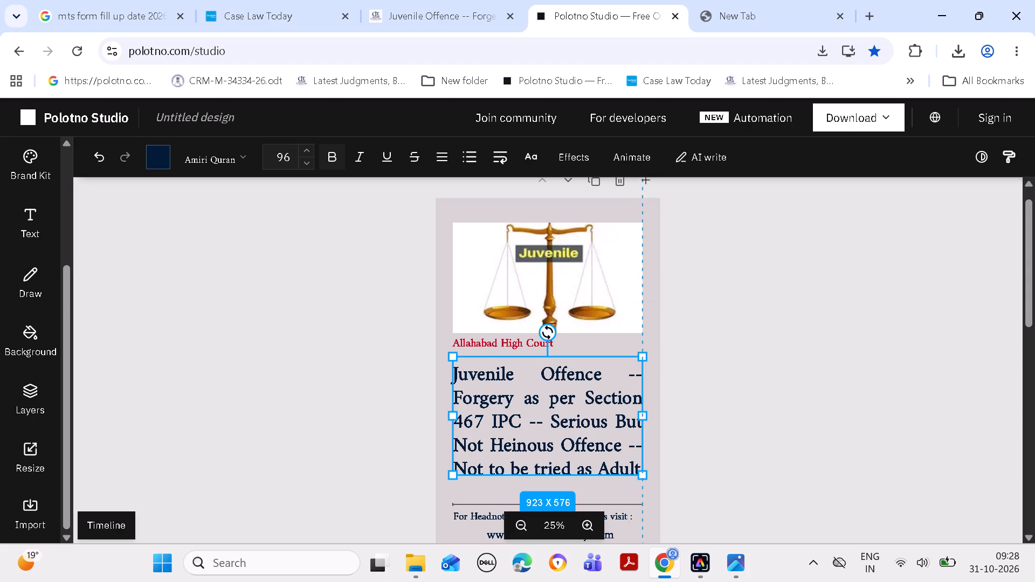
pyautogui.click(836, 394)
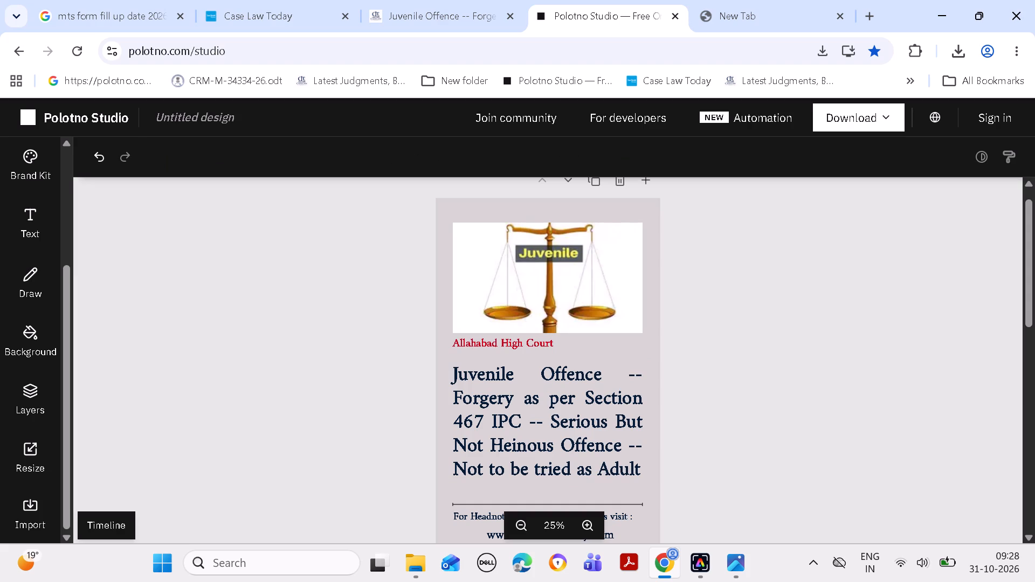
# Download the finished Juvenile Offence design as PNG at 1080 x 1920 px.
pyautogui.click(859, 115)
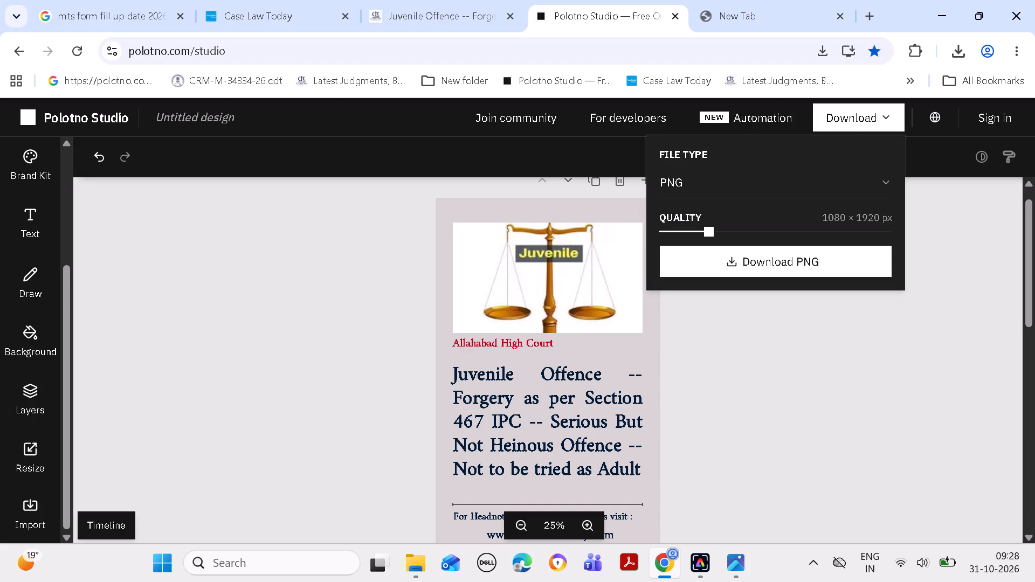
pyautogui.click(799, 265)
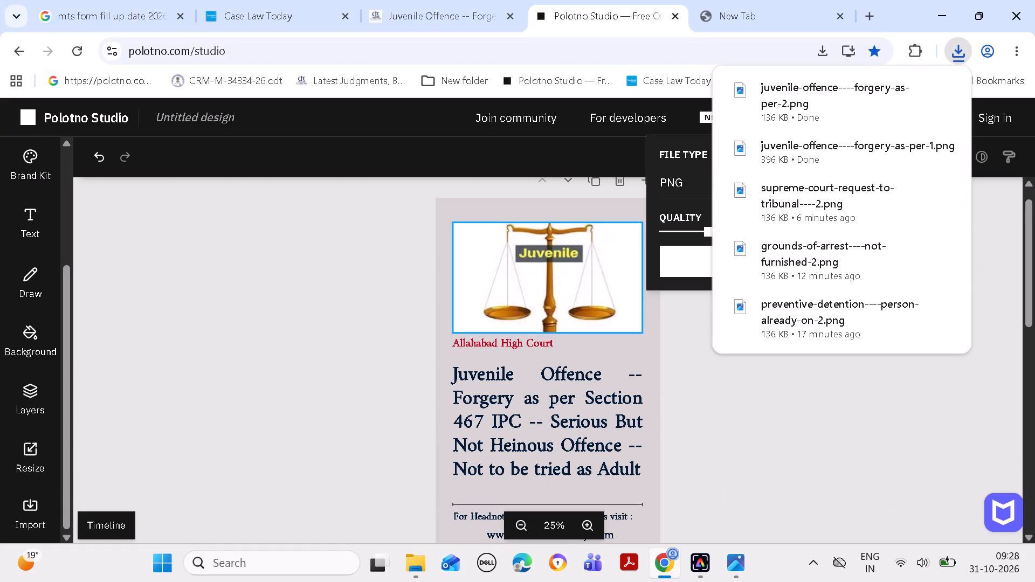
pyautogui.click(550, 341)
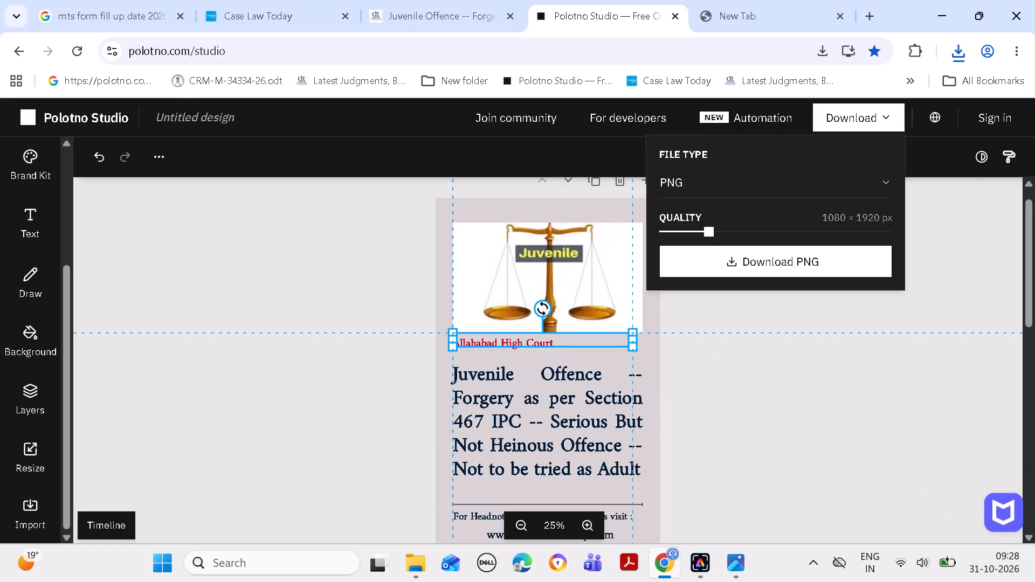
pyautogui.click(750, 332)
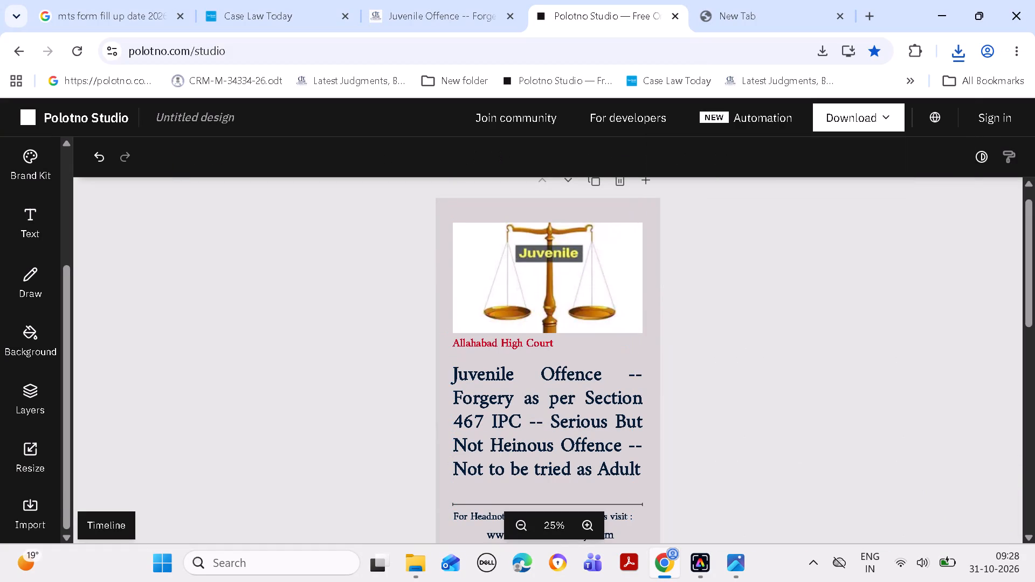
pyautogui.click(855, 112)
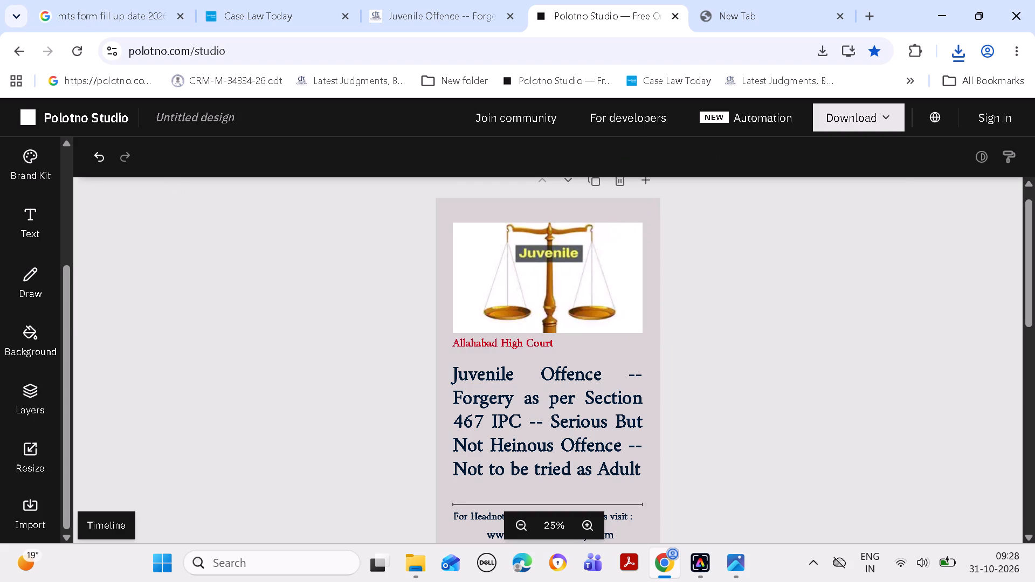
# Show the downloaded juvenile-offence PNG in the Downloads folder and check today's files for the new images.
pyautogui.click(954, 50)
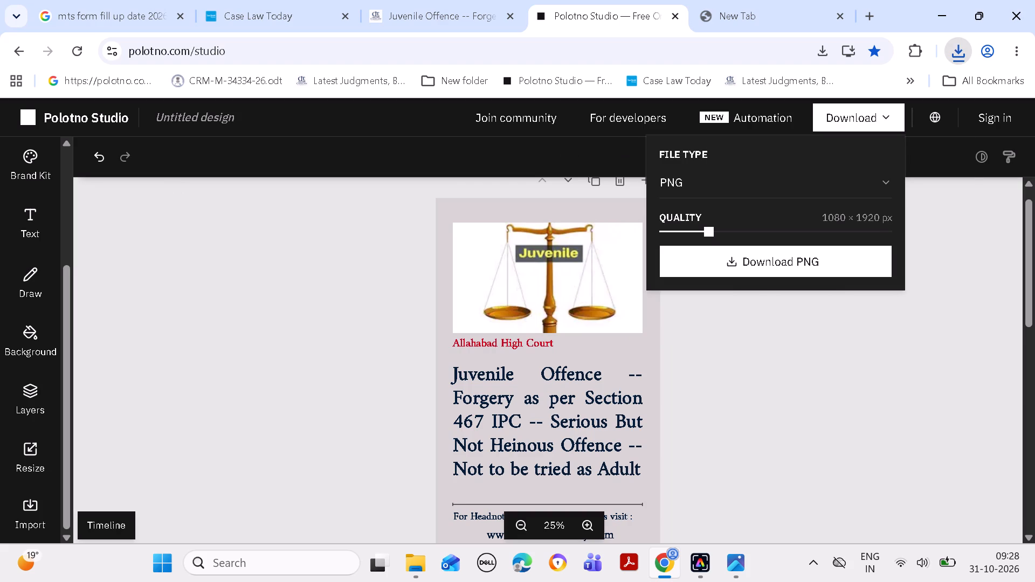
pyautogui.click(895, 181)
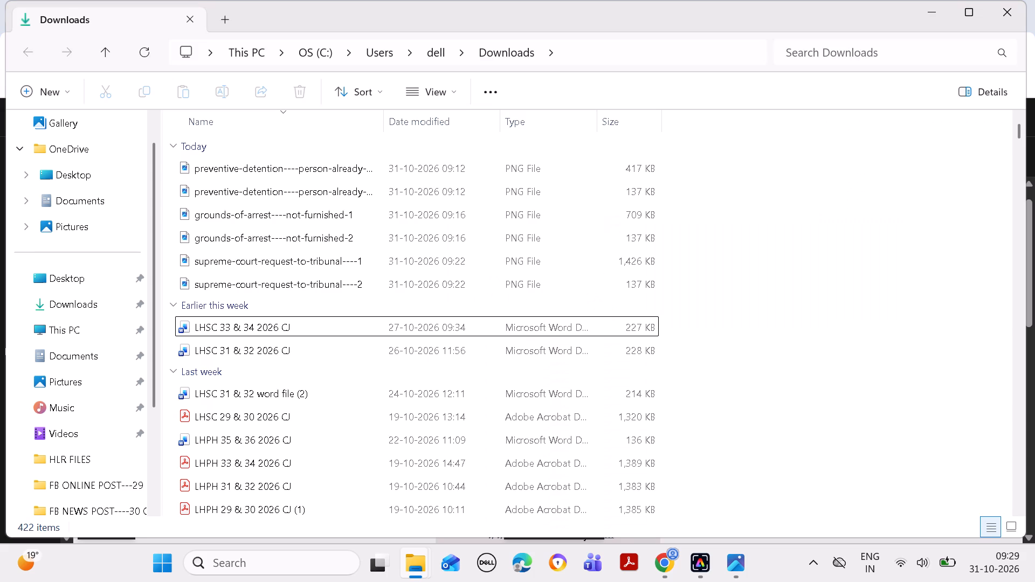
pyautogui.scroll(2, 841, 192)
pyautogui.click(938, 8)
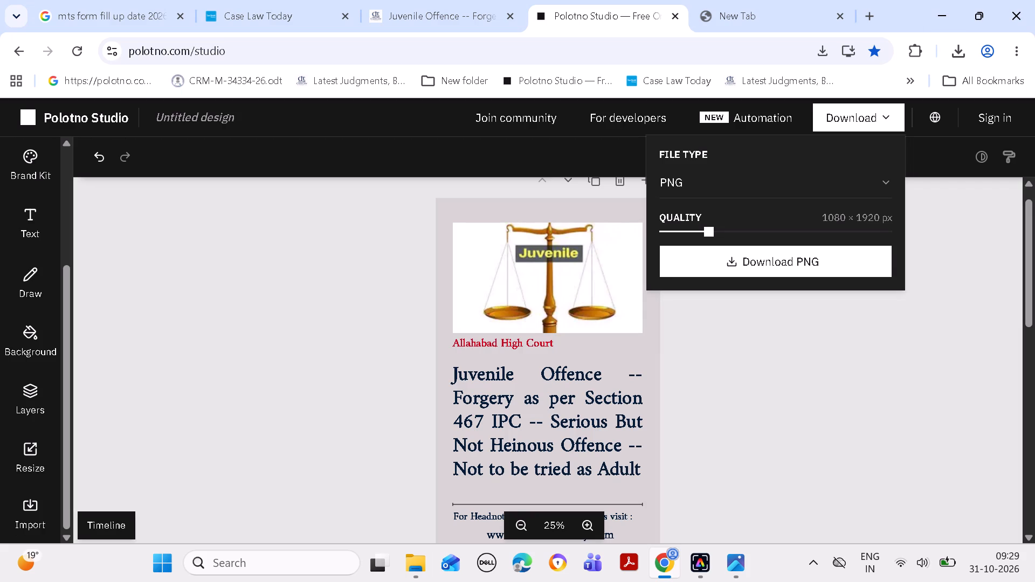
pyautogui.click(952, 48)
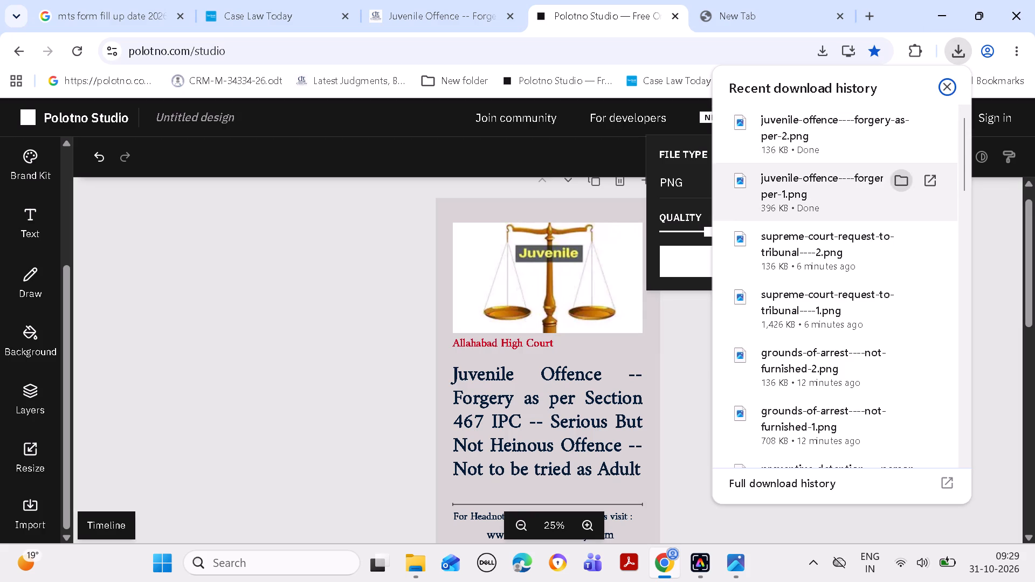
pyautogui.click(905, 179)
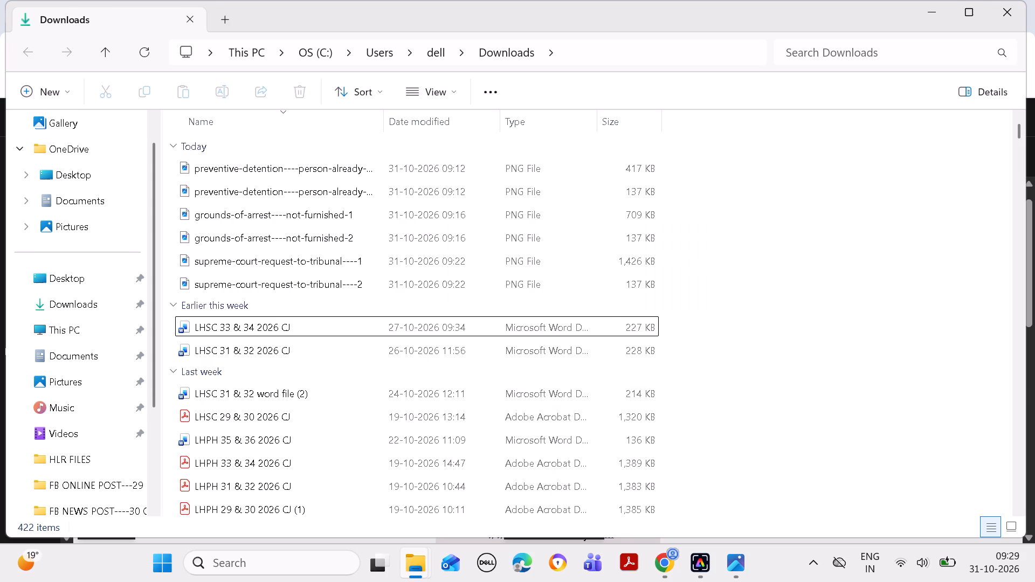
pyautogui.scroll(3, 797, 209)
pyautogui.click(817, 184)
pyautogui.moveTo(1028, 232); pyautogui.dragTo(1024, 159)
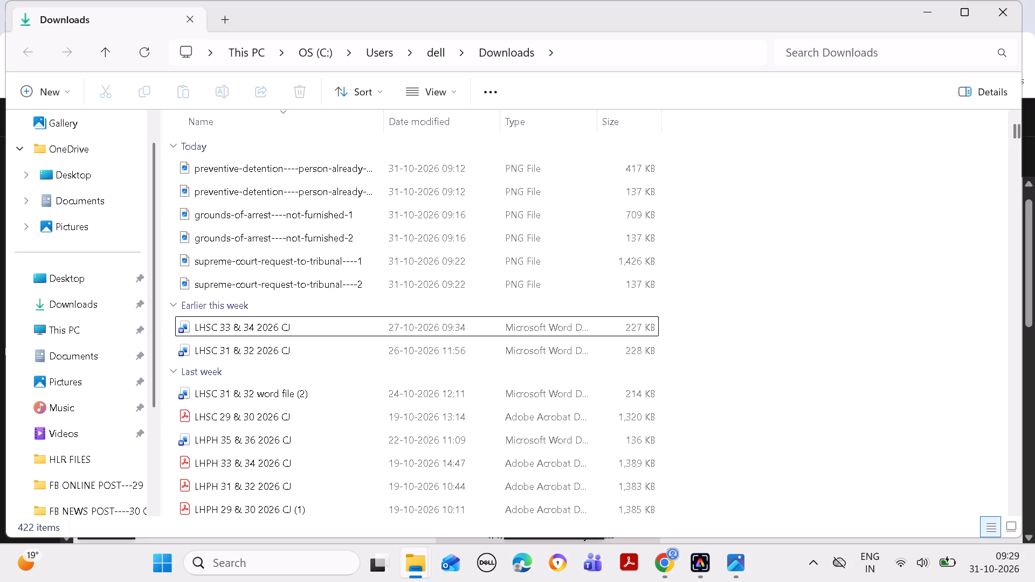
pyautogui.moveTo(1016, 128); pyautogui.dragTo(1019, 103)
pyautogui.click(750, 242)
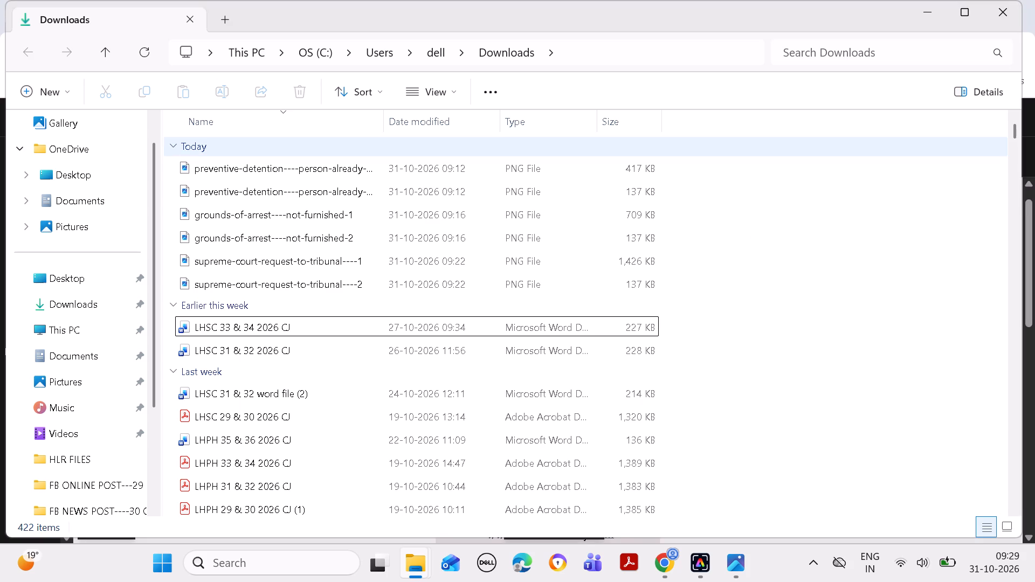
pyautogui.click(928, 10)
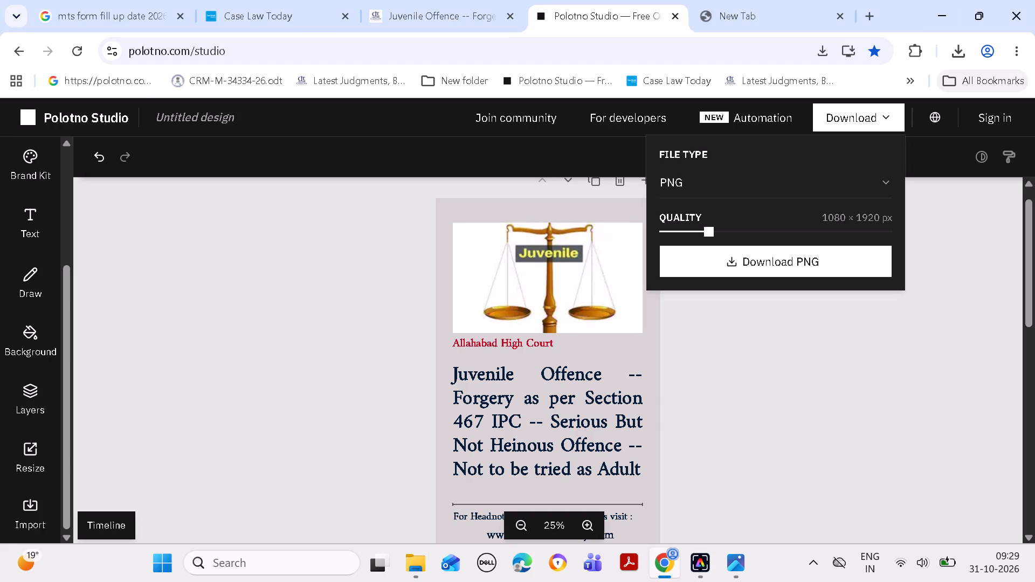
pyautogui.click(953, 47)
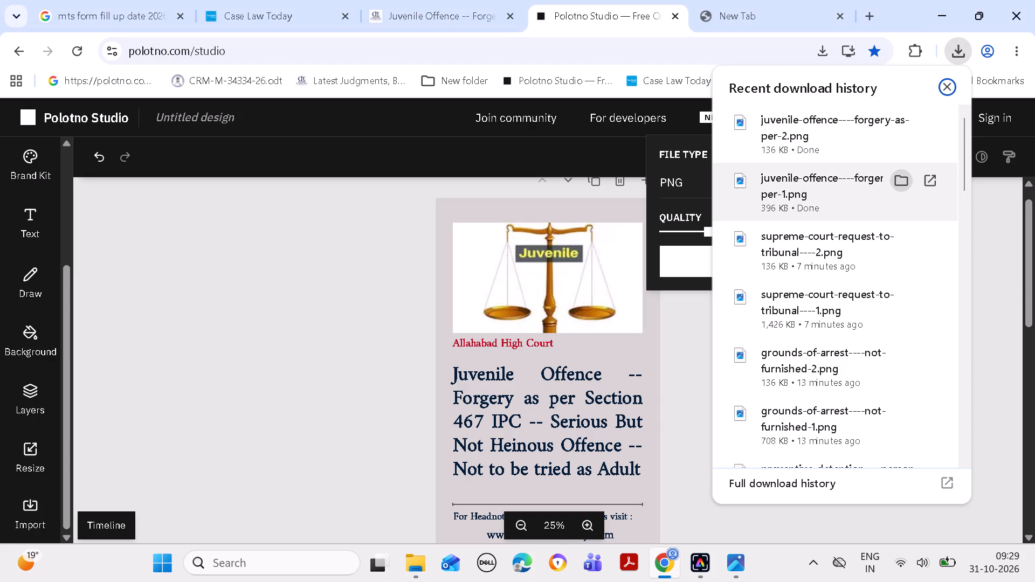
pyautogui.click(903, 184)
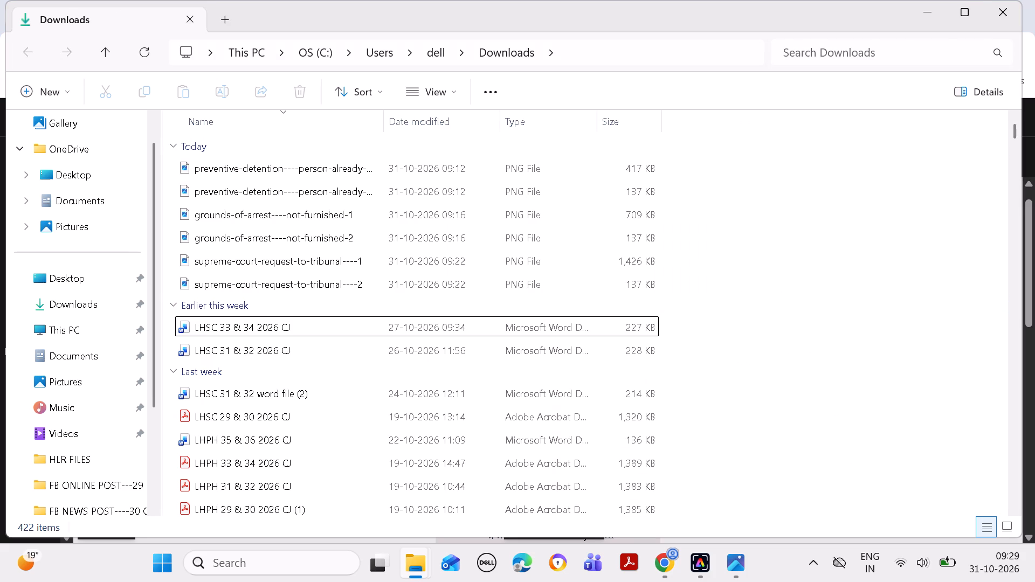
pyautogui.click(964, 15)
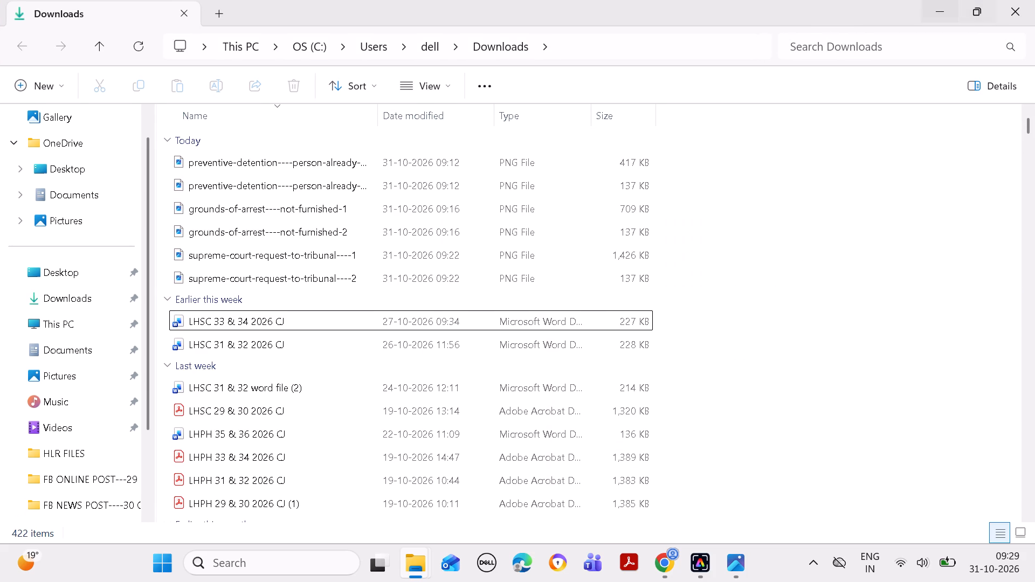
pyautogui.click(941, 12)
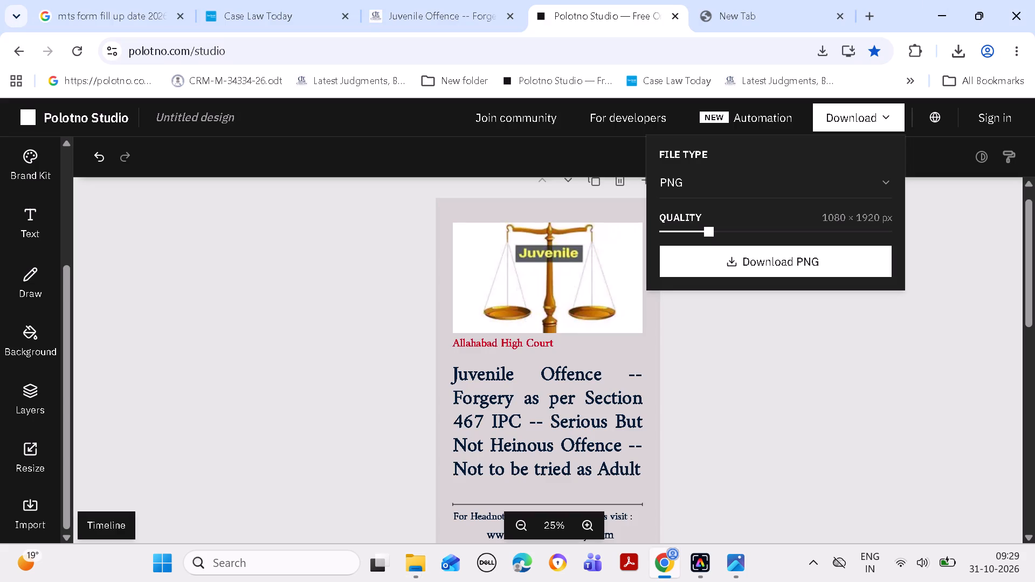
# Realign the headline text box's two side edges with the Juvenile picture and divider line, at about 923 x 576.
pyautogui.click(604, 429)
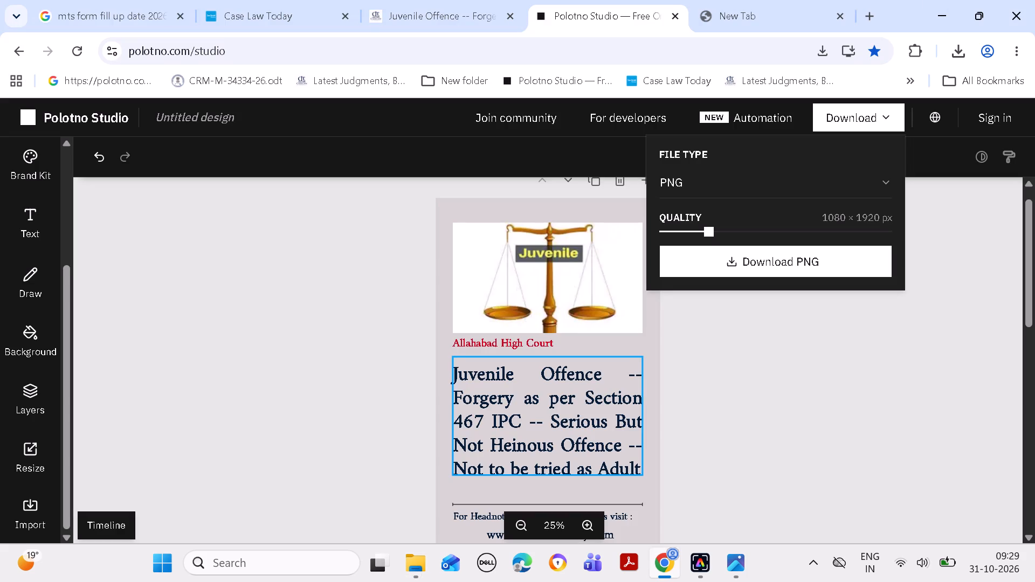
pyautogui.click(641, 414)
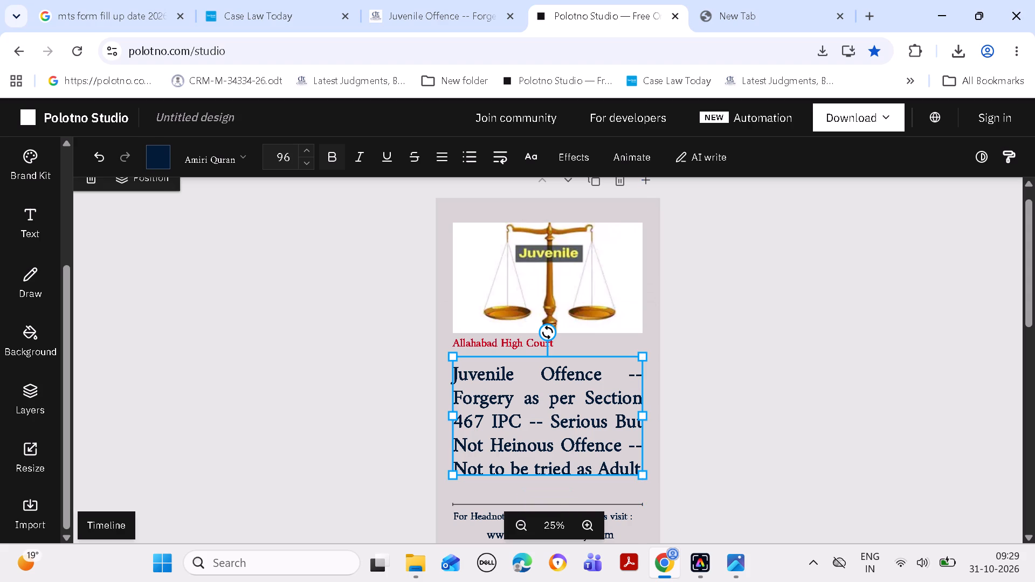
pyautogui.click(450, 415)
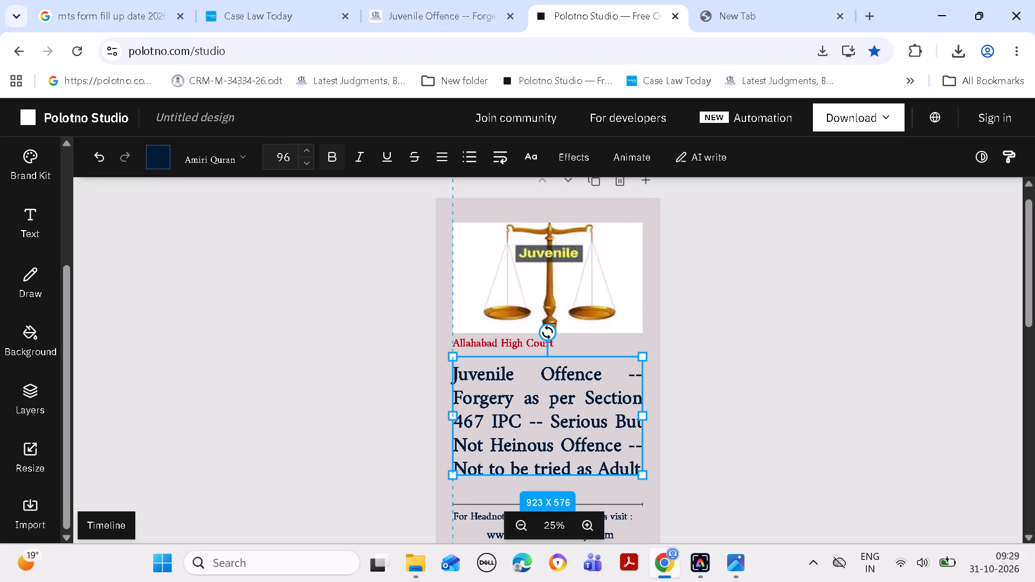
pyautogui.click(641, 414)
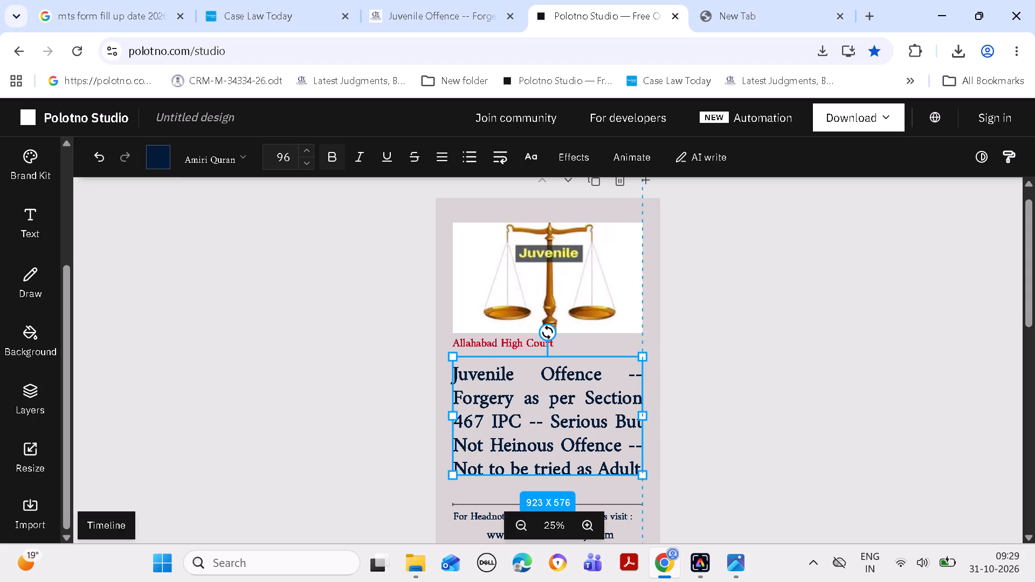
pyautogui.click(887, 217)
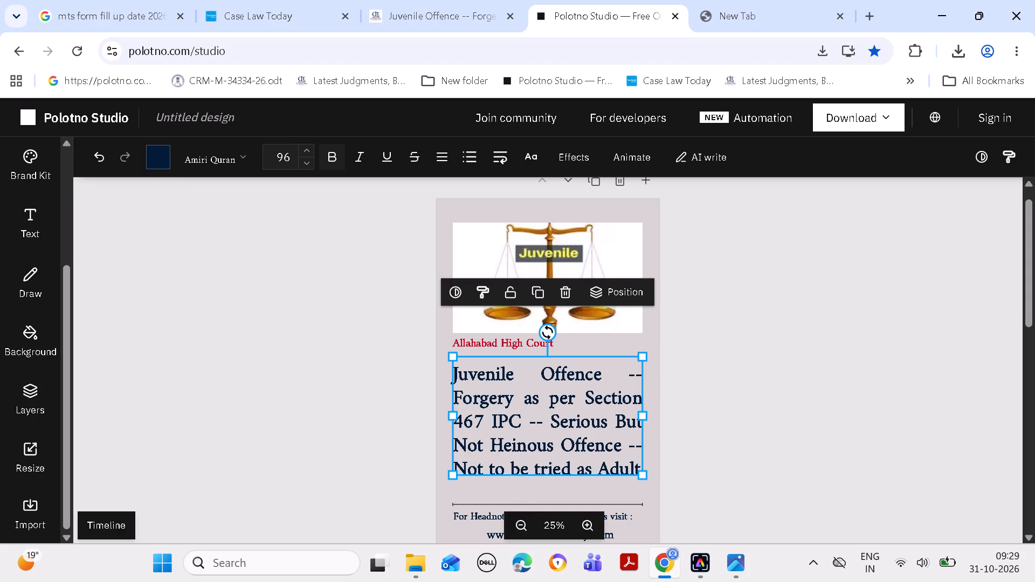
# Download the Juvenile Offence design again as PNG at 1080 x 1920 px.
pyautogui.click(859, 117)
pyautogui.click(814, 265)
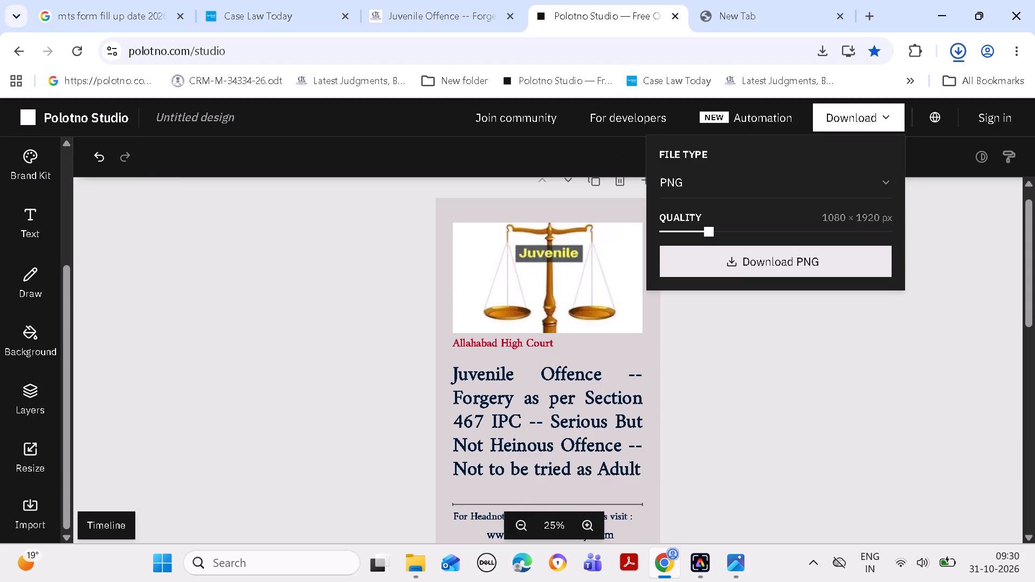
# Open the newly downloaded juvenile-offence PNG and copy it into the FB NEWS-----31 OCT folder.
pyautogui.click(912, 151)
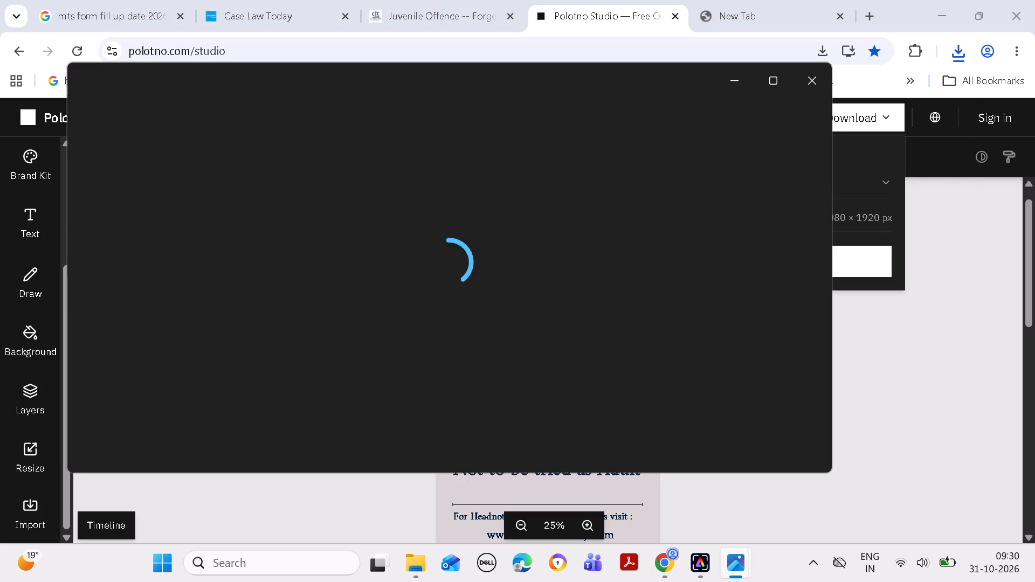
pyautogui.hotkey('ctrl', 'c')
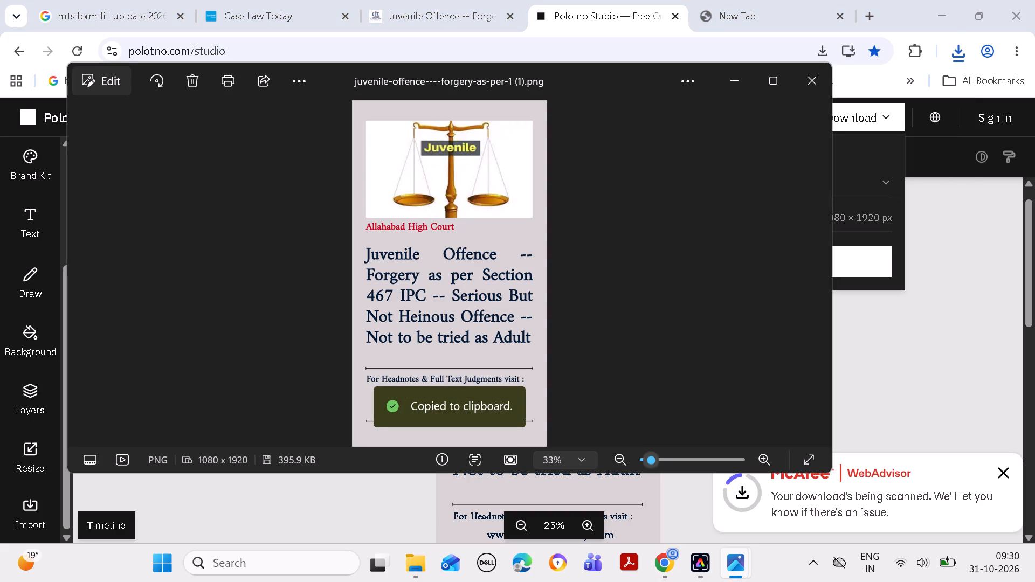
pyautogui.click(940, 9)
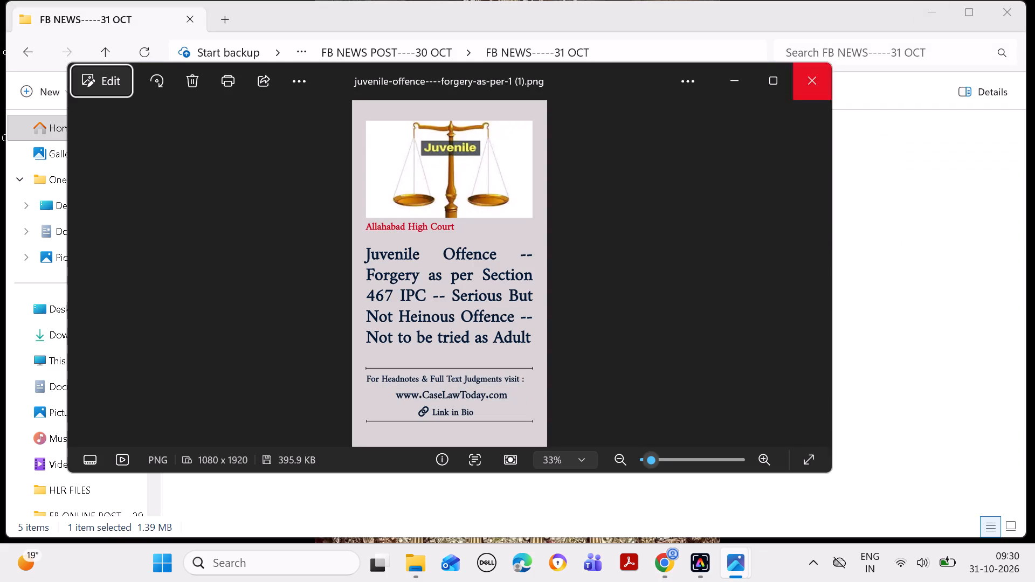
pyautogui.click(741, 81)
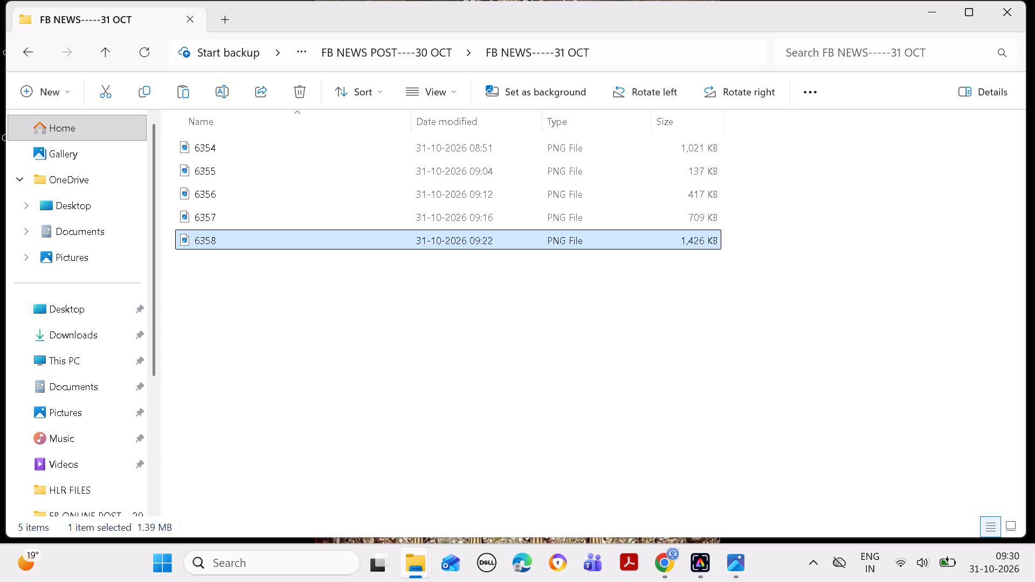
pyautogui.hotkey('ctrl', 'v')
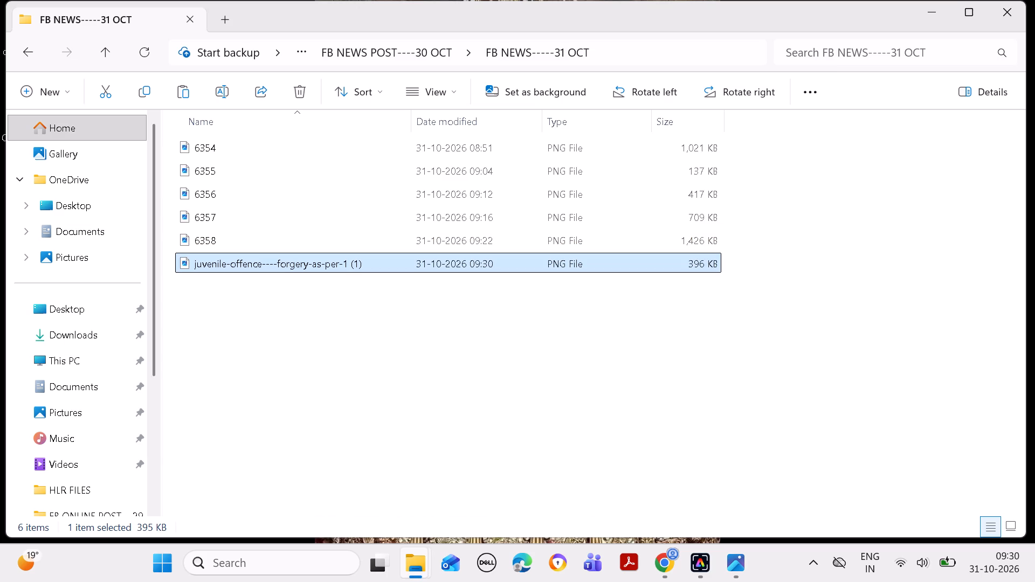
# Rename the pasted juvenile-offence image file as 6359.
pyautogui.rightClick(500, 266)
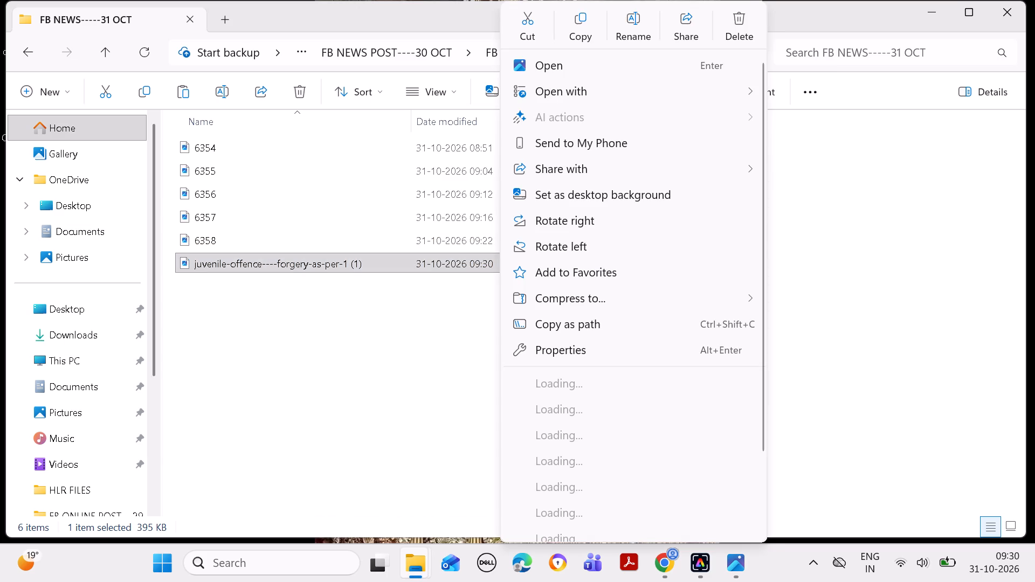
pyautogui.click(634, 18)
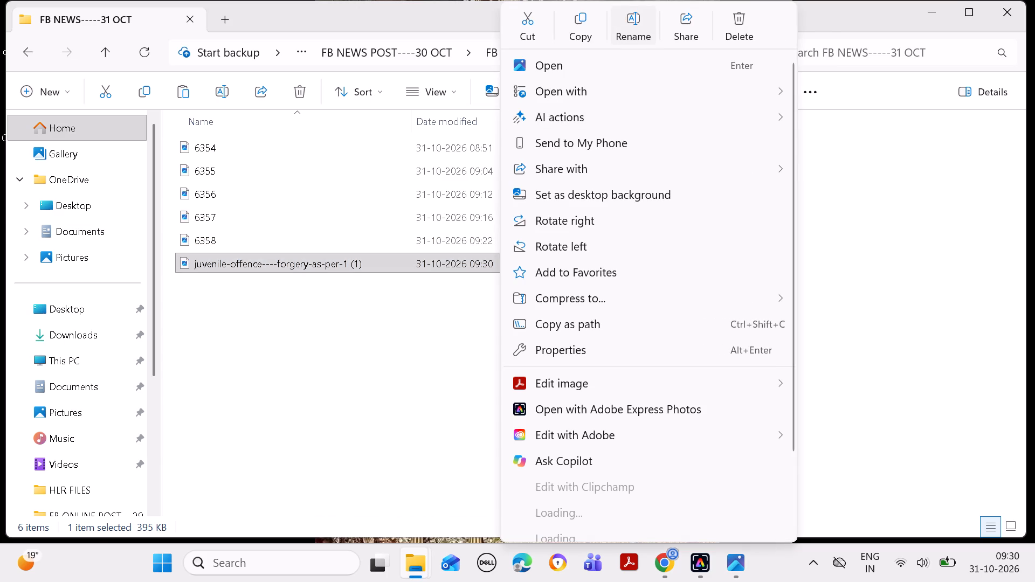
pyautogui.click(633, 16)
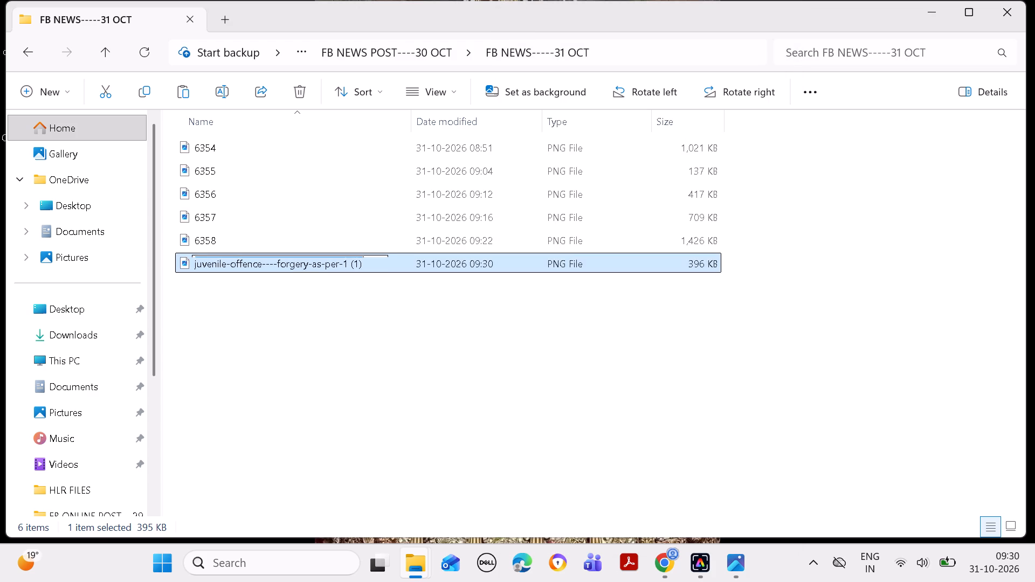
pyautogui.press('BackSpace')
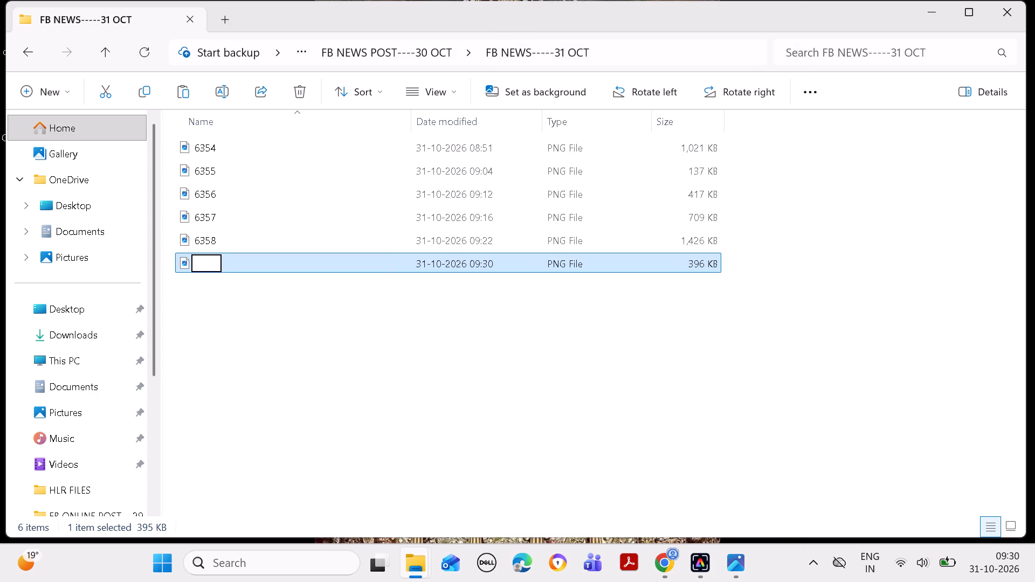
pyautogui.press('6')
pyautogui.press('3')
pyautogui.write('59')
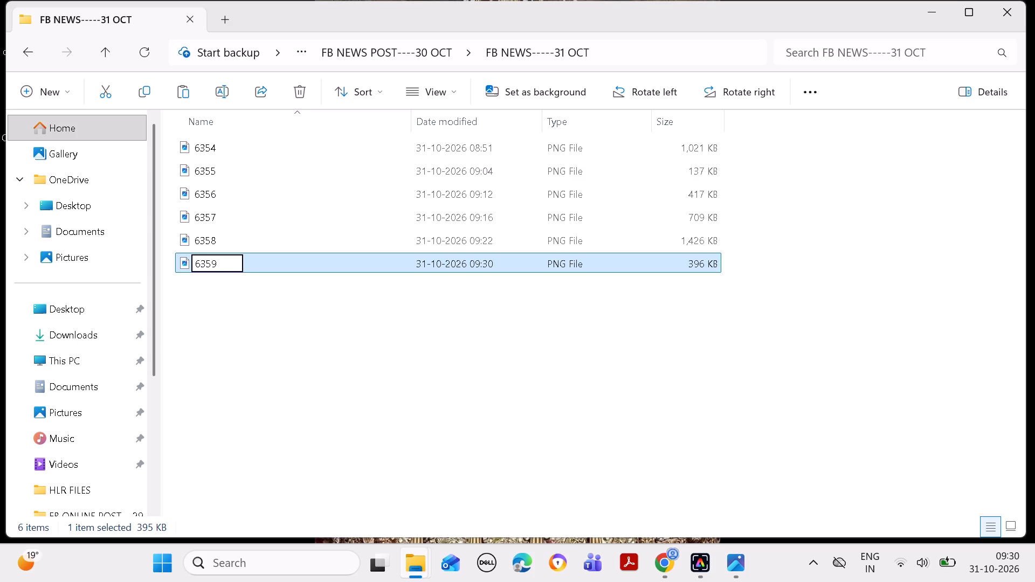
pyautogui.press('Return')
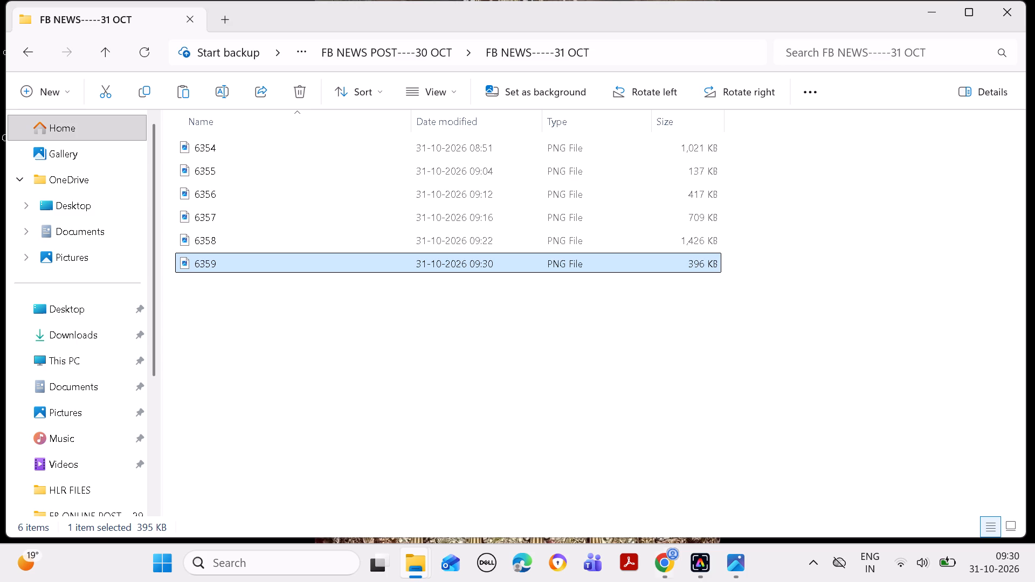
# Return from article 6359's edit page to the Case Law Today news list in the browser.
pyautogui.click(661, 563)
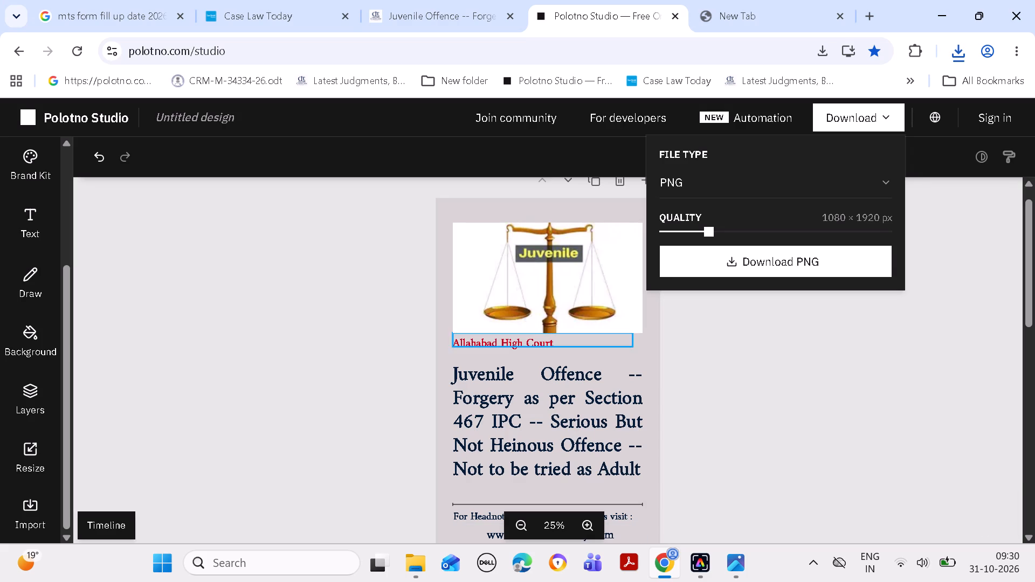
pyautogui.click(265, 6)
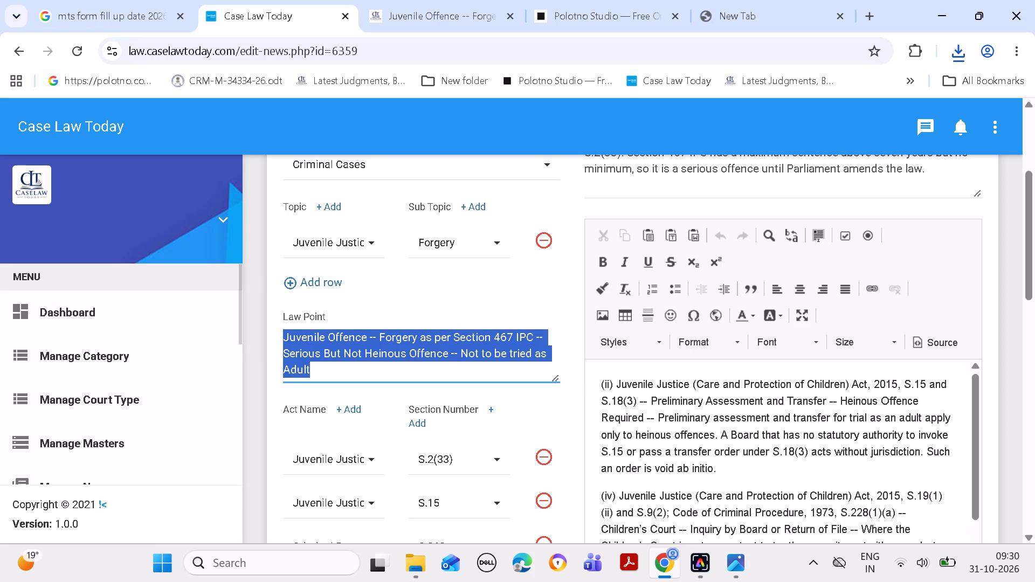
pyautogui.click(20, 48)
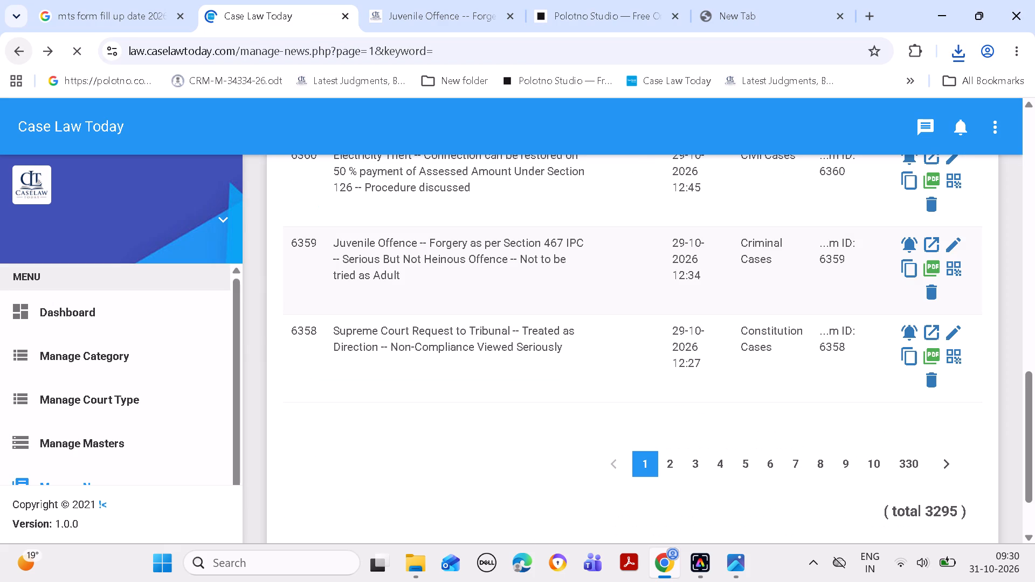
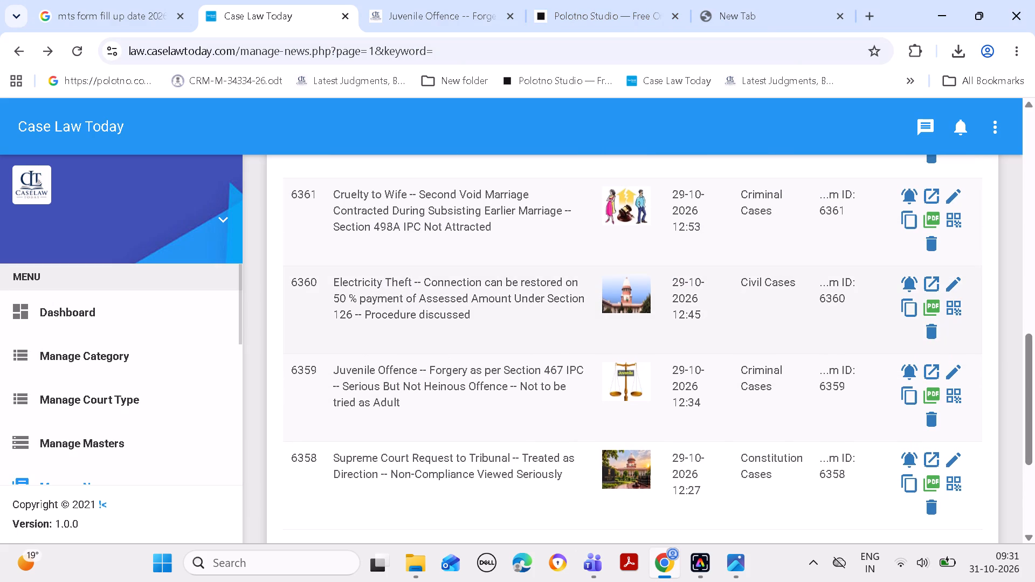
# Find the Electricity Theft article on the public CaseLawToday.com site by searching for ID 6360, copied from its edit page address.
pyautogui.click(951, 283)
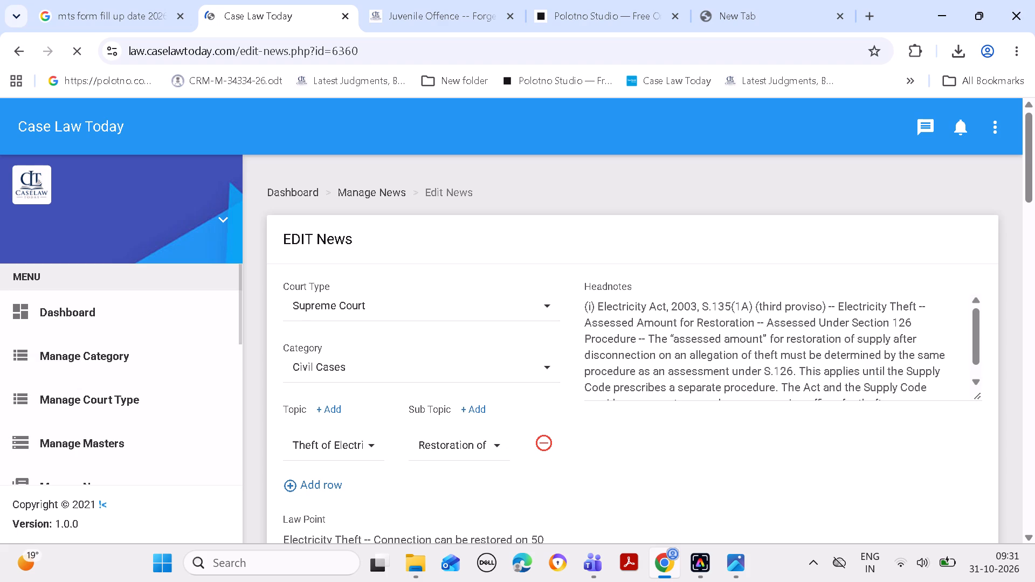
pyautogui.moveTo(332, 47); pyautogui.dragTo(359, 48)
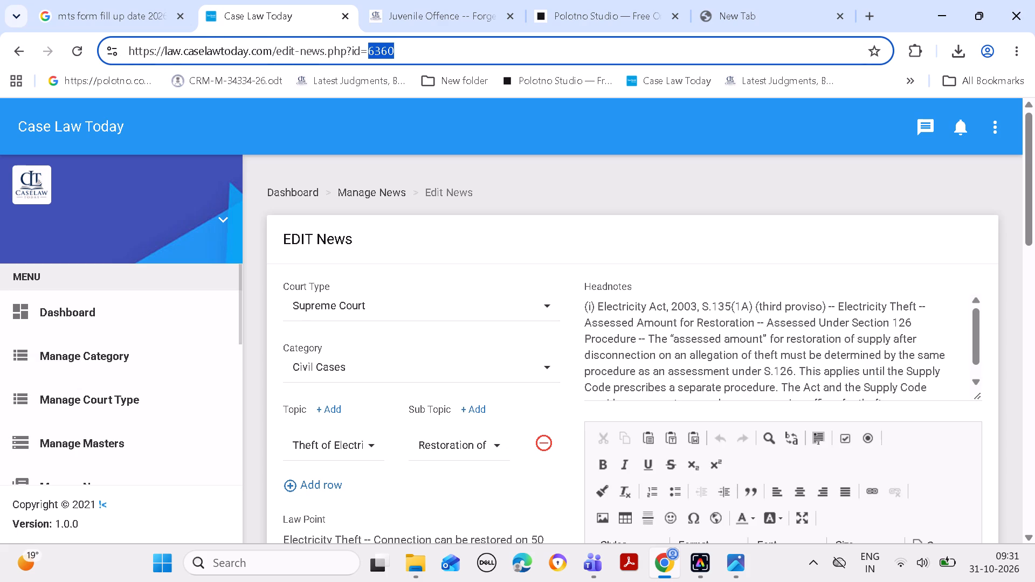
pyautogui.hotkey('ctrl', 'c')
pyautogui.click(442, 18)
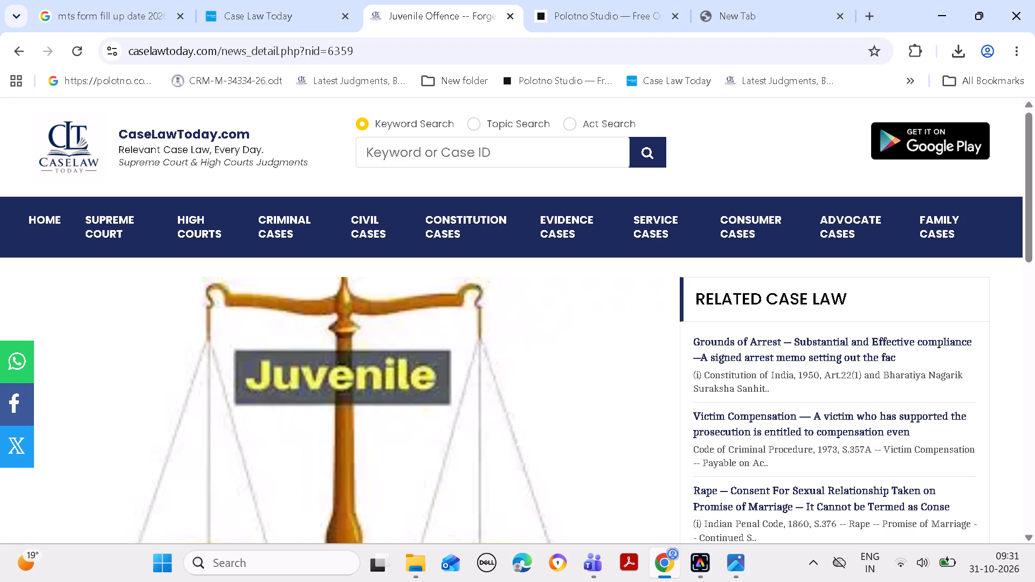
pyautogui.click(466, 149)
pyautogui.hotkey('ctrl', 'v')
pyautogui.click(652, 162)
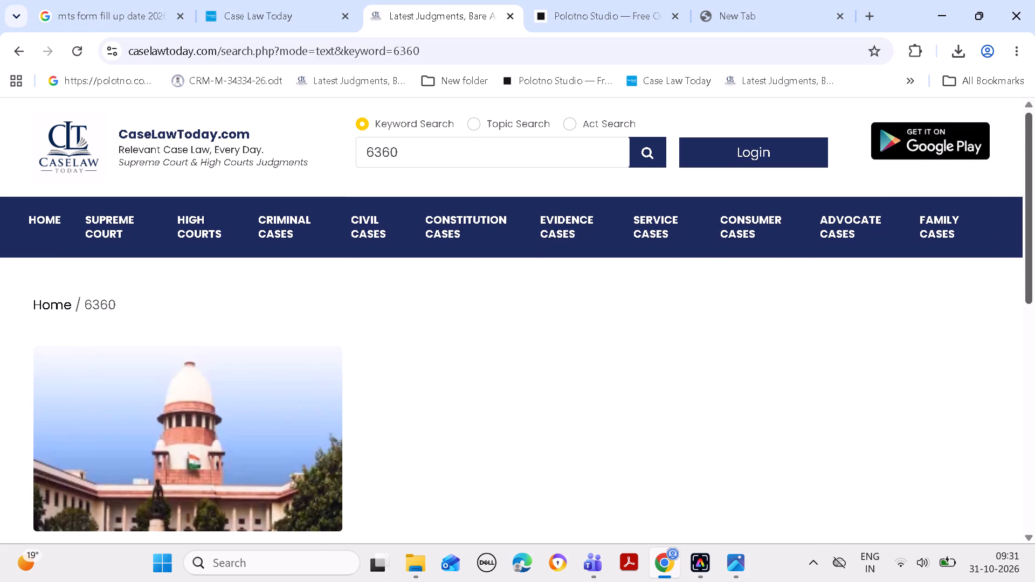
pyautogui.moveTo(1029, 252); pyautogui.dragTo(1031, 265)
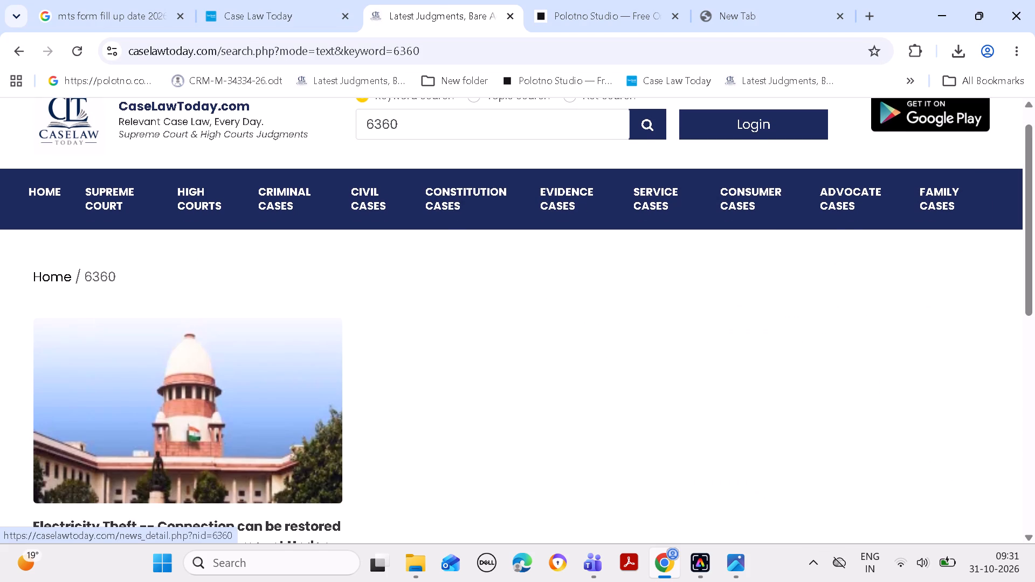
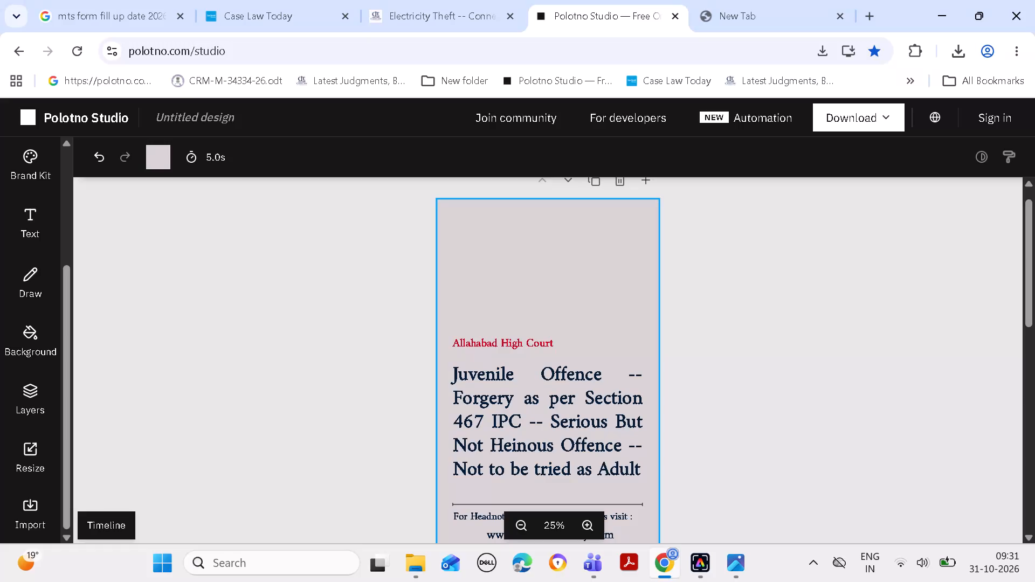
# Paste the copied Supreme Court building image onto the post and move it into the empty area above the court name.
pyautogui.hotkey('ctrl', 'v')
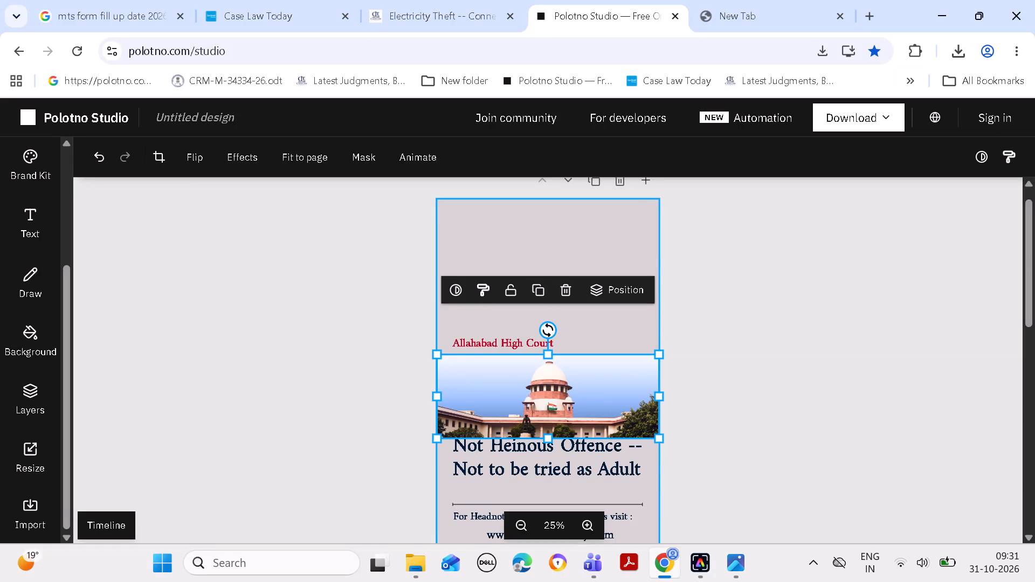
pyautogui.moveTo(548, 369); pyautogui.dragTo(549, 237)
# Crop both sides of the Supreme Court image and adjust its edges to match the left and right margins of the headline text.
pyautogui.doubleClick(626, 253)
pyautogui.moveTo(657, 264); pyautogui.dragTo(656, 264)
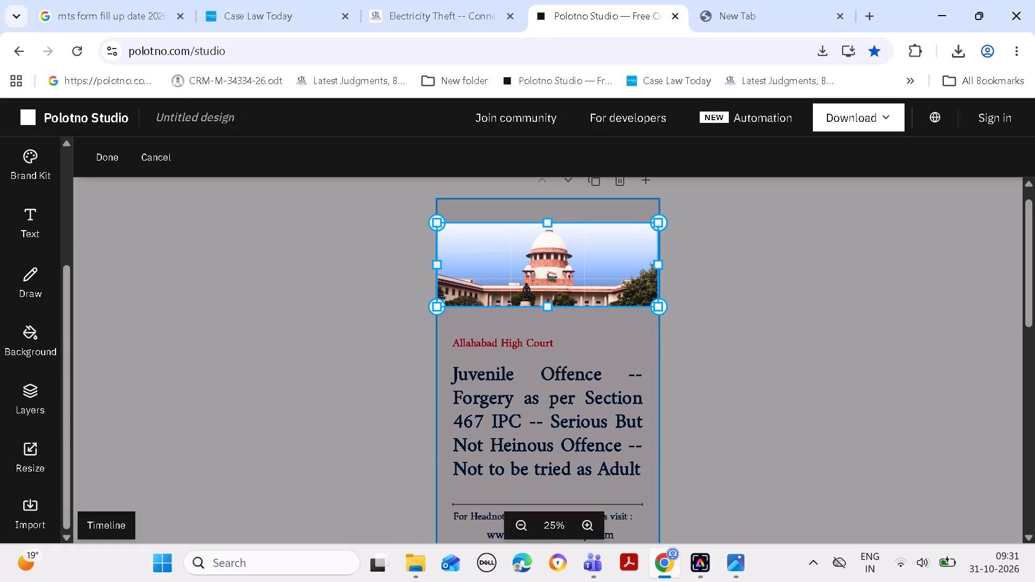
pyautogui.moveTo(656, 264); pyautogui.dragTo(639, 264)
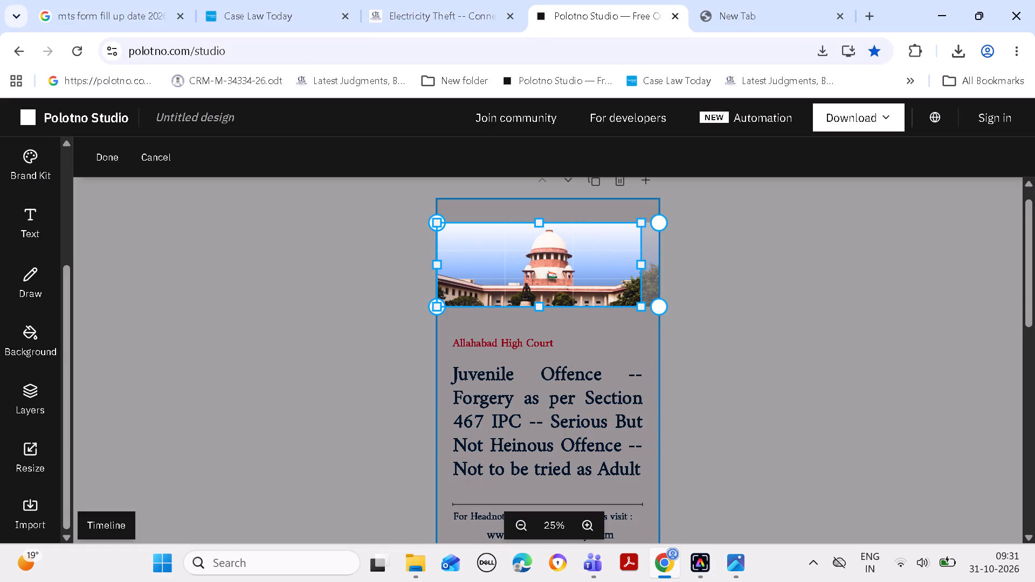
pyautogui.moveTo(436, 264); pyautogui.dragTo(455, 263)
pyautogui.doubleClick(749, 253)
pyautogui.click(502, 266)
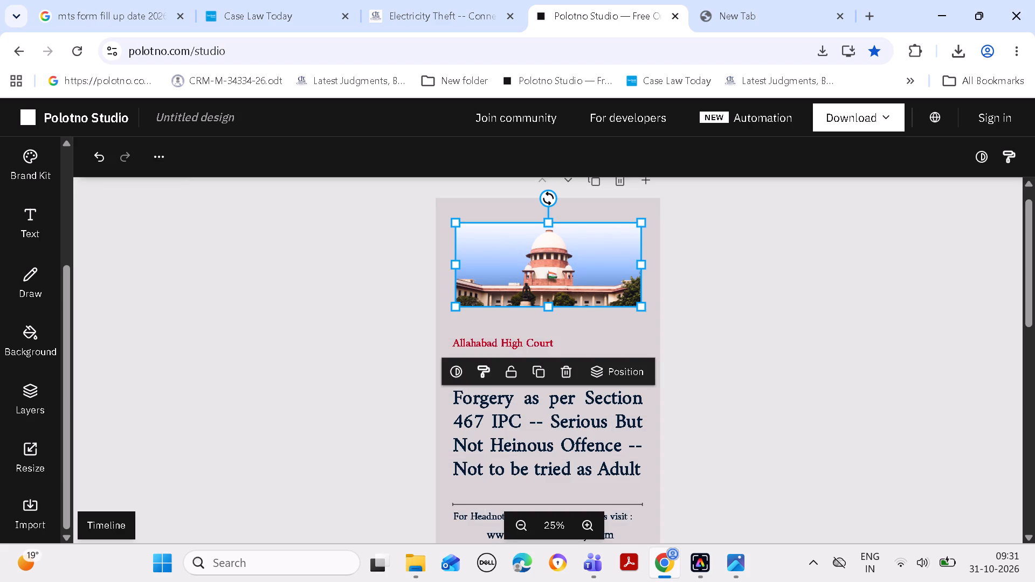
pyautogui.click(453, 264)
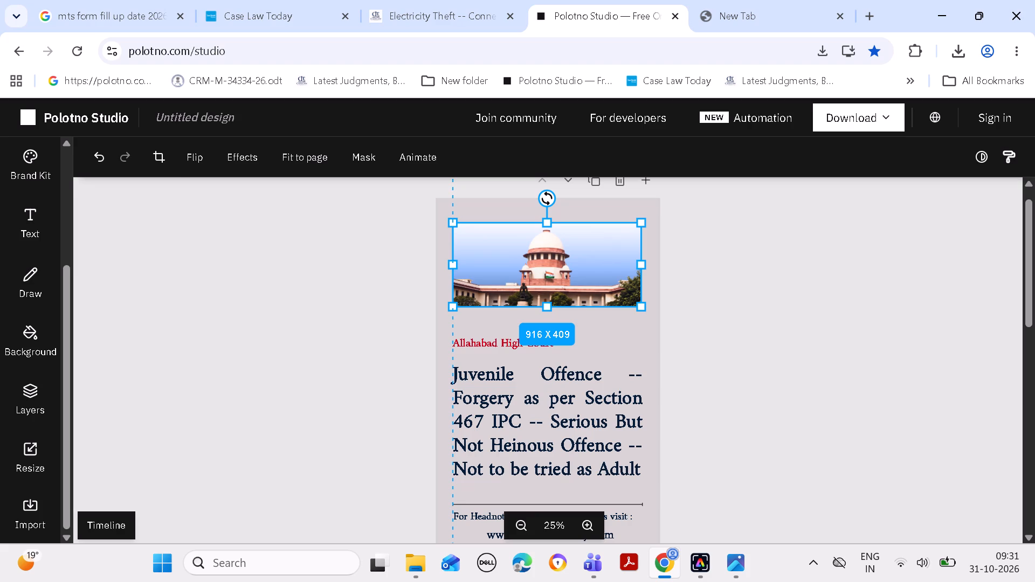
pyautogui.moveTo(644, 264); pyautogui.dragTo(644, 262)
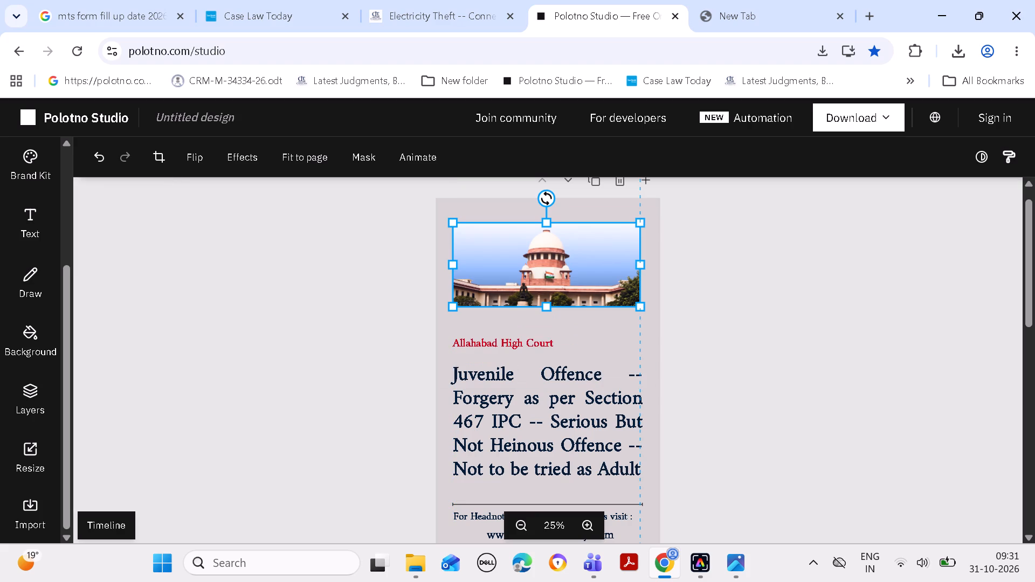
pyautogui.moveTo(644, 262); pyautogui.dragTo(647, 259)
pyautogui.click(783, 258)
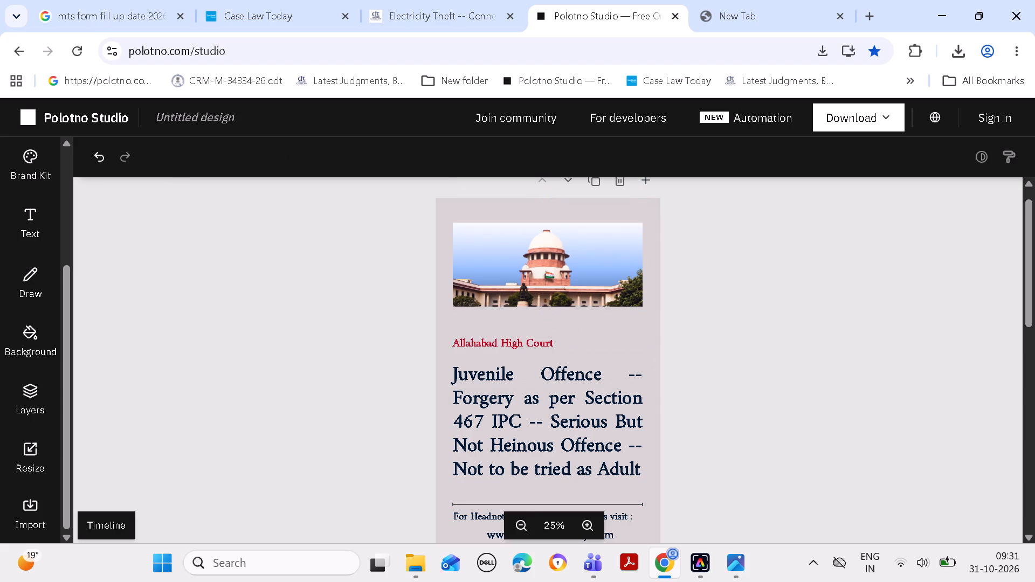
# Copy the court name "Supreme Court" from the end of the Citation field on the edit page of article 6360.
pyautogui.click(271, 6)
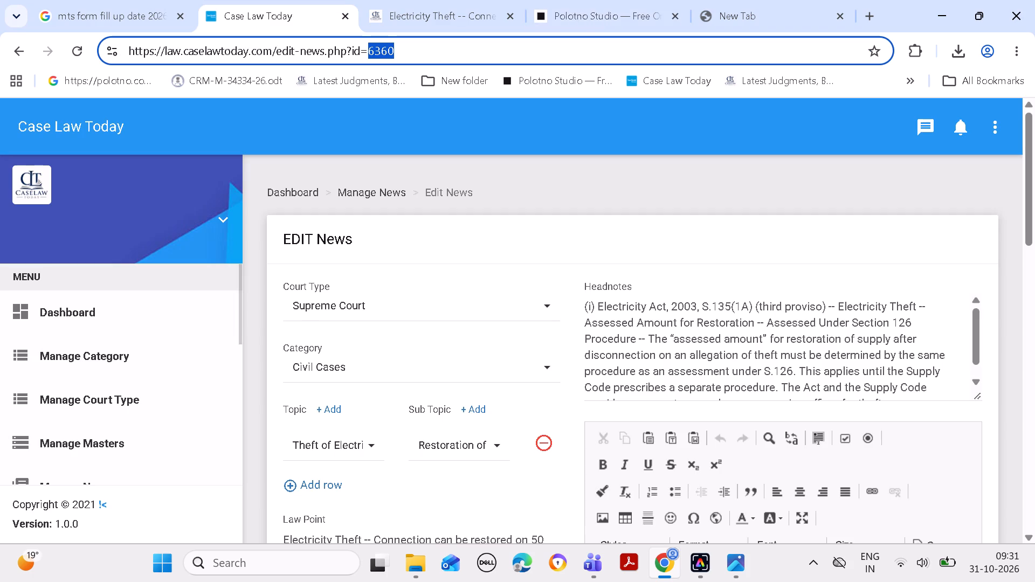
pyautogui.moveTo(1034, 217); pyautogui.dragTo(1034, 406)
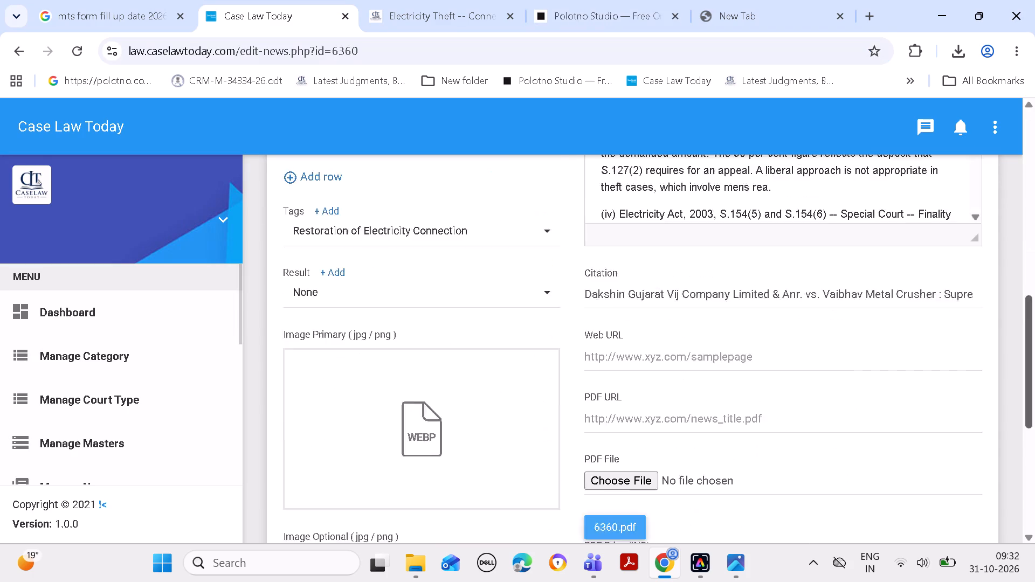
pyautogui.moveTo(1034, 406); pyautogui.dragTo(1032, 408)
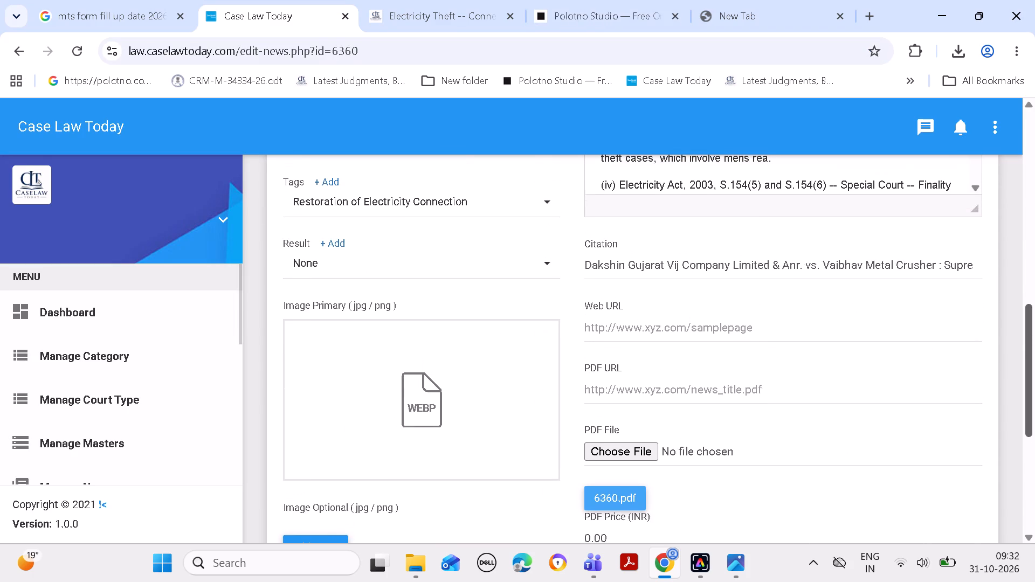
pyautogui.moveTo(1032, 408); pyautogui.dragTo(1031, 398)
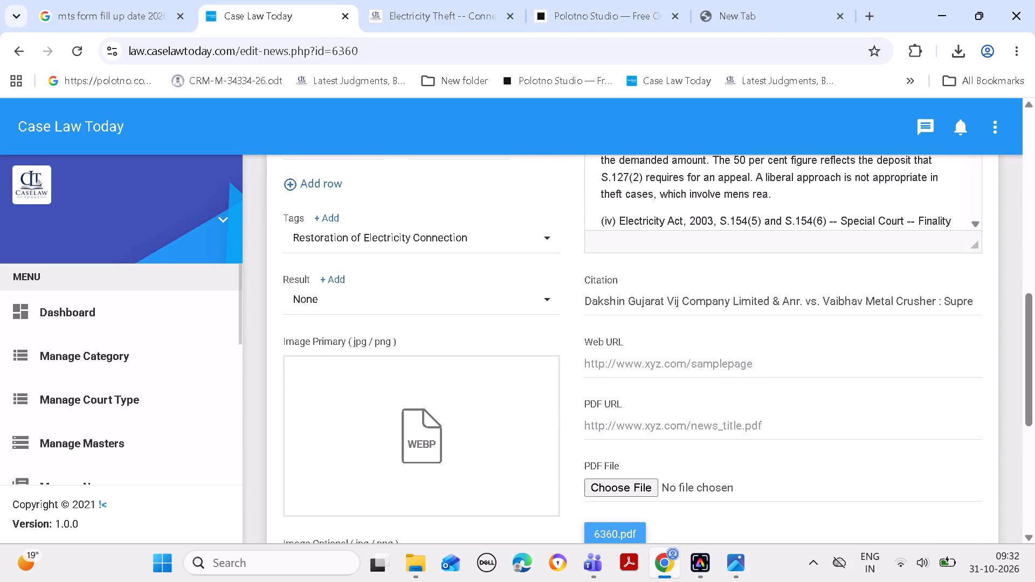
pyautogui.moveTo(944, 303); pyautogui.dragTo(868, 297)
pyautogui.hotkey('ctrl', 'c')
pyautogui.hotkey('ctrl', 'c')
# Back in Polotno Studio, move the red court name text up to sit directly beneath the building image.
pyautogui.click(561, 24)
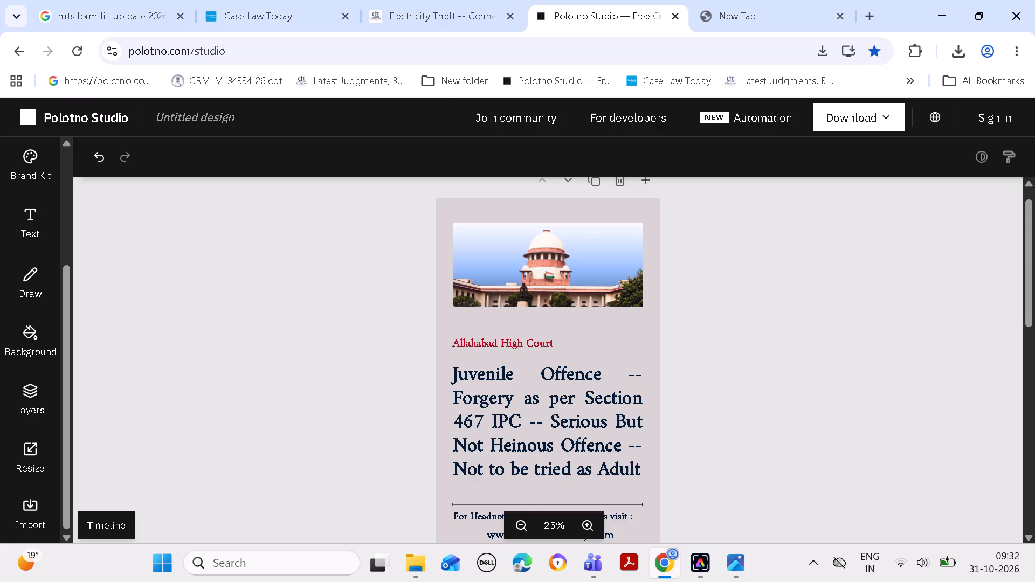
pyautogui.moveTo(505, 339); pyautogui.dragTo(503, 313)
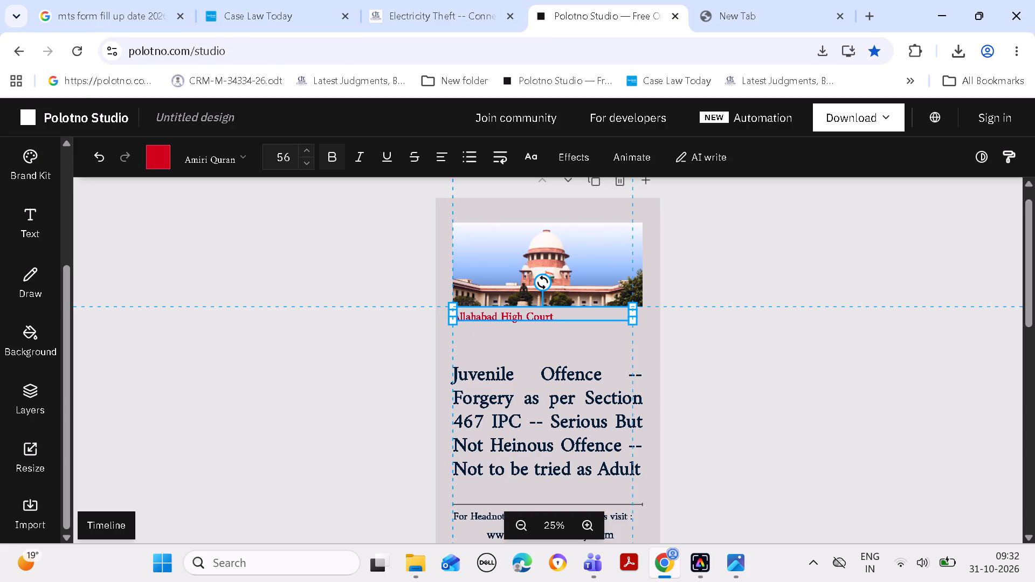
pyautogui.moveTo(503, 313); pyautogui.dragTo(501, 309)
# Replace the red court name "Allahabad High Court" with the copied text "Supreme Court".
pyautogui.doubleClick(563, 308)
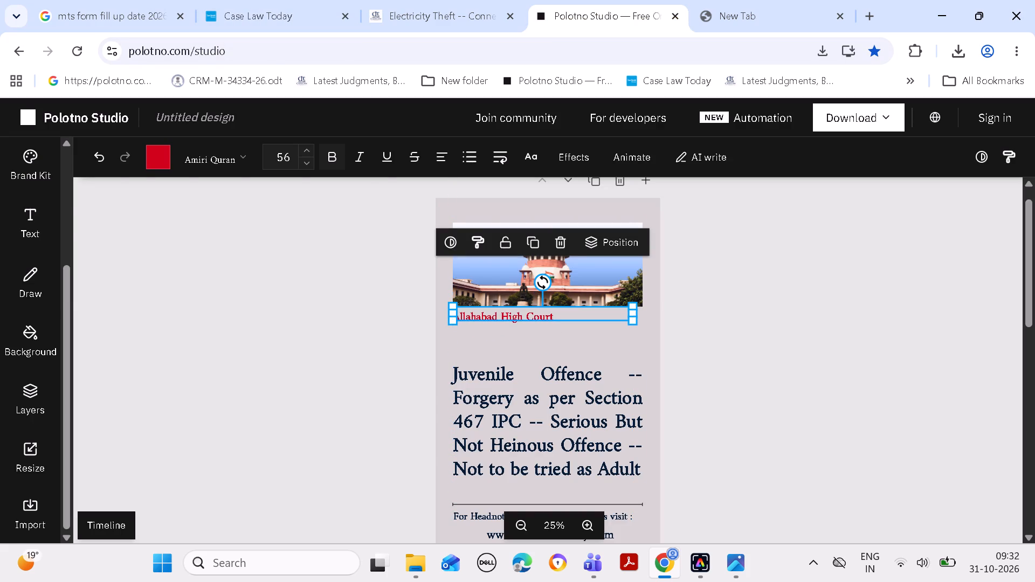
pyautogui.click(563, 314)
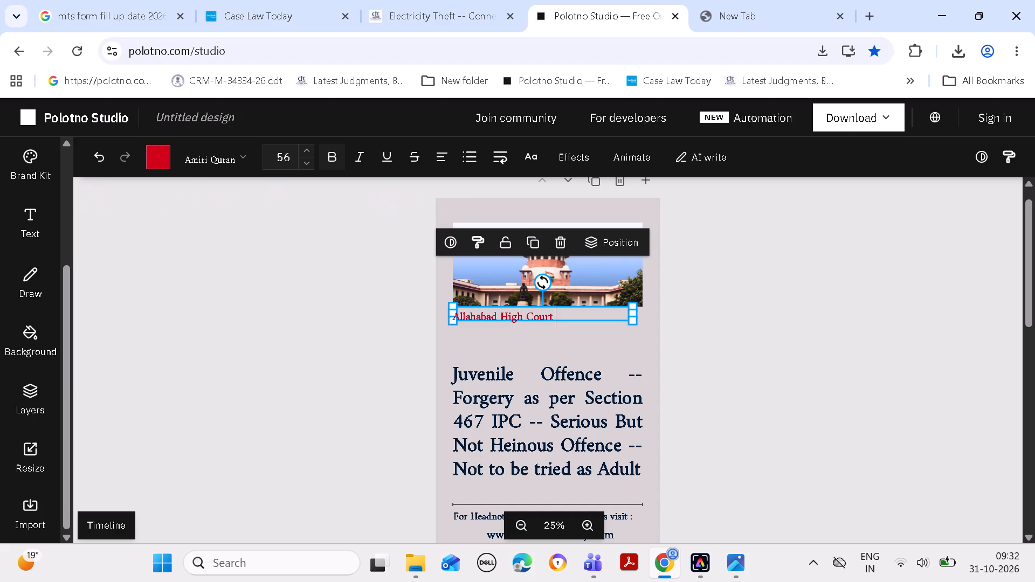
pyautogui.press('BackSpace')
pyautogui.press('BackSpace')
pyautogui.press('BackSpace')
pyautogui.press('BackSpace')
pyautogui.press('BackSpace')
pyautogui.press('BackSpace')
pyautogui.press('BackSpace')
pyautogui.press('BackSpace')
pyautogui.press('BackSpace')
pyautogui.press('BackSpace')
pyautogui.press('BackSpace')
pyautogui.press('BackSpace')
pyautogui.press('BackSpace')
pyautogui.press('BackSpace')
pyautogui.press('BackSpace')
pyautogui.press('BackSpace')
pyautogui.press('BackSpace')
pyautogui.press('BackSpace')
pyautogui.press('BackSpace')
pyautogui.press('BackSpace')
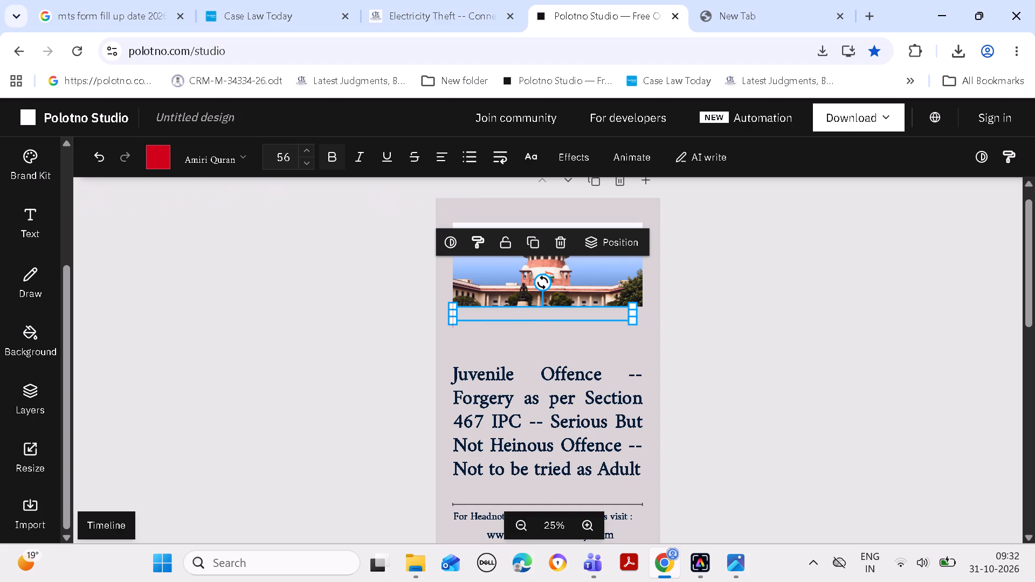
pyautogui.hotkey('ctrl', 'v')
pyautogui.click(779, 309)
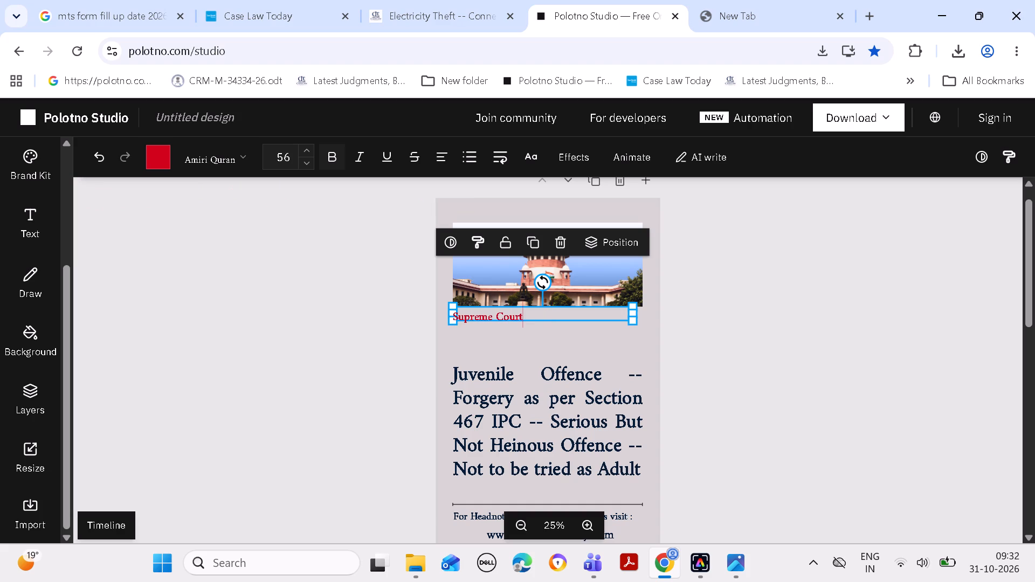
# Move the headline text block up closer to the red court name.
pyautogui.moveTo(592, 432); pyautogui.dragTo(592, 428)
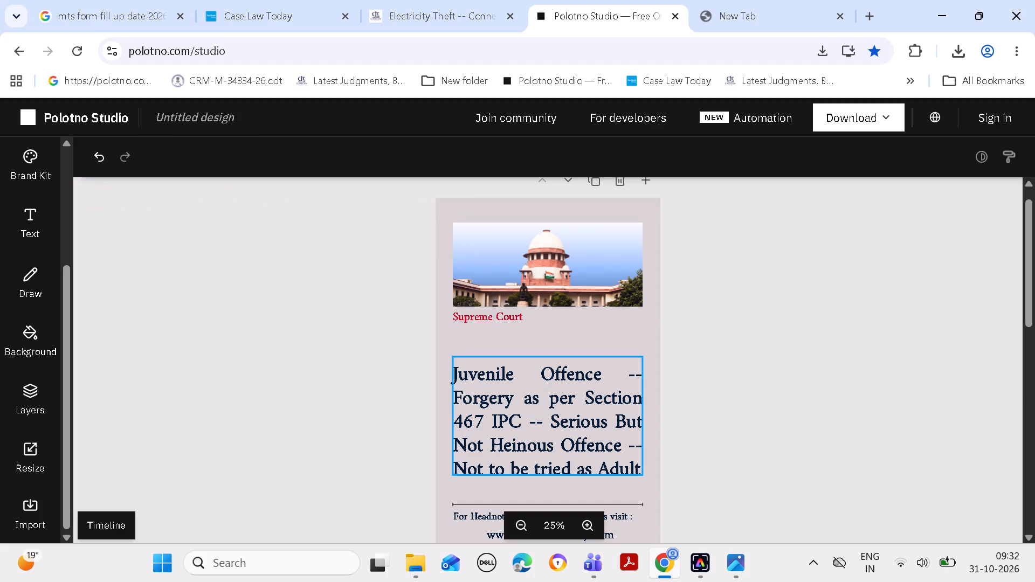
pyautogui.moveTo(592, 428); pyautogui.dragTo(592, 410)
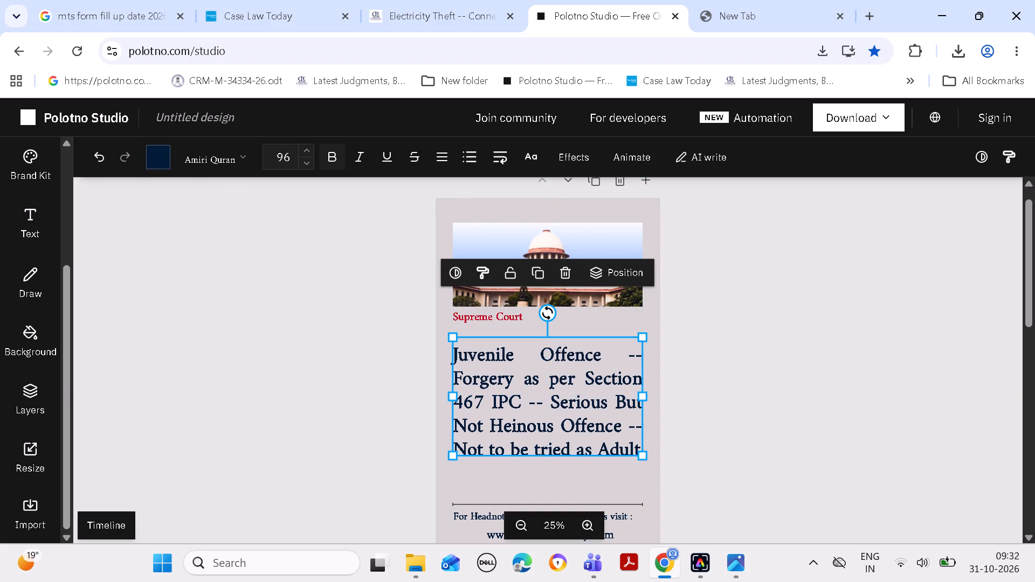
# Replace the Juvenile Offence headline with the full Law Point text on Electricity Theft, copied from article 6360's edit page.
pyautogui.click(252, 19)
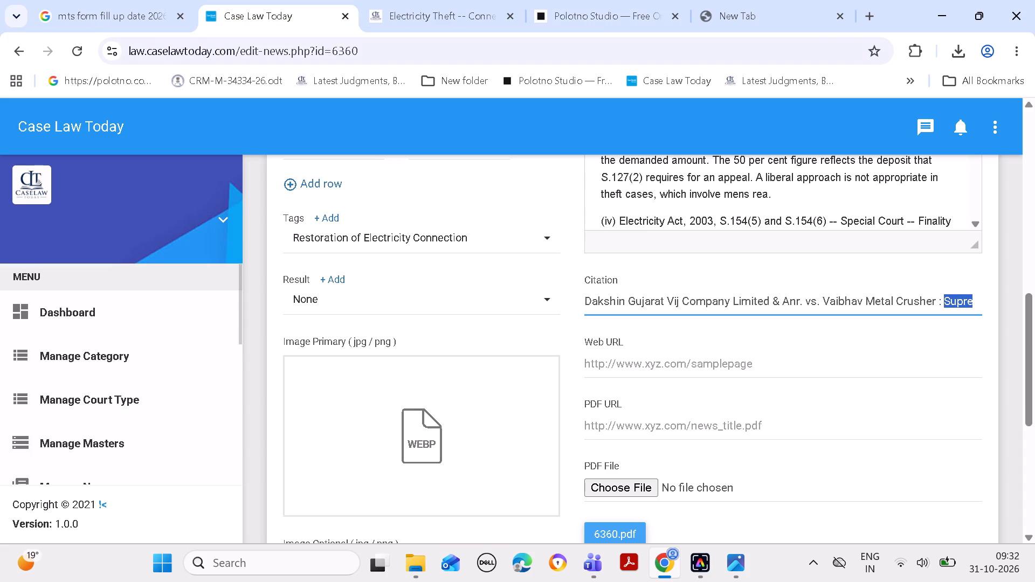
pyautogui.moveTo(1032, 366); pyautogui.dragTo(1034, 297)
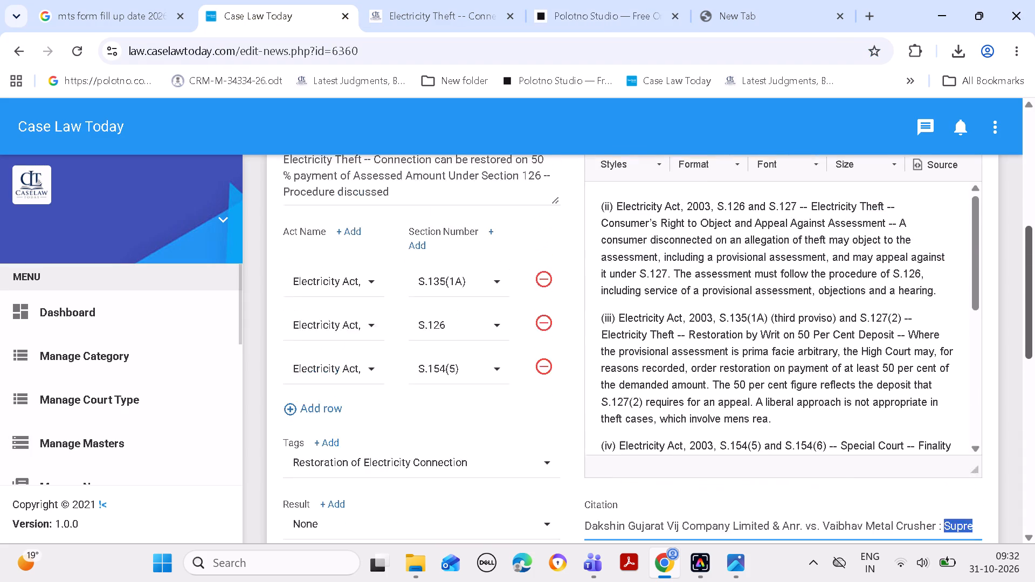
pyautogui.moveTo(1034, 297); pyautogui.dragTo(1034, 271)
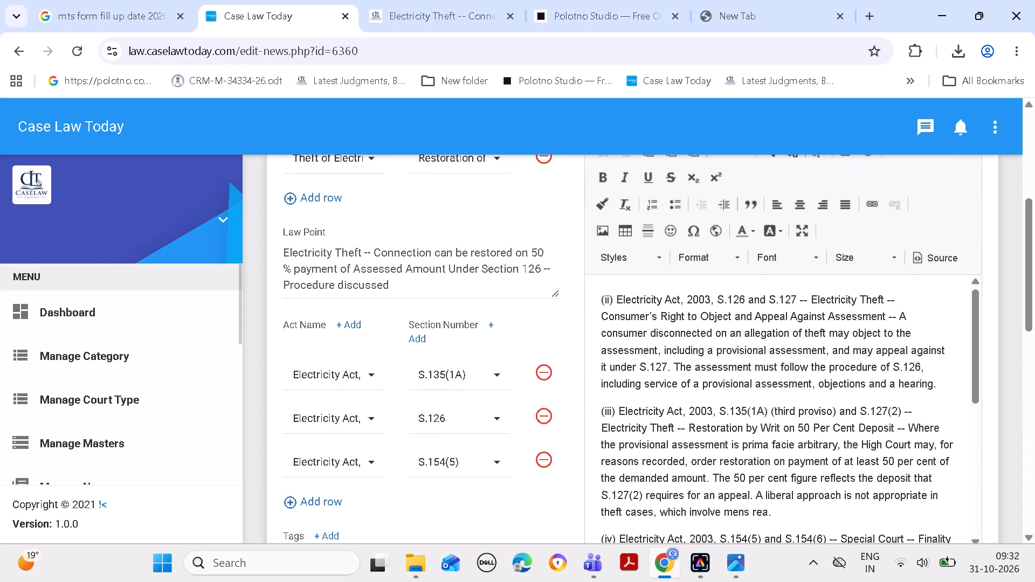
pyautogui.click(283, 248)
pyautogui.hotkey('ctrl', 'a')
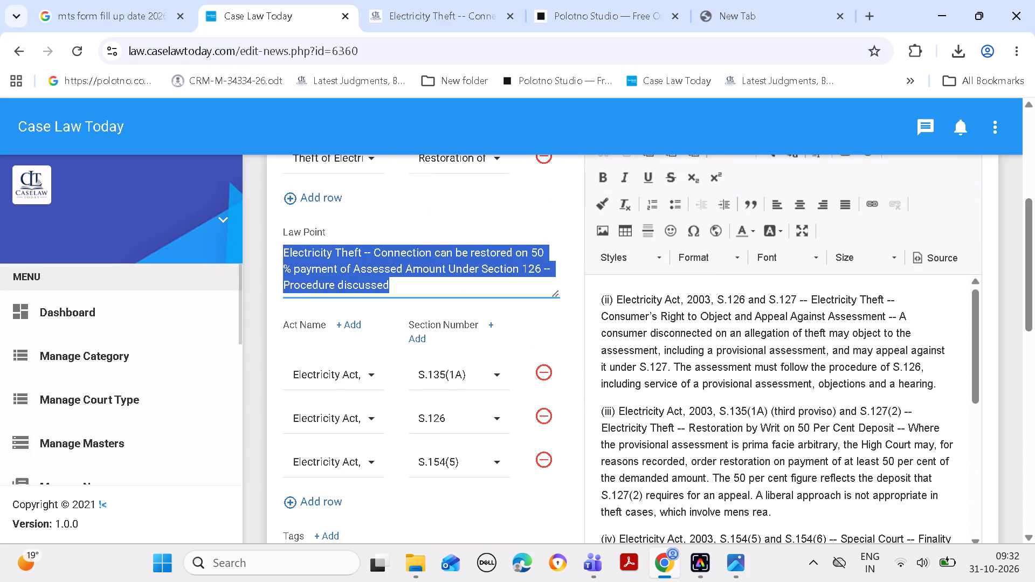
pyautogui.hotkey('ctrl', 'c')
pyautogui.click(576, 11)
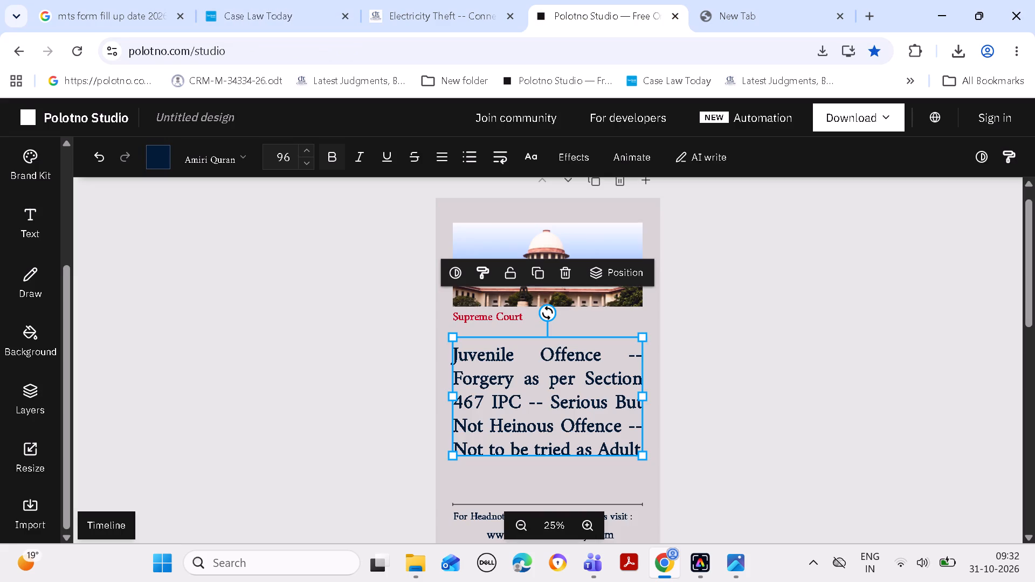
pyautogui.click(546, 387)
pyautogui.click(546, 384)
pyautogui.hotkey('ctrl', 'a')
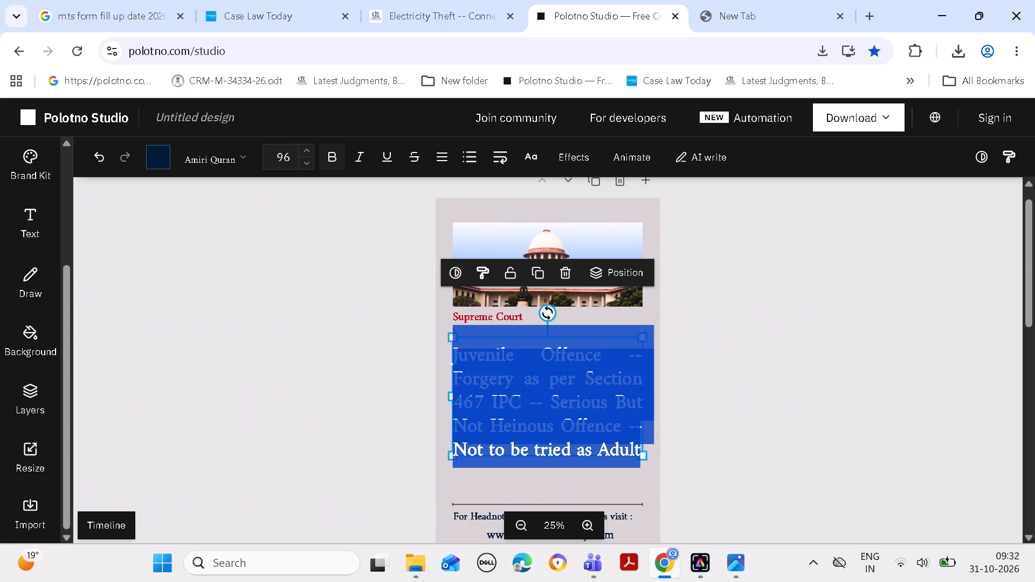
pyautogui.hotkey('ctrl', 'v')
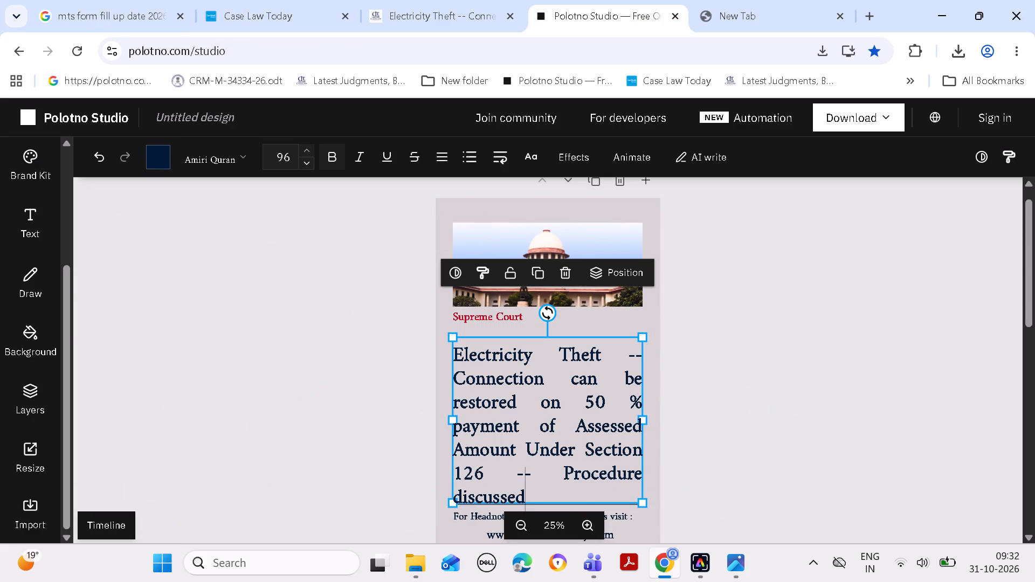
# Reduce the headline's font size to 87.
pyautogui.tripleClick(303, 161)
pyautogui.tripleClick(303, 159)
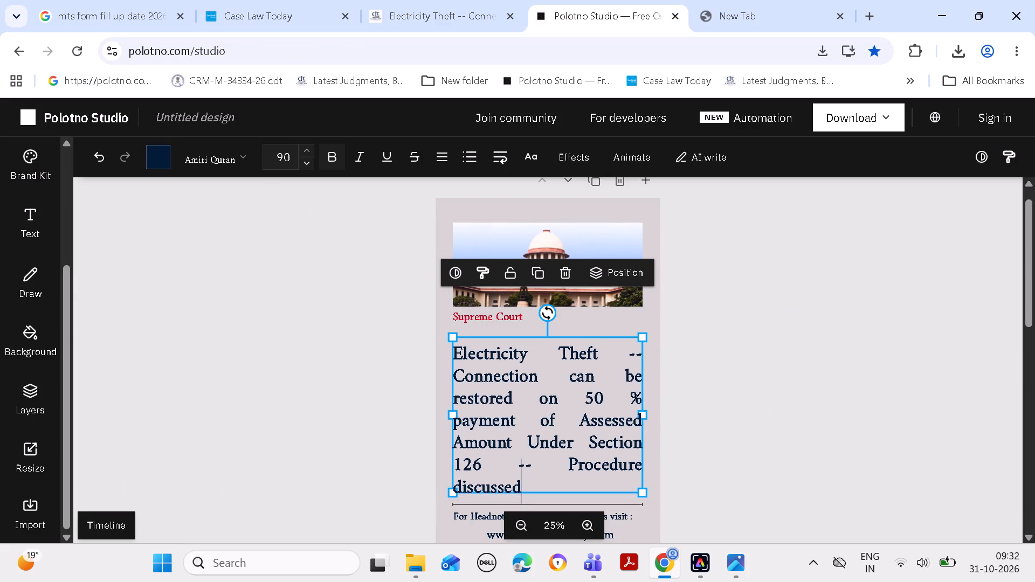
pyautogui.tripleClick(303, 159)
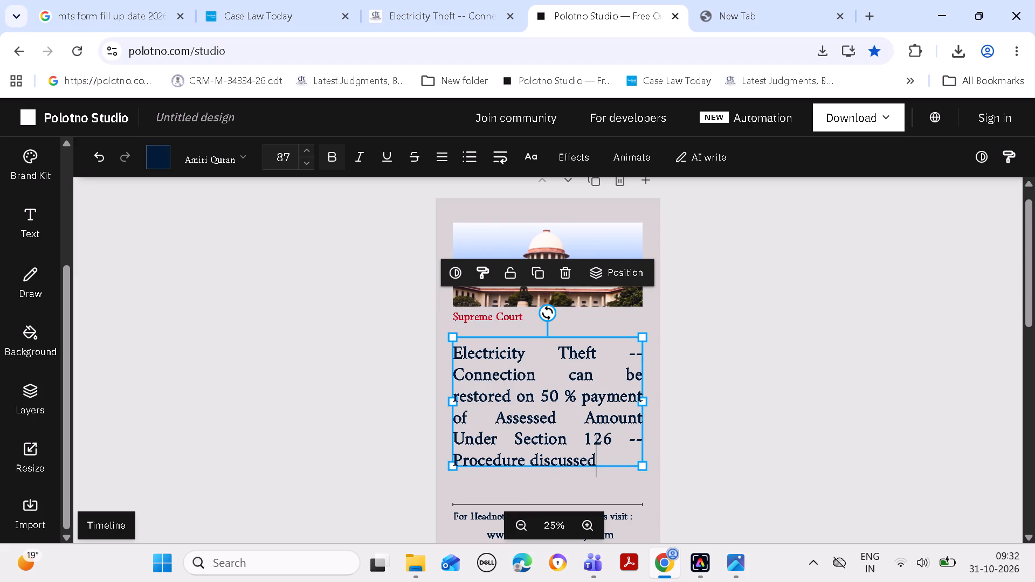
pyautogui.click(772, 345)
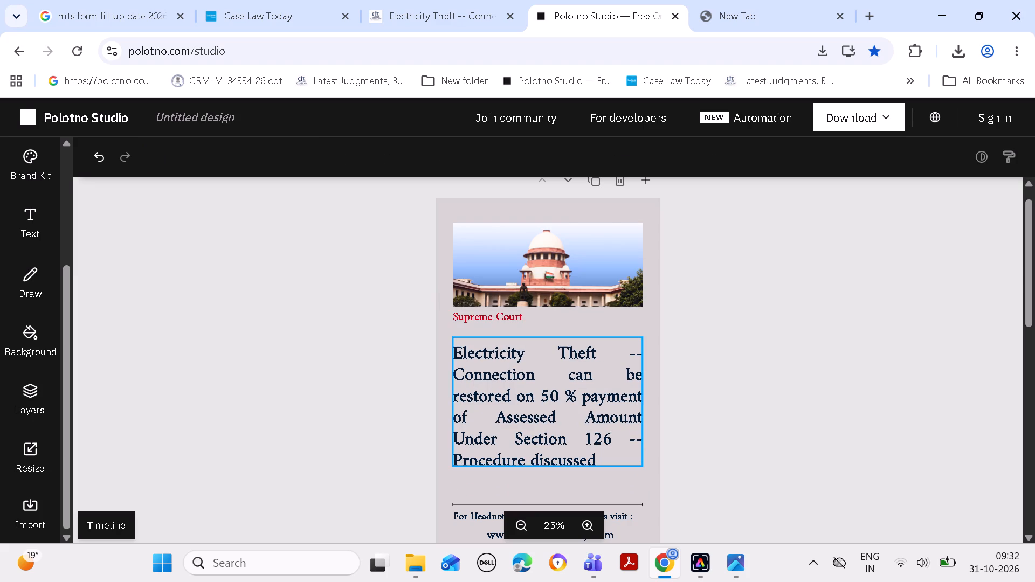
# Move the Electricity Theft headline up to just beneath the red court name.
pyautogui.moveTo(605, 422); pyautogui.dragTo(608, 413)
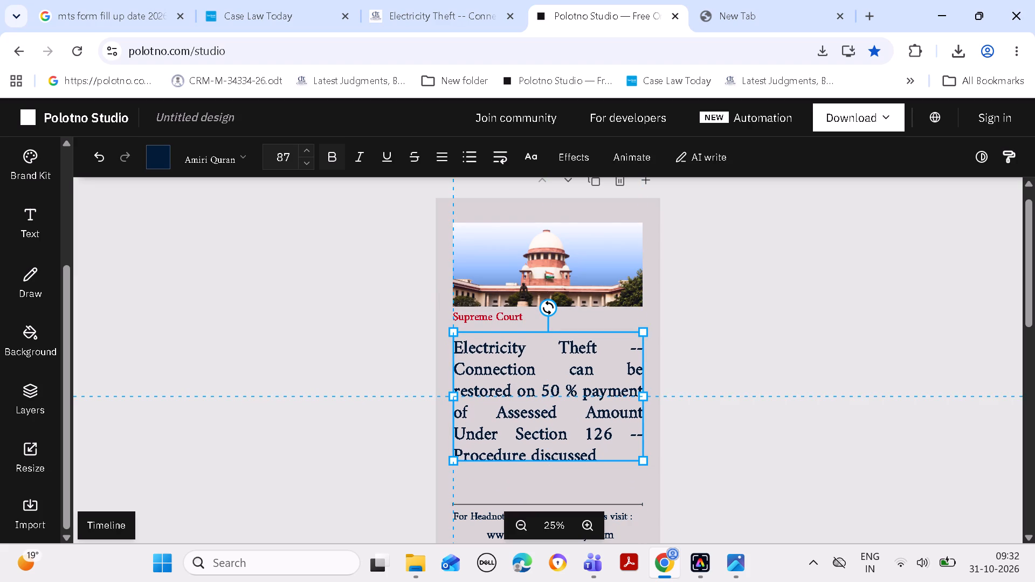
pyautogui.moveTo(608, 413); pyautogui.dragTo(608, 408)
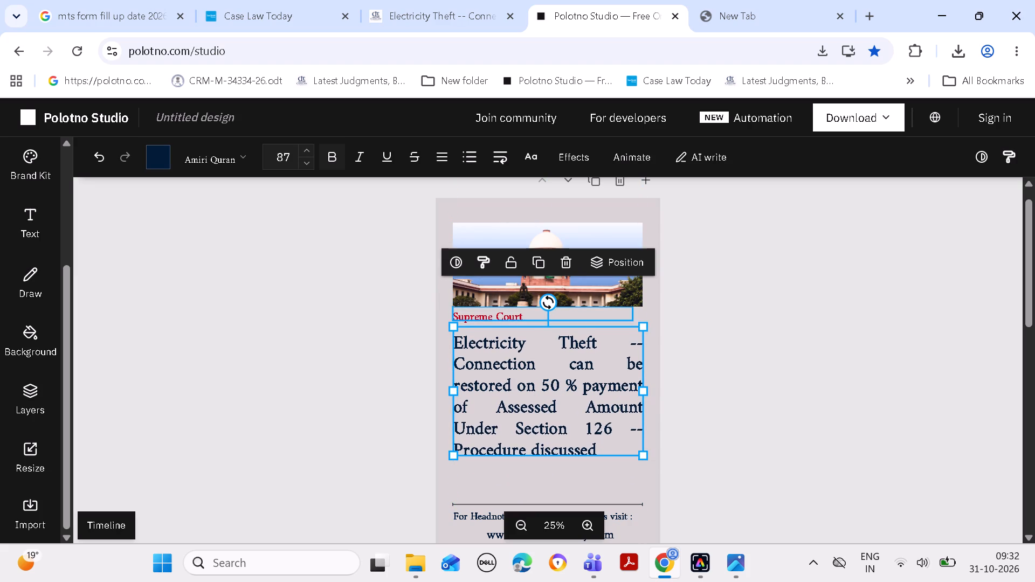
# Increase the headline's font size until its text fills the space down to the divider line.
pyautogui.doubleClick(302, 148)
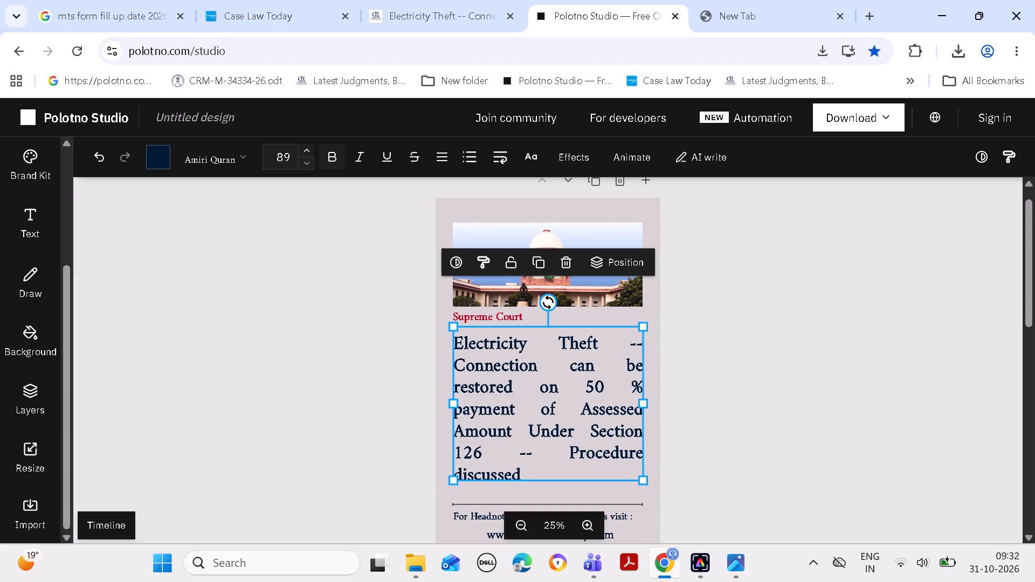
pyautogui.click(302, 147)
pyautogui.click(303, 147)
pyautogui.click(303, 147)
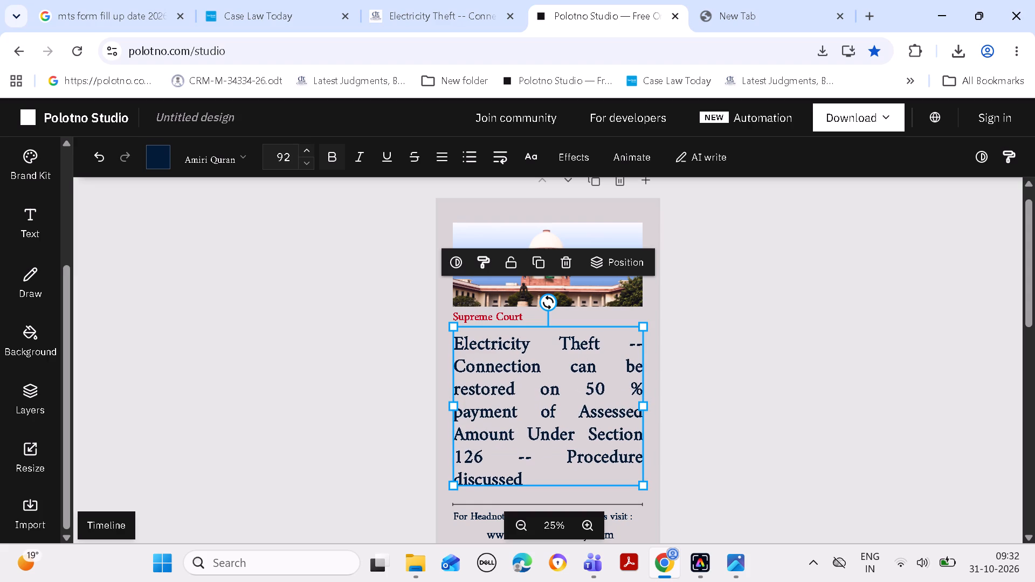
pyautogui.click(303, 147)
pyautogui.click(744, 319)
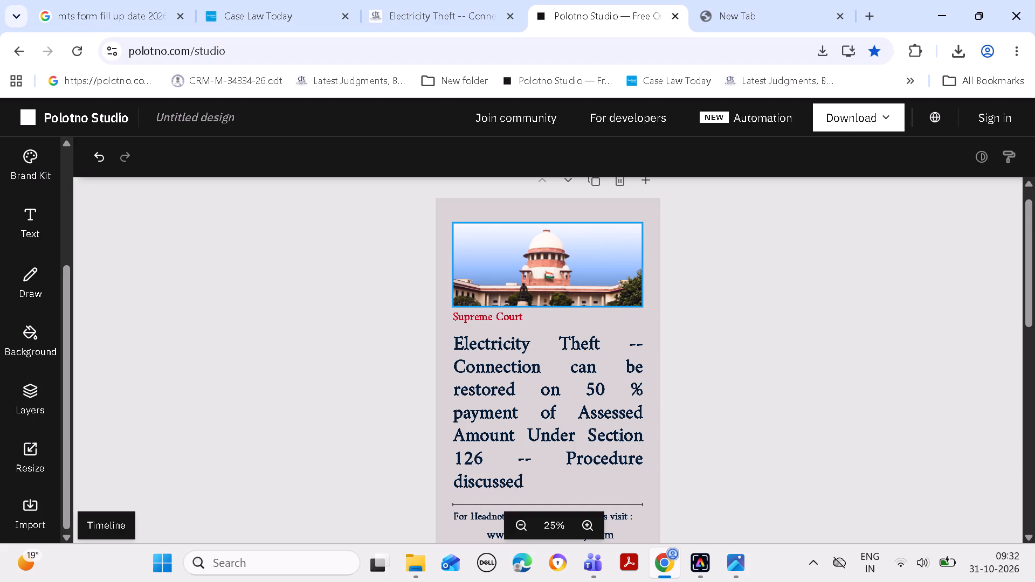
# Move the Supreme Court image up slightly to leave a small gap above the red court name.
pyautogui.moveTo(549, 269); pyautogui.dragTo(550, 261)
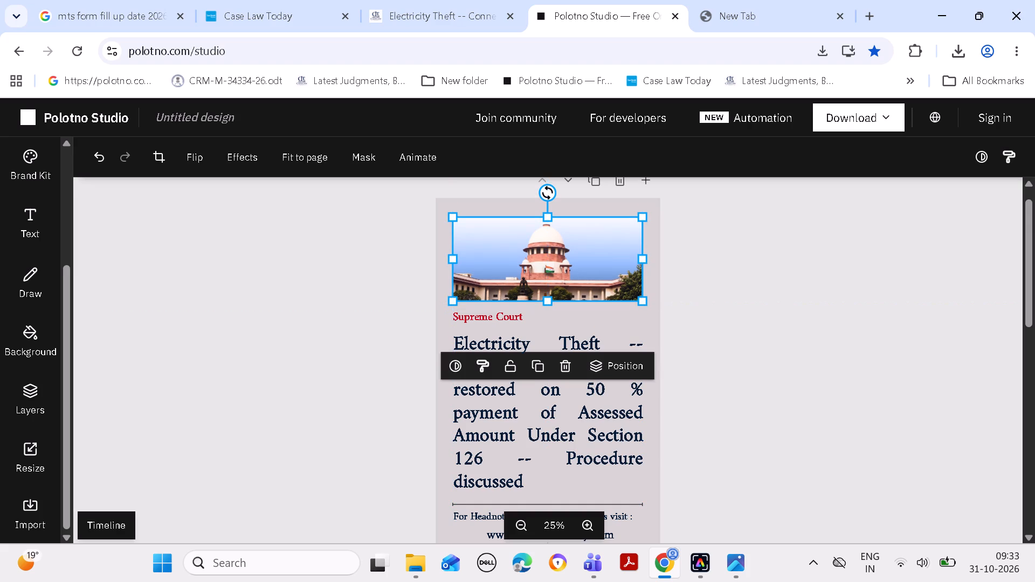
# Crop a thin strip off the top edge of the Supreme Court image.
pyautogui.click(803, 287)
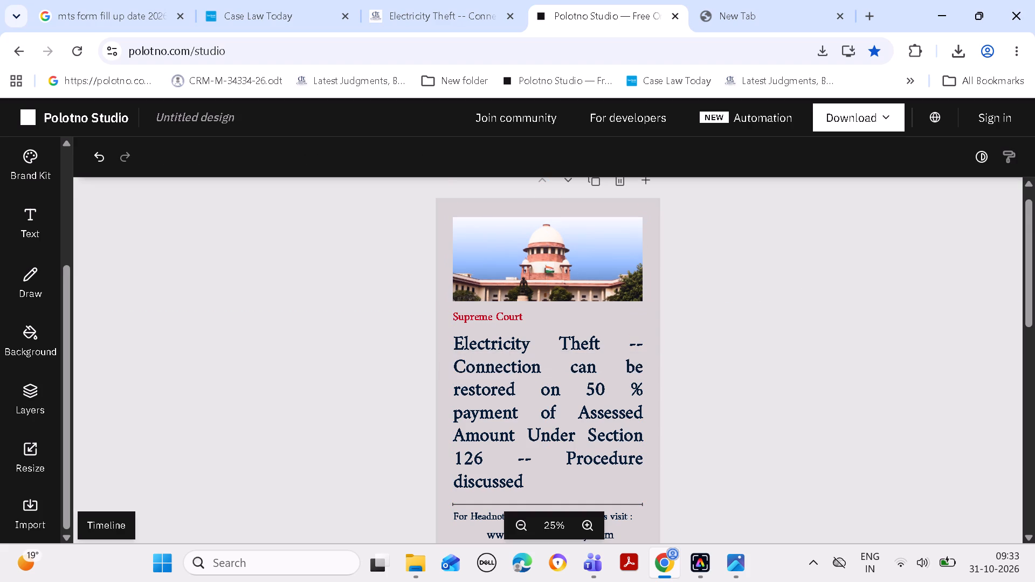
pyautogui.doubleClick(538, 245)
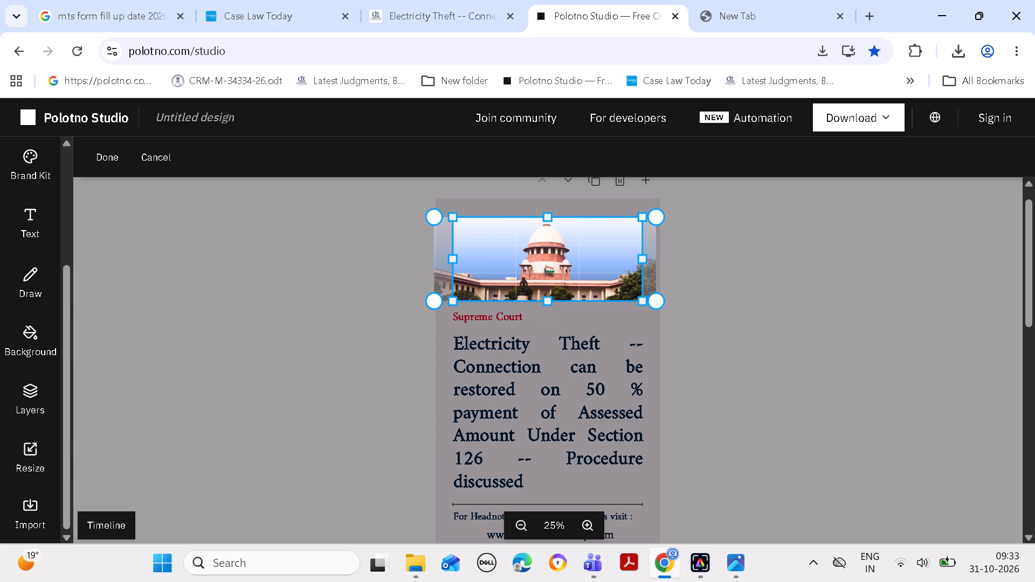
pyautogui.click(549, 219)
pyautogui.doubleClick(763, 244)
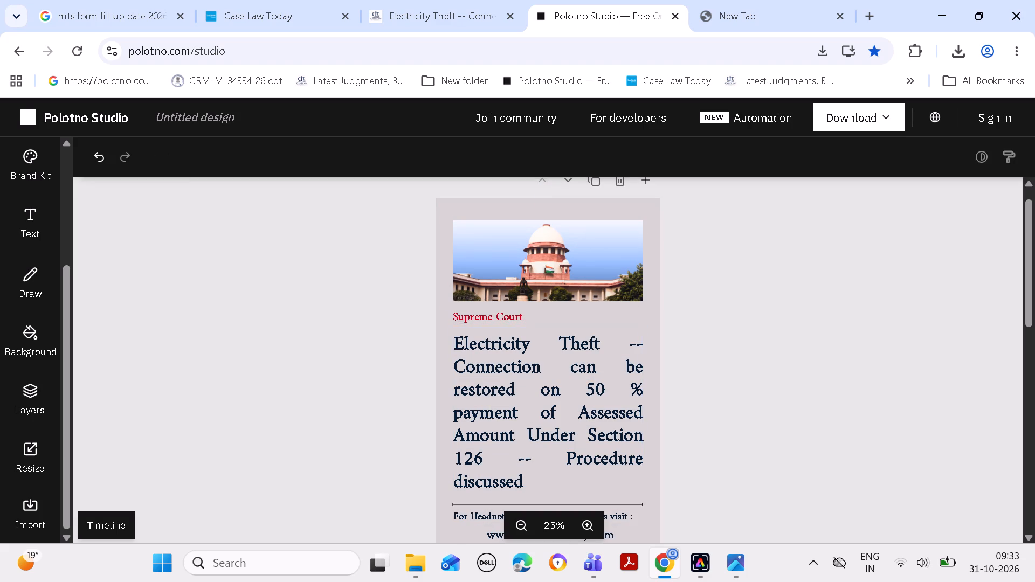
# Move the red Supreme Court name up so its text box meets the lower edge of the image.
pyautogui.moveTo(489, 314); pyautogui.dragTo(485, 307)
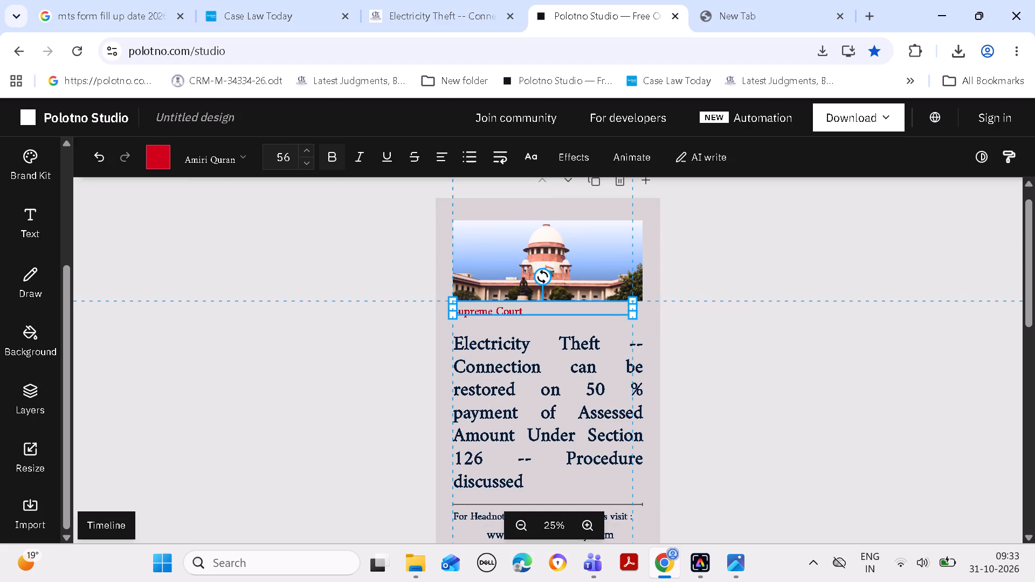
pyautogui.moveTo(485, 307); pyautogui.dragTo(486, 307)
pyautogui.click(775, 318)
# Move the Electricity Theft headline up slightly to sit closer to the red court name.
pyautogui.moveTo(570, 430); pyautogui.dragTo(570, 421)
pyautogui.click(790, 391)
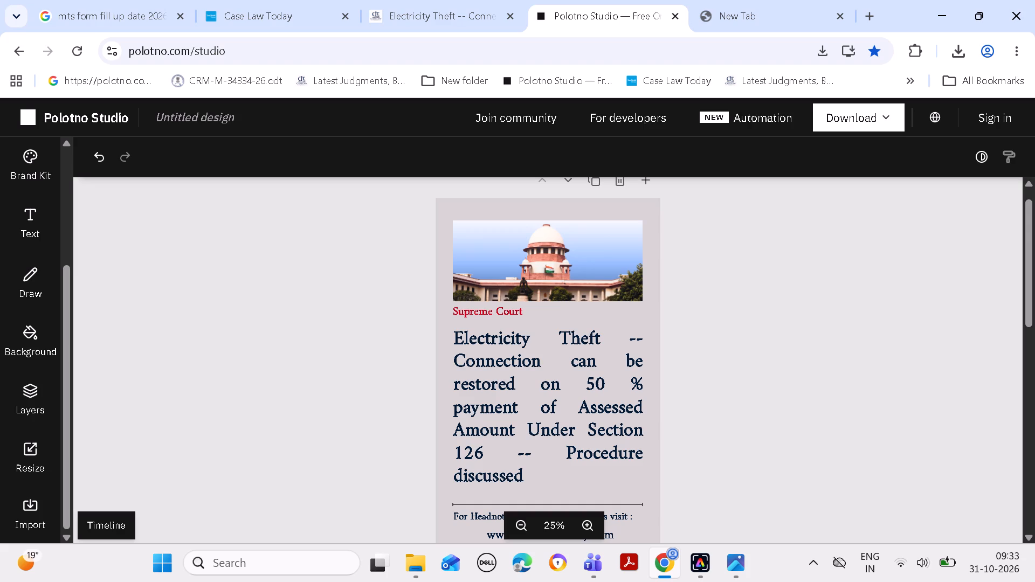
# Adjust both side edges of the Electricity Theft headline's text box to line up with the image's side edges.
pyautogui.click(595, 392)
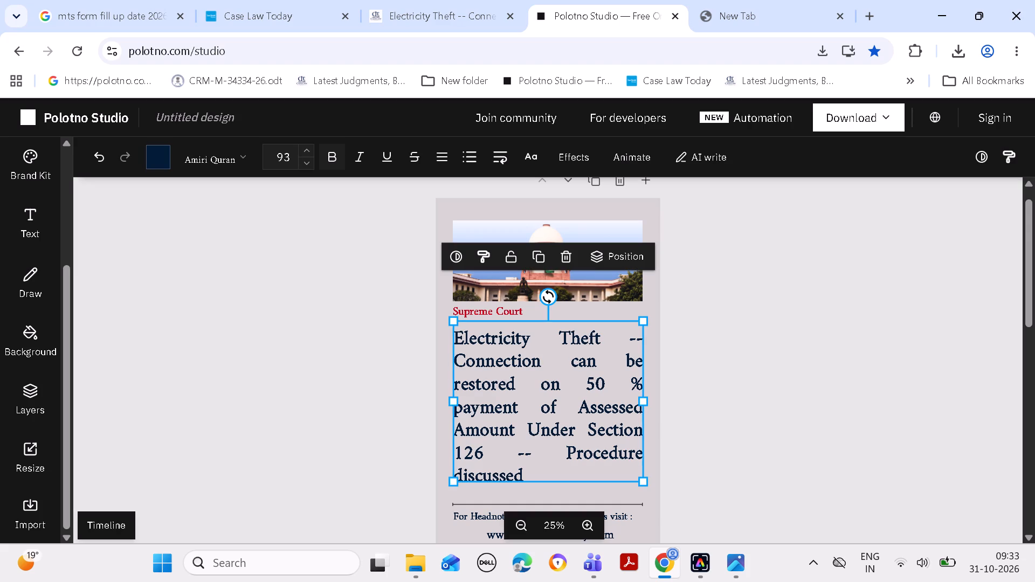
pyautogui.click(643, 403)
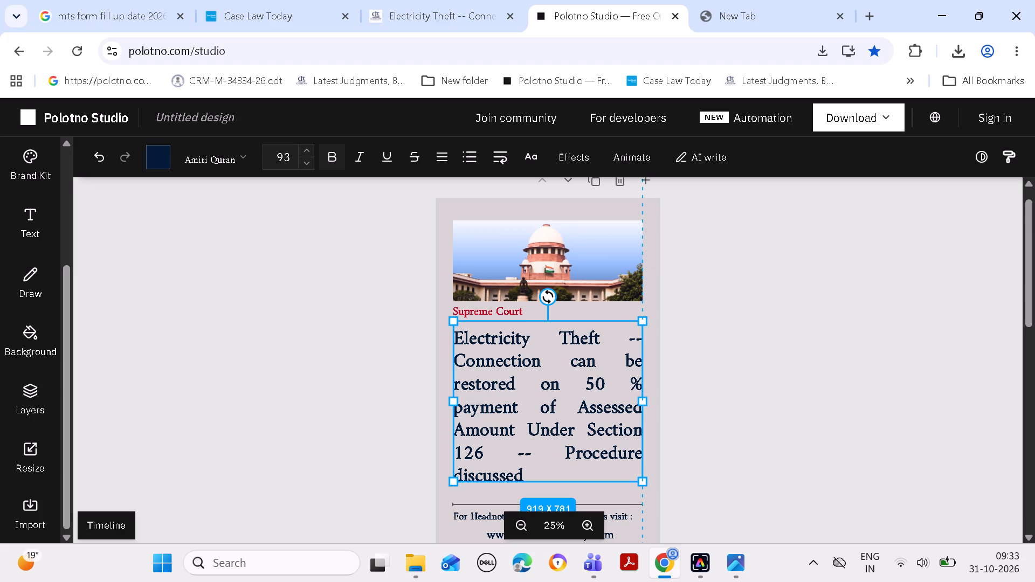
pyautogui.click(453, 400)
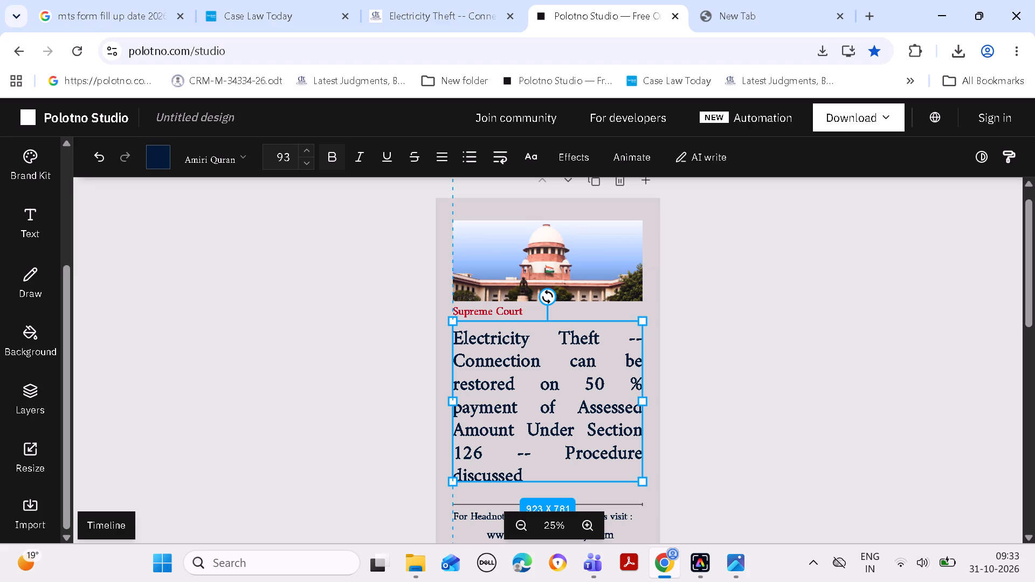
pyautogui.click(644, 399)
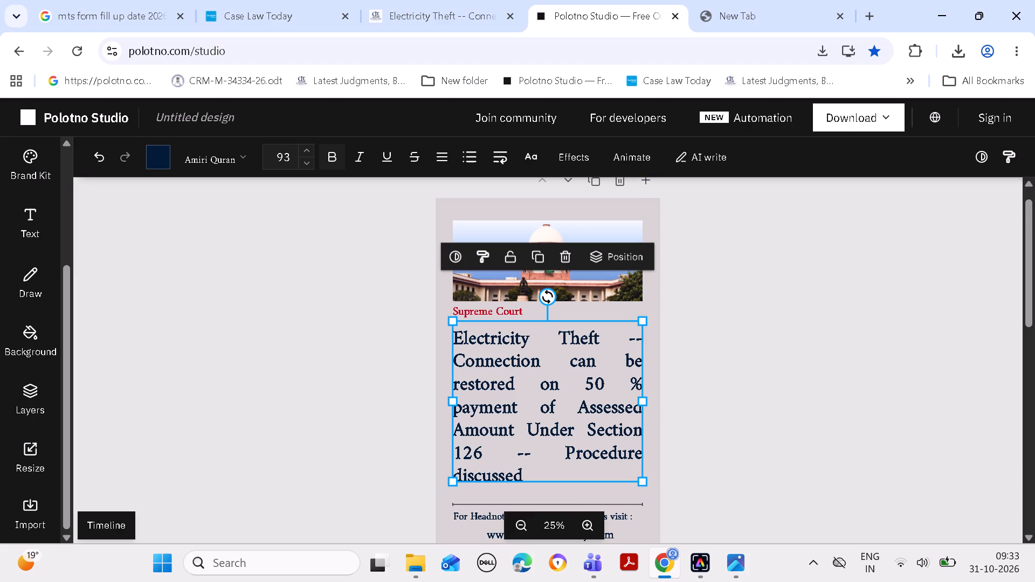
pyautogui.click(884, 297)
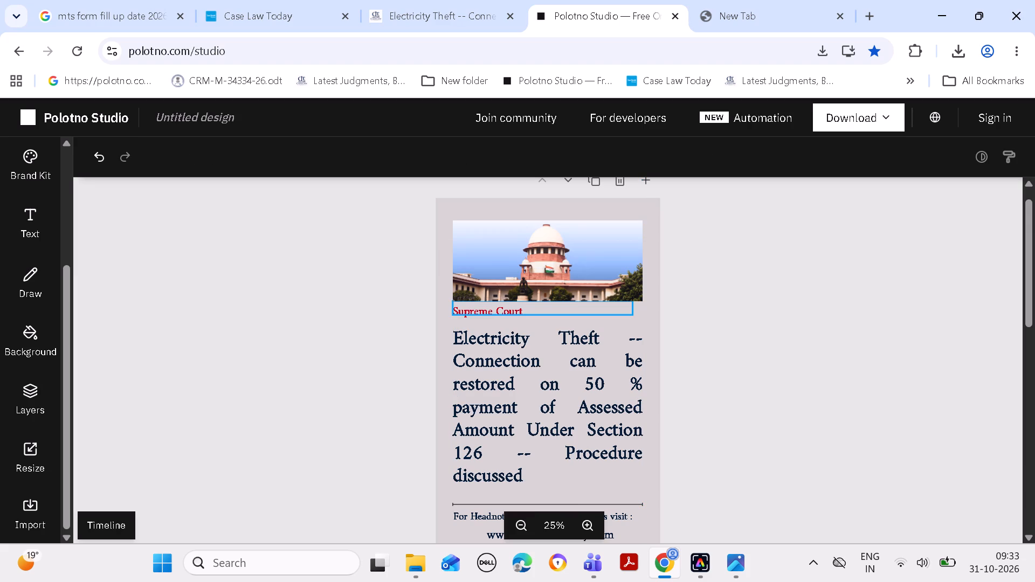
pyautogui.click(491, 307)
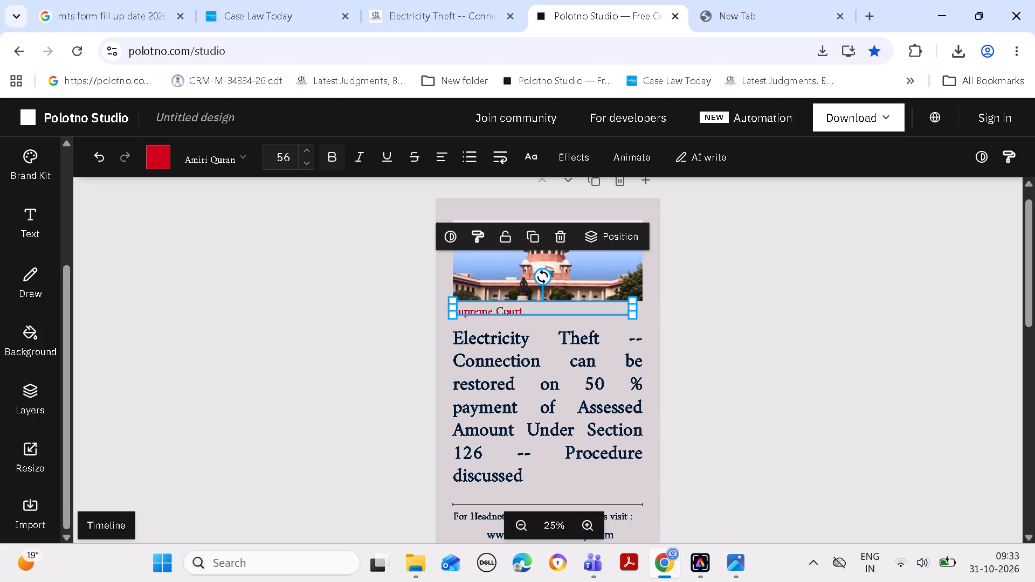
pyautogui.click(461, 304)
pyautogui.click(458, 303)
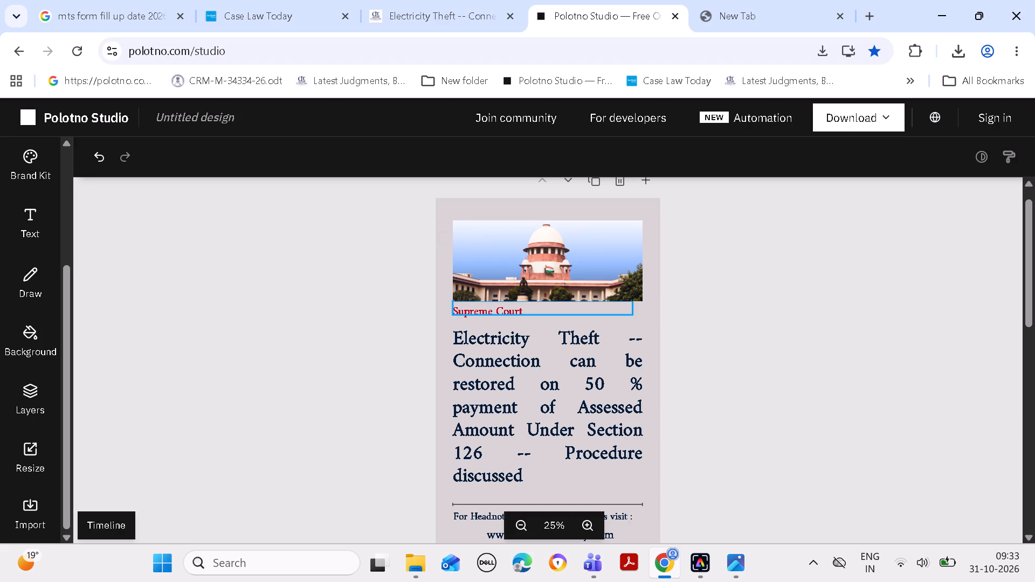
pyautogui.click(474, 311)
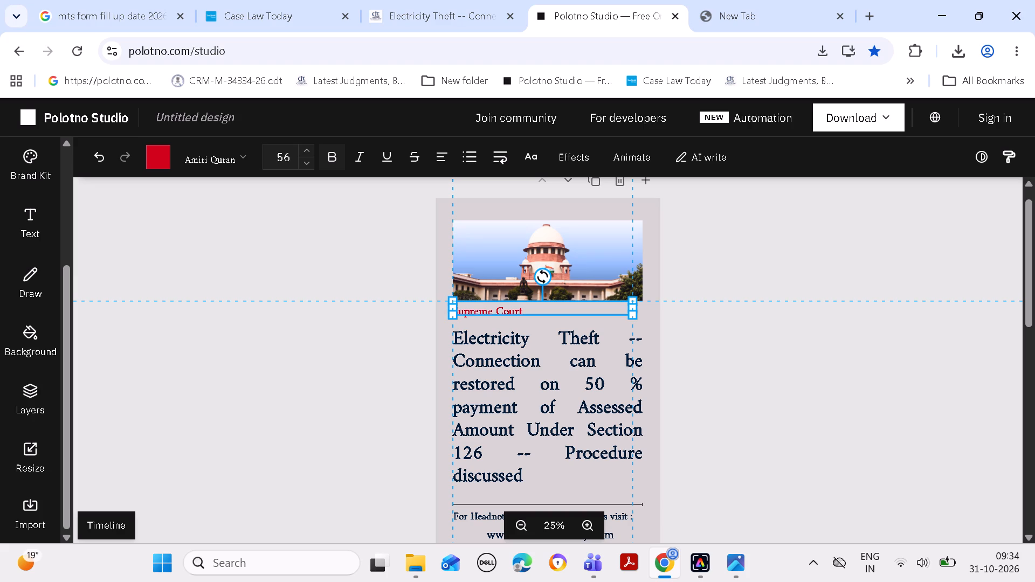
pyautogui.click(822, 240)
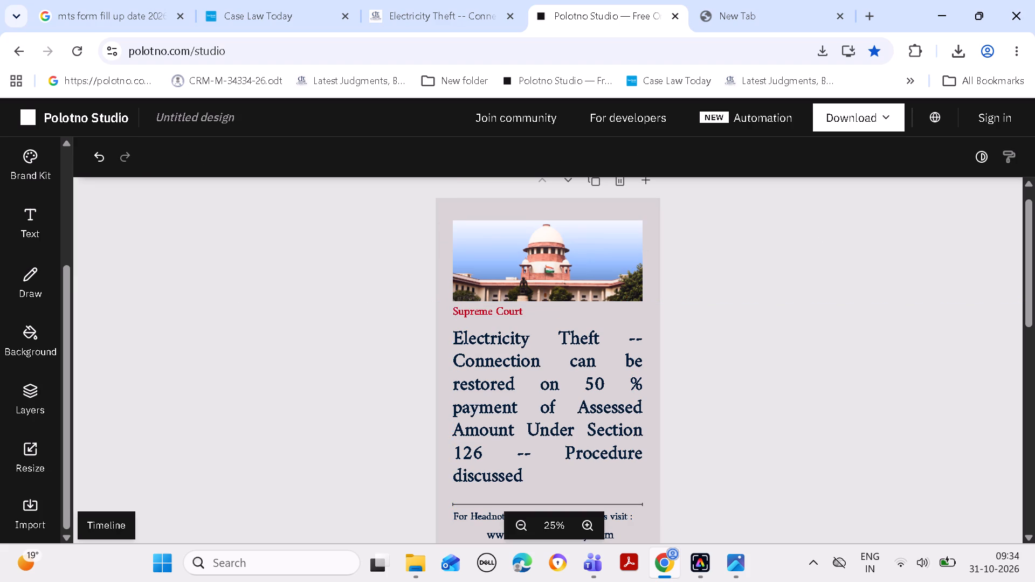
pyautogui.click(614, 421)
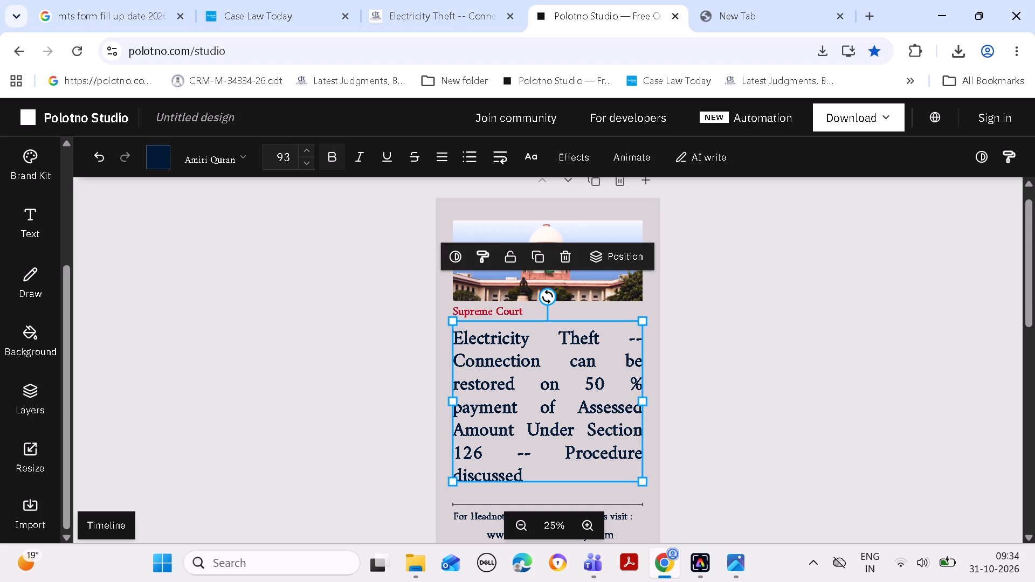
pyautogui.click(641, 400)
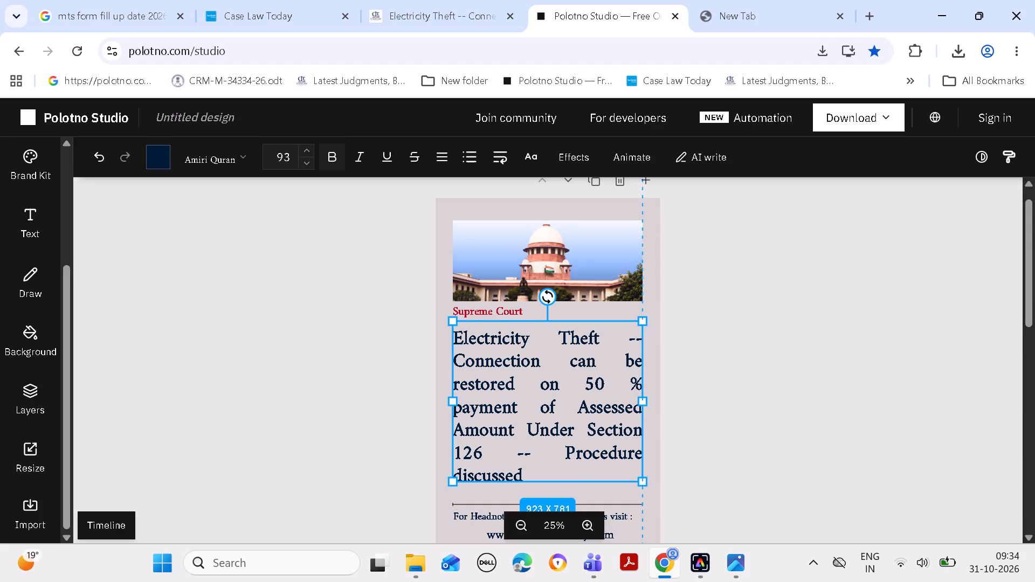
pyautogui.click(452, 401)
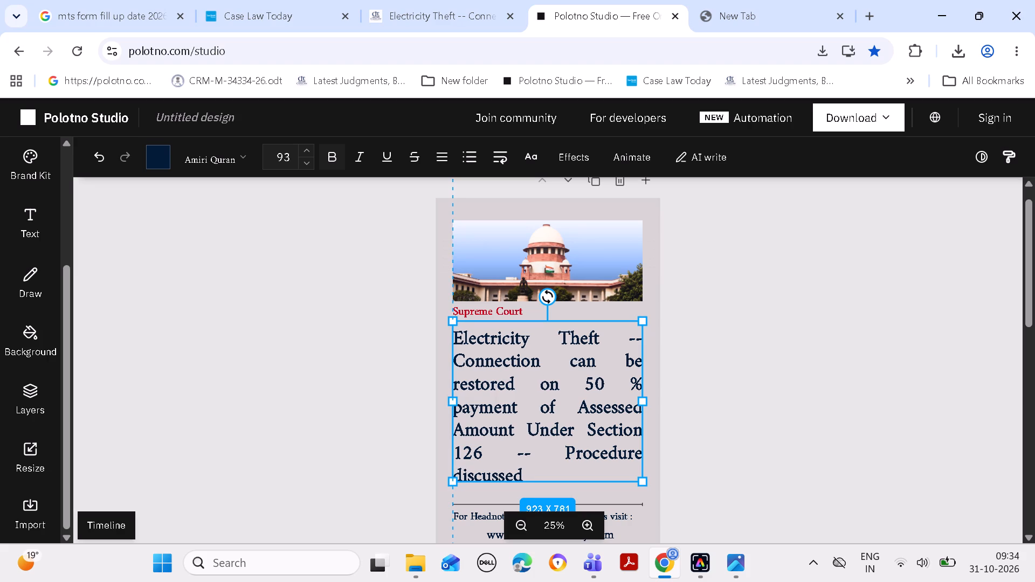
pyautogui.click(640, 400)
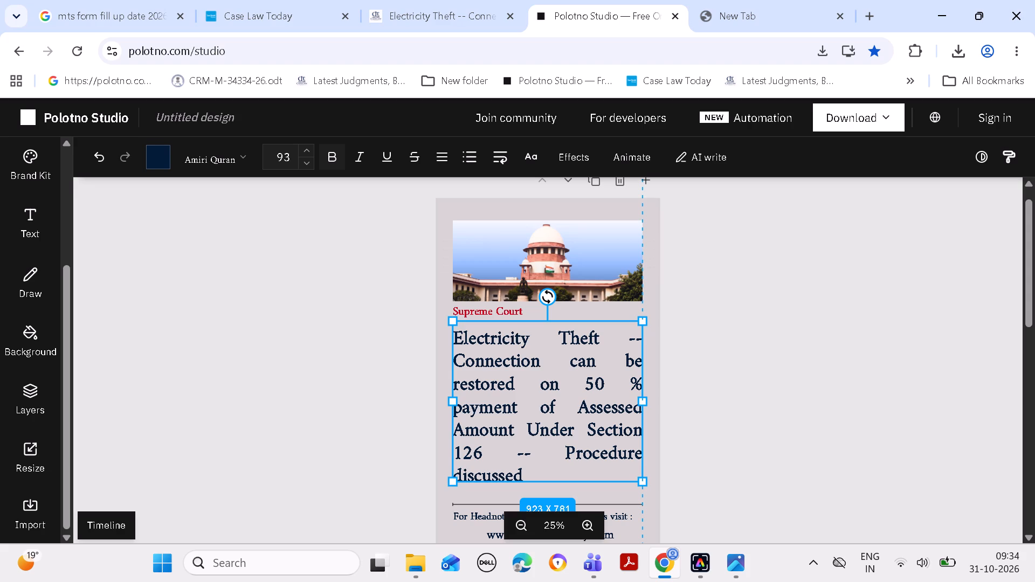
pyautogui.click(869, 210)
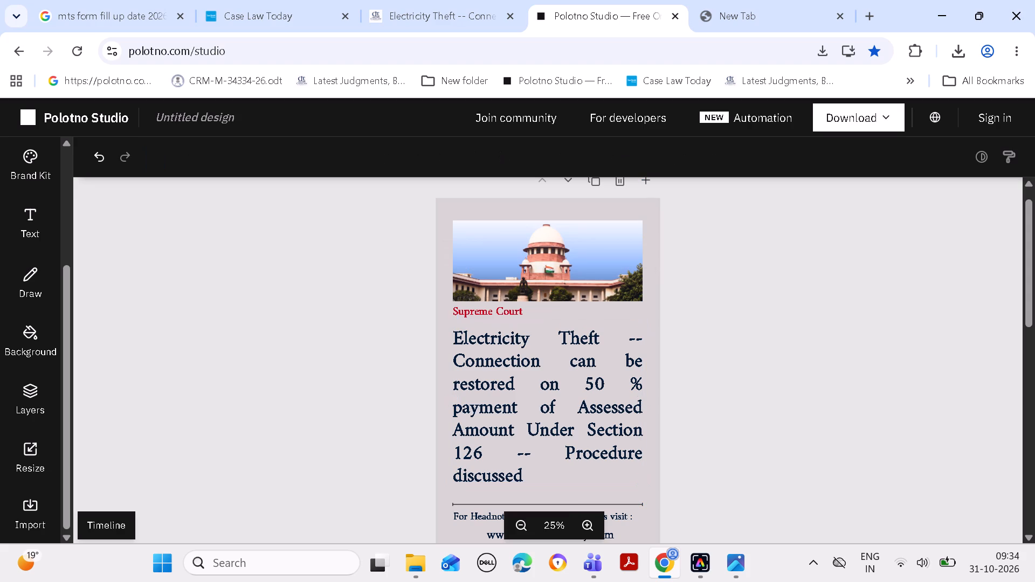
# Download the finished Electricity Theft design as PNG images.
pyautogui.click(858, 114)
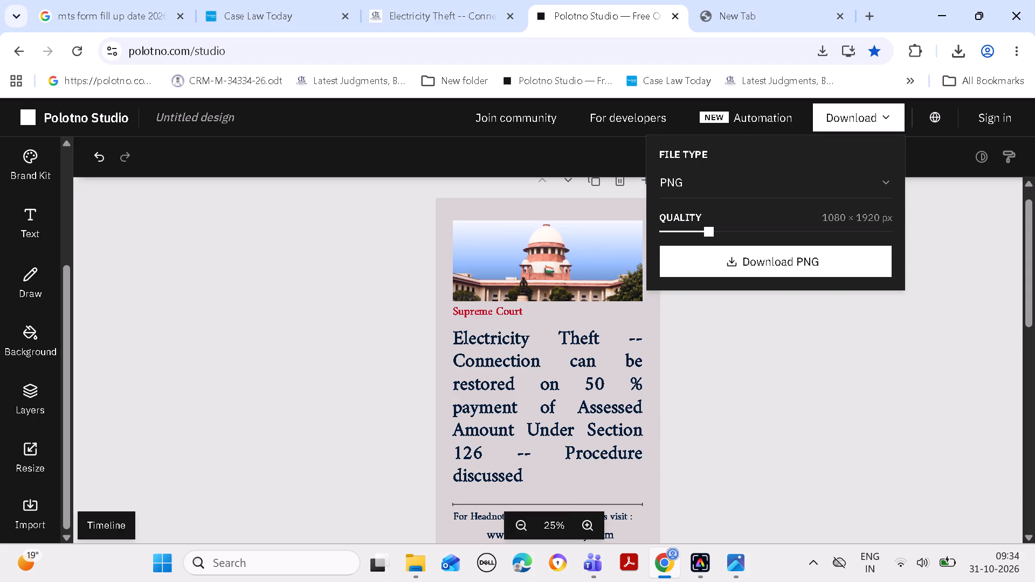
pyautogui.click(801, 264)
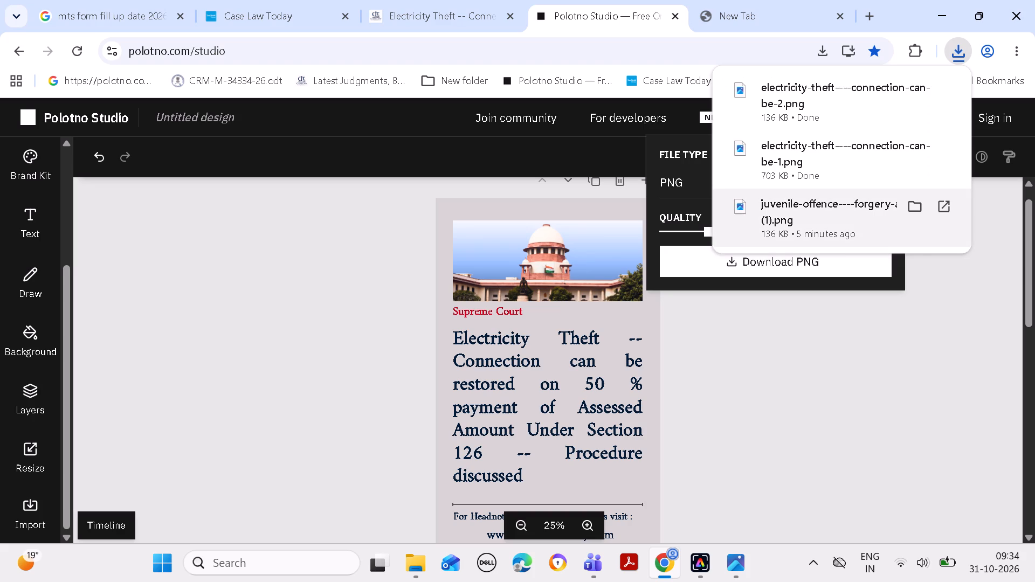
# Copy the downloaded electricity-theft----connection-can-be-1.png from Photos and paste it into the FB NEWS-----31 OCT folder in File Explorer.
pyautogui.click(908, 151)
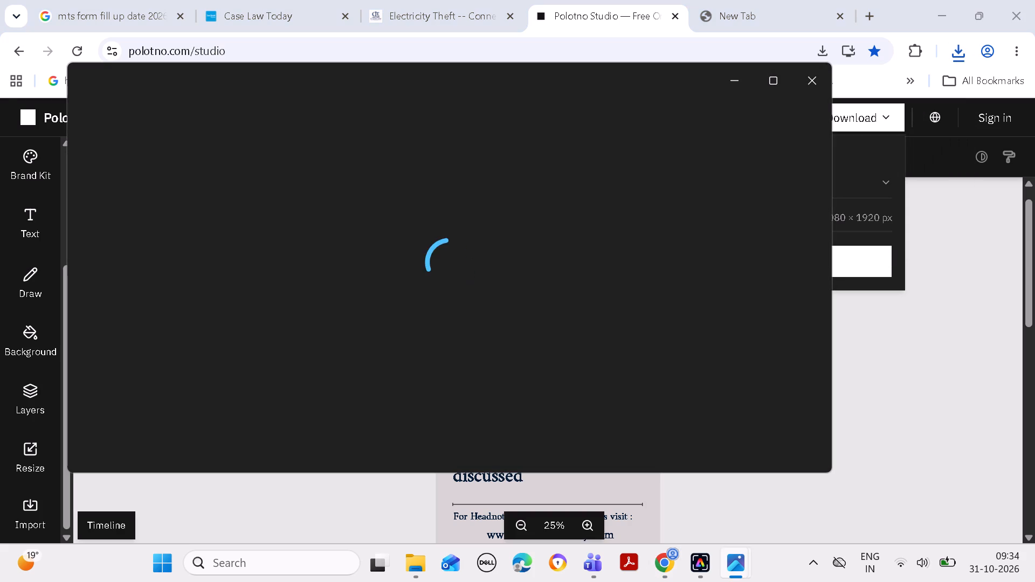
pyautogui.hotkey('ctrl', 'c')
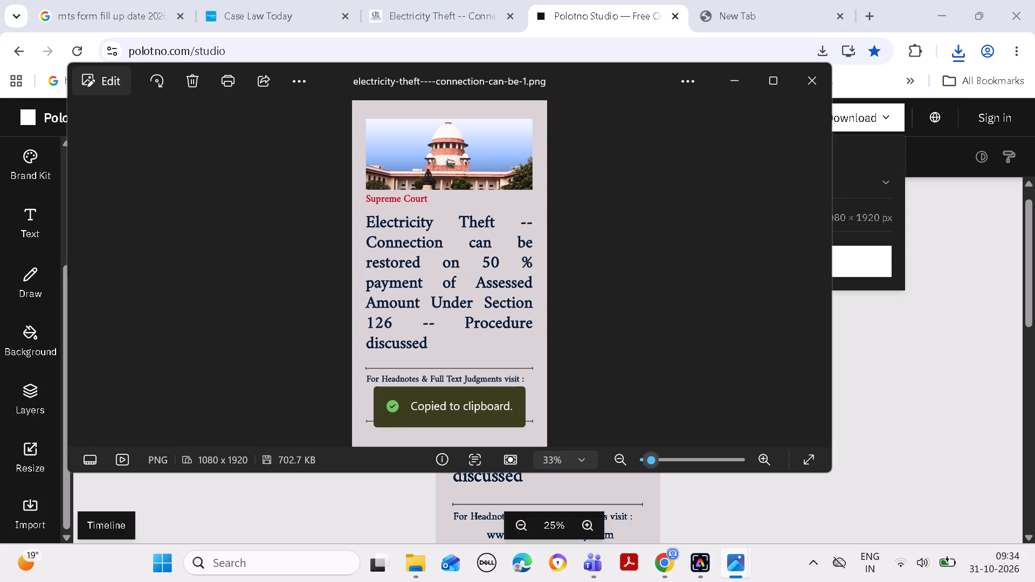
pyautogui.click(740, 79)
pyautogui.click(936, 14)
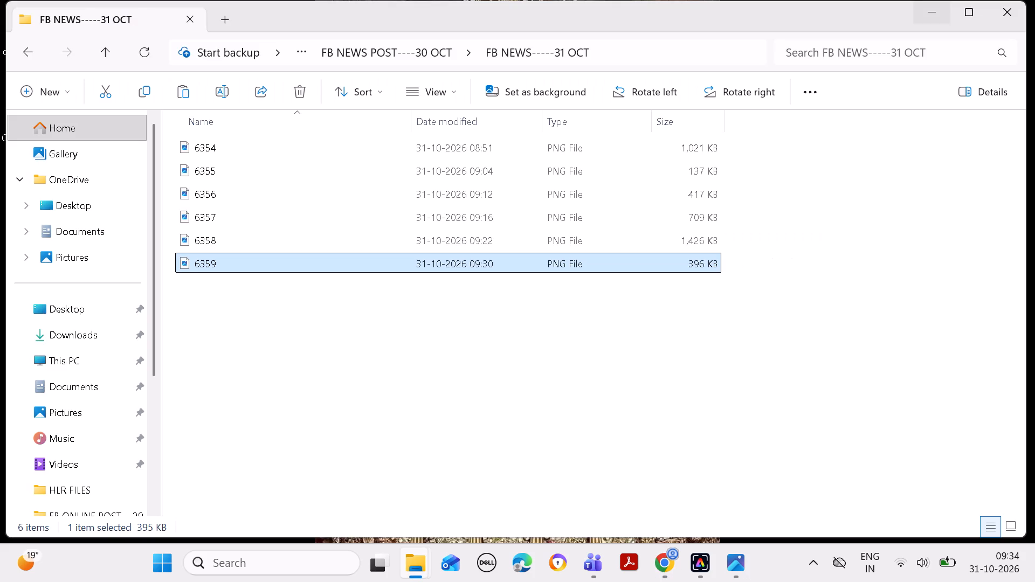
pyautogui.hotkey('ctrl', 'v')
# Rename the pasted electricity-theft image file as 6360.
pyautogui.rightClick(618, 283)
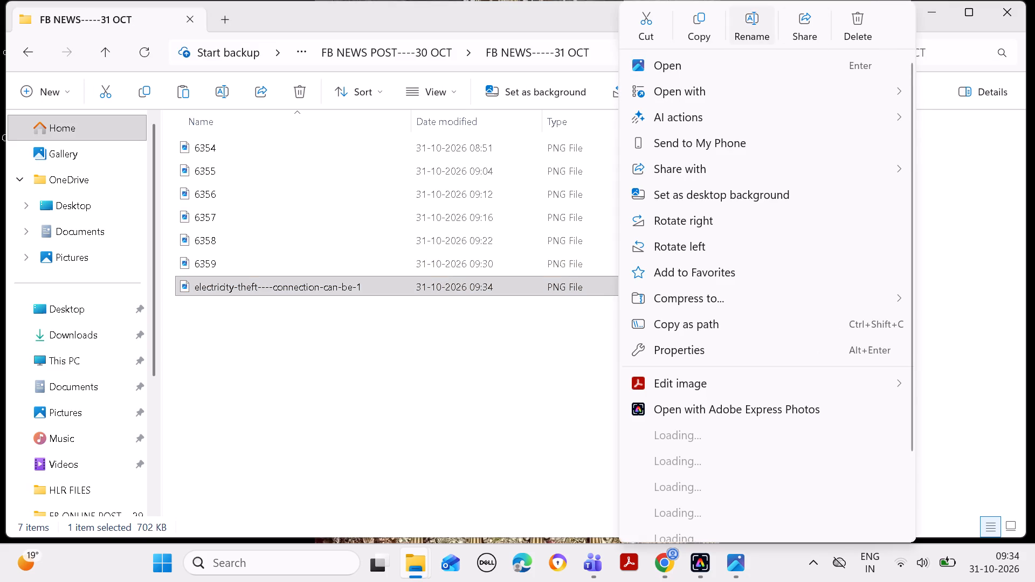
pyautogui.click(748, 18)
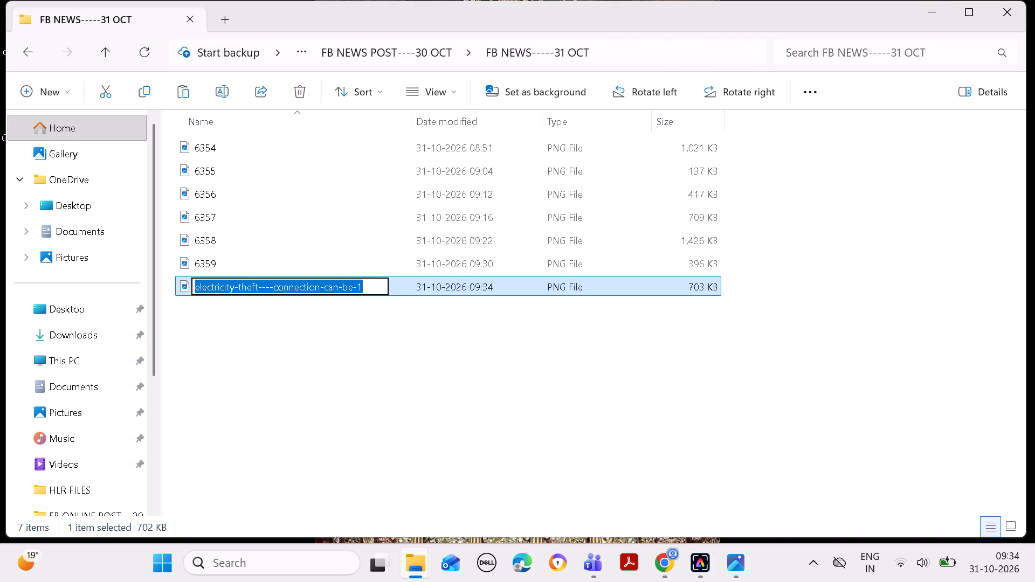
pyautogui.press('BackSpace')
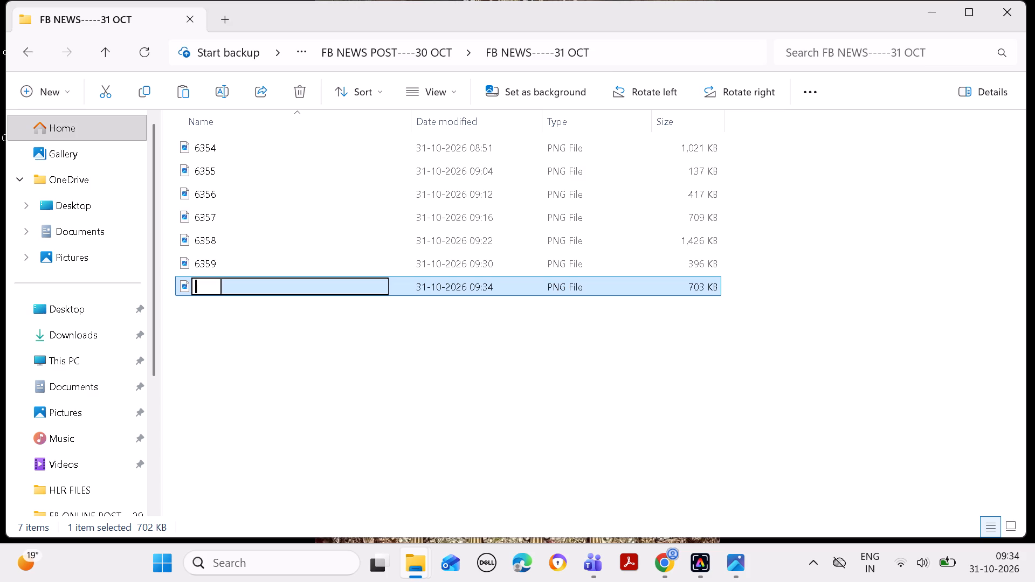
pyautogui.write('636')
pyautogui.press('0')
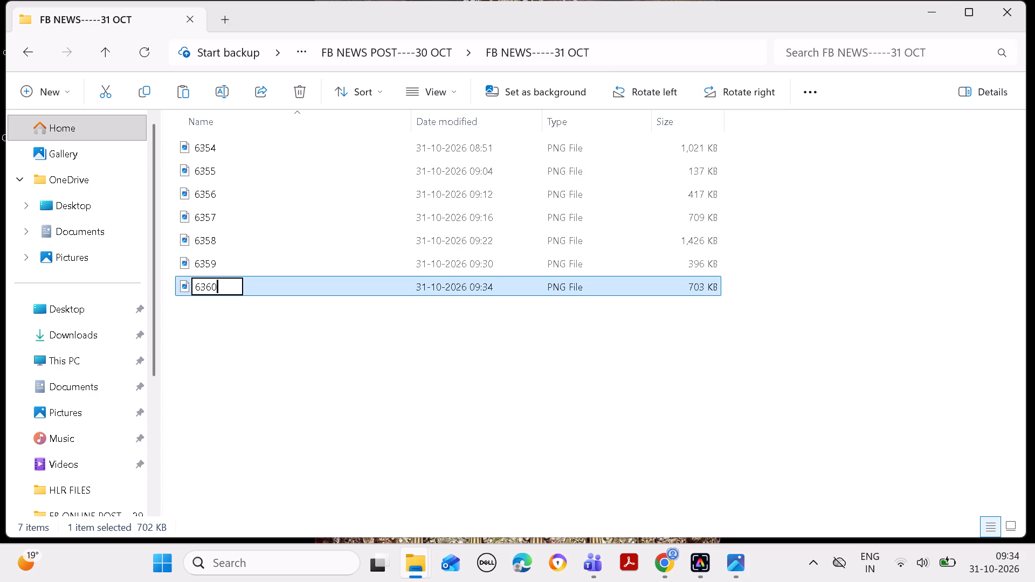
pyautogui.press('Return')
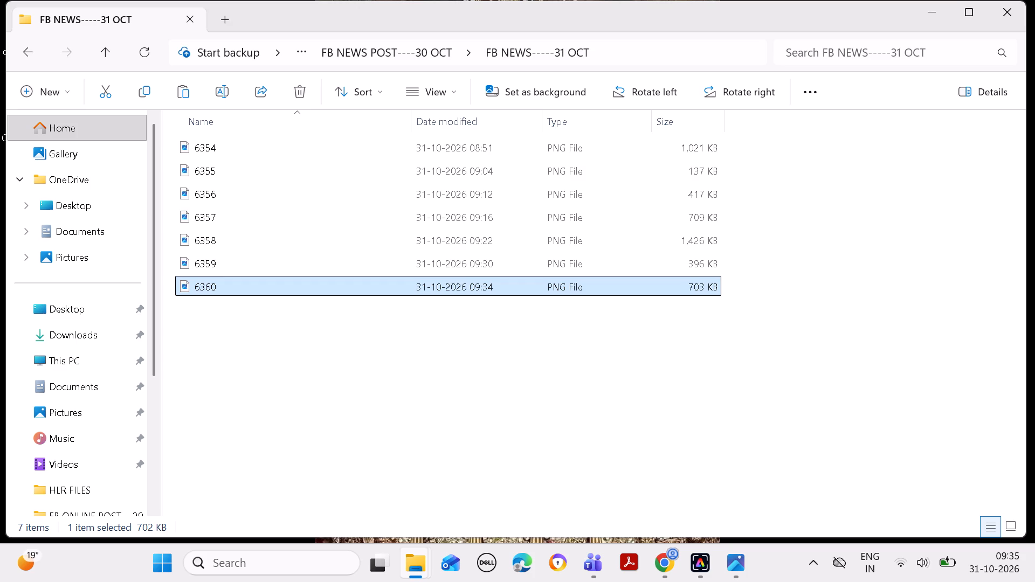
# Switch to the Case Law Today site in Chrome and return from article 6360's edit page to the Manage News list.
pyautogui.click(671, 556)
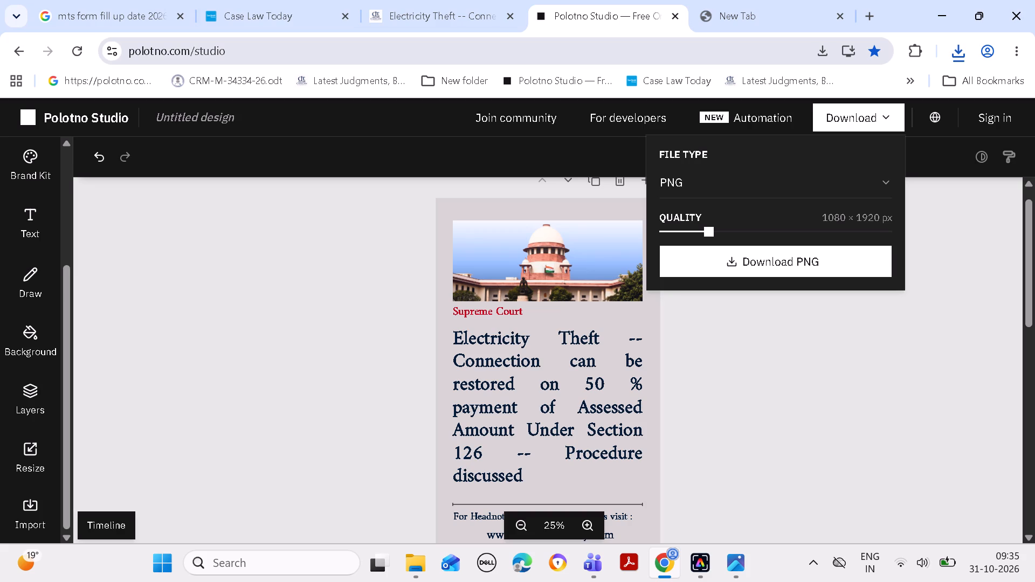
pyautogui.click(282, 13)
pyautogui.scroll(2, 239, 168)
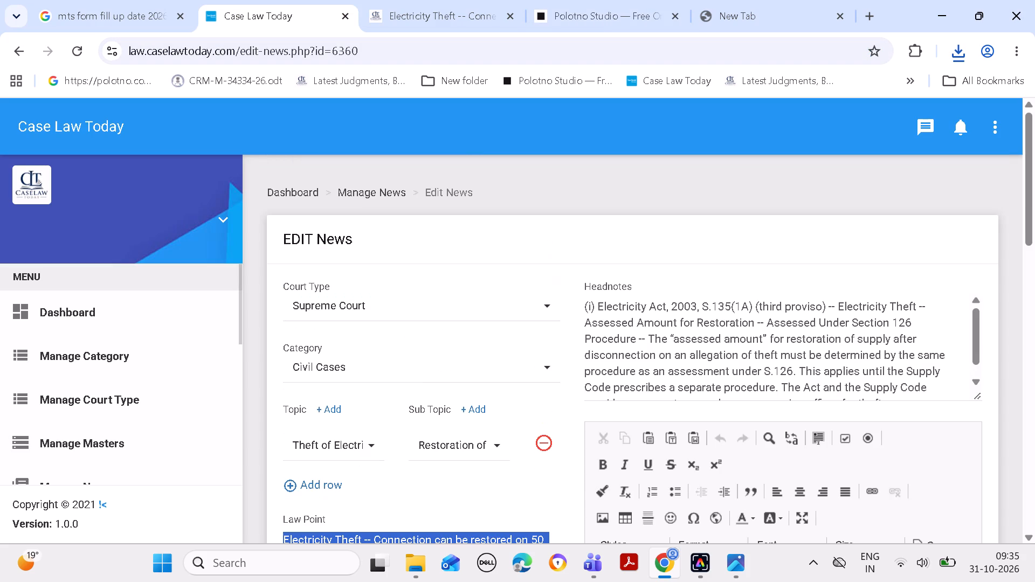
pyautogui.click(569, 15)
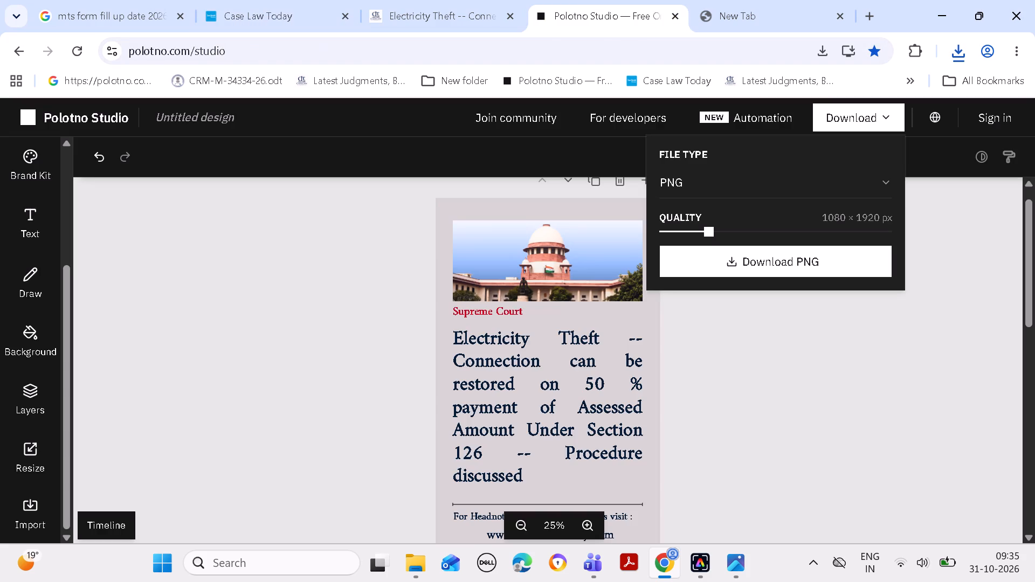
pyautogui.click(256, 14)
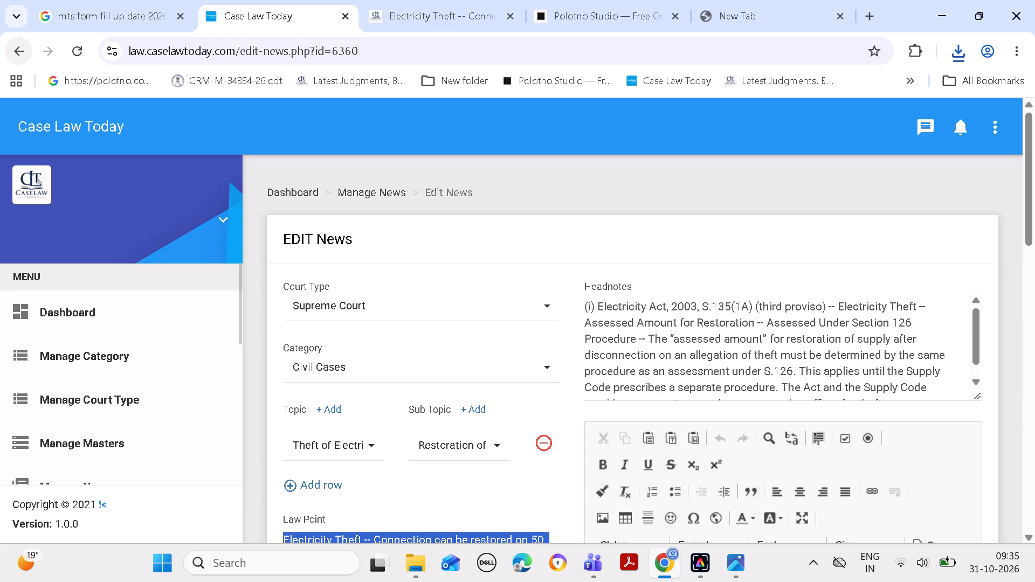
pyautogui.click(22, 51)
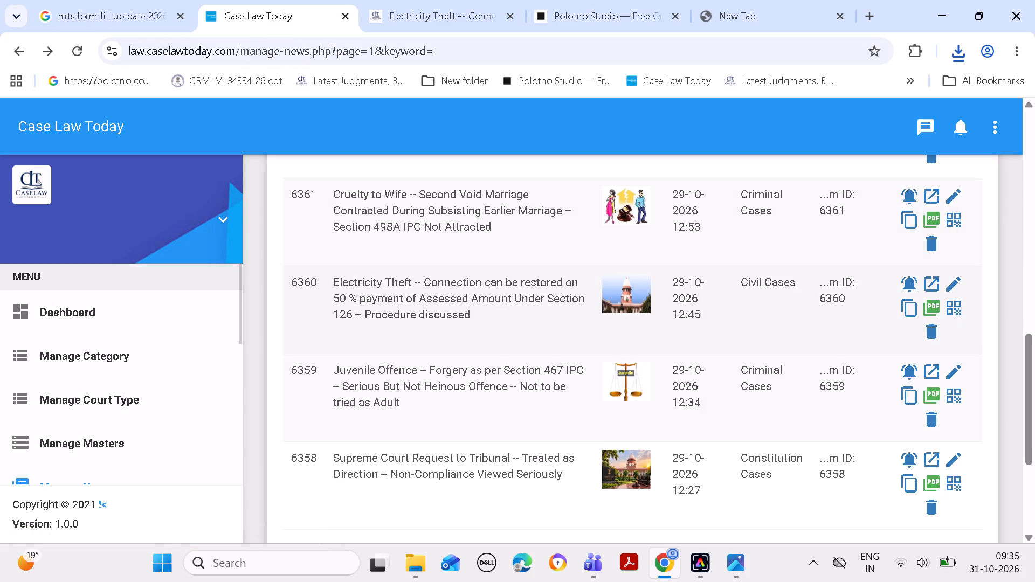
# Open article 6361, Cruelty to Wife, for editing and copy "Gujarat High Court :" from its Citation field.
pyautogui.click(951, 193)
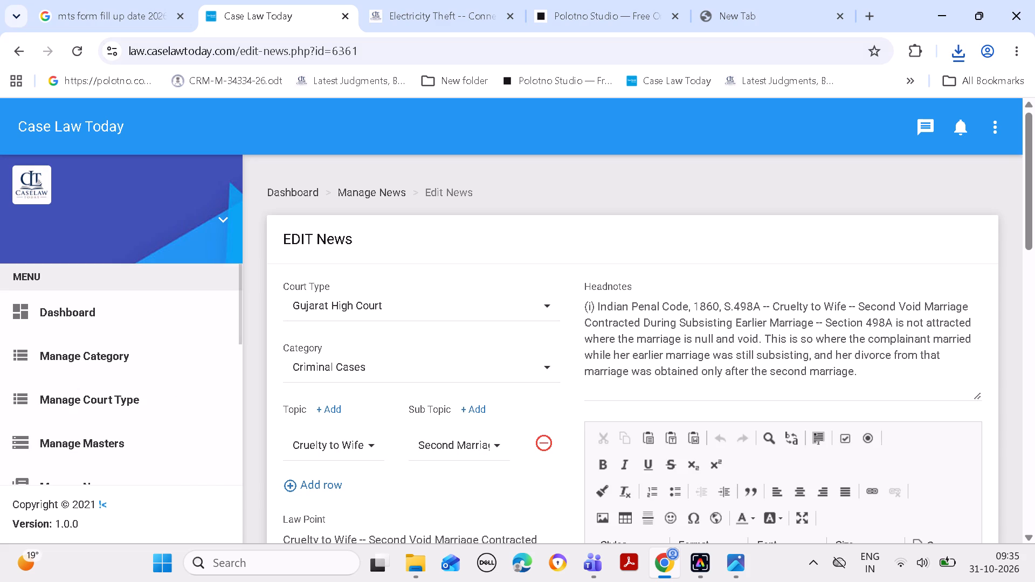
pyautogui.moveTo(1030, 189); pyautogui.dragTo(1033, 369)
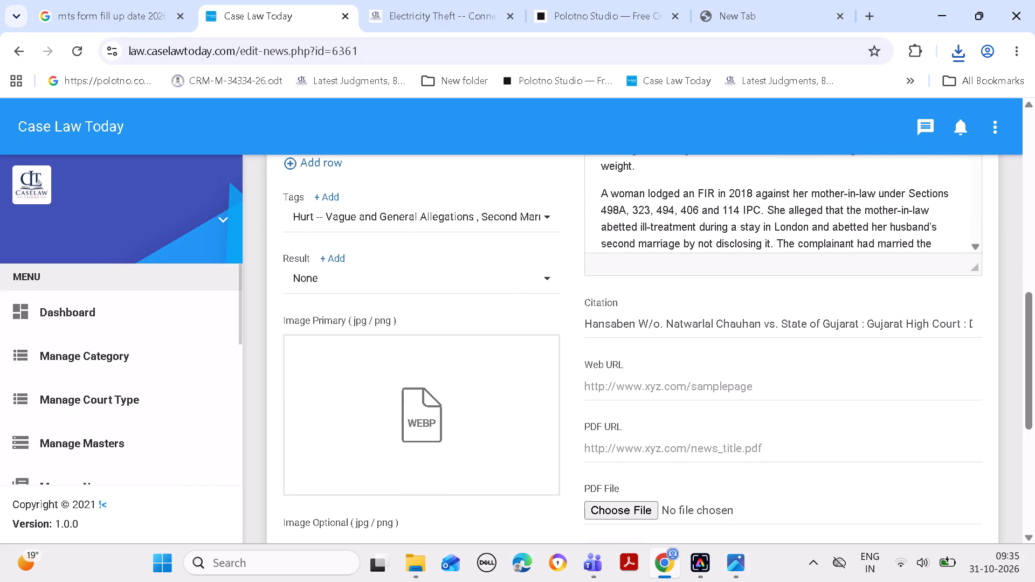
pyautogui.moveTo(867, 318); pyautogui.dragTo(957, 322)
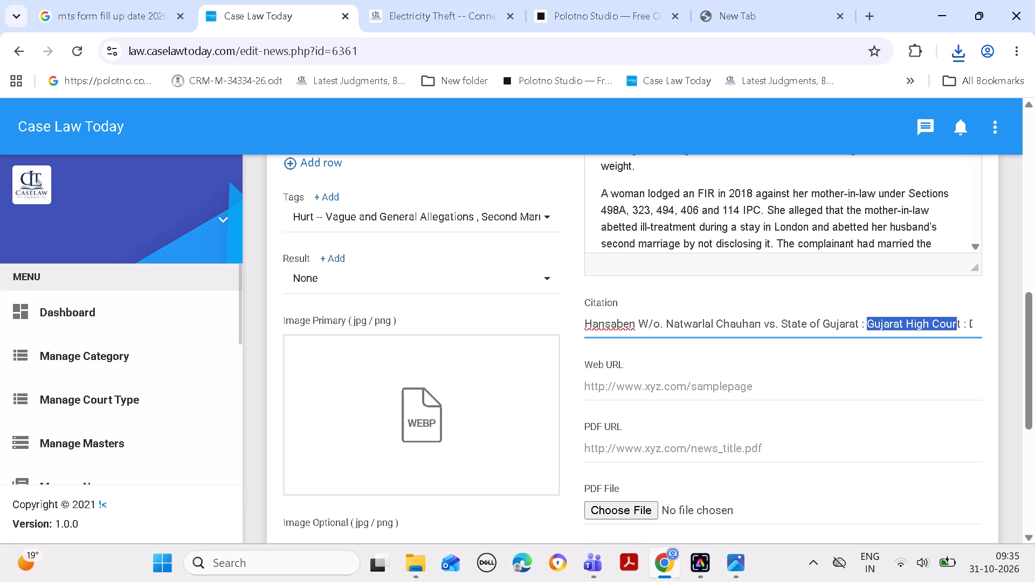
pyautogui.moveTo(957, 322); pyautogui.dragTo(962, 323)
pyautogui.hotkey('ctrl', 'c')
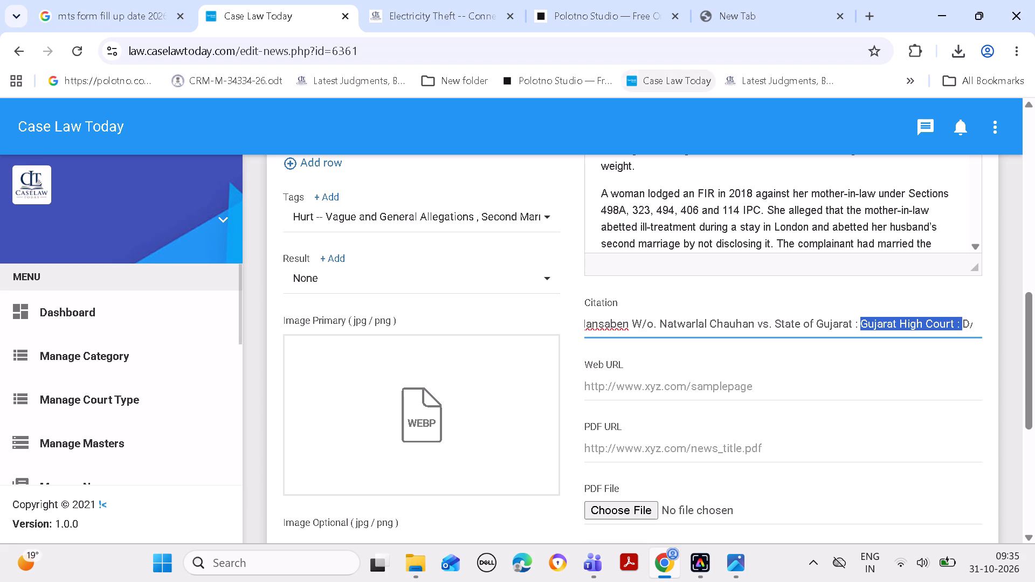
# In Polotno Studio, replace the red "Supreme Court" text under the image with the copied "Gujarat High Court :".
pyautogui.click(586, 19)
pyautogui.click(499, 309)
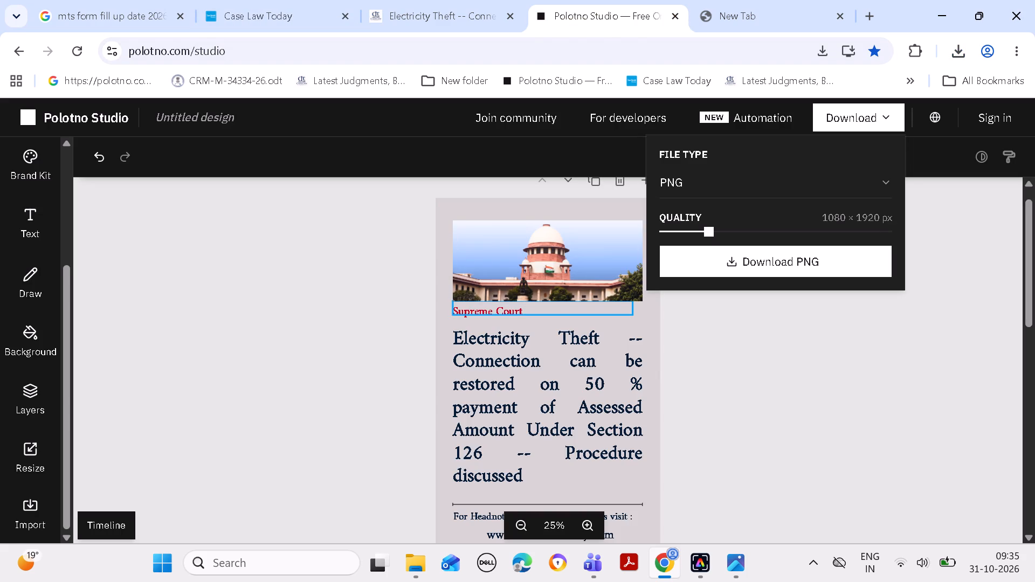
pyautogui.click(494, 306)
pyautogui.click(523, 306)
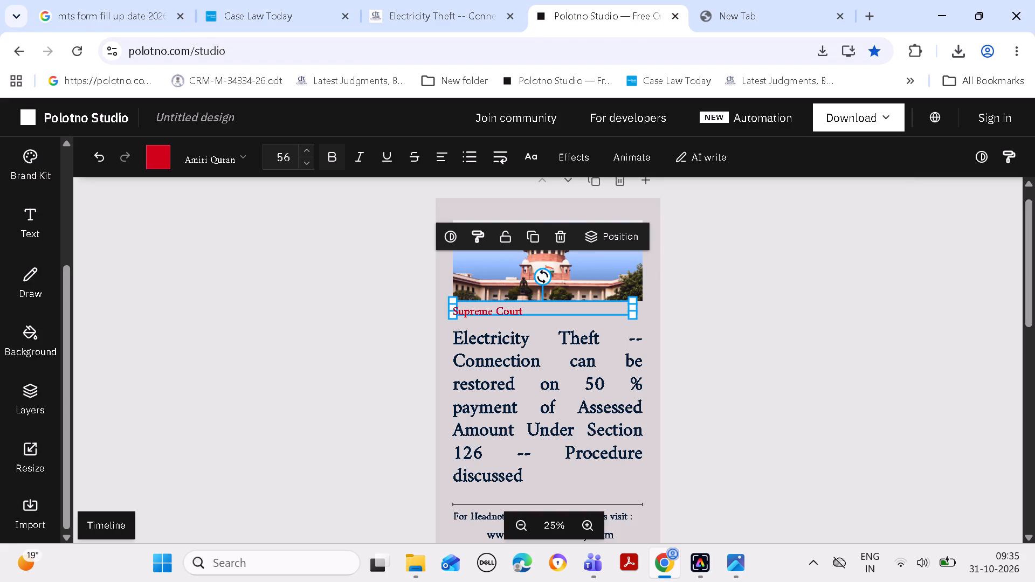
pyautogui.press('BackSpace')
pyautogui.press('BackSpace')
pyautogui.press('BackSpace')
pyautogui.press('BackSpace')
pyautogui.press('BackSpace')
pyautogui.press('BackSpace')
pyautogui.press('BackSpace')
pyautogui.press('BackSpace')
pyautogui.press('BackSpace')
pyautogui.press('BackSpace')
pyautogui.press('BackSpace')
pyautogui.press('BackSpace')
pyautogui.press('BackSpace')
pyautogui.press('BackSpace')
pyautogui.press('BackSpace')
pyautogui.press('BackSpace')
pyautogui.press('BackSpace')
pyautogui.press('BackSpace')
pyautogui.press('BackSpace')
pyautogui.press('BackSpace')
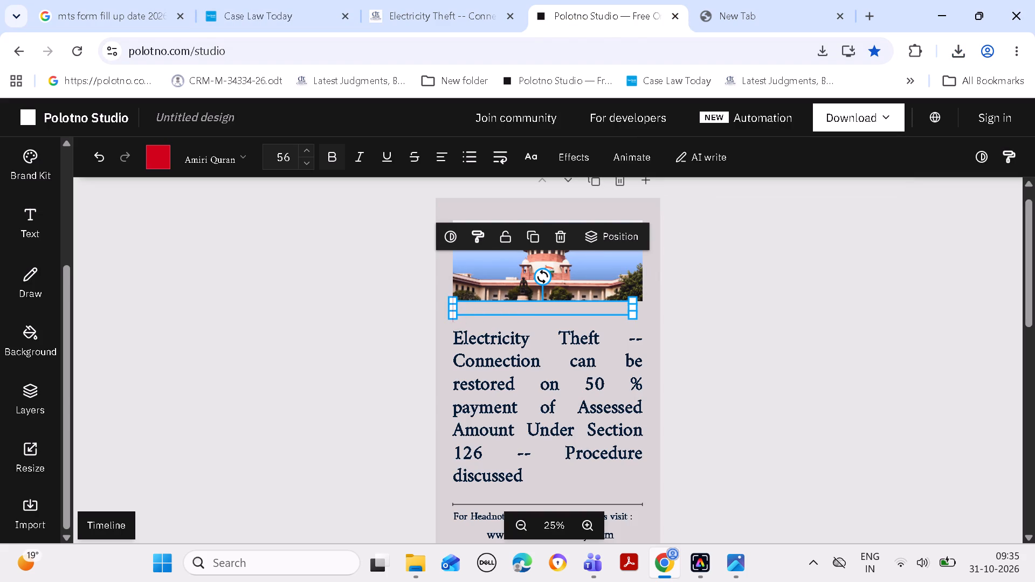
pyautogui.hotkey('ctrl', 'v')
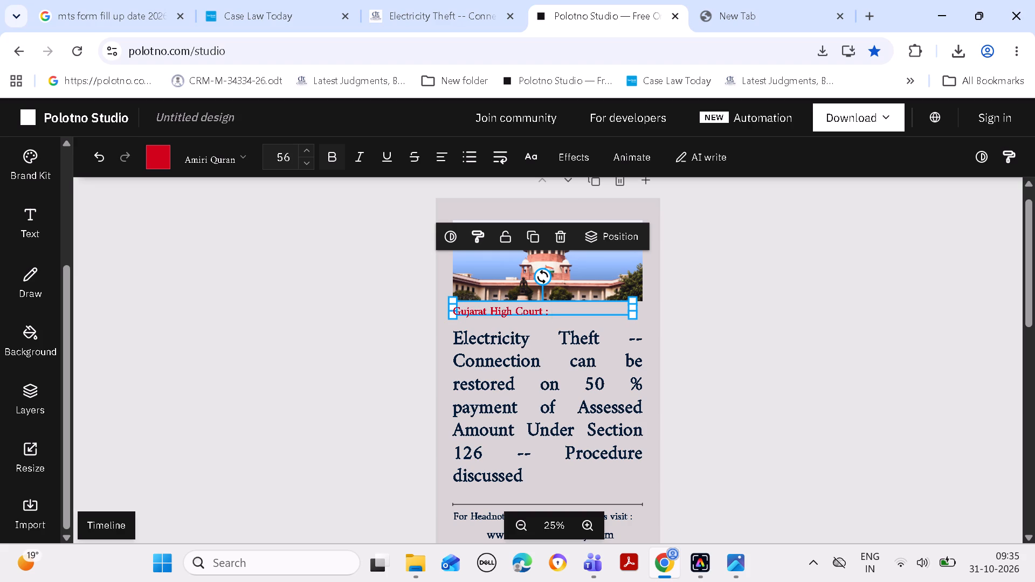
pyautogui.click(809, 300)
# Return to the Case Law Today edit page and copy the article ID 6361 from its web address.
pyautogui.click(270, 17)
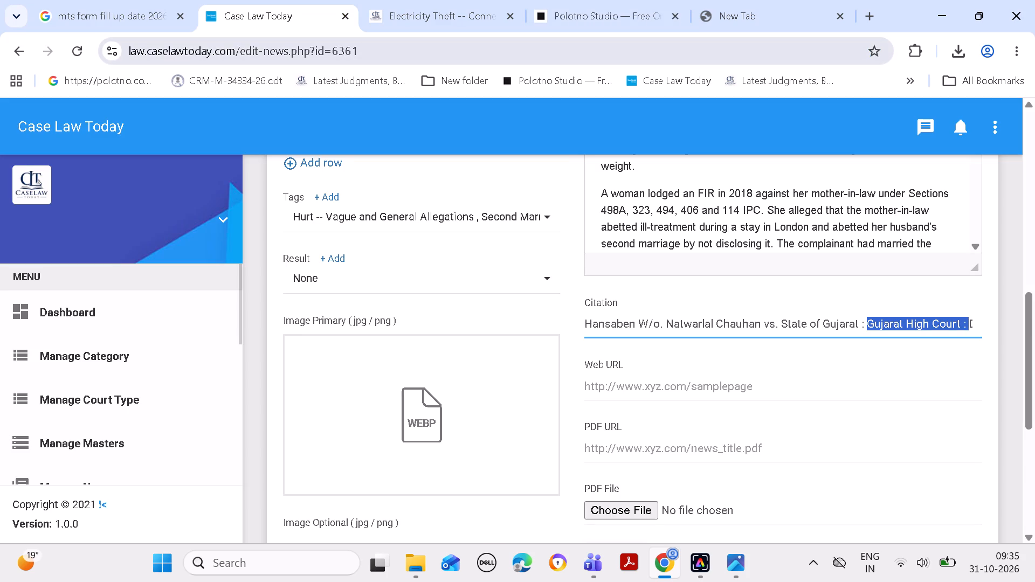
pyautogui.moveTo(333, 50); pyautogui.dragTo(366, 52)
pyautogui.hotkey('ctrl', 'c')
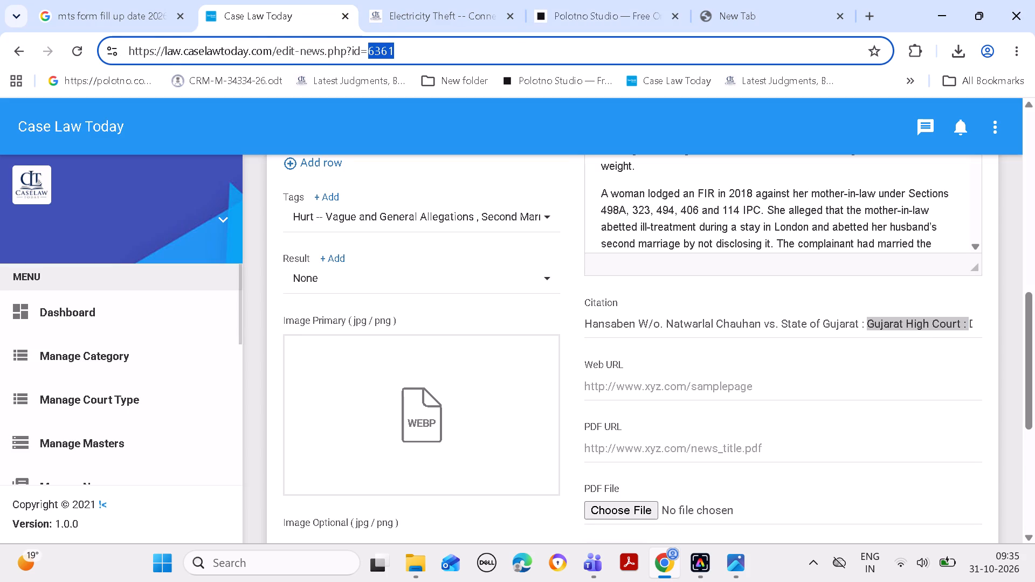
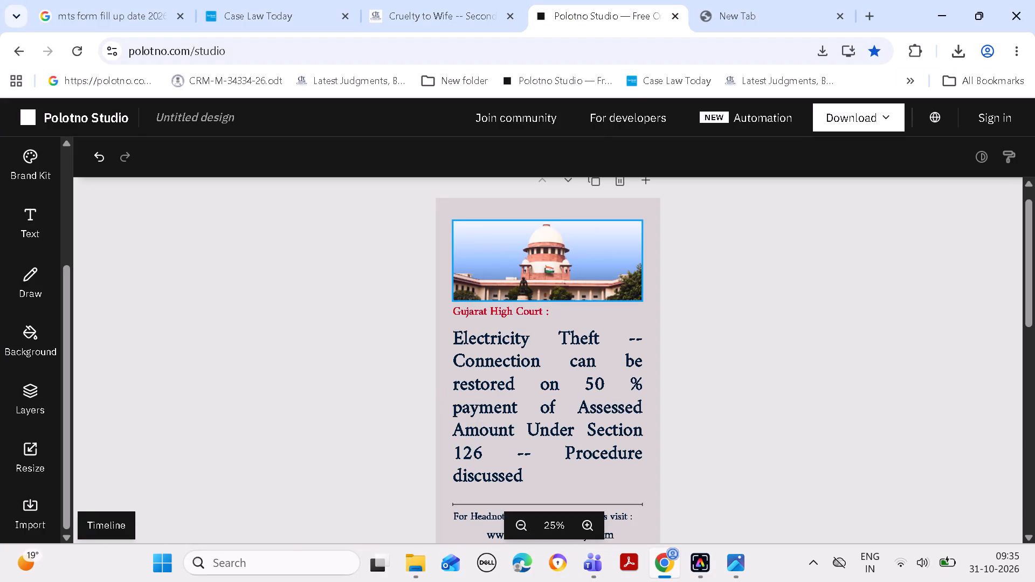
# Paste the copied couple-and-gavel picture in place of the courthouse photo and move it above the "Gujarat High Court :" line.
pyautogui.click(561, 363)
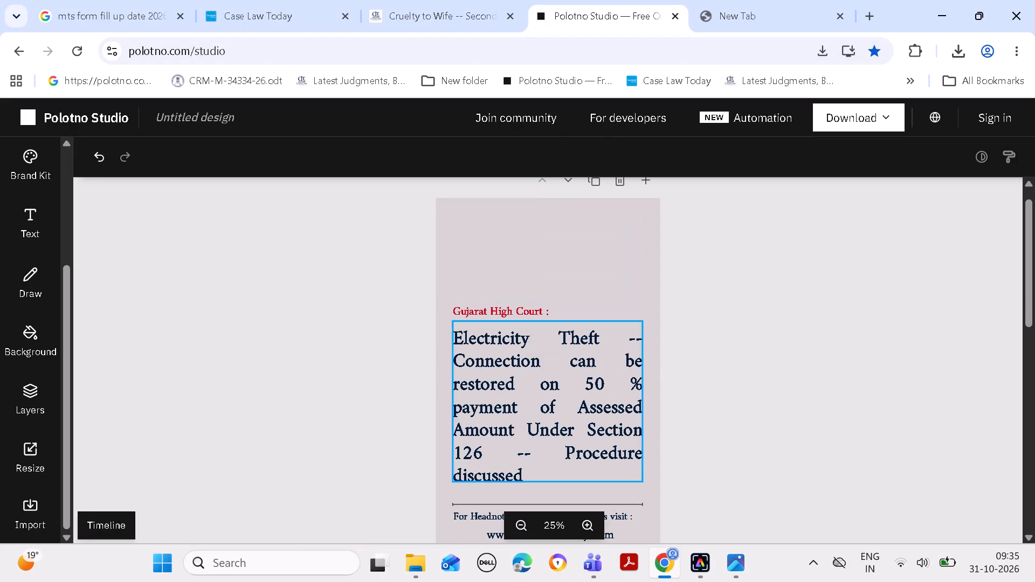
pyautogui.click(547, 253)
pyautogui.hotkey('ctrl', 'v')
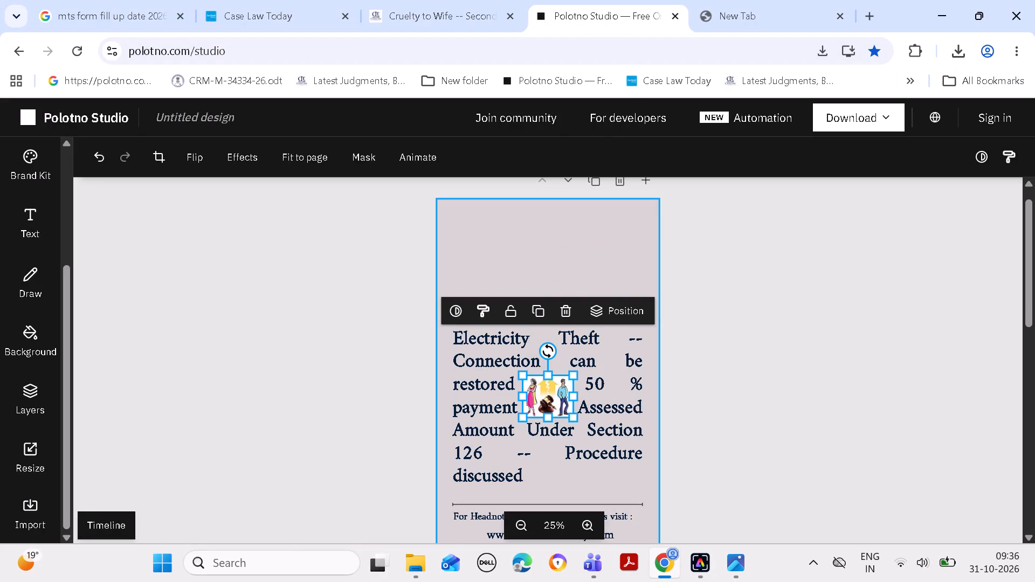
pyautogui.moveTo(547, 382); pyautogui.dragTo(532, 303)
pyautogui.click(529, 296)
pyautogui.moveTo(521, 278); pyautogui.dragTo(510, 219)
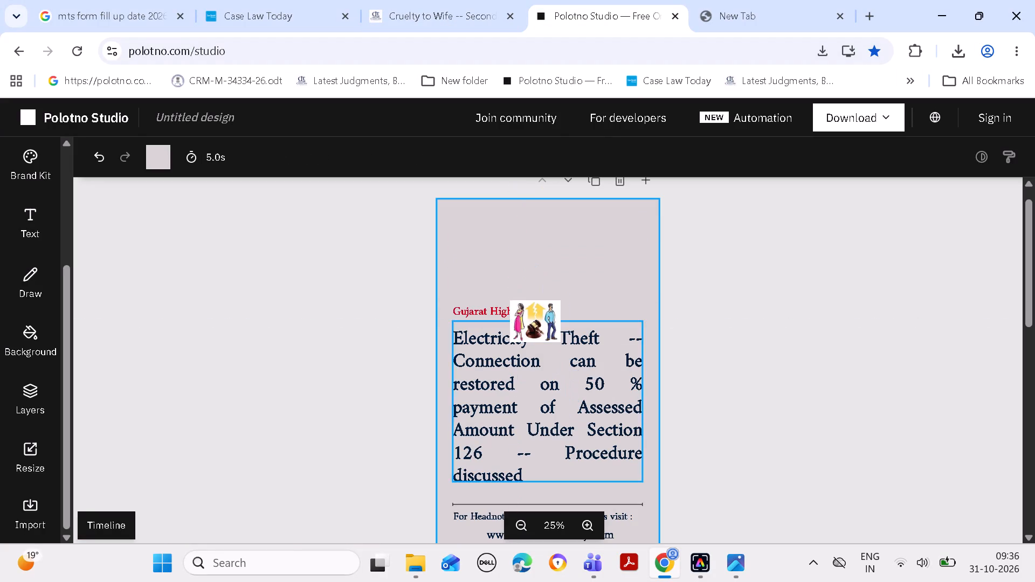
pyautogui.moveTo(542, 313); pyautogui.dragTo(521, 228)
# Stretch the pasted picture to the headline's full width, about 923 px, and extend its height down to the "Gujarat High Court :" line.
pyautogui.moveTo(544, 238); pyautogui.dragTo(615, 240)
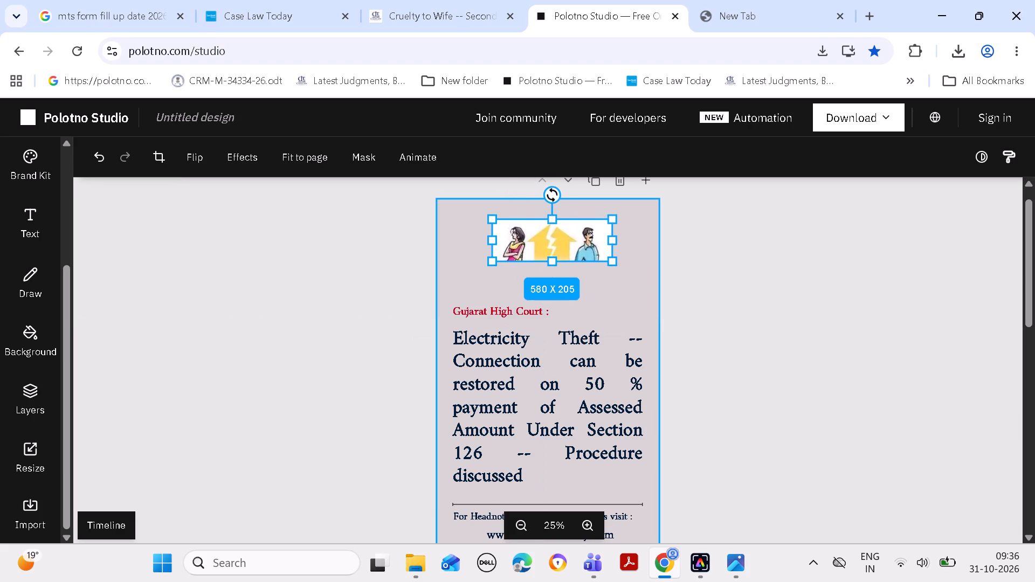
pyautogui.moveTo(615, 240); pyautogui.dragTo(640, 240)
pyautogui.click(722, 240)
pyautogui.click(626, 245)
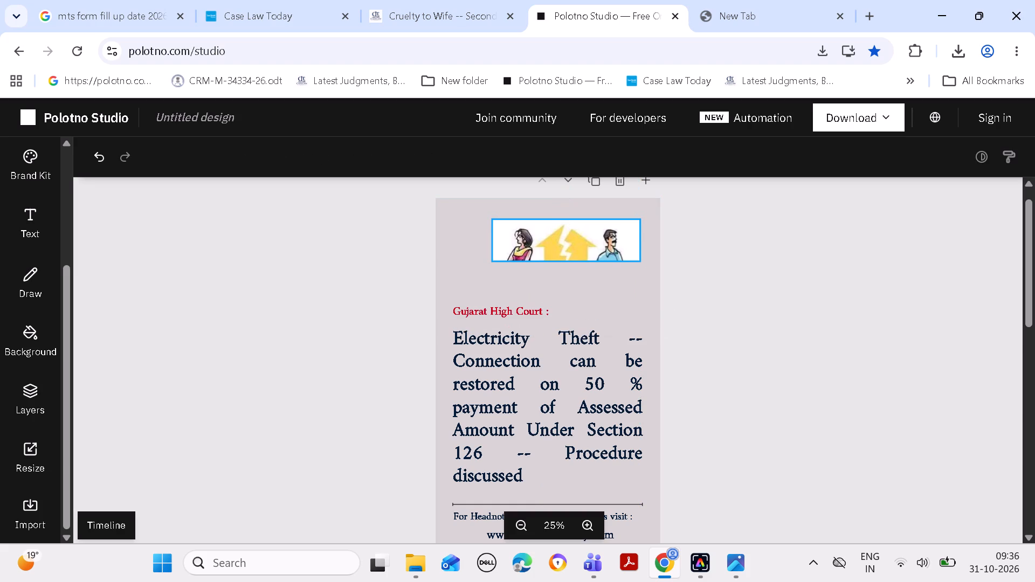
pyautogui.click(640, 241)
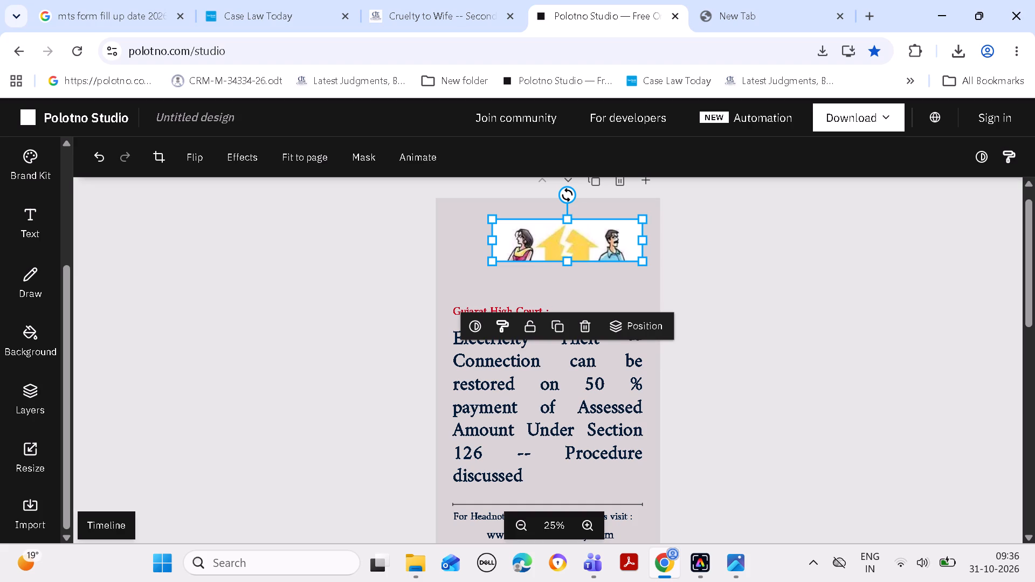
pyautogui.moveTo(491, 239); pyautogui.dragTo(487, 238)
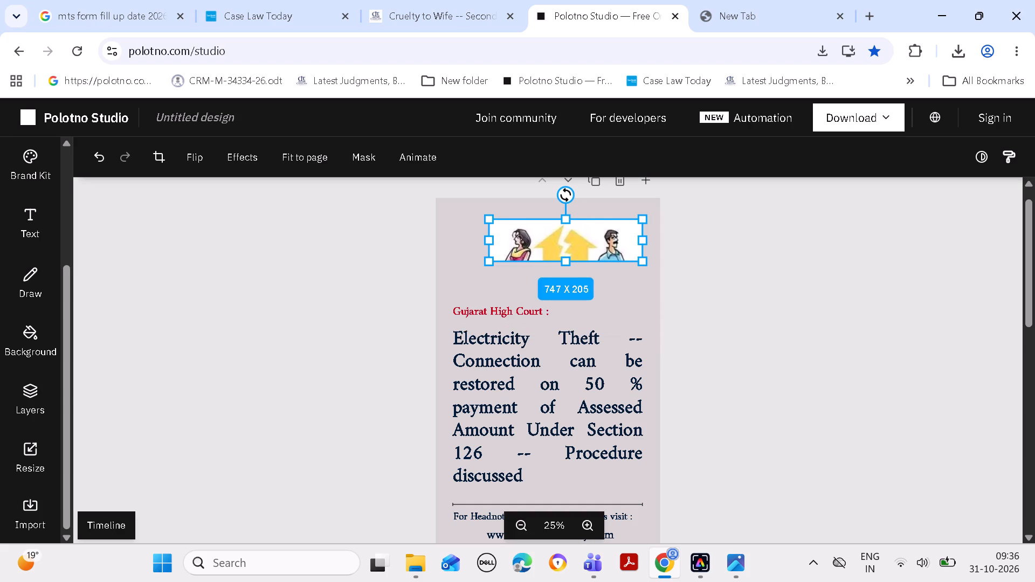
pyautogui.moveTo(487, 238); pyautogui.dragTo(447, 238)
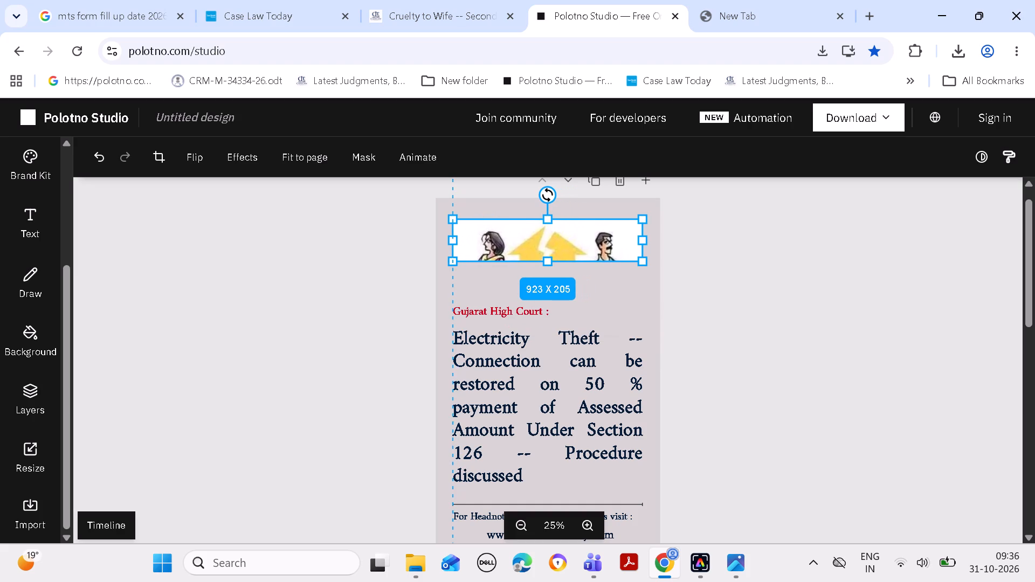
pyautogui.moveTo(447, 238); pyautogui.dragTo(448, 240)
pyautogui.moveTo(549, 261); pyautogui.dragTo(550, 279)
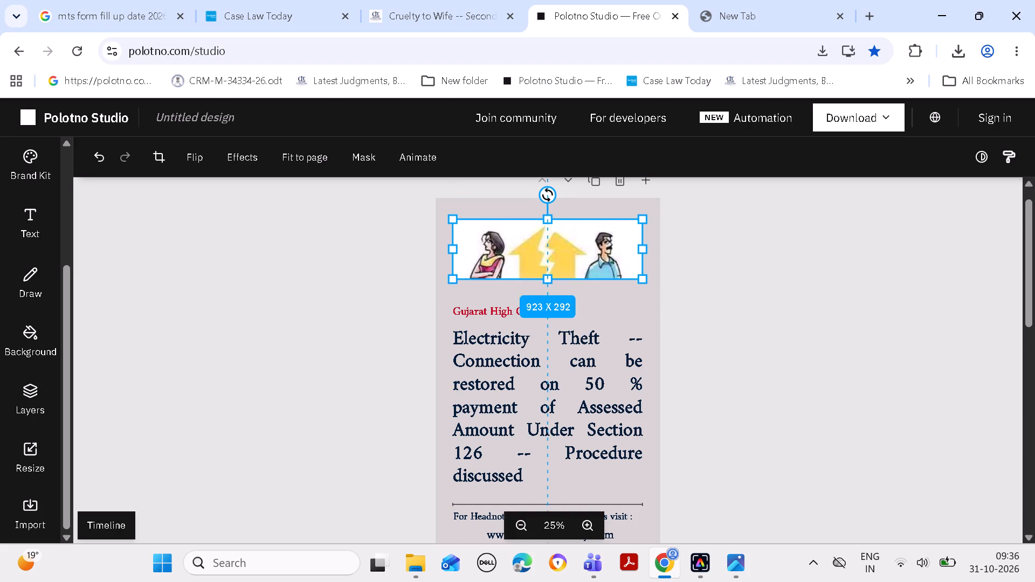
pyautogui.moveTo(550, 279); pyautogui.dragTo(558, 304)
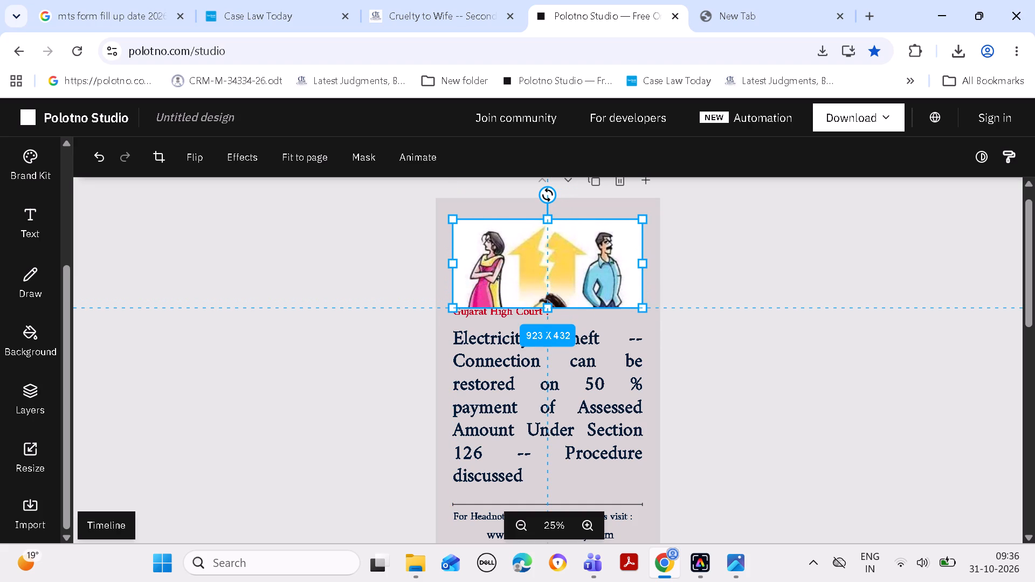
pyautogui.moveTo(558, 304); pyautogui.dragTo(558, 303)
pyautogui.click(712, 292)
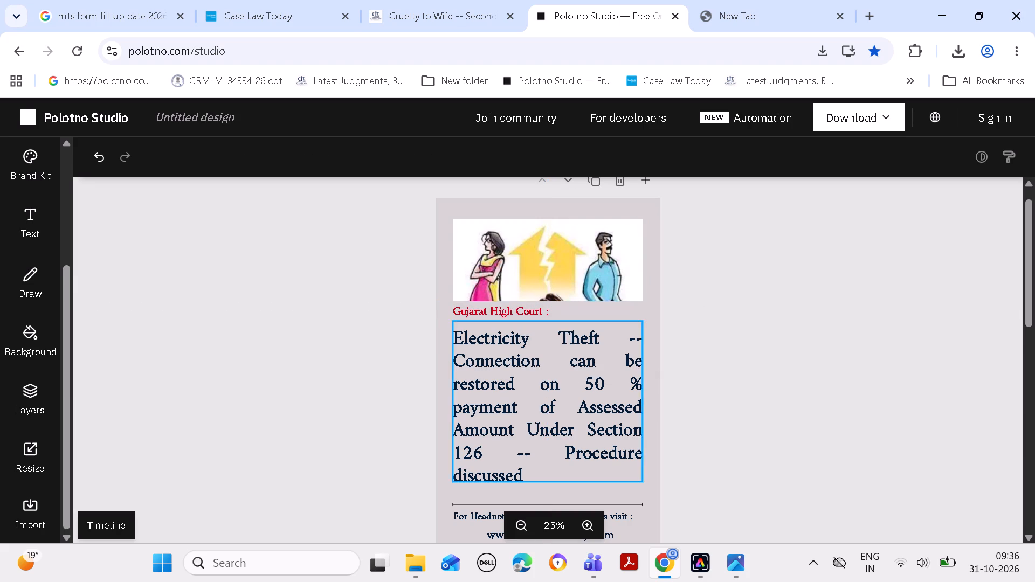
# Replace the electricity theft headline with the Law Point text copied from the Case Law Today entry about cruelty to wife.
pyautogui.click(256, 21)
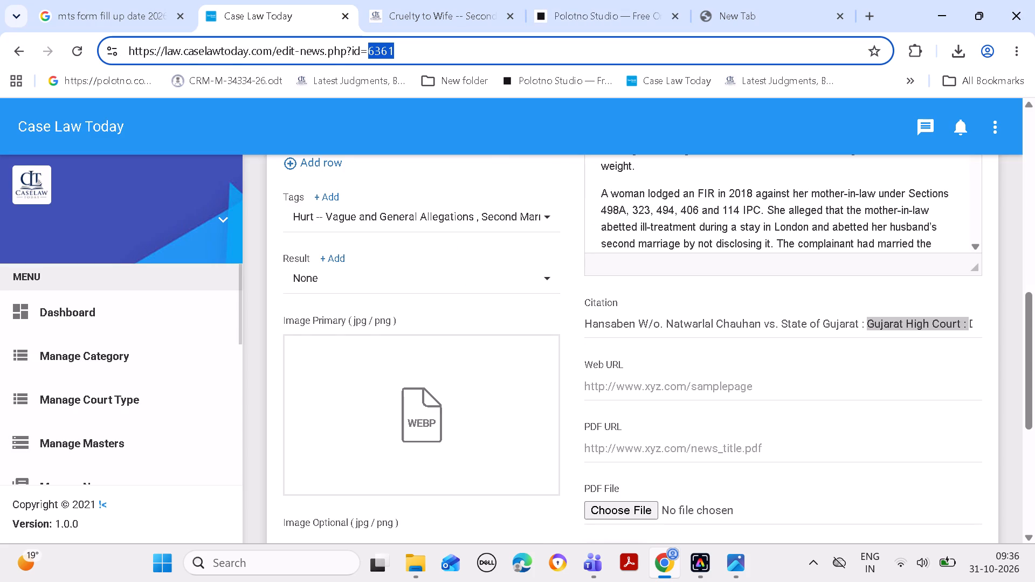
pyautogui.moveTo(1034, 364); pyautogui.dragTo(1034, 280)
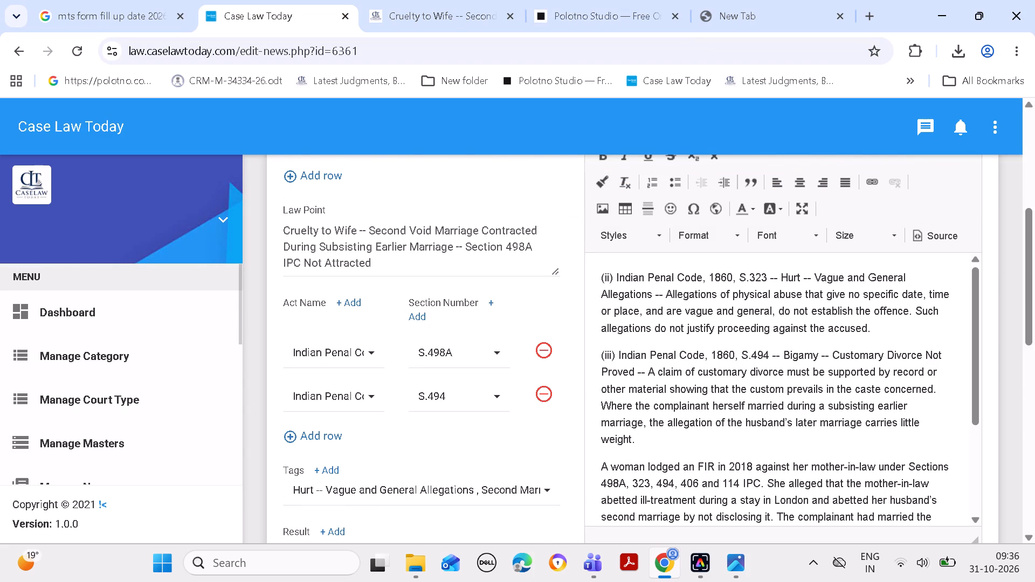
pyautogui.click(285, 230)
pyautogui.hotkey('ctrl', 'a')
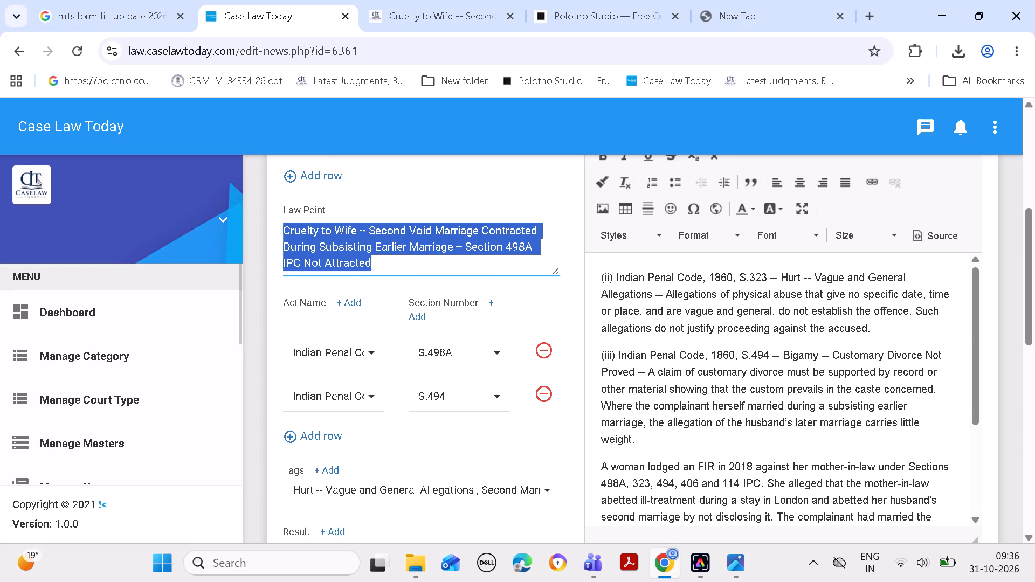
pyautogui.hotkey('ctrl', 'c')
pyautogui.click(591, 10)
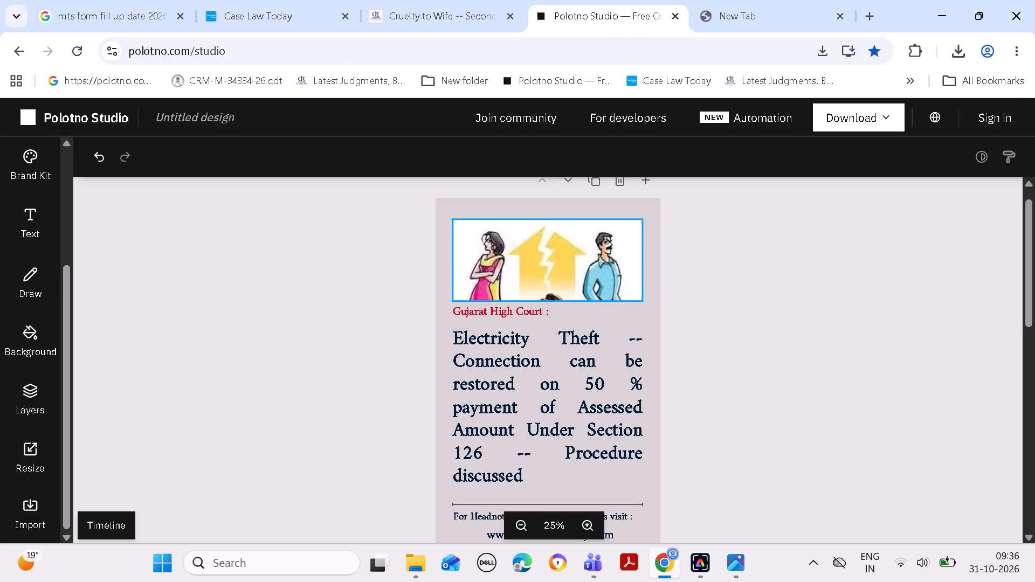
pyautogui.click(563, 377)
pyautogui.click(560, 375)
pyautogui.hotkey('ctrl', 'a')
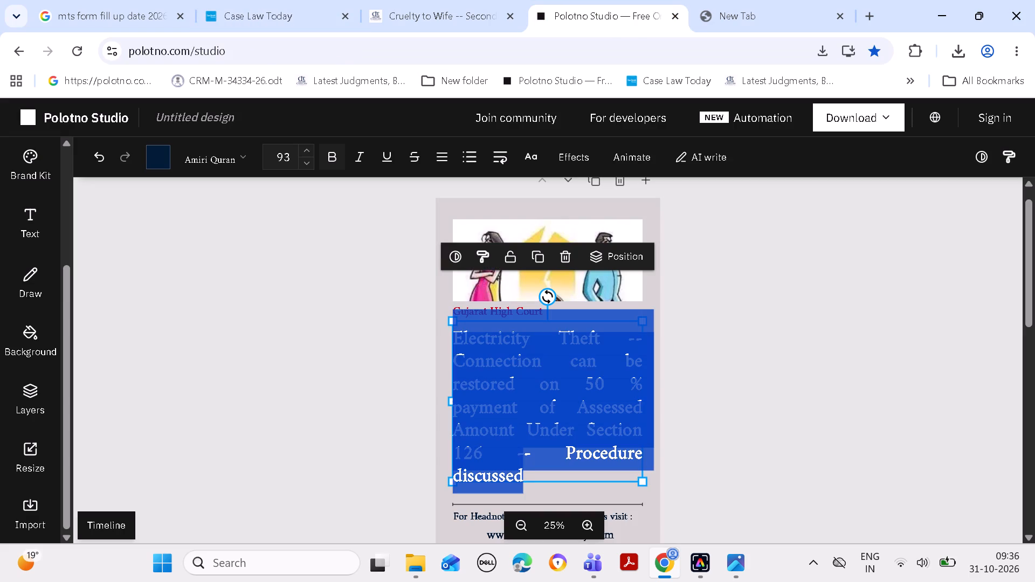
pyautogui.hotkey('ctrl', 'v')
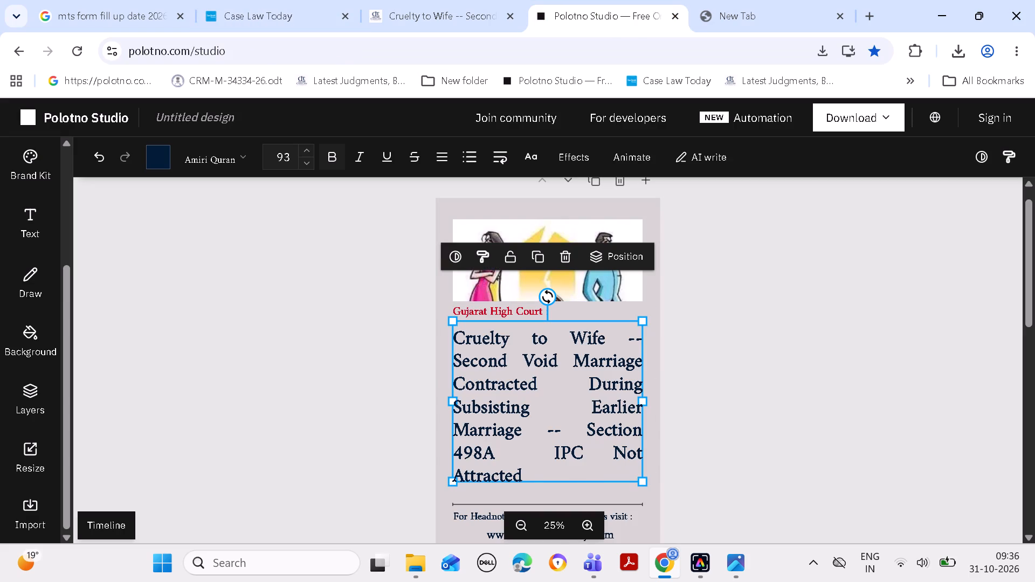
pyautogui.click(769, 327)
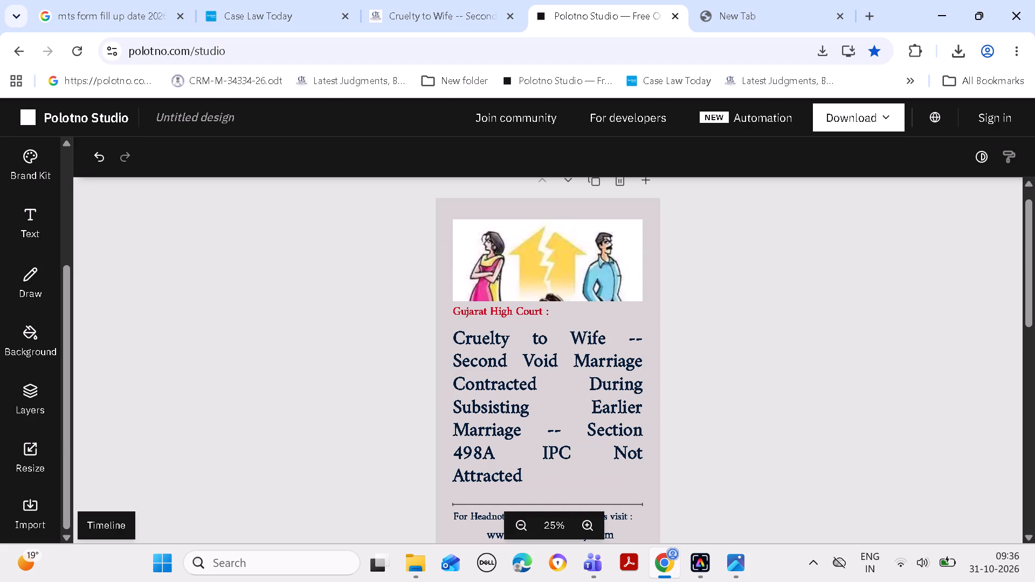
# Reduce the headline's font size to 89.
pyautogui.click(609, 420)
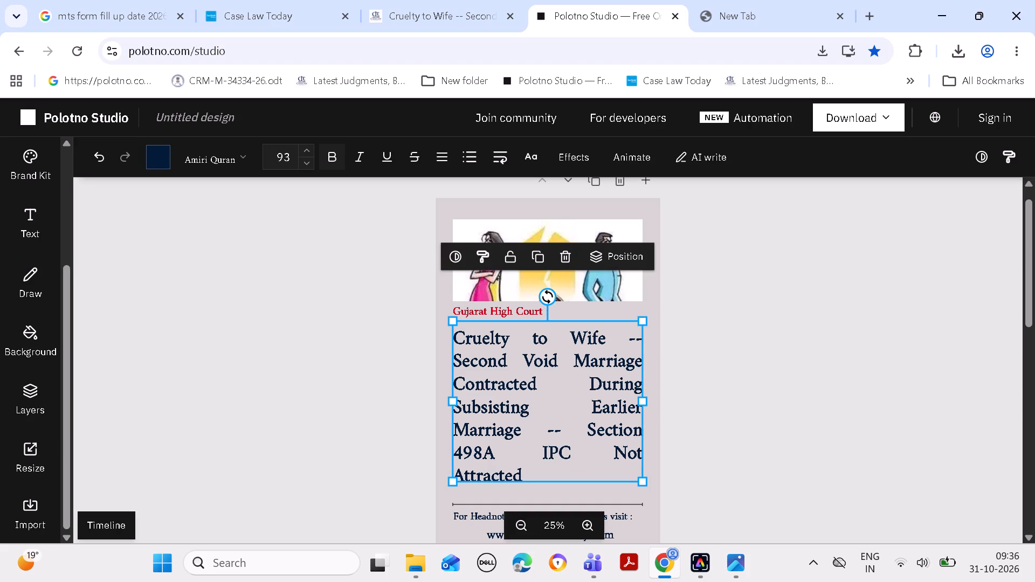
pyautogui.doubleClick(307, 162)
pyautogui.doubleClick(305, 162)
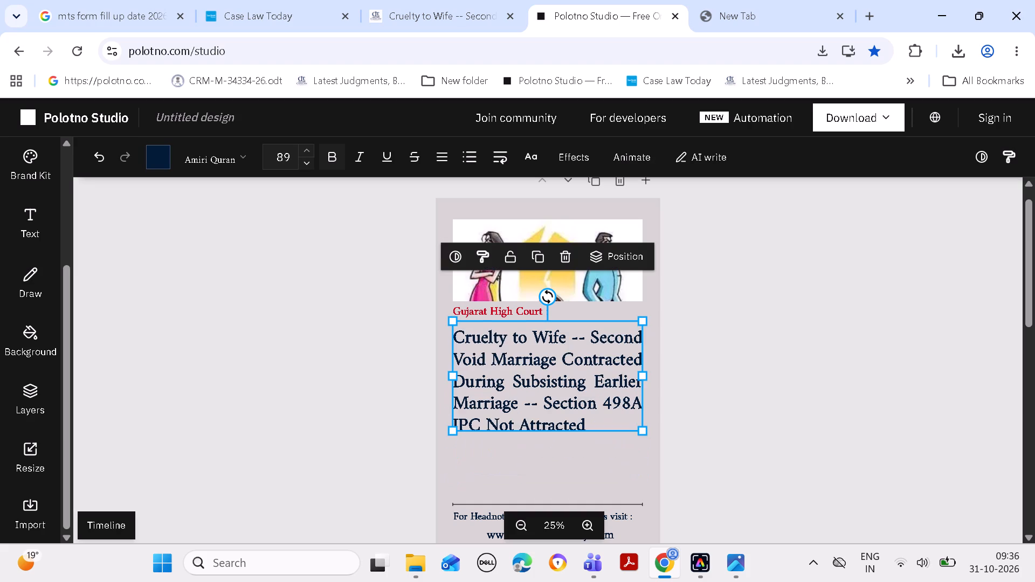
pyautogui.click(785, 322)
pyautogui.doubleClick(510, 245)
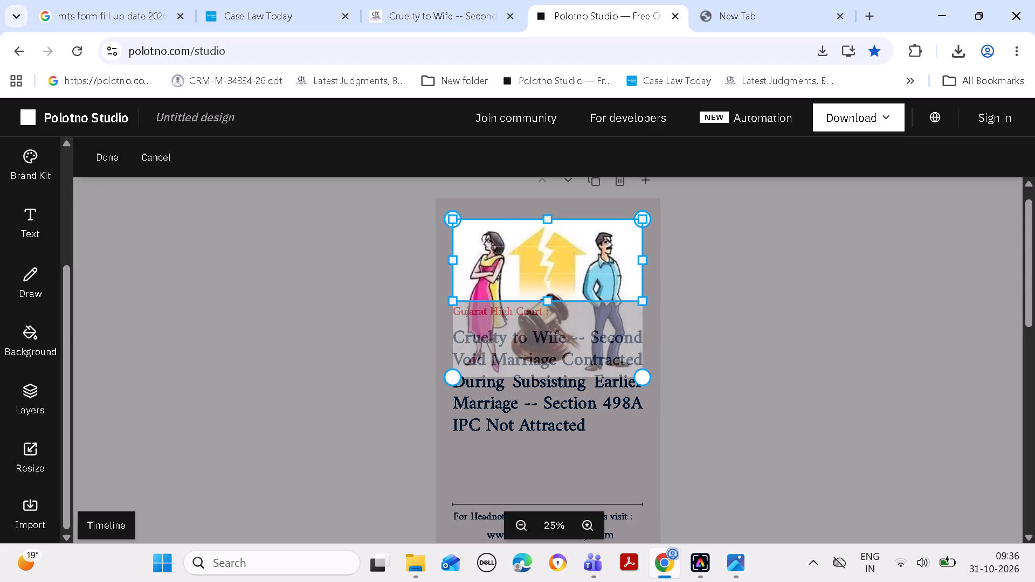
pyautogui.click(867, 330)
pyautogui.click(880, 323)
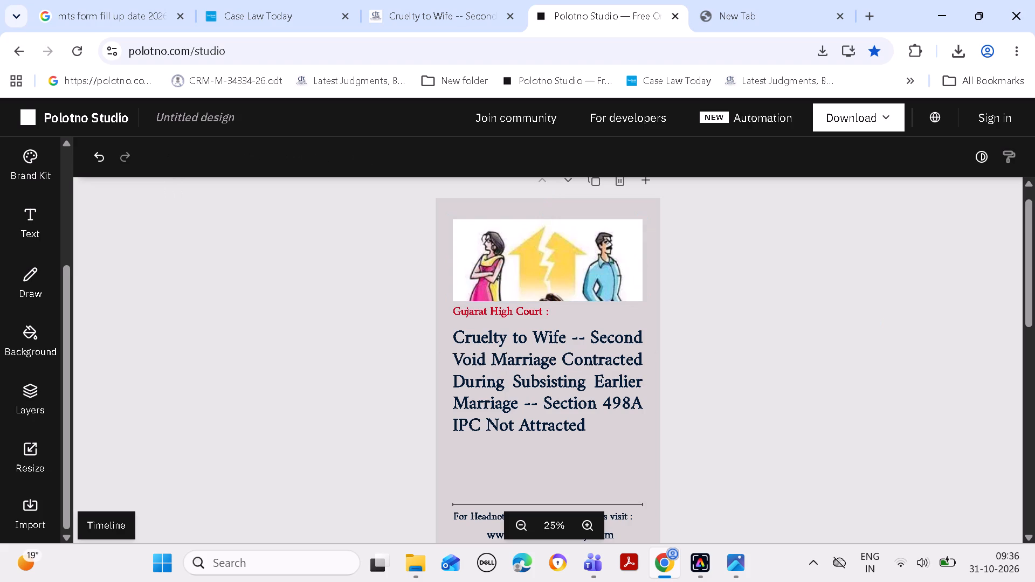
# Move the headline down towards the divider line, keeping it aligned with the picture's edges.
pyautogui.moveTo(552, 407); pyautogui.dragTo(554, 440)
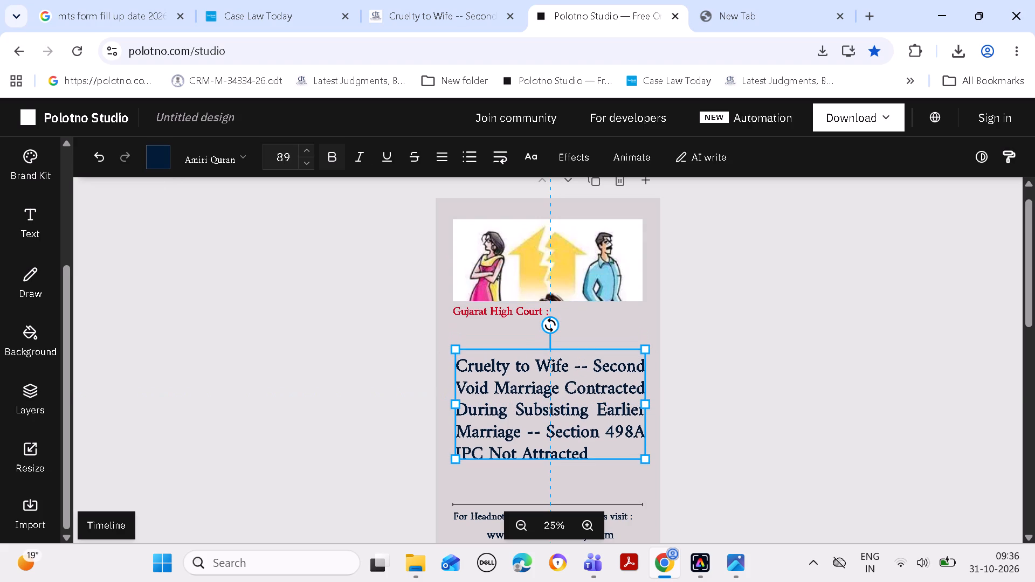
pyautogui.moveTo(554, 440); pyautogui.dragTo(554, 441)
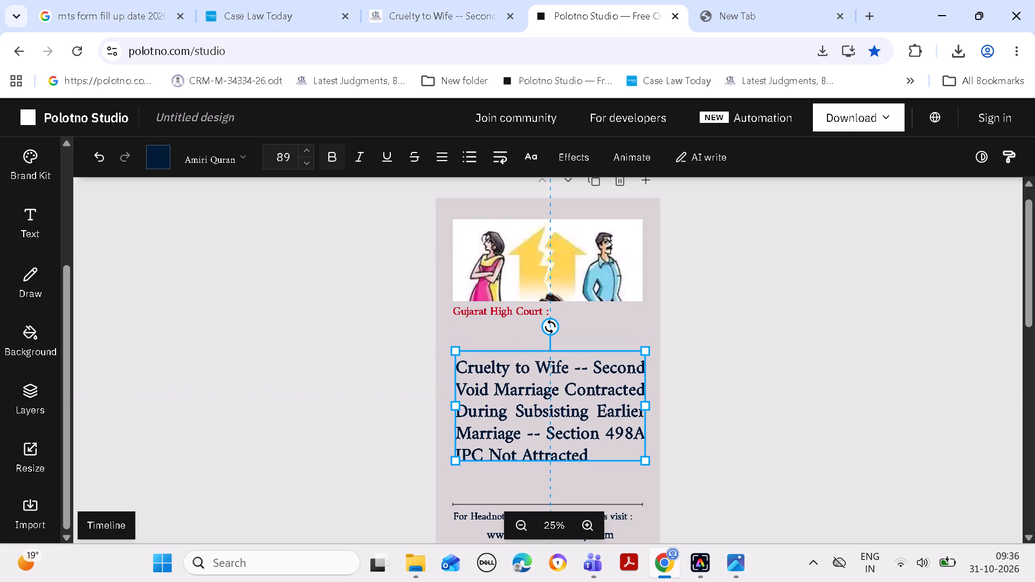
pyautogui.moveTo(554, 441); pyautogui.dragTo(552, 451)
pyautogui.click(811, 377)
# Reduce the font size of the red "Gujarat High Court :" line to 54.
pyautogui.click(522, 308)
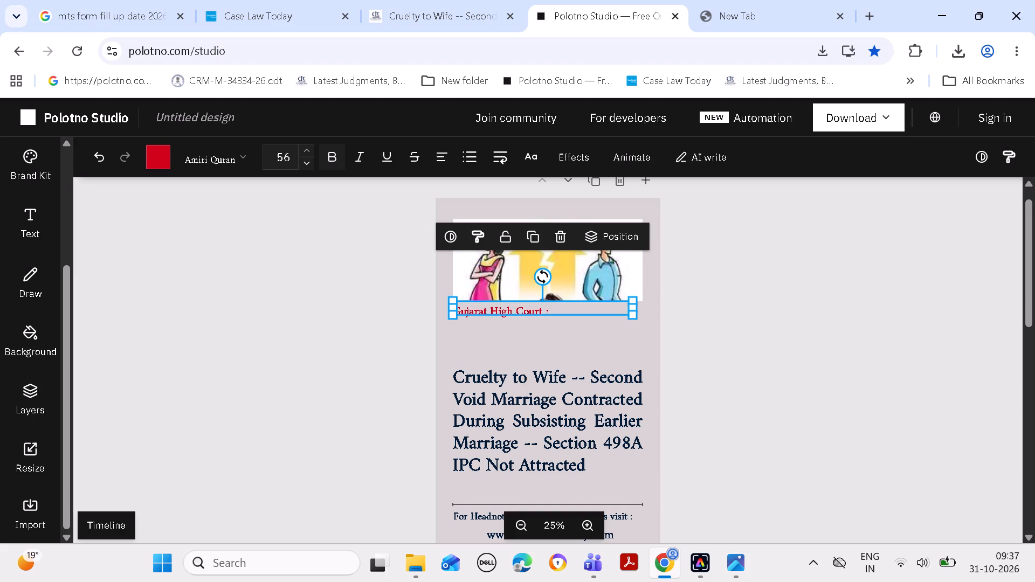
pyautogui.doubleClick(306, 164)
pyautogui.click(762, 331)
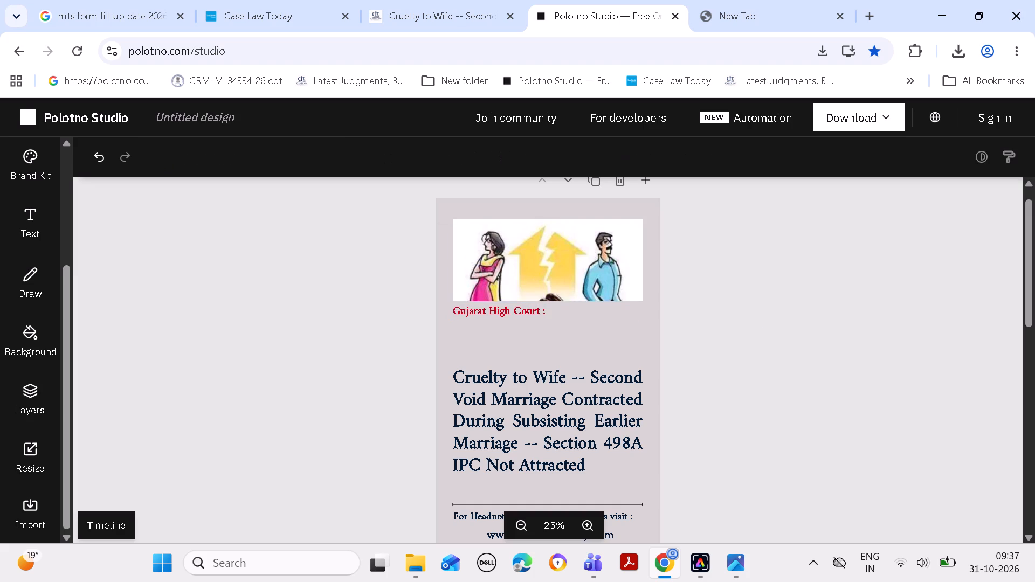
# Move the "Gujarat High Court :" line down to just above the headline and shift the headline slightly lower, leaving room under the picture.
pyautogui.moveTo(510, 308); pyautogui.dragTo(506, 322)
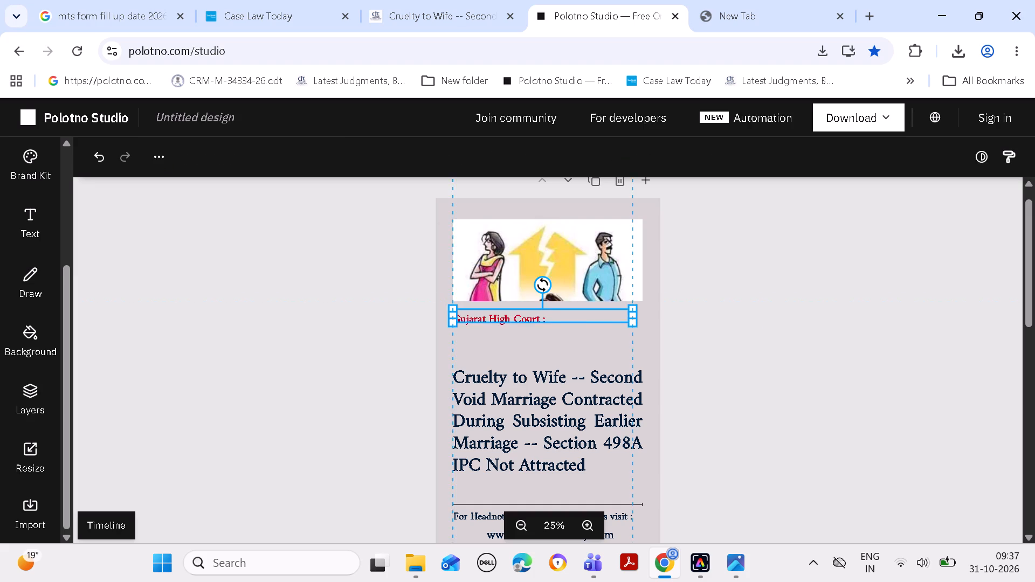
pyautogui.moveTo(506, 322); pyautogui.dragTo(506, 345)
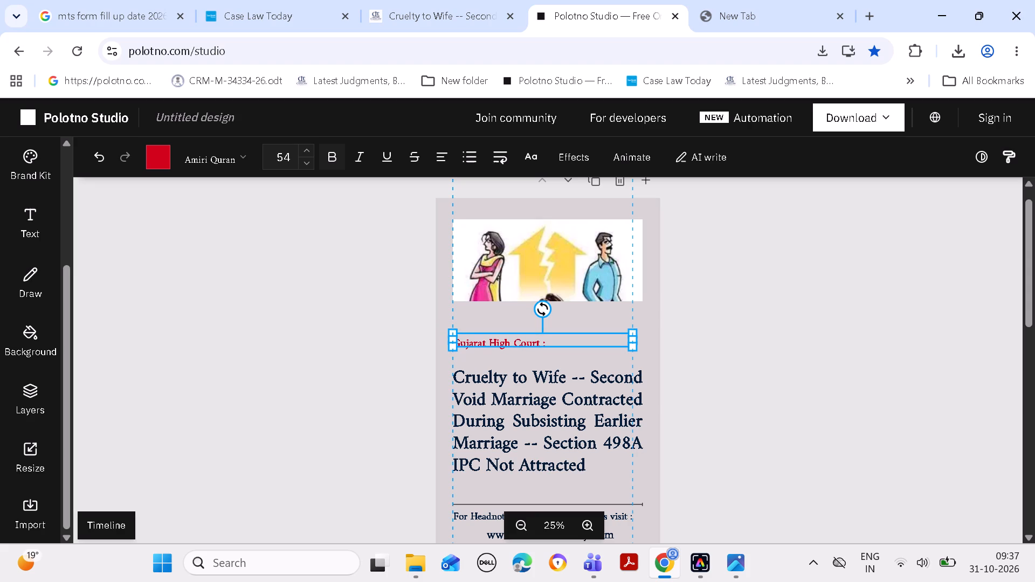
pyautogui.moveTo(506, 345); pyautogui.dragTo(506, 348)
pyautogui.click(827, 304)
pyautogui.moveTo(582, 432); pyautogui.dragTo(582, 443)
pyautogui.click(788, 347)
pyautogui.moveTo(508, 347); pyautogui.dragTo(510, 358)
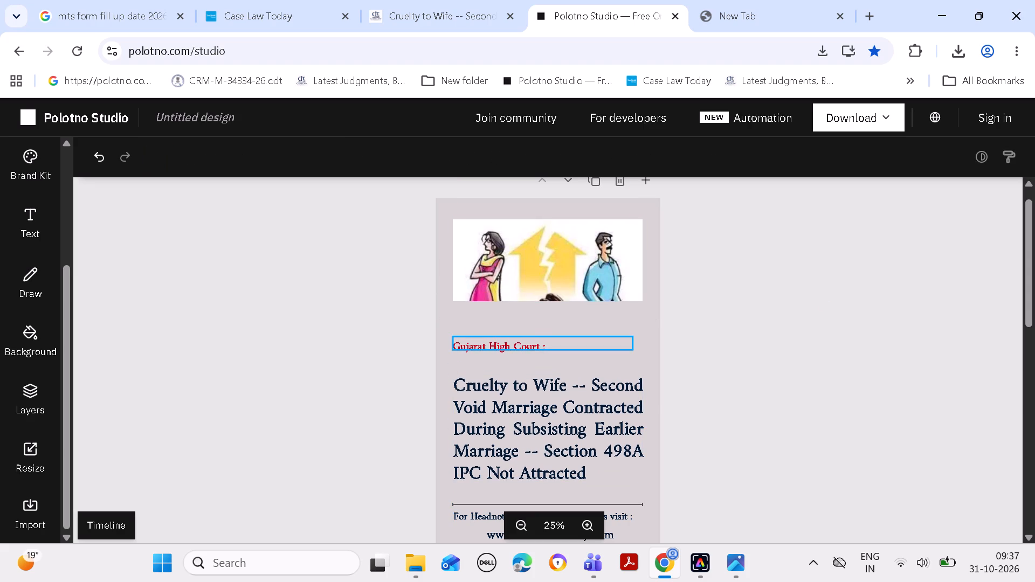
pyautogui.moveTo(510, 358); pyautogui.dragTo(510, 370)
# Extend the picture's crop area down to the "Gujarat High Court :" line to include the gavel.
pyautogui.doubleClick(533, 260)
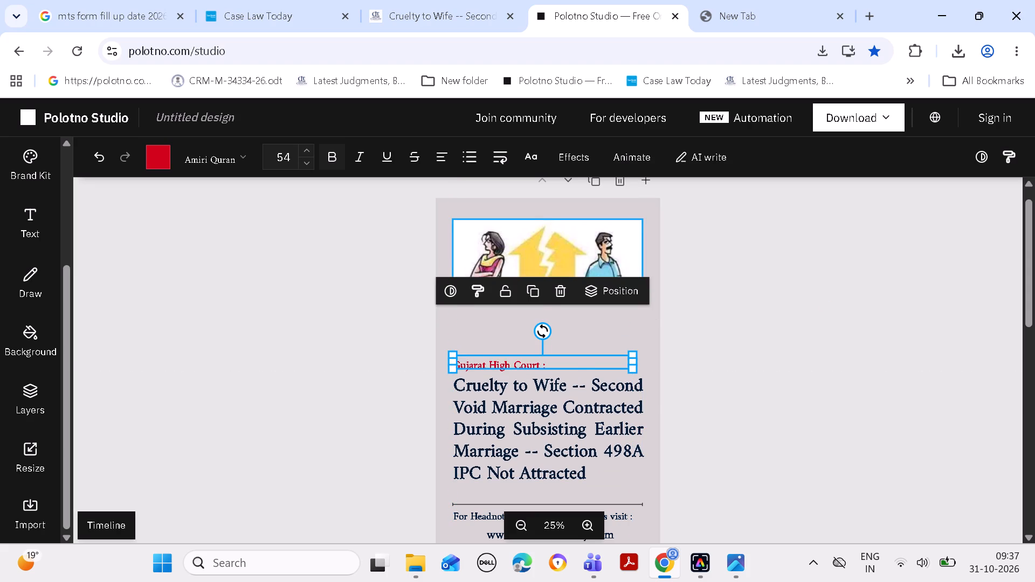
pyautogui.moveTo(548, 299); pyautogui.dragTo(558, 339)
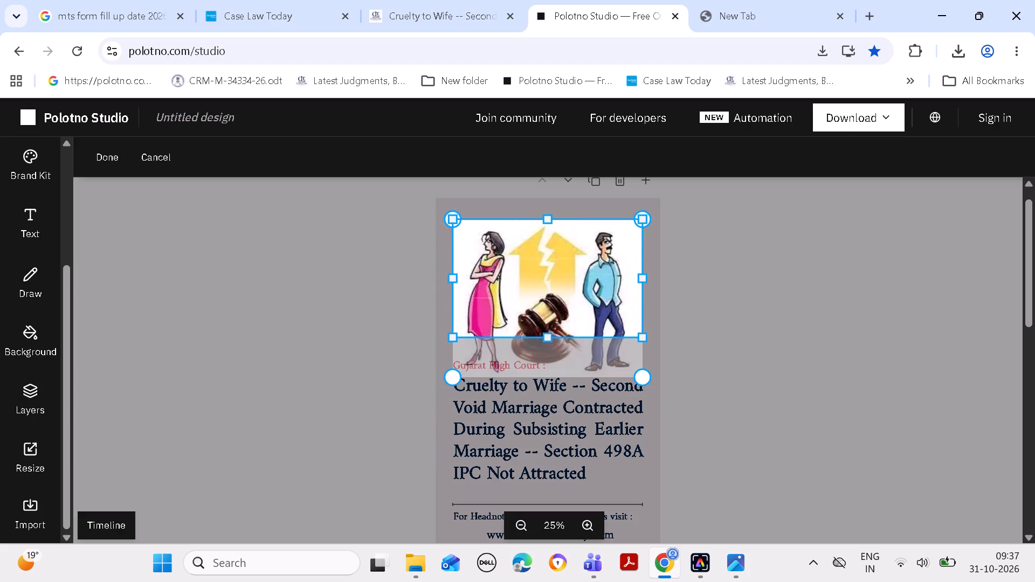
pyautogui.moveTo(558, 339); pyautogui.dragTo(562, 356)
pyautogui.click(867, 273)
pyautogui.click(867, 268)
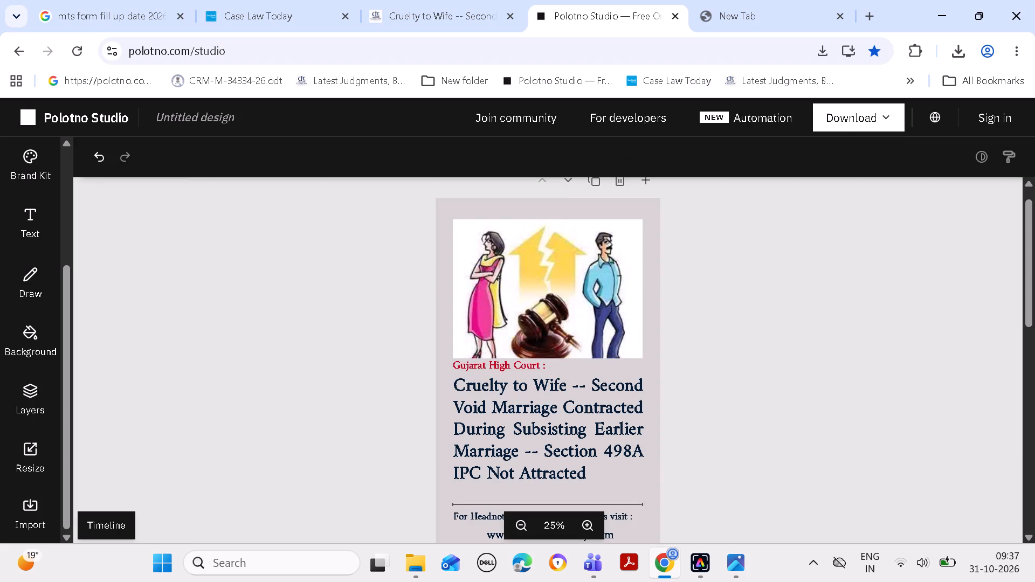
# Move the headline slightly further down, leaving a small gap below the "Gujarat High Court :" line.
pyautogui.moveTo(605, 441); pyautogui.dragTo(603, 453)
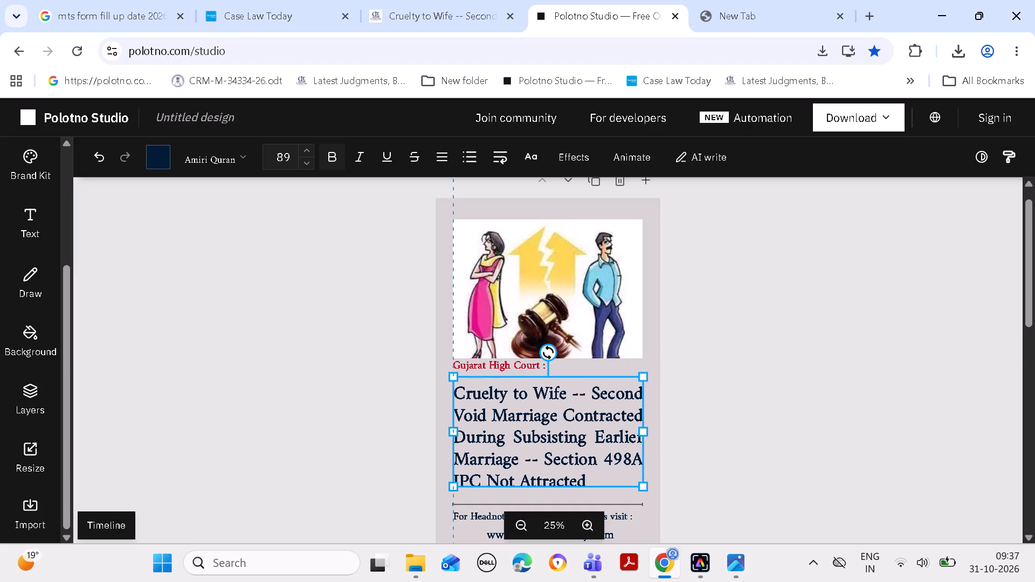
pyautogui.moveTo(603, 453); pyautogui.dragTo(604, 452)
pyautogui.click(896, 354)
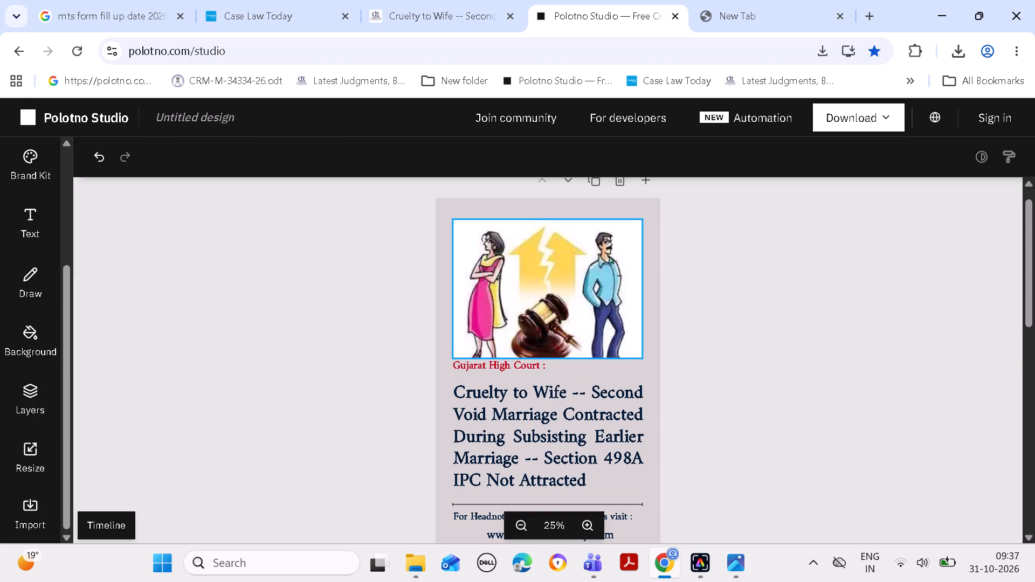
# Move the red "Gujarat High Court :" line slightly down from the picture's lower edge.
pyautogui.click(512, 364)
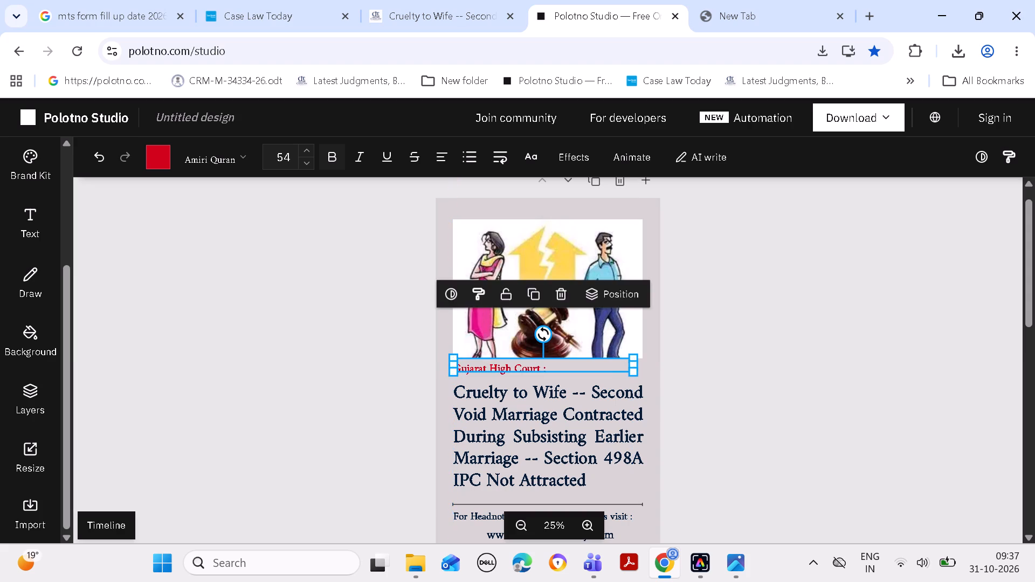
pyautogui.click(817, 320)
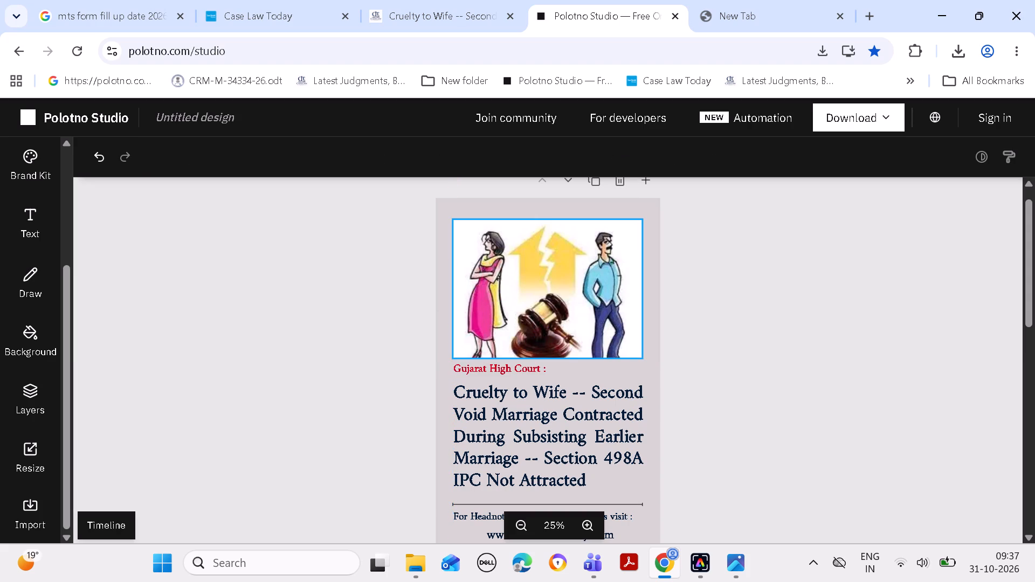
# Crop a thin strip off the top of the picture, just above the couple's heads and the arrow.
pyautogui.doubleClick(543, 267)
pyautogui.doubleClick(547, 241)
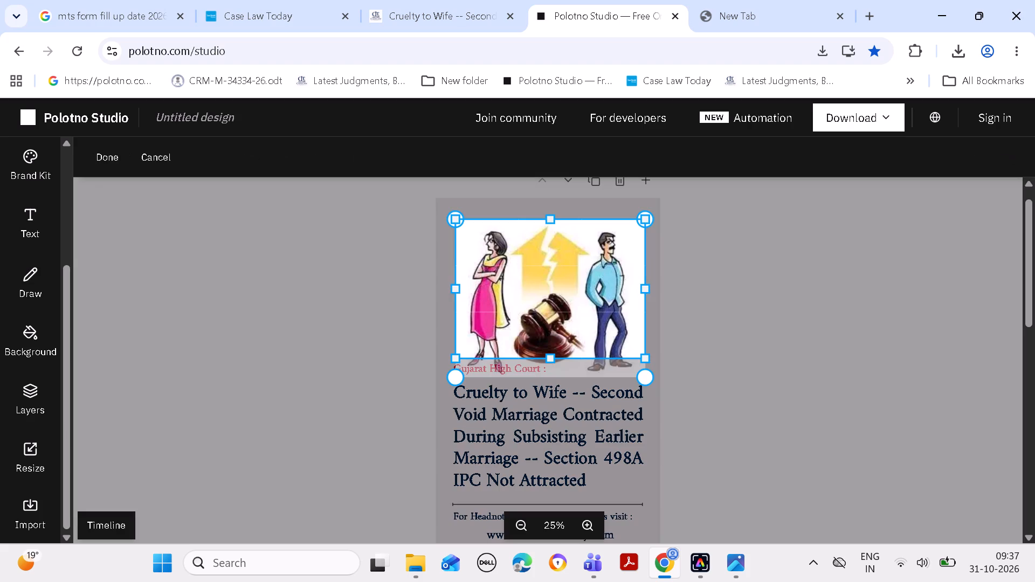
pyautogui.moveTo(550, 224); pyautogui.dragTo(550, 230)
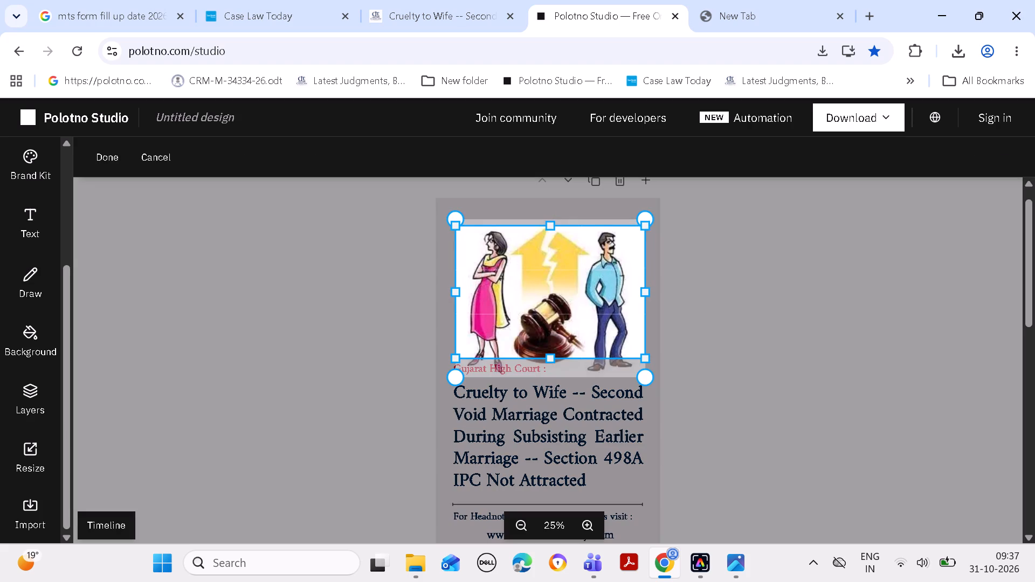
pyautogui.moveTo(550, 230); pyautogui.dragTo(550, 233)
pyautogui.click(813, 226)
pyautogui.click(813, 223)
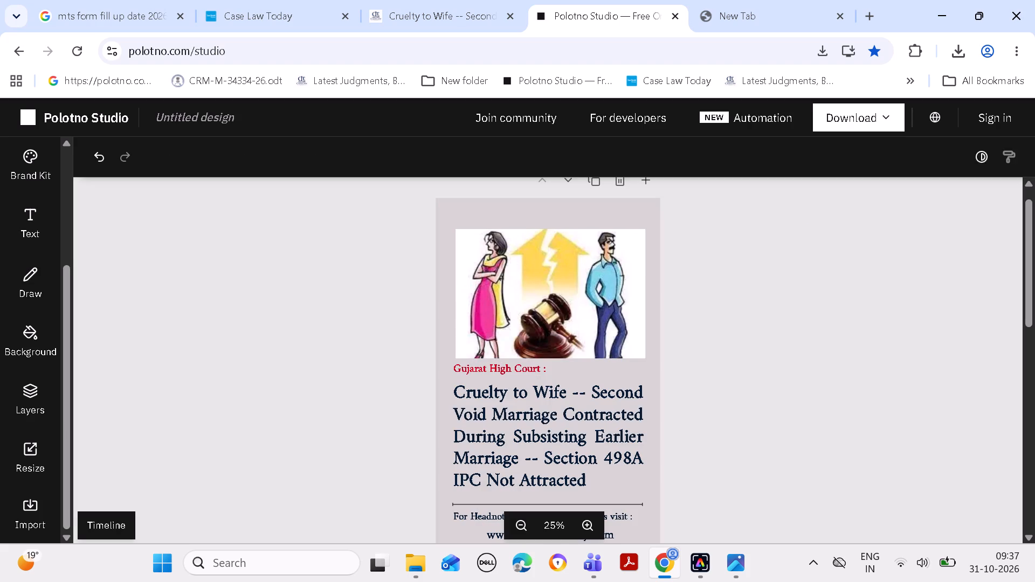
pyautogui.click(808, 221)
# Move the cropped picture slightly up on the page, opening a gap above the "Gujarat High Court :" line.
pyautogui.moveTo(588, 269); pyautogui.dragTo(588, 260)
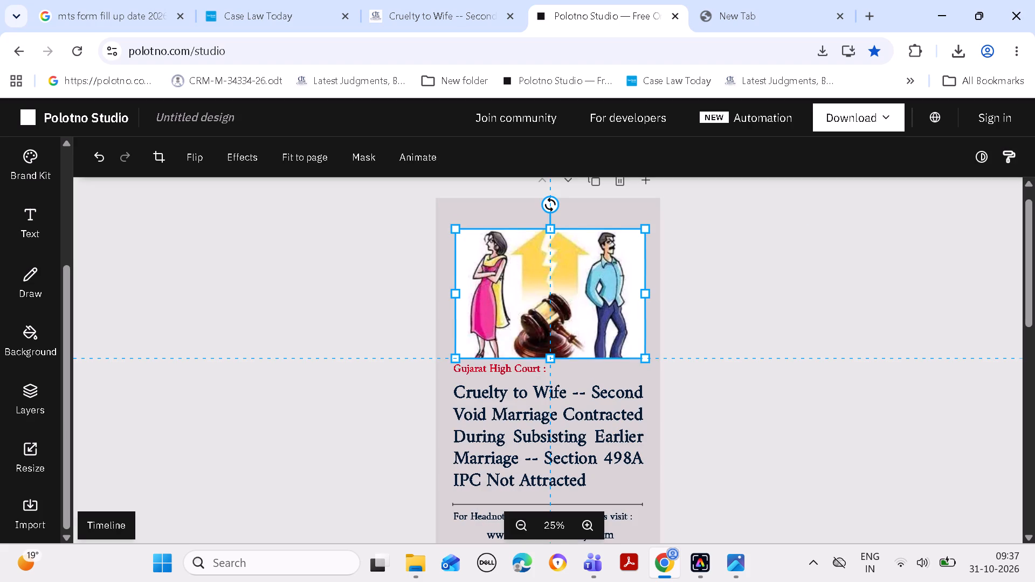
pyautogui.moveTo(588, 260); pyautogui.dragTo(588, 258)
pyautogui.click(760, 287)
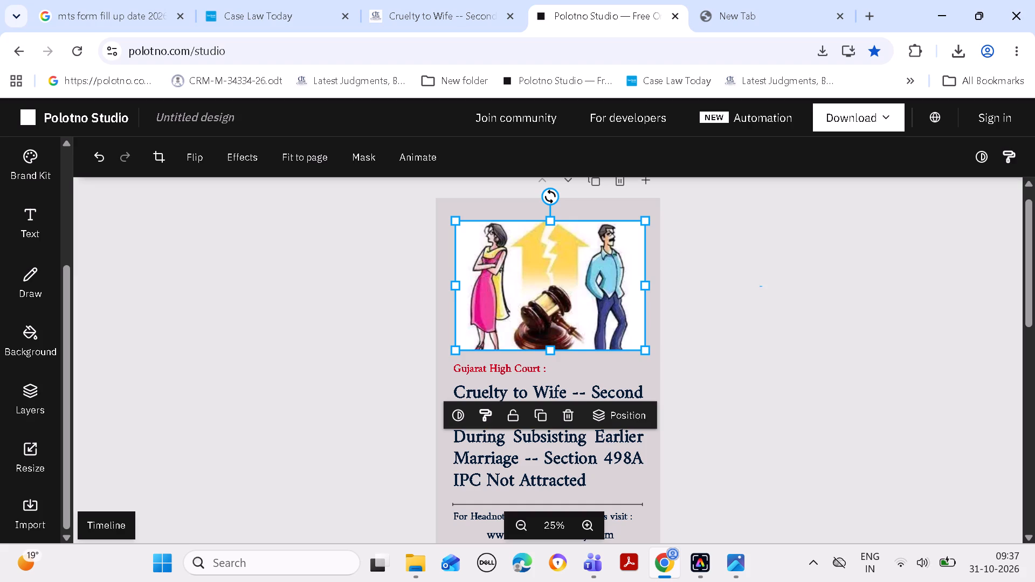
# Move the "Gujarat High Court :" line up against the picture's lower edge, keeping it left-aligned with the headline.
pyautogui.moveTo(500, 365); pyautogui.dragTo(500, 357)
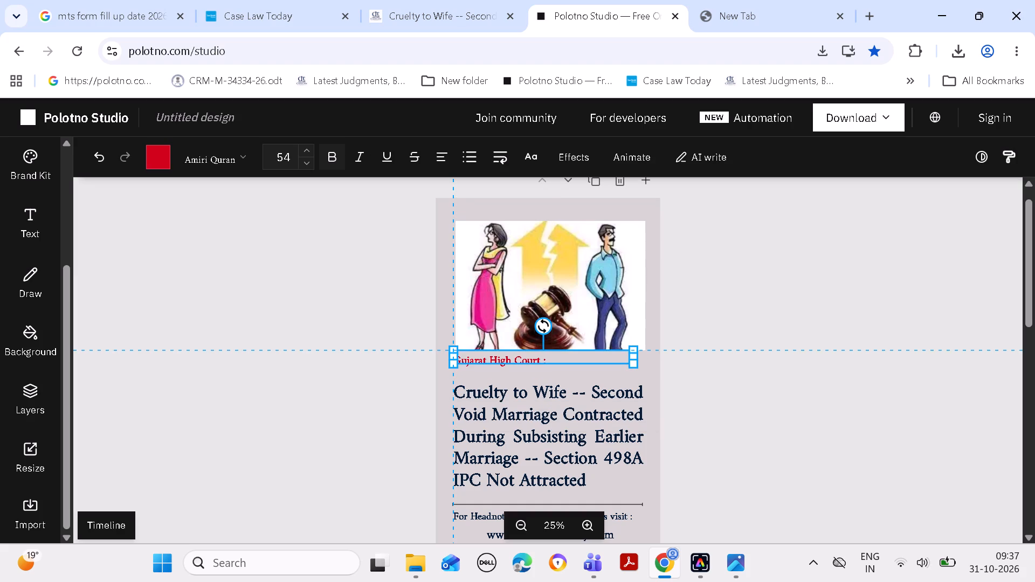
pyautogui.moveTo(500, 357); pyautogui.dragTo(502, 355)
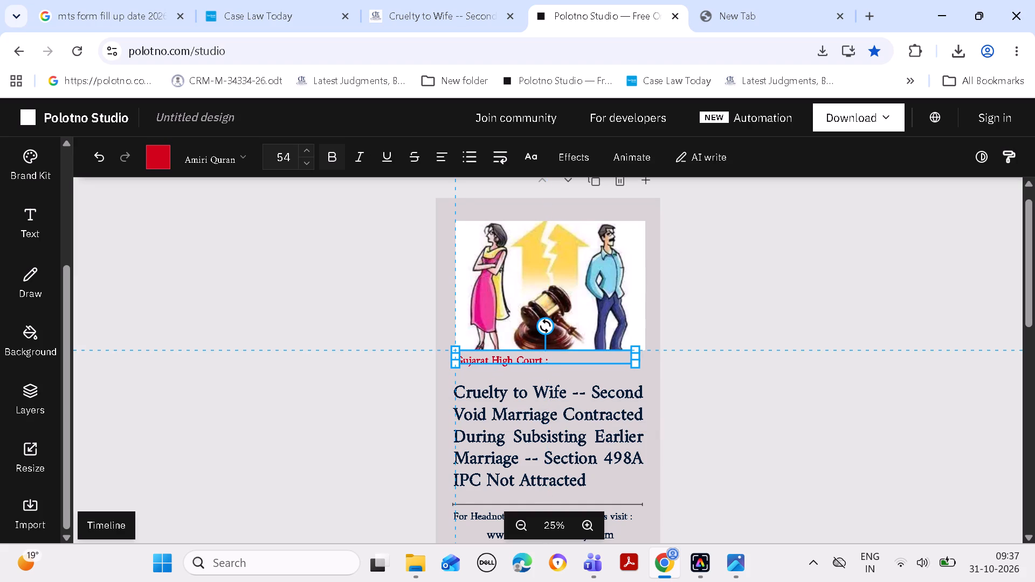
pyautogui.moveTo(502, 355); pyautogui.dragTo(501, 355)
pyautogui.click(791, 343)
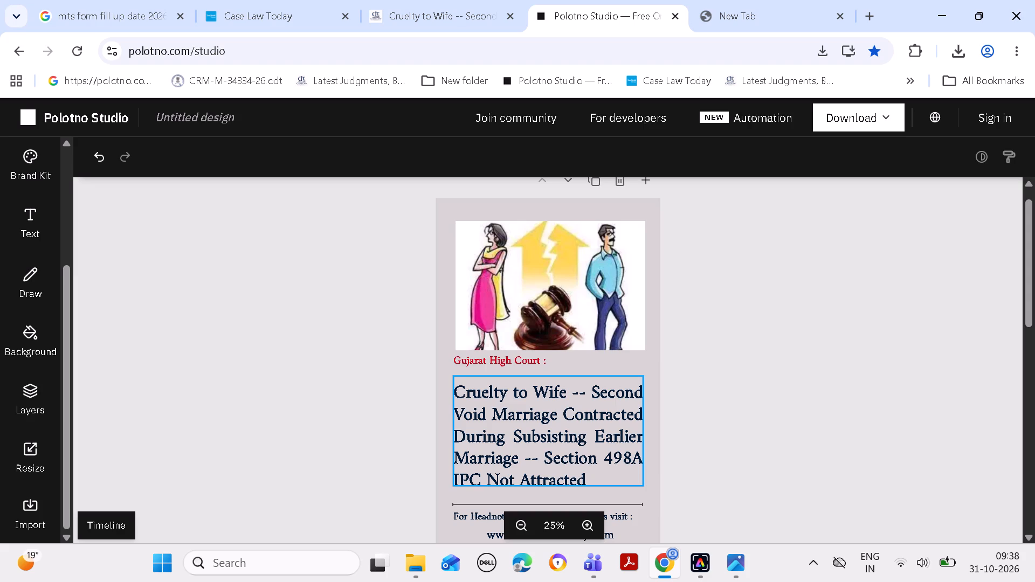
# Move the headline slightly up towards the "Gujarat High Court :" line.
pyautogui.moveTo(567, 439); pyautogui.dragTo(567, 432)
pyautogui.click(817, 371)
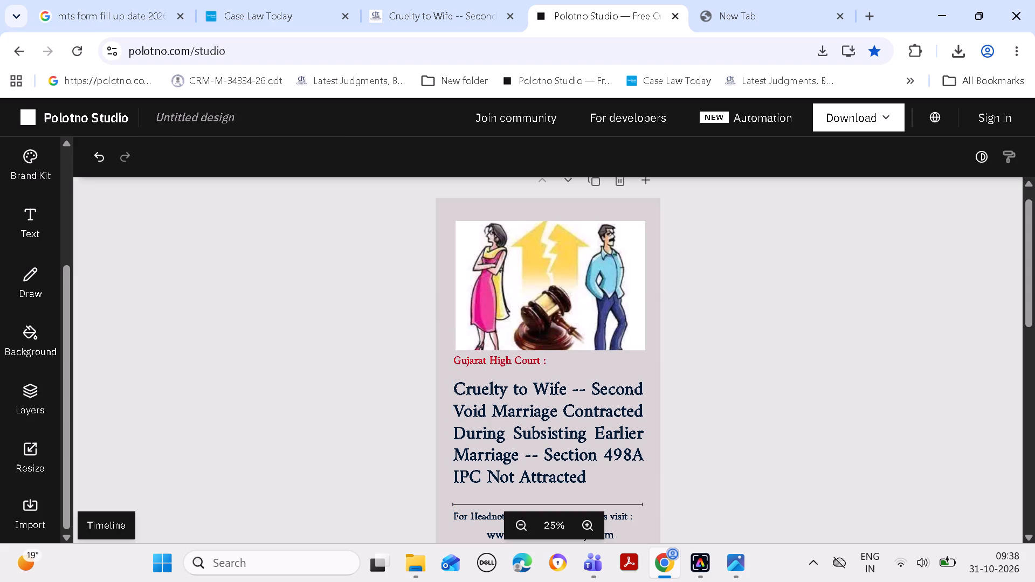
pyautogui.click(583, 428)
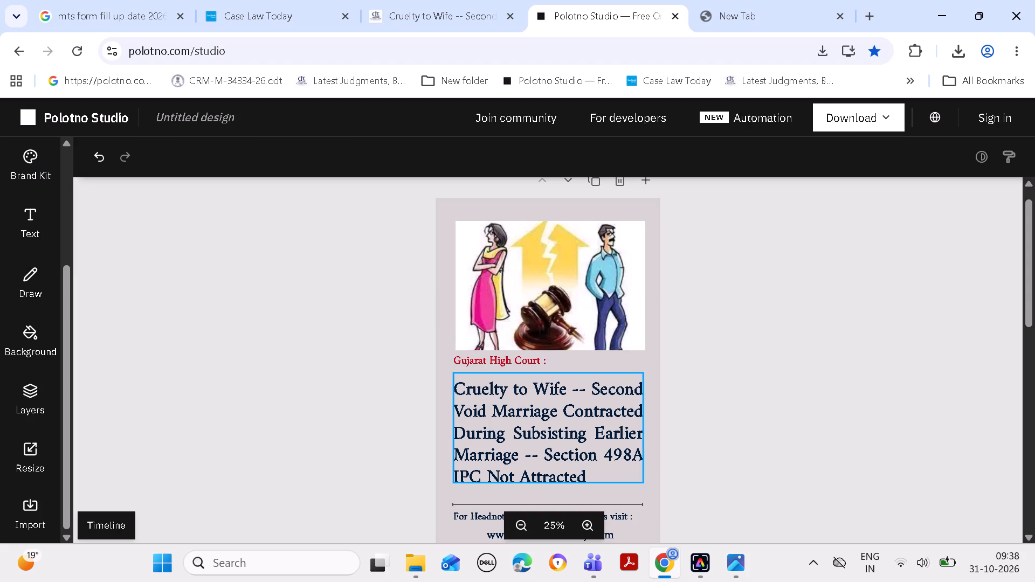
pyautogui.click(820, 369)
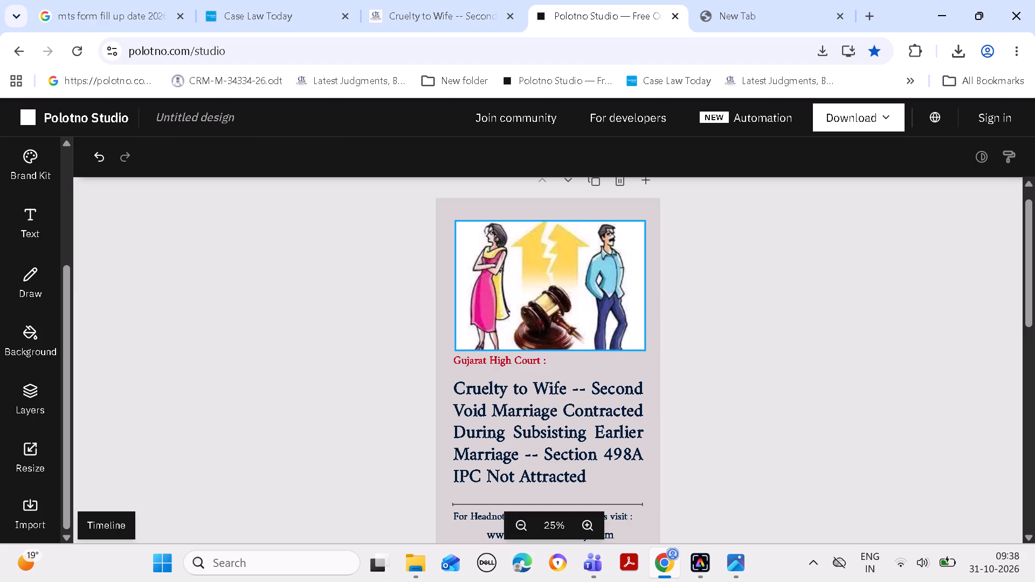
# Resize the picture's sides to match the divider line's ends, making it about 926 x 630.
pyautogui.click(484, 299)
pyautogui.moveTo(456, 285); pyautogui.dragTo(450, 285)
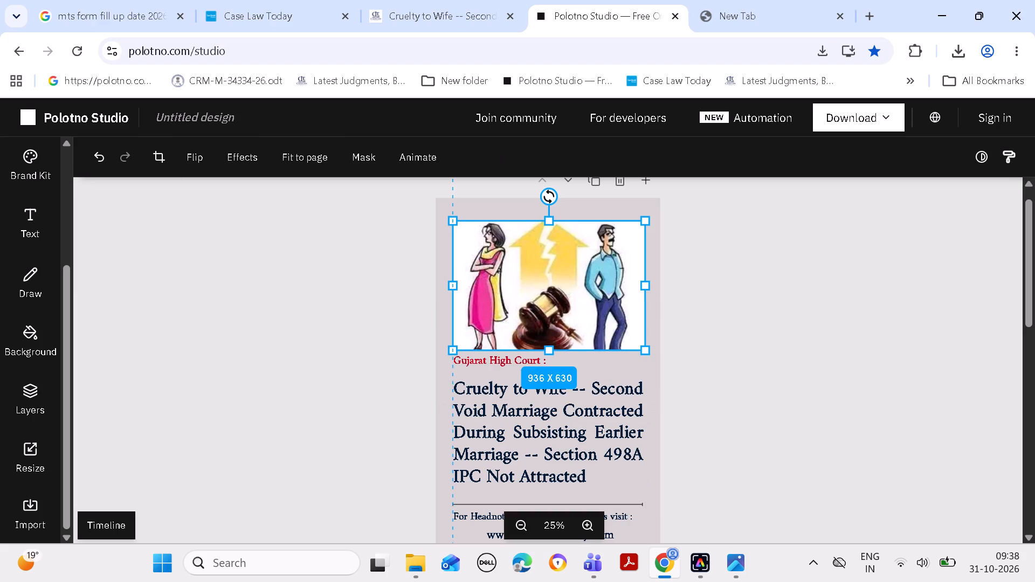
pyautogui.moveTo(450, 285); pyautogui.dragTo(450, 285)
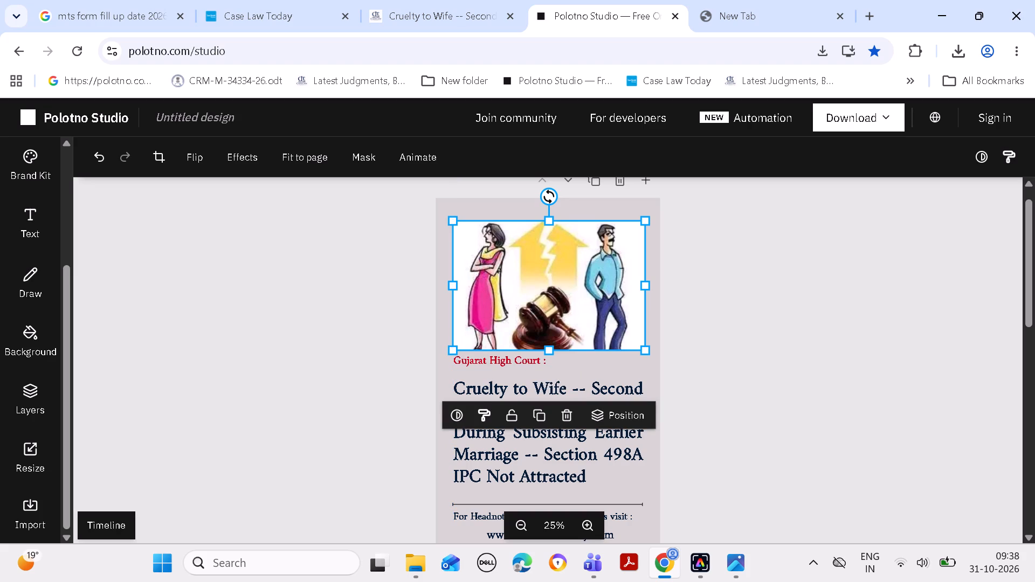
pyautogui.click(645, 284)
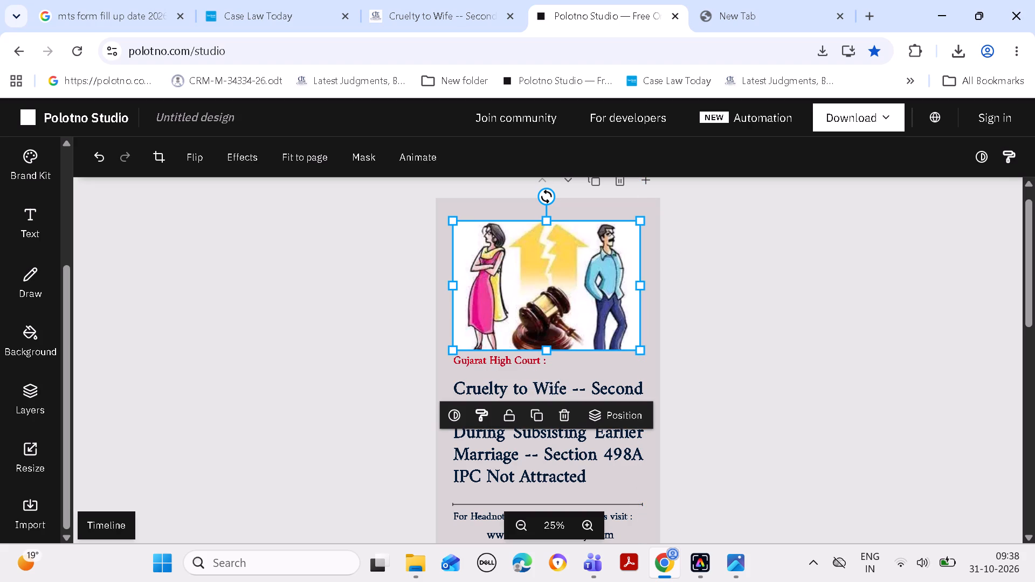
pyautogui.click(642, 283)
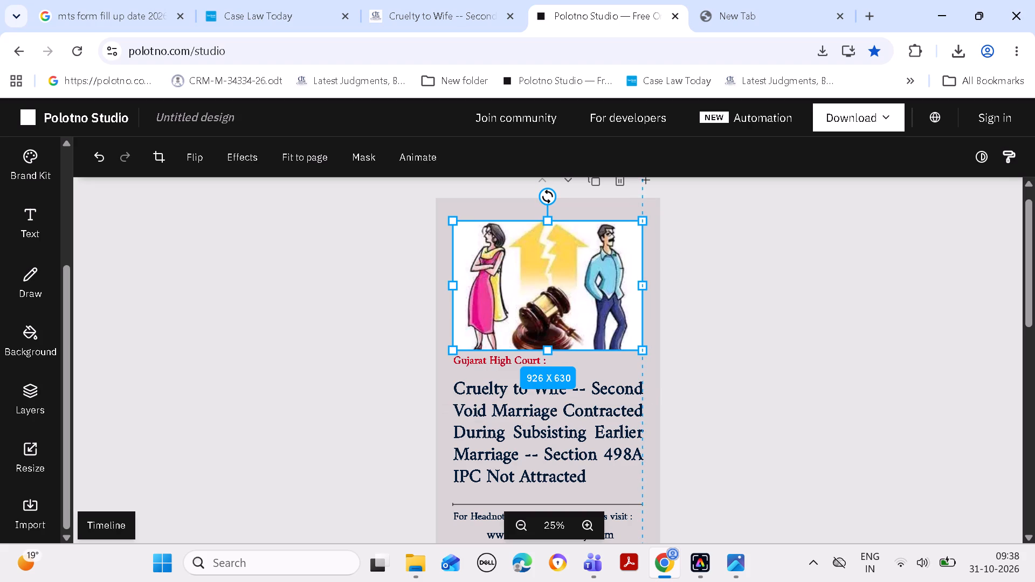
pyautogui.click(743, 304)
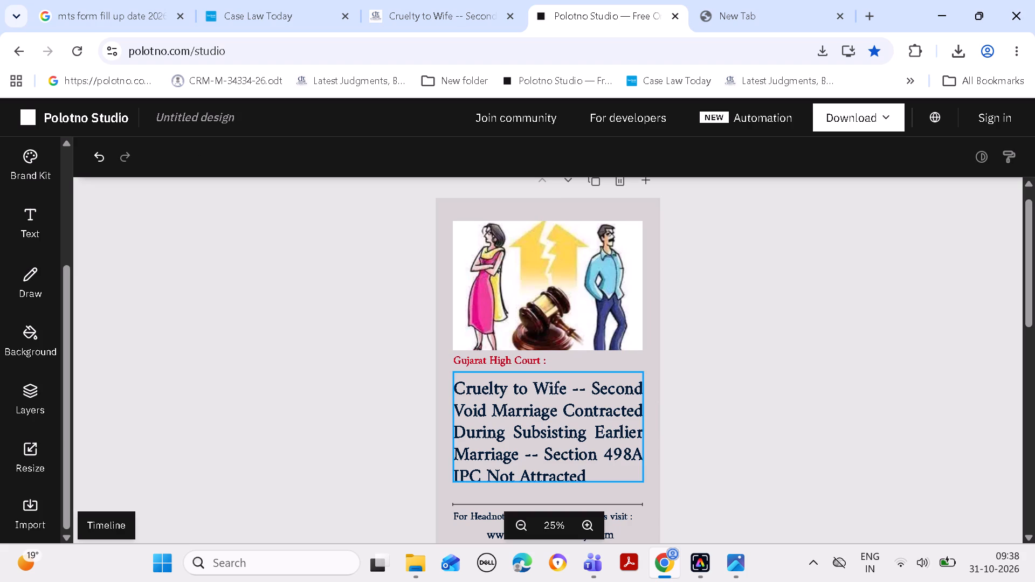
# Shift the headline slightly up and line its box up with the picture's side edges.
pyautogui.click(570, 440)
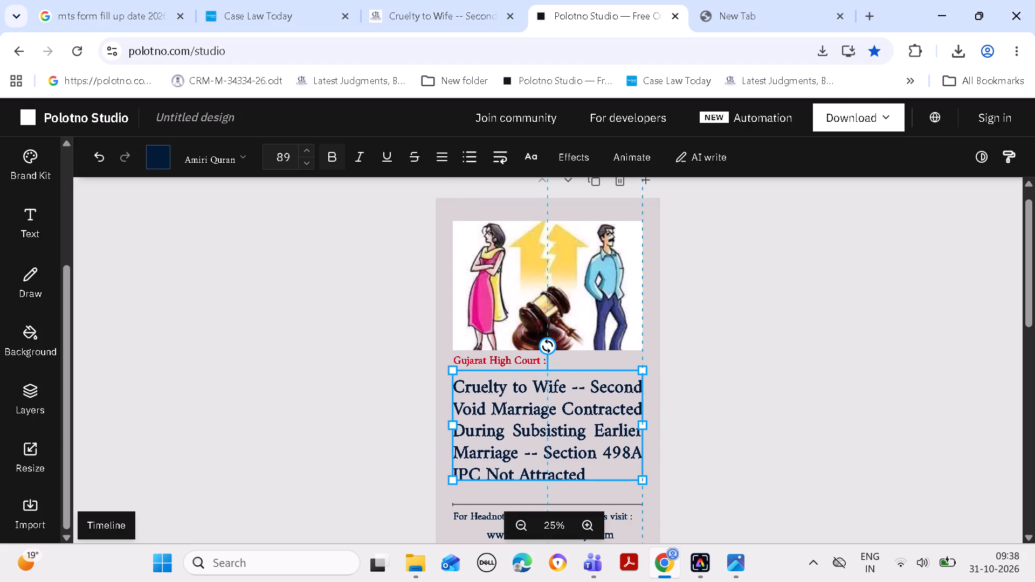
pyautogui.click(736, 413)
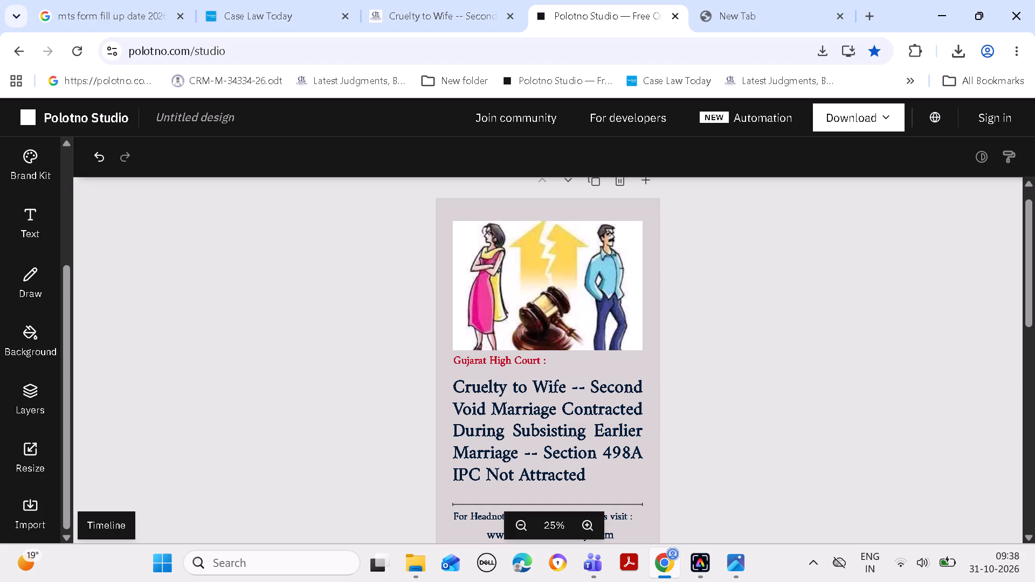
# Adjust the headline box's sides and reduce its font size to 88 so the text fits on five lines.
pyautogui.click(505, 448)
pyautogui.click(453, 428)
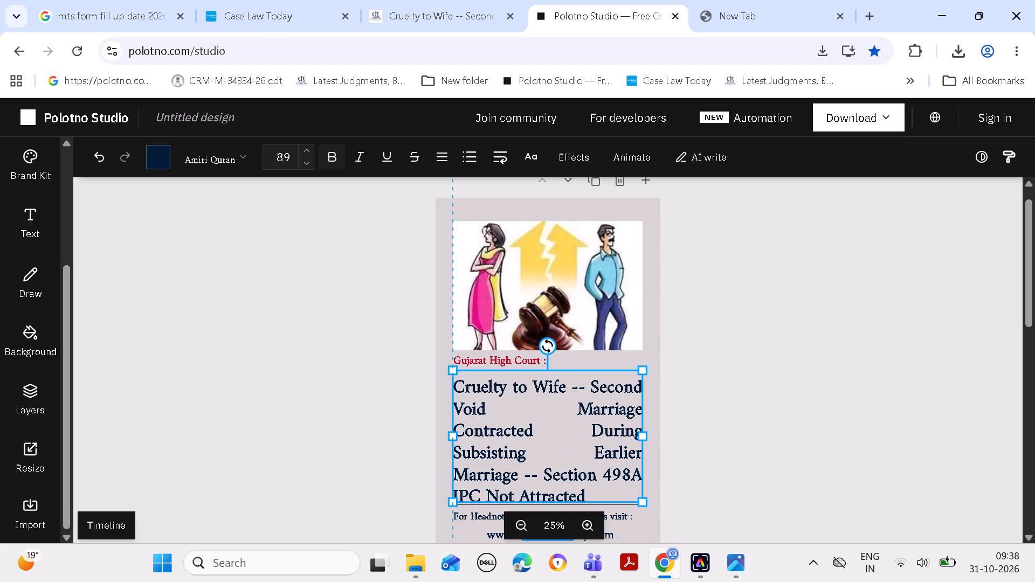
pyautogui.click(642, 435)
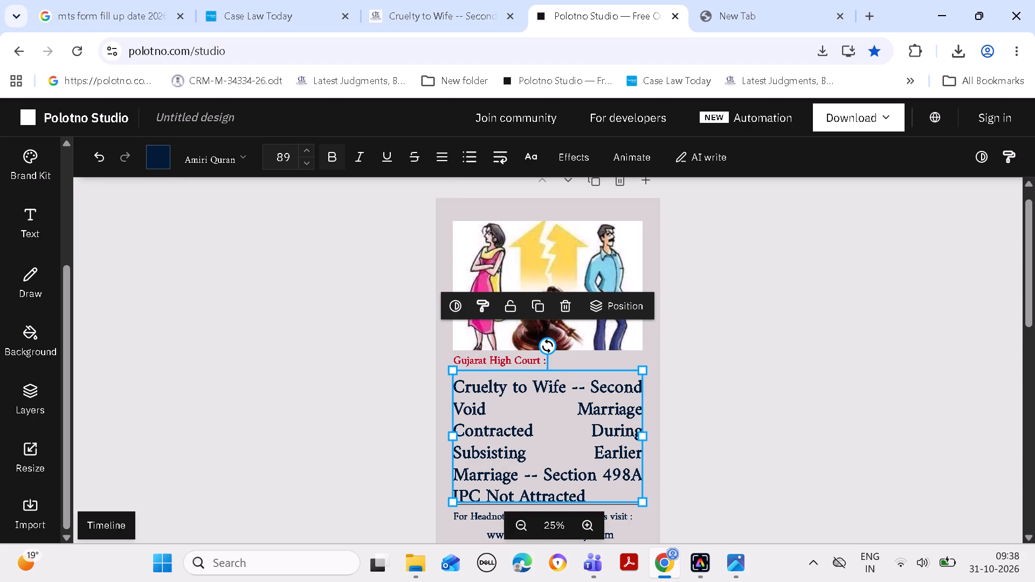
pyautogui.click(307, 165)
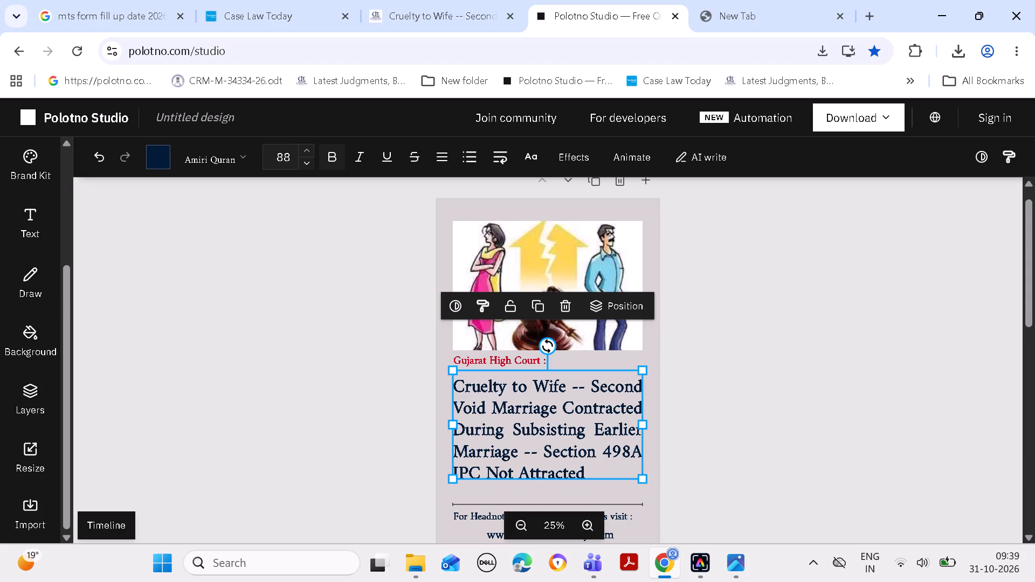
pyautogui.click(730, 400)
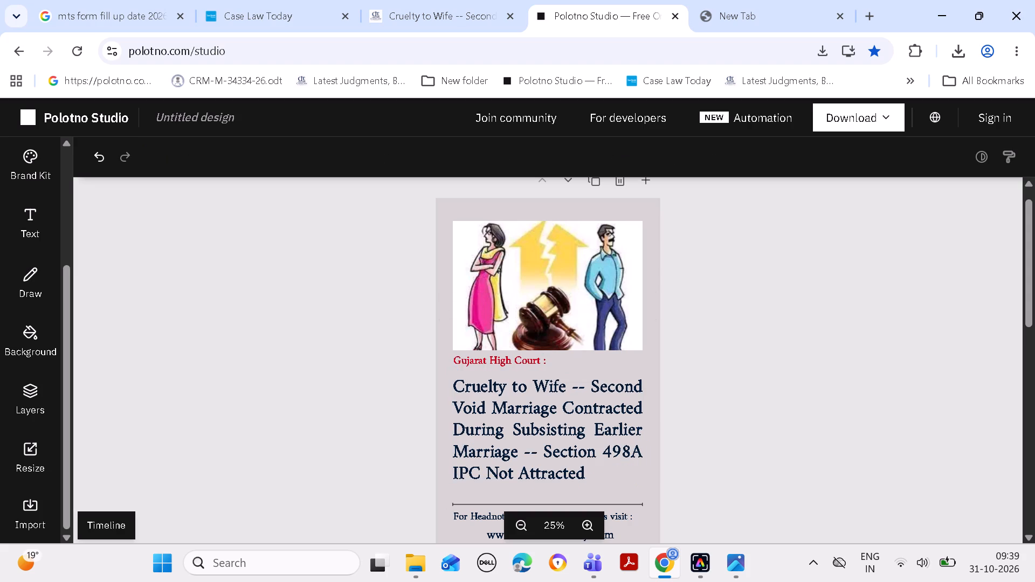
# Fine-tune the headline box's side edges to match the picture's width, at about 923 x 528, keeping the text on five lines.
pyautogui.click(503, 424)
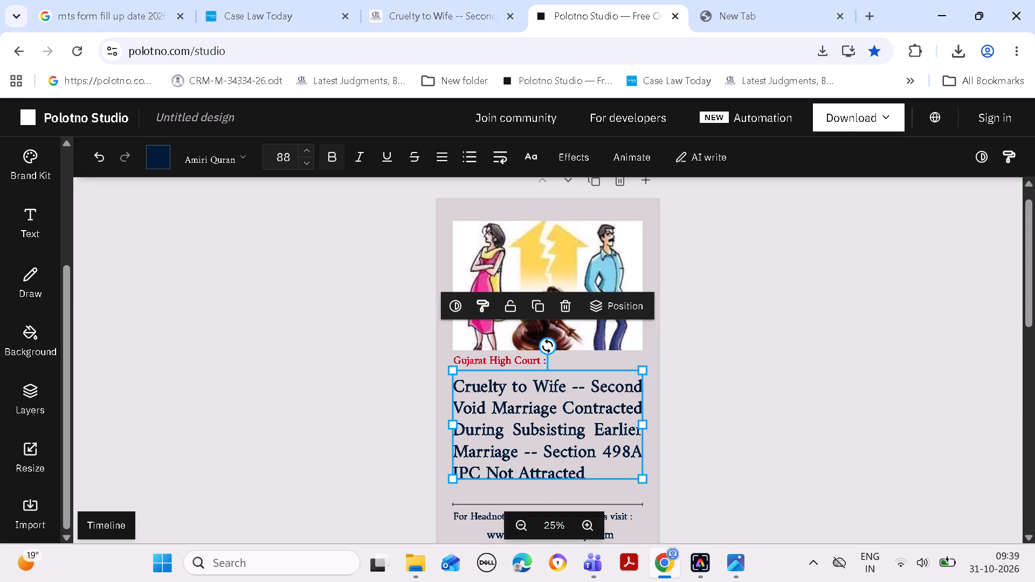
pyautogui.click(452, 424)
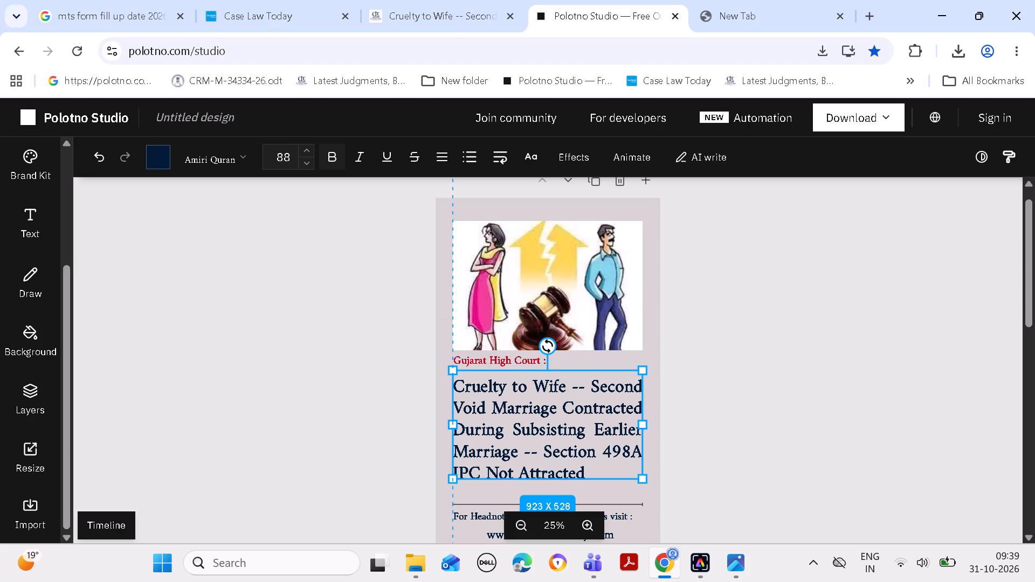
pyautogui.click(640, 426)
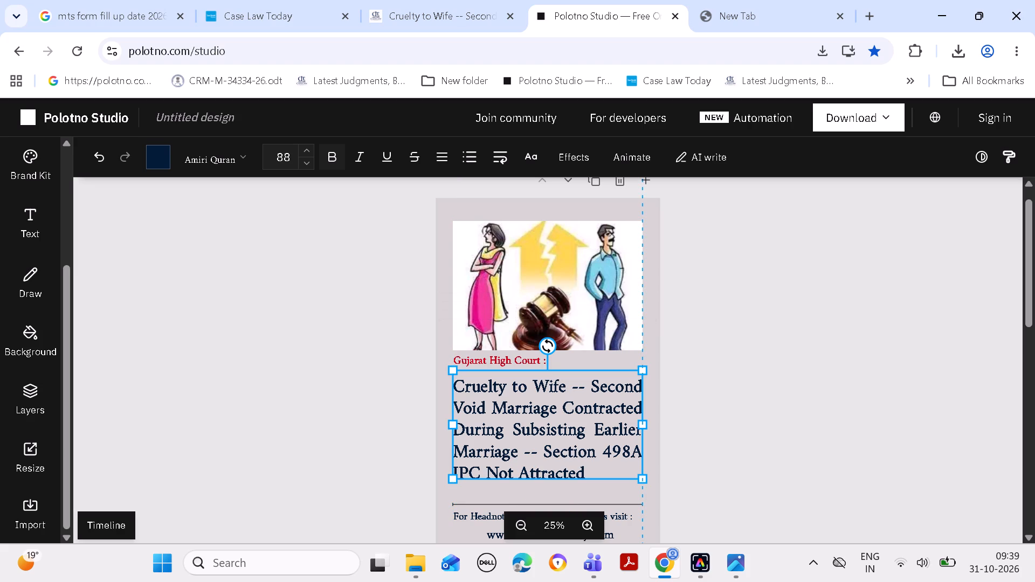
pyautogui.click(841, 398)
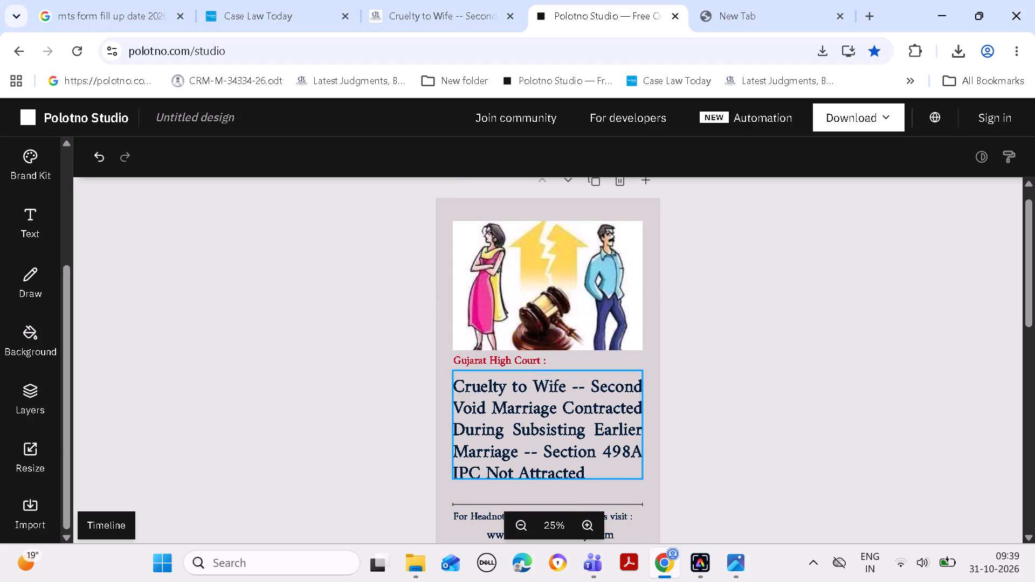
pyautogui.click(609, 414)
pyautogui.click(643, 423)
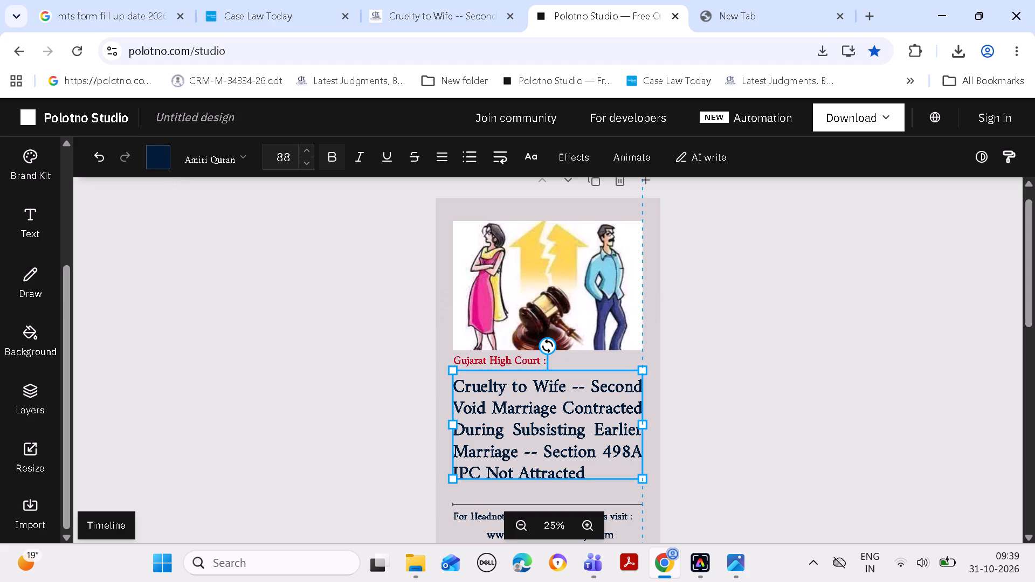
pyautogui.click(644, 423)
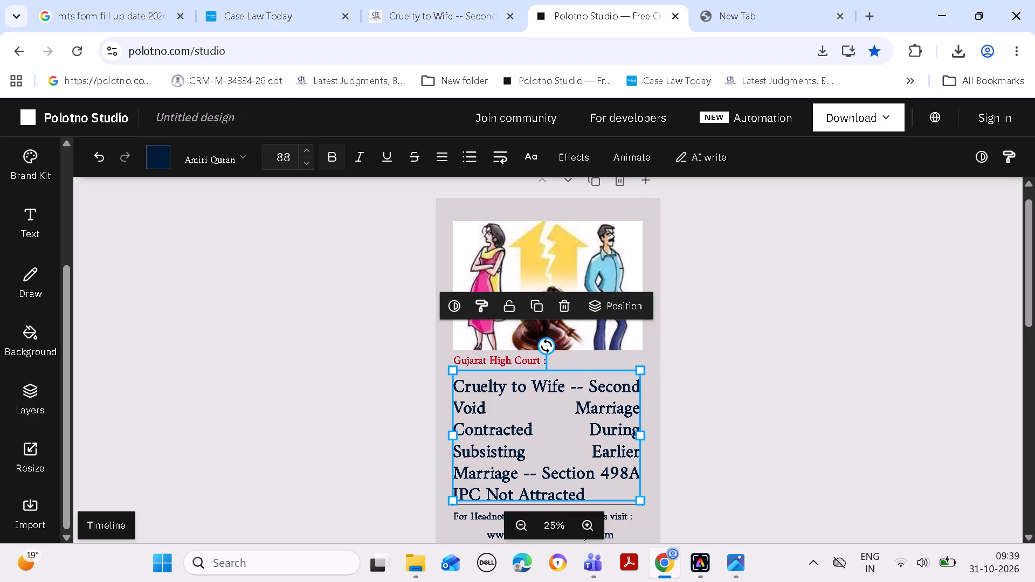
pyautogui.click(641, 438)
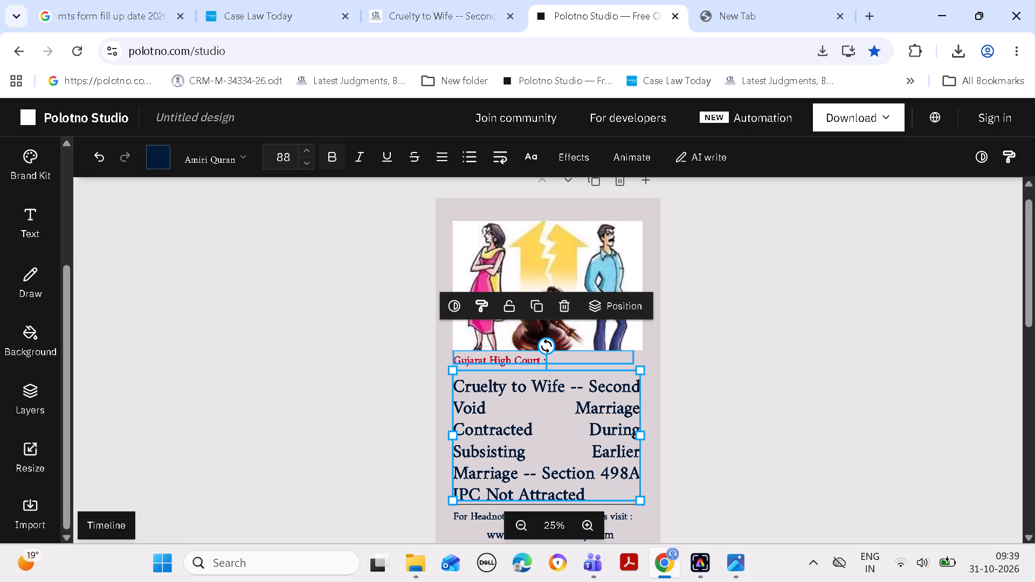
pyautogui.moveTo(643, 434); pyautogui.dragTo(646, 427)
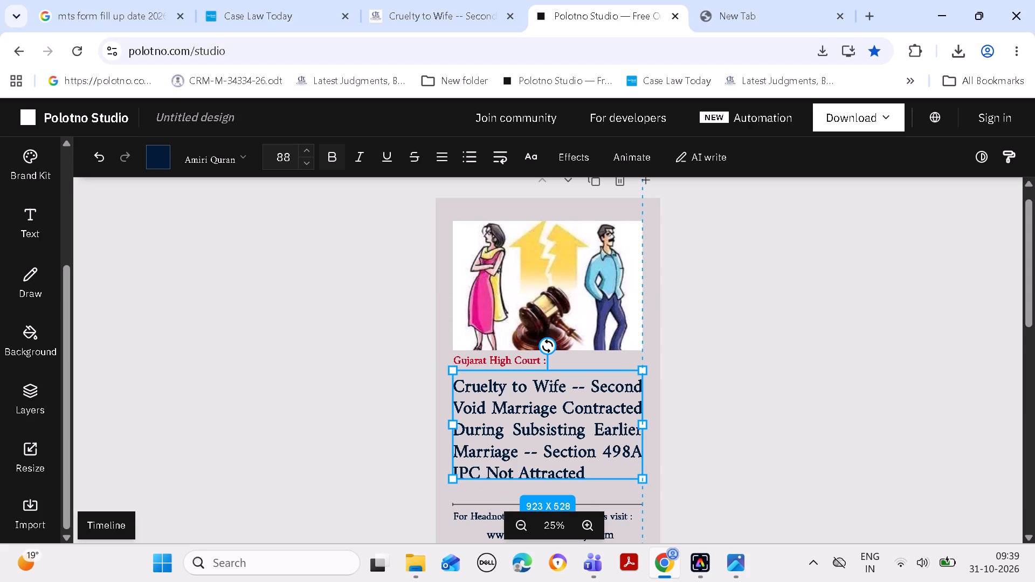
pyautogui.moveTo(646, 427); pyautogui.dragTo(646, 428)
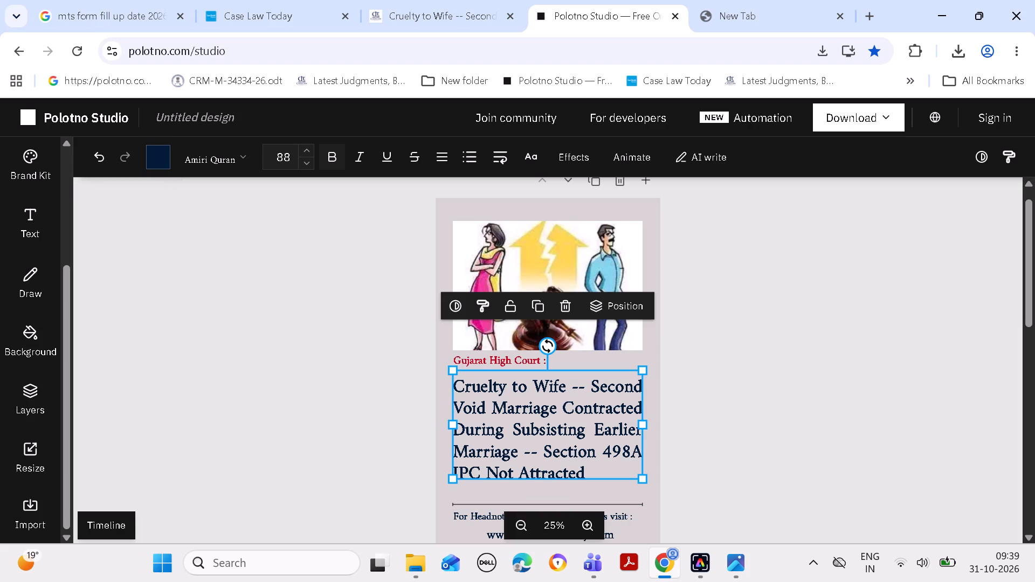
pyautogui.click(452, 422)
pyautogui.click(802, 368)
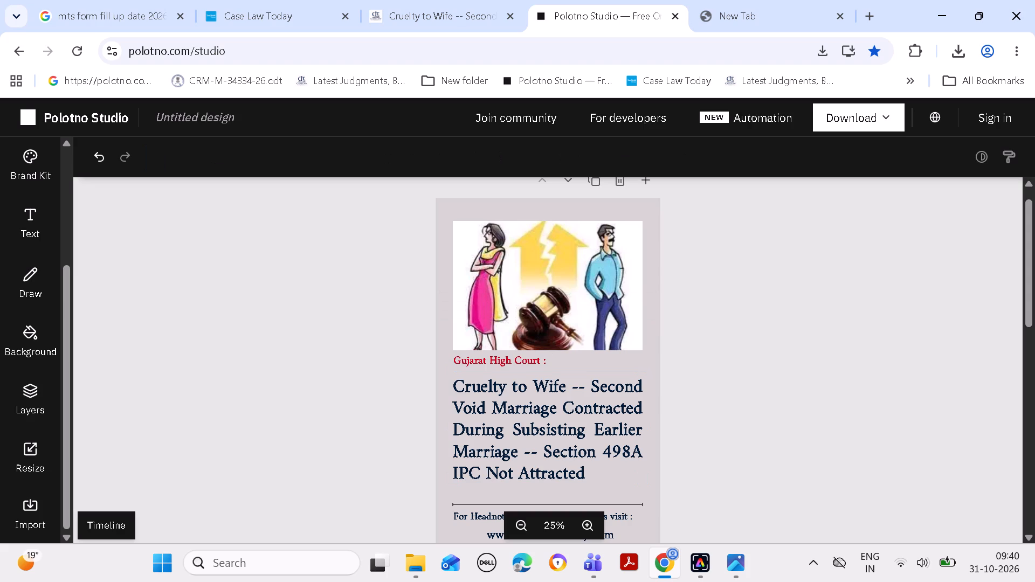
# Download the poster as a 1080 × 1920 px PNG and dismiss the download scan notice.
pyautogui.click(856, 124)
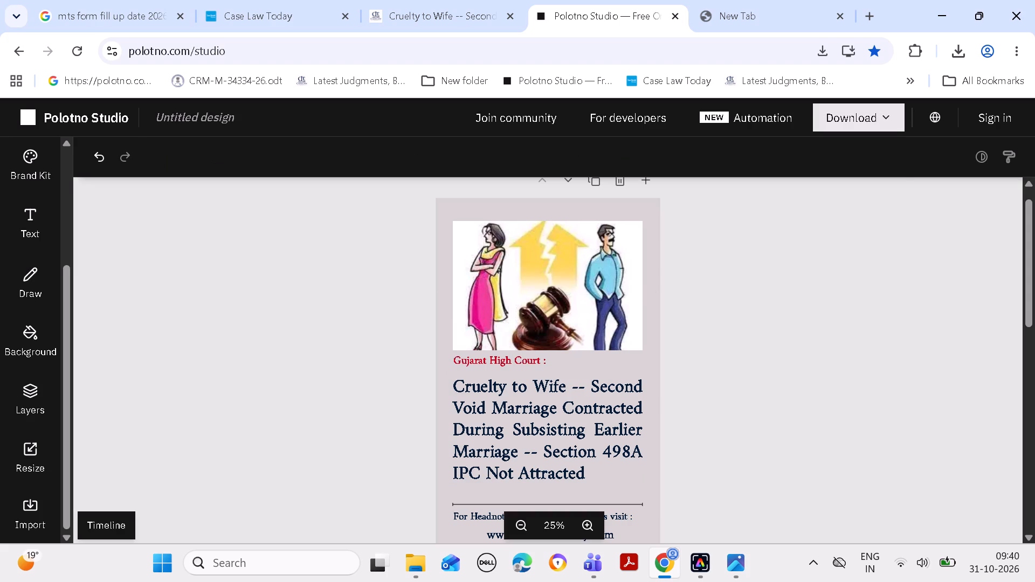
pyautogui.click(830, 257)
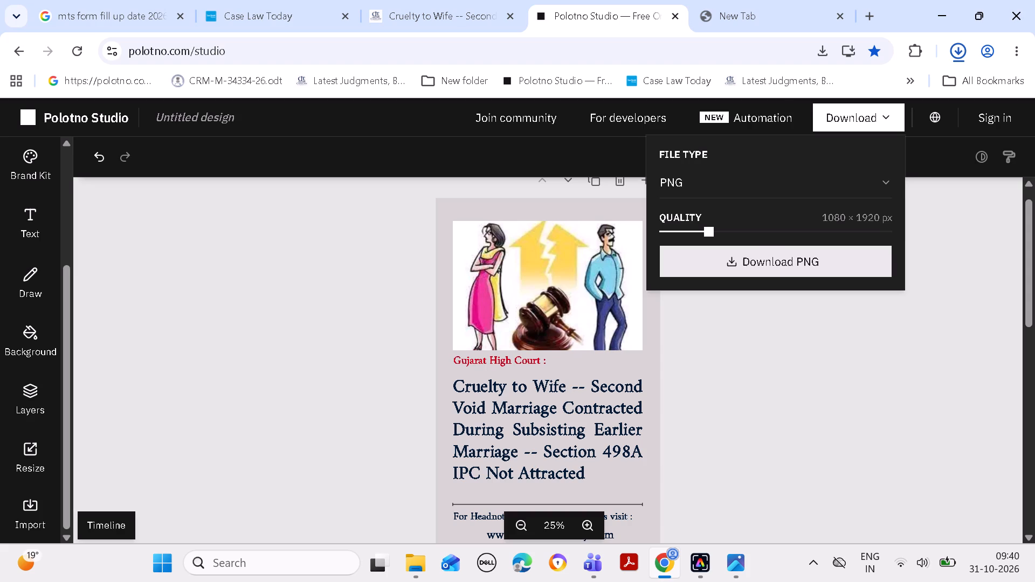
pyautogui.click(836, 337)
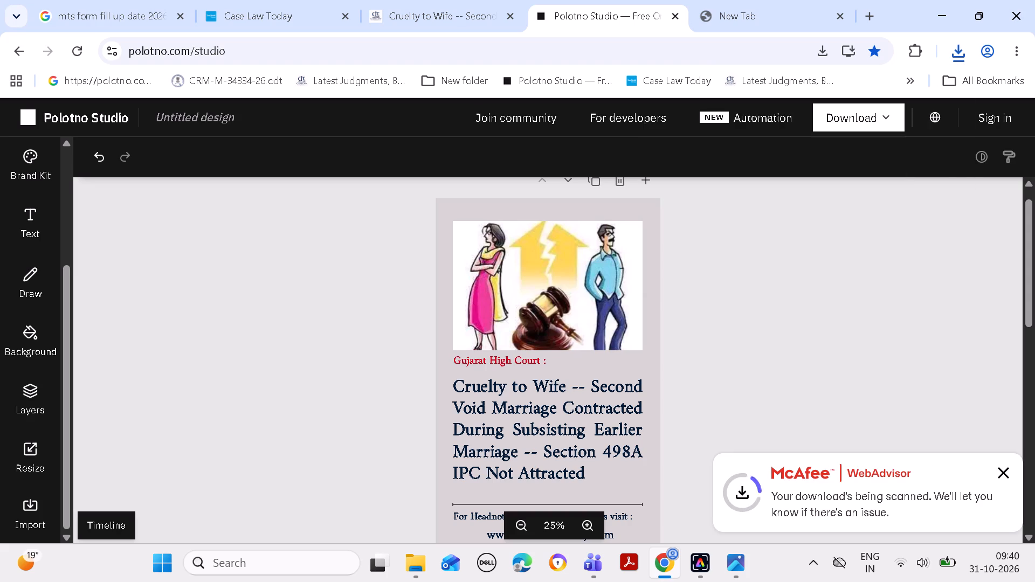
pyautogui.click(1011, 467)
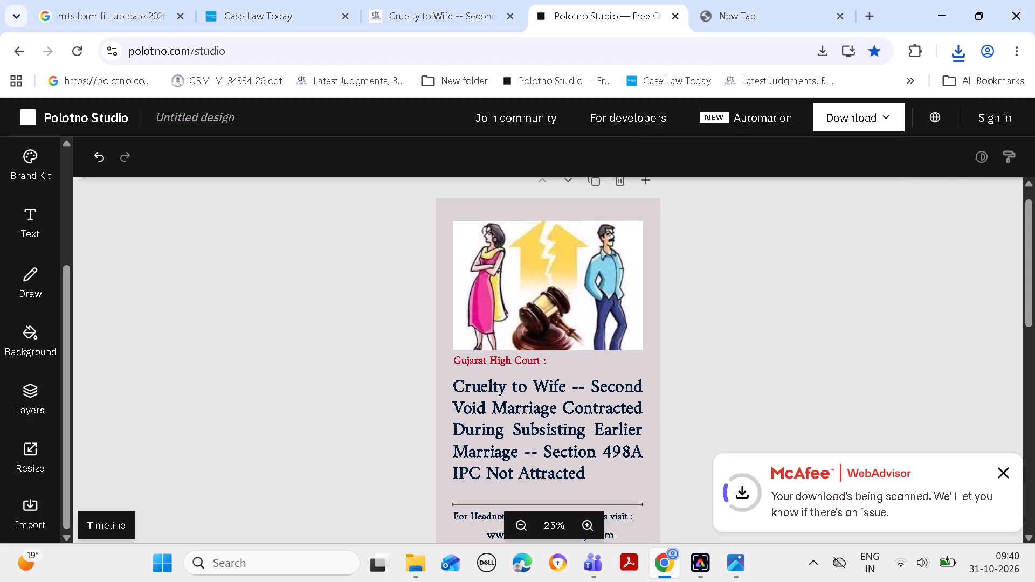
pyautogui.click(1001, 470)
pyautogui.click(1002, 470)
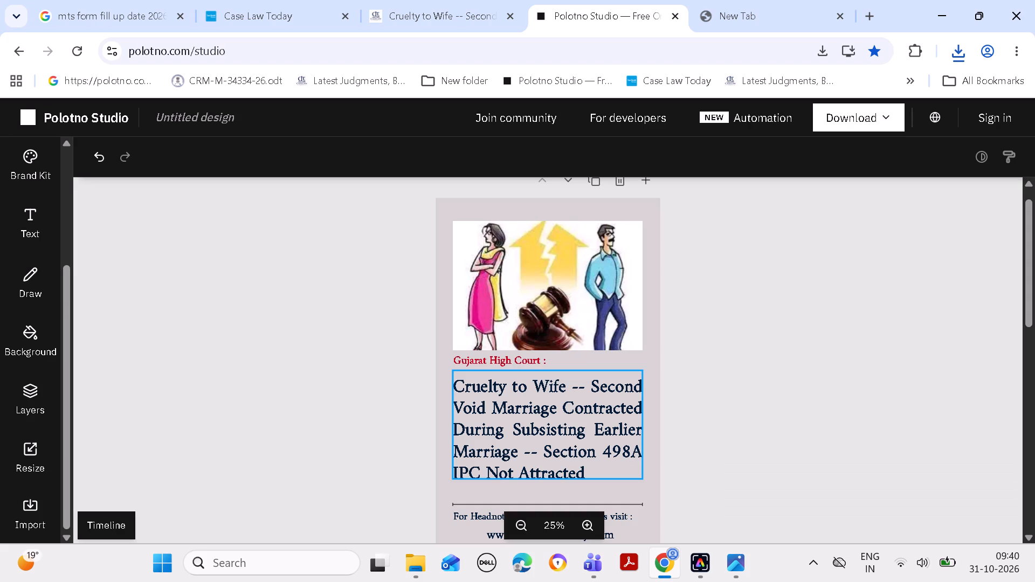
# Remove the trailing colon from the red "Gujarat High Court :" label so it reads "Gujarat High Court".
pyautogui.doubleClick(547, 354)
pyautogui.click(557, 353)
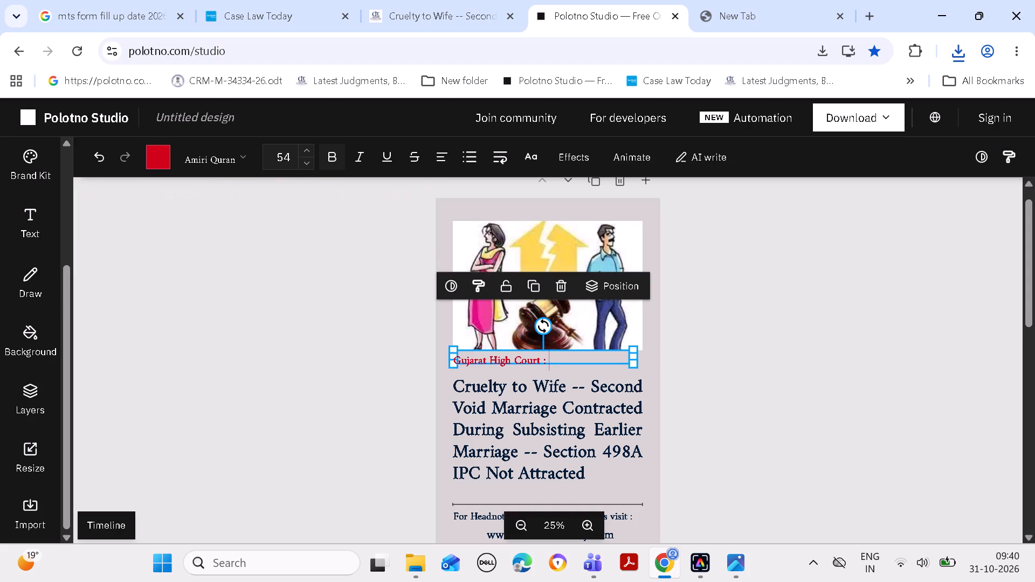
pyautogui.press('BackSpace')
pyautogui.press('BackSpace')
pyautogui.press('BackSpace')
pyautogui.click(809, 333)
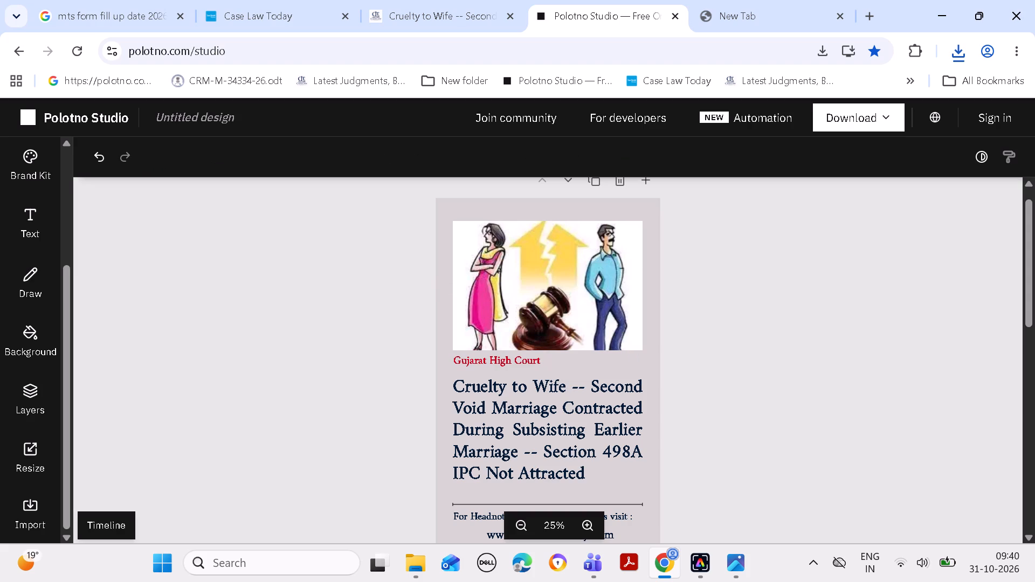
# Line up the "Gujarat High Court" label and the headline box's side edges with the picture's sides.
pyautogui.moveTo(534, 359); pyautogui.dragTo(528, 359)
pyautogui.click(767, 322)
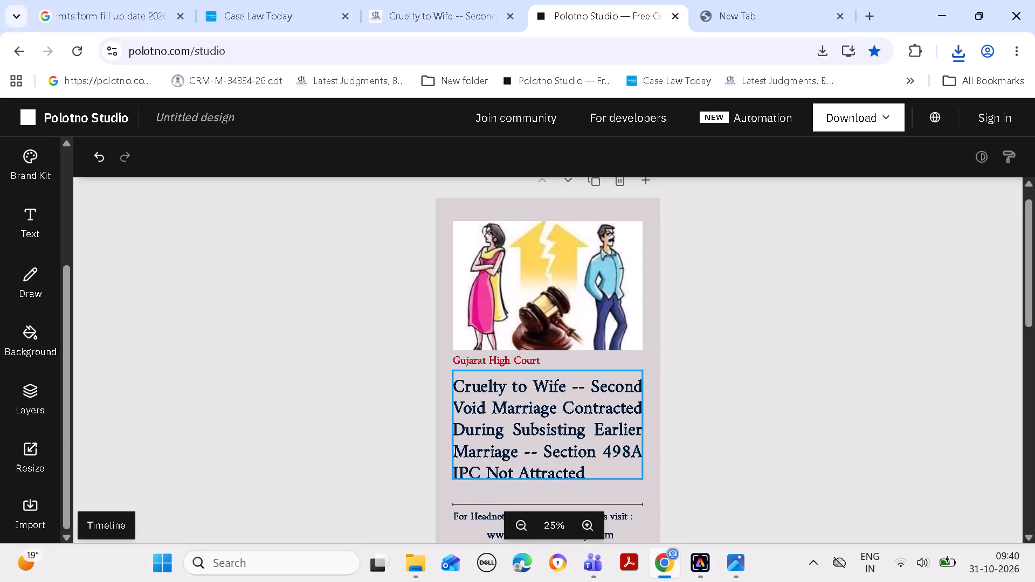
pyautogui.click(486, 356)
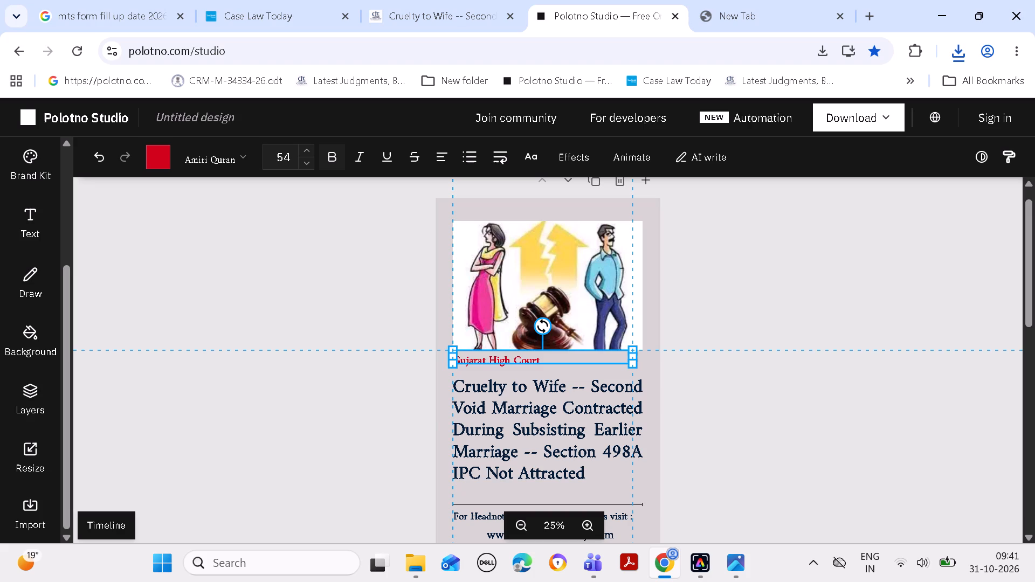
pyautogui.click(812, 308)
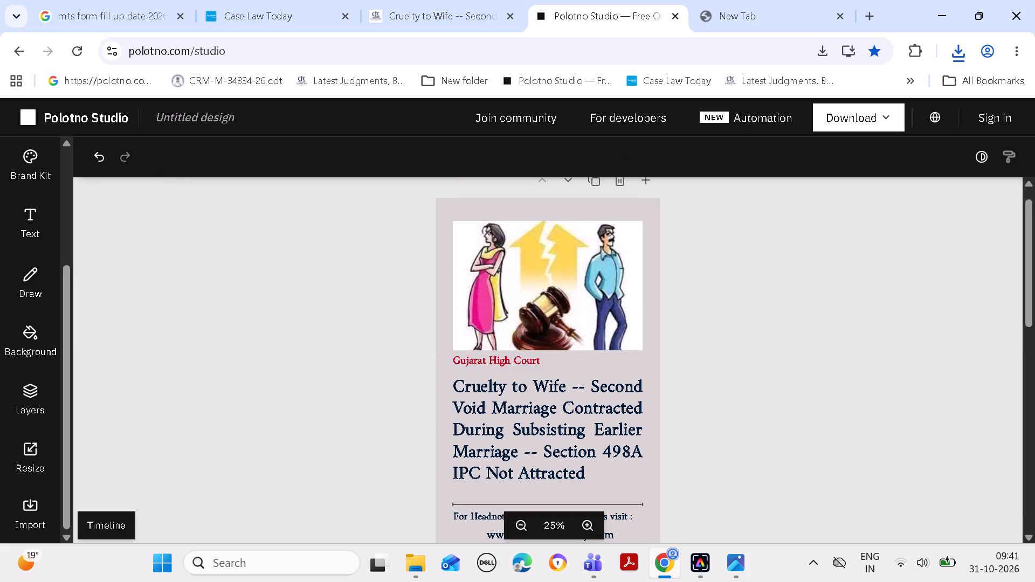
pyautogui.click(504, 426)
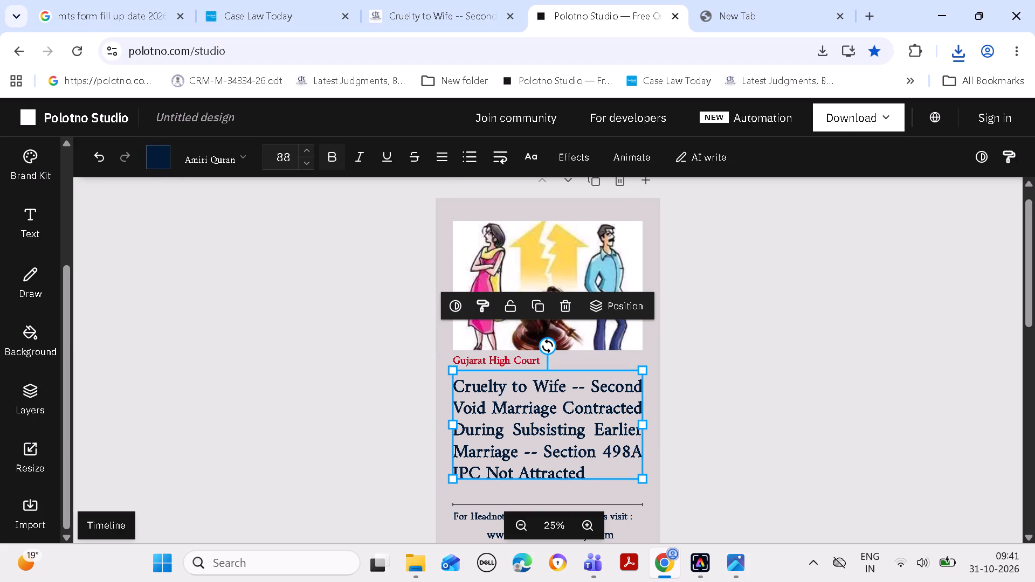
pyautogui.click(451, 424)
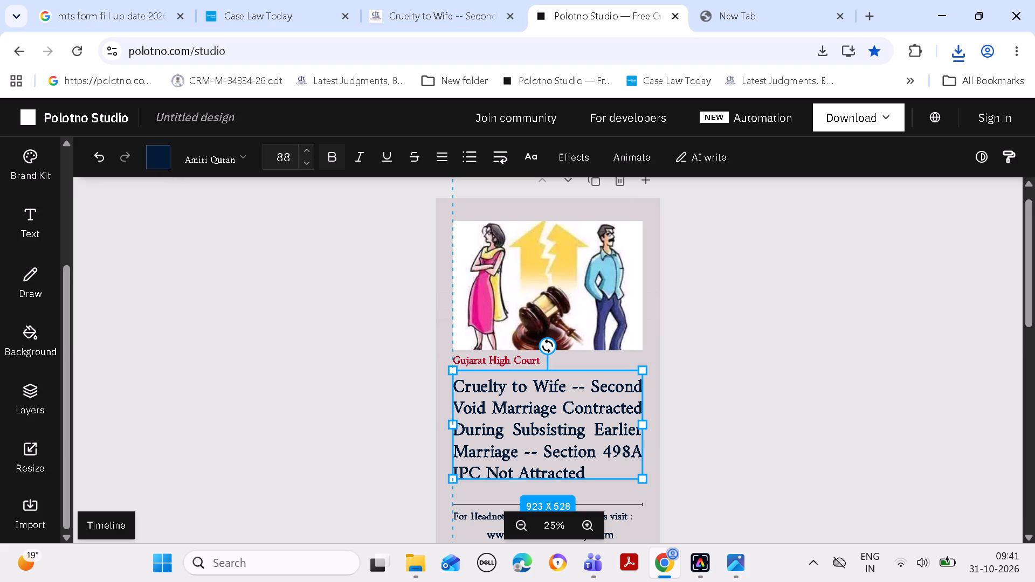
pyautogui.click(640, 420)
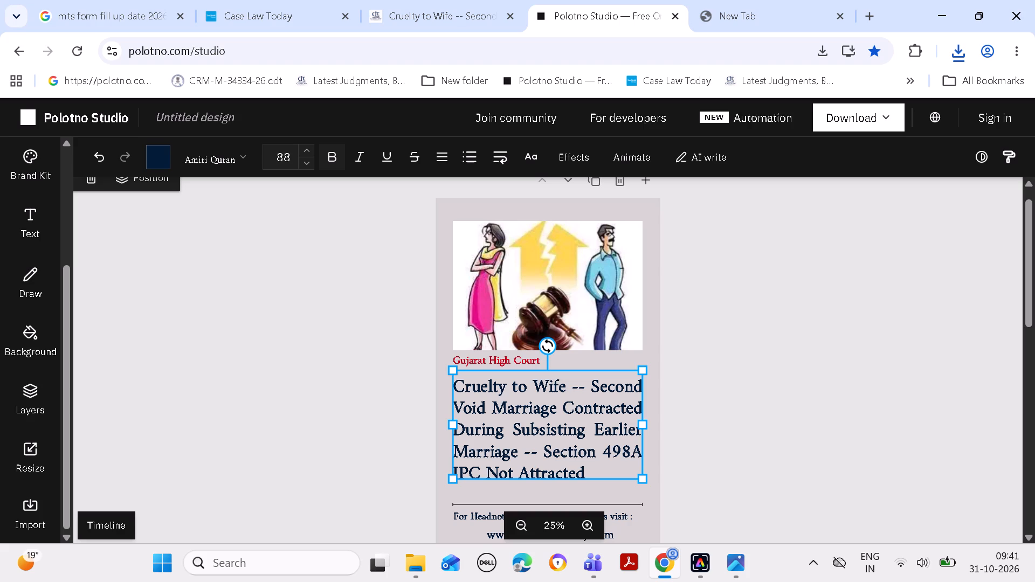
pyautogui.click(640, 422)
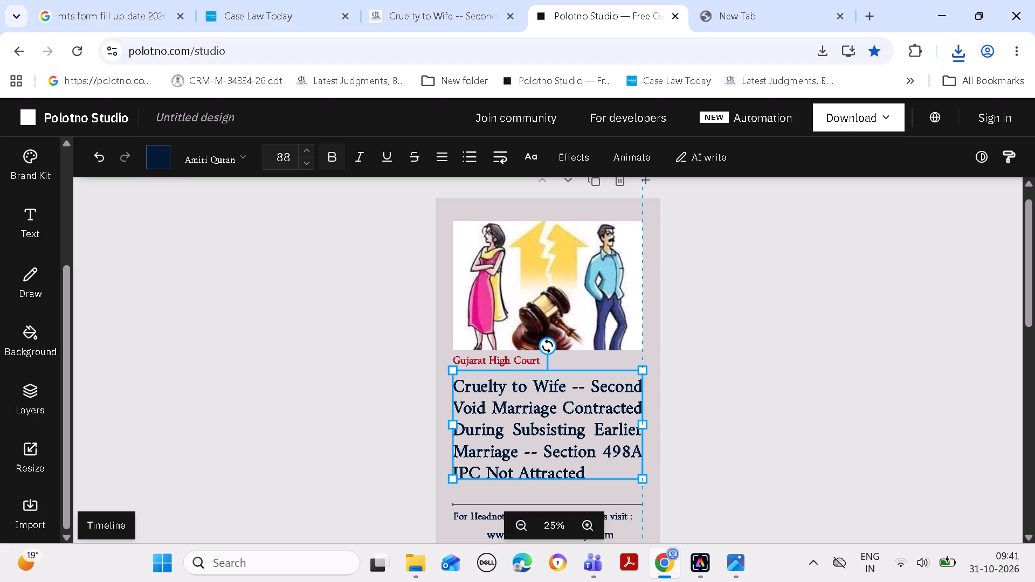
pyautogui.click(856, 389)
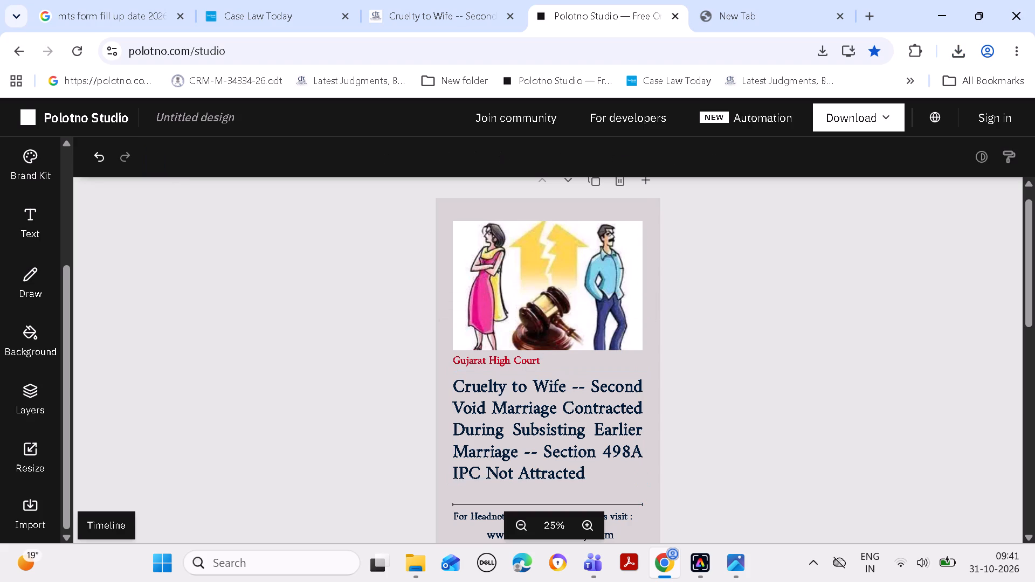
# Download the corrected poster as a 1080 × 1920 px PNG.
pyautogui.click(859, 118)
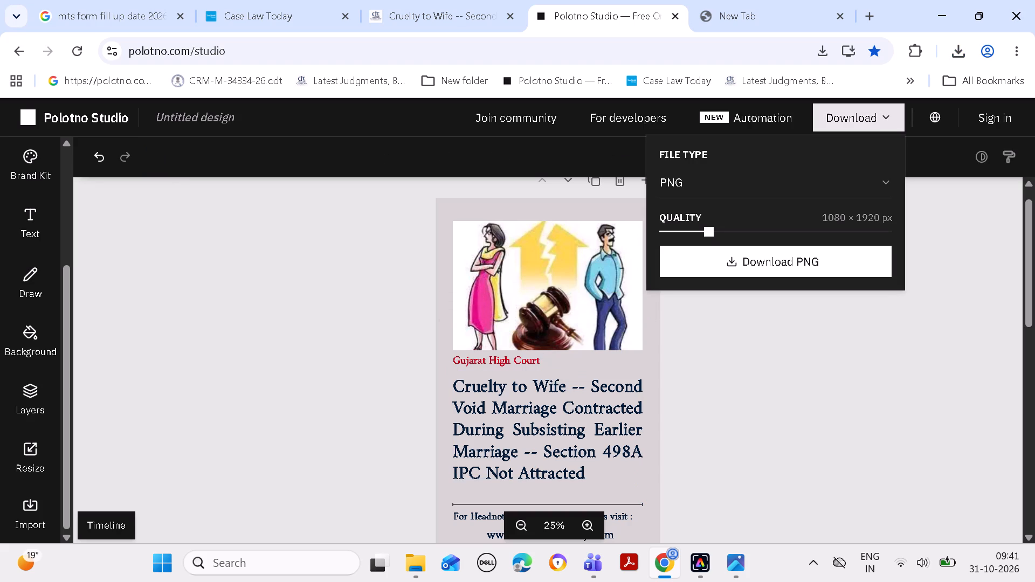
pyautogui.click(804, 258)
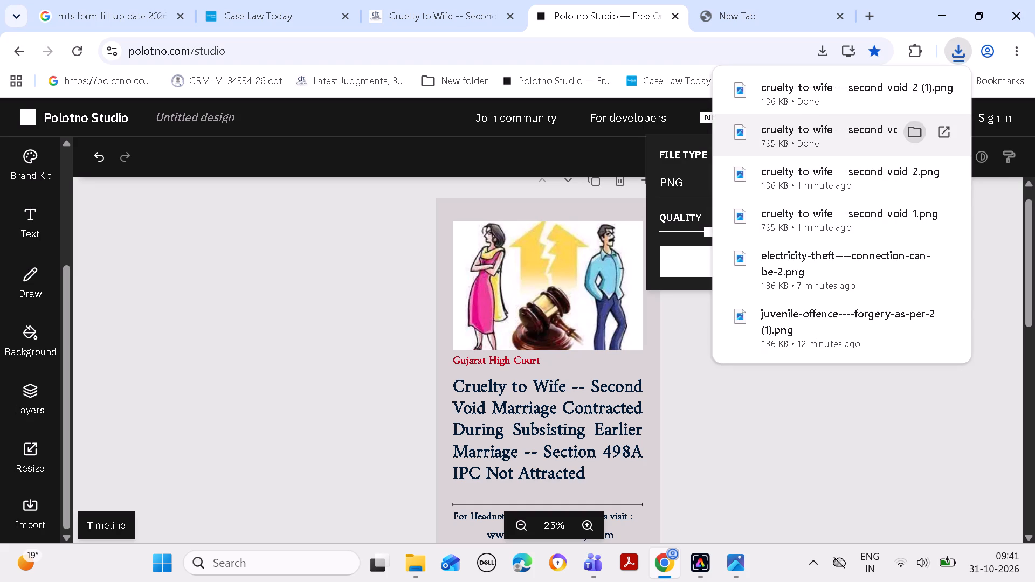
# Open the downloaded "cruelty-to-wife----second-void-1 (1).png" in Photos and copy it into the "FB NEWS-----31 OCT" folder.
pyautogui.click(913, 132)
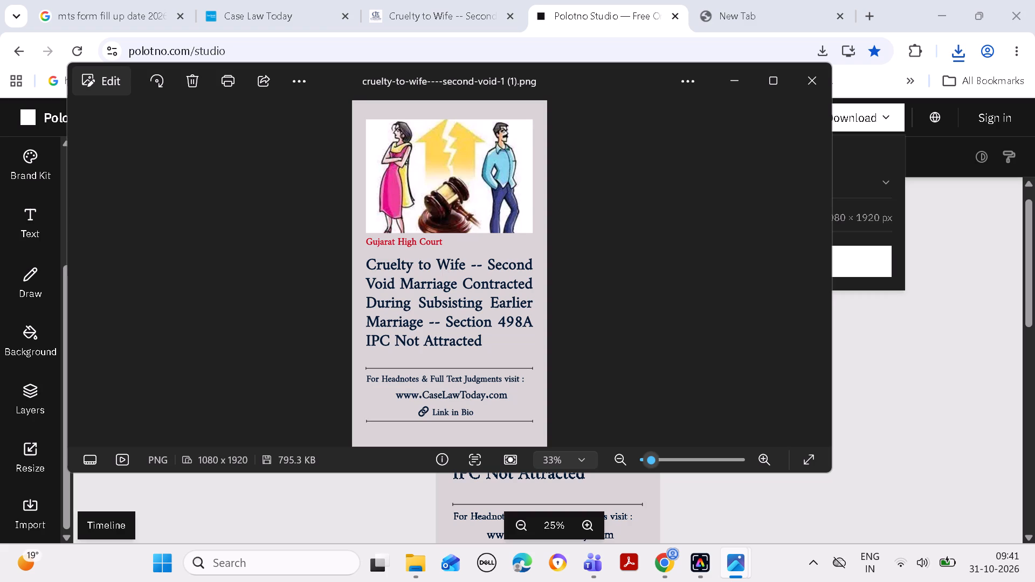
pyautogui.hotkey('ctrl', 'c')
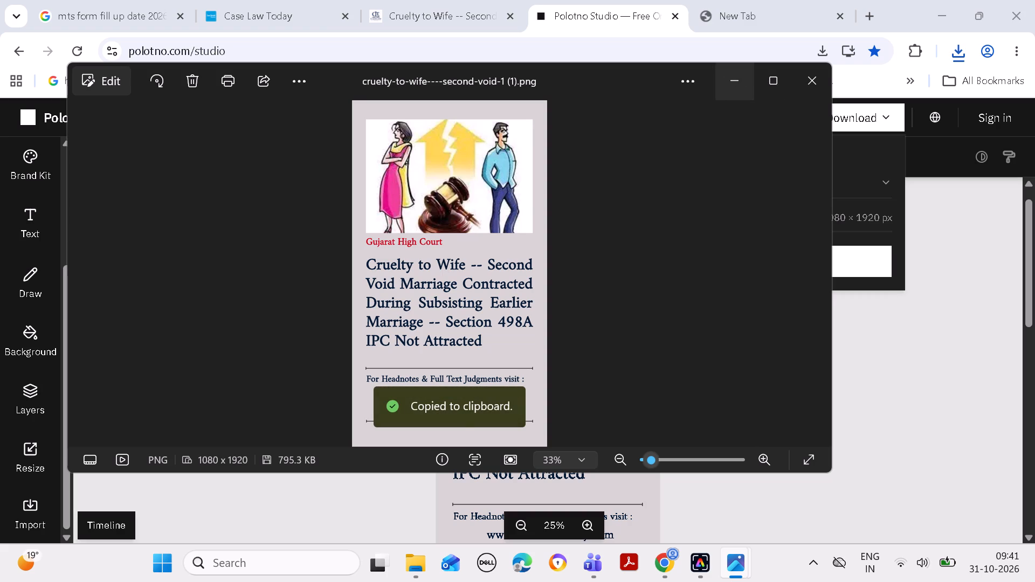
pyautogui.click(739, 82)
pyautogui.click(935, 13)
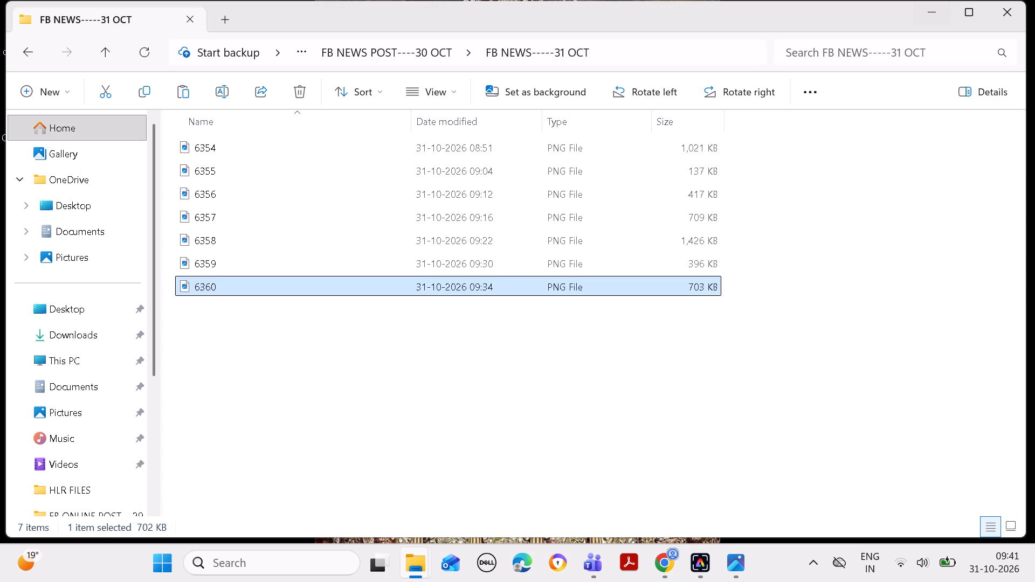
pyautogui.click(880, 221)
pyautogui.hotkey('ctrl', 'v')
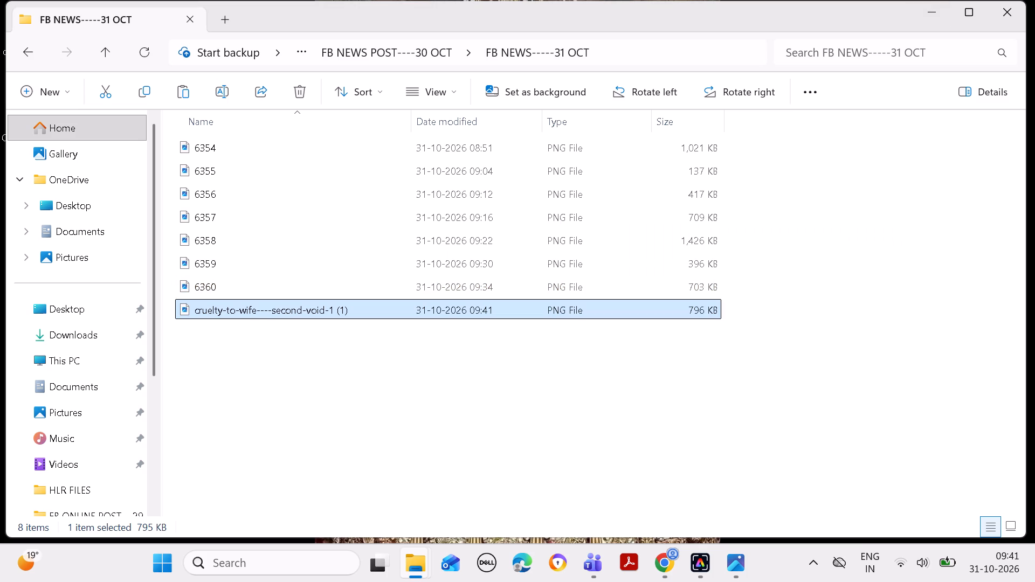
# Rename the pasted poster file as 6361.
pyautogui.rightClick(599, 308)
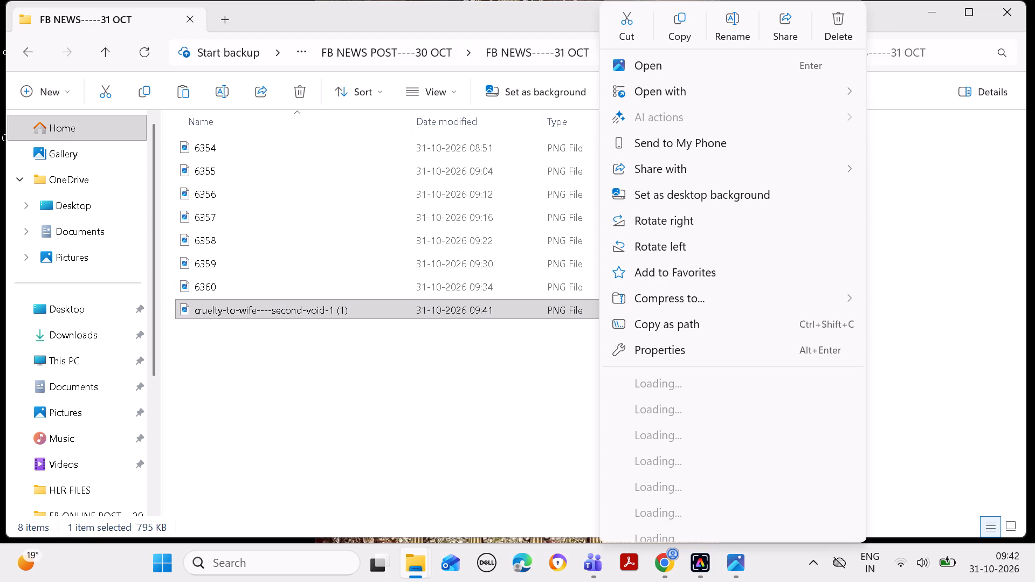
pyautogui.click(729, 20)
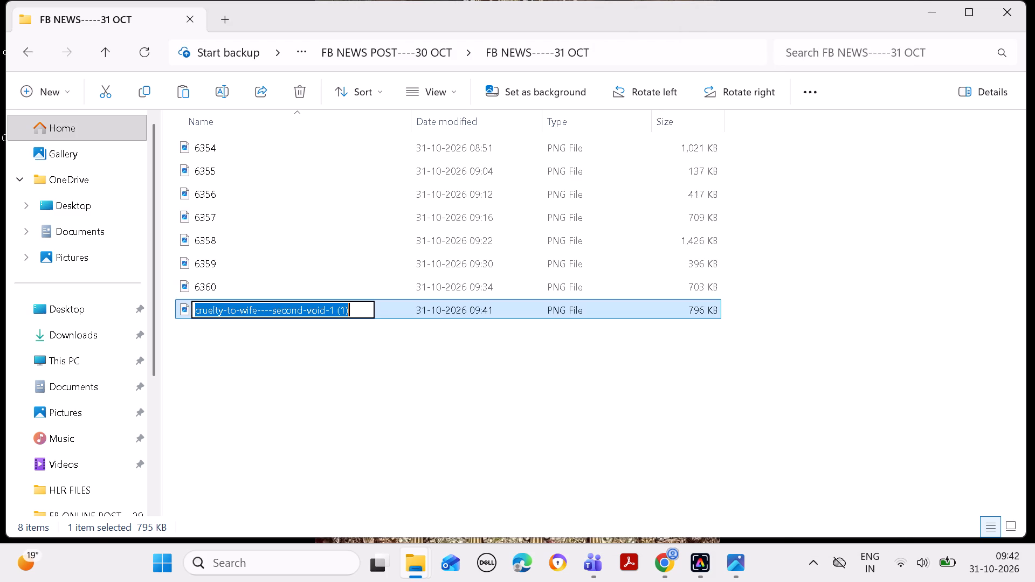
pyautogui.press('BackSpace')
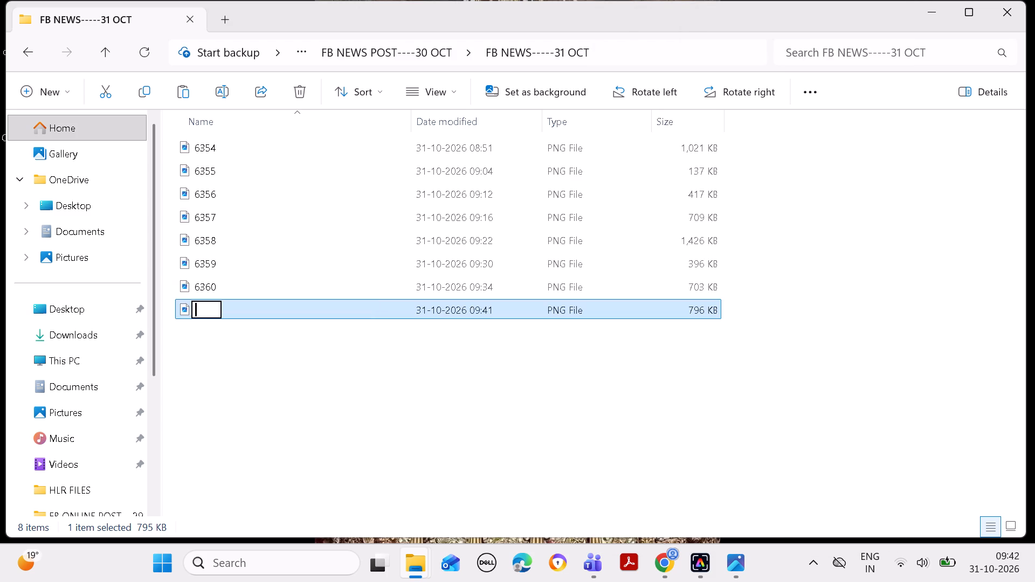
pyautogui.write('63')
pyautogui.write('61')
pyautogui.press('Return')
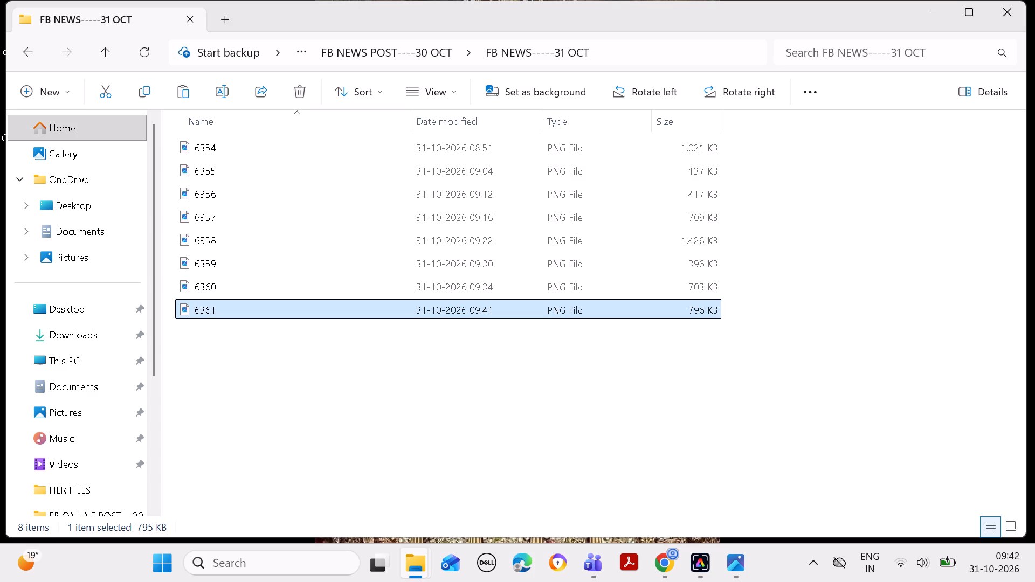
pyautogui.click(873, 269)
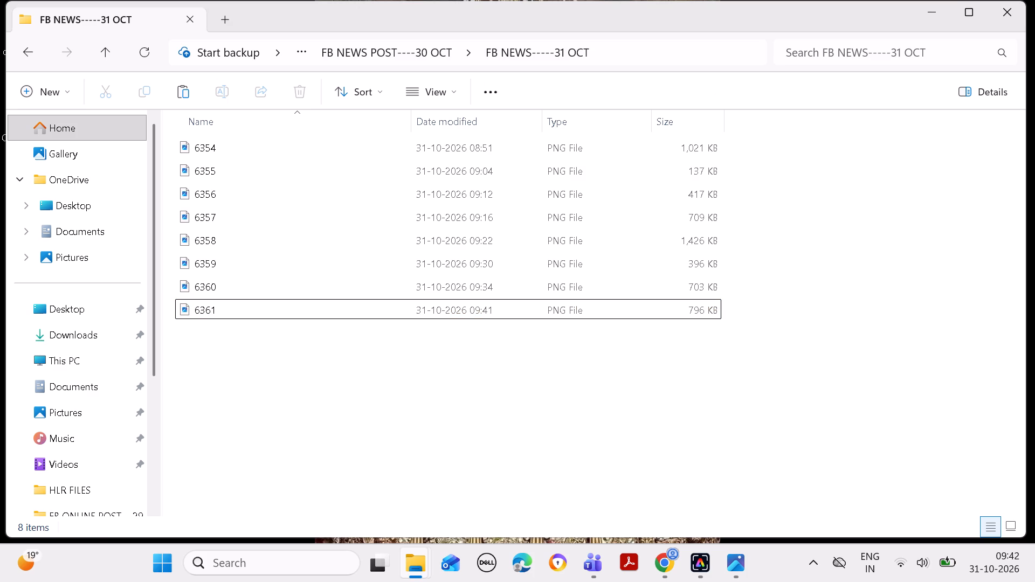
# Switch to the Microsoft Teams chat window.
pyautogui.click(671, 565)
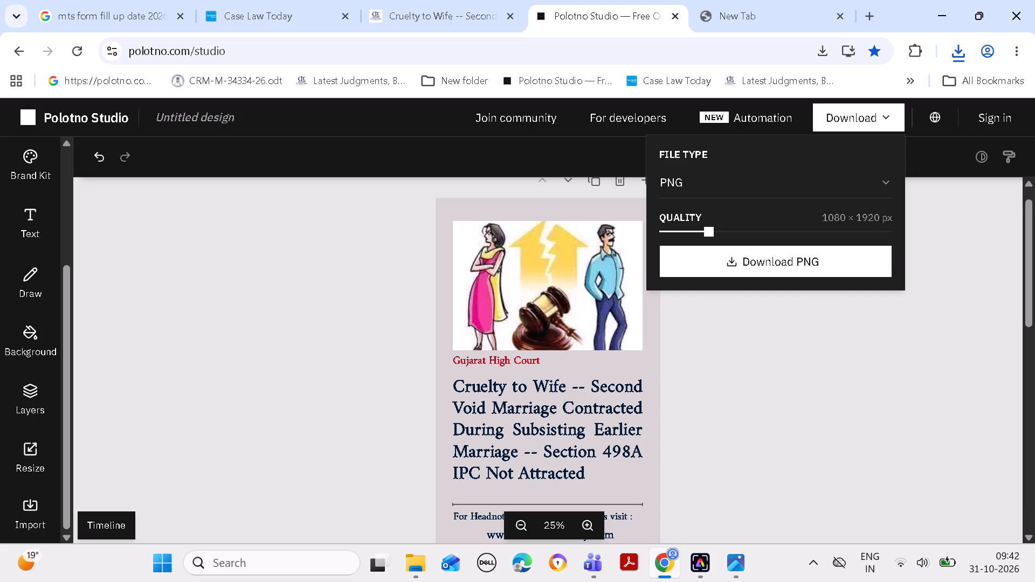
pyautogui.click(592, 559)
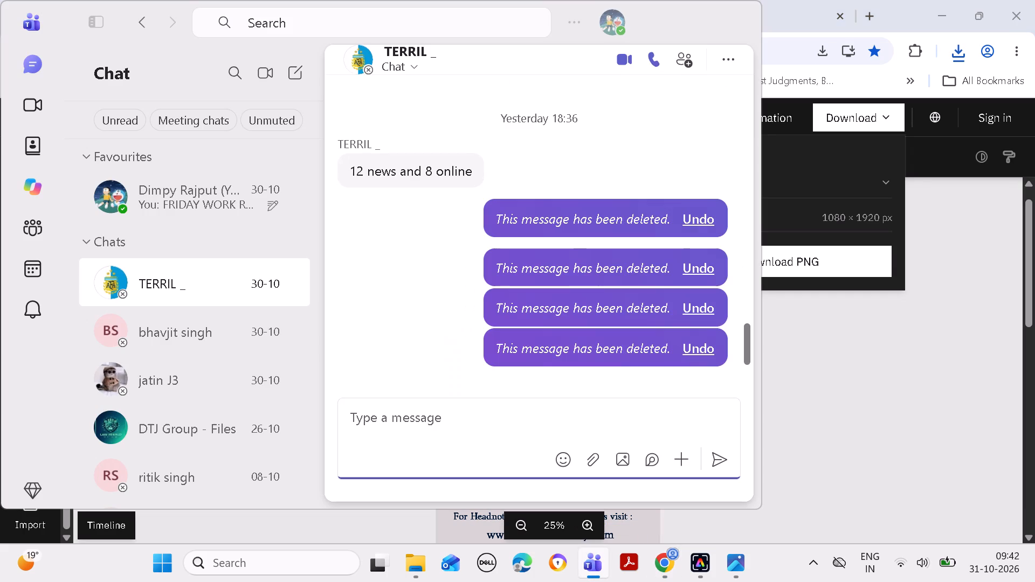